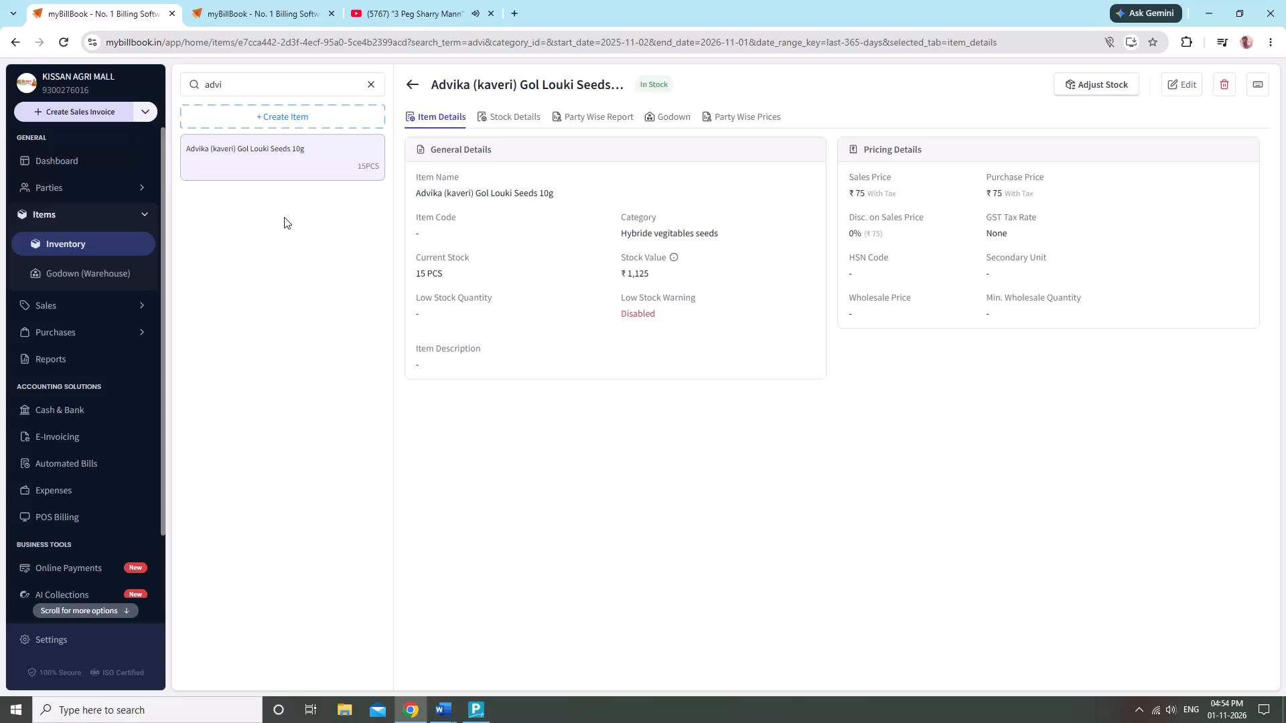
Search the inventory for kth and save the KTH 355 (kaveri) Tomato Seeds 10g item under the category Hybride vegitables seeds.
left_click(370, 86)
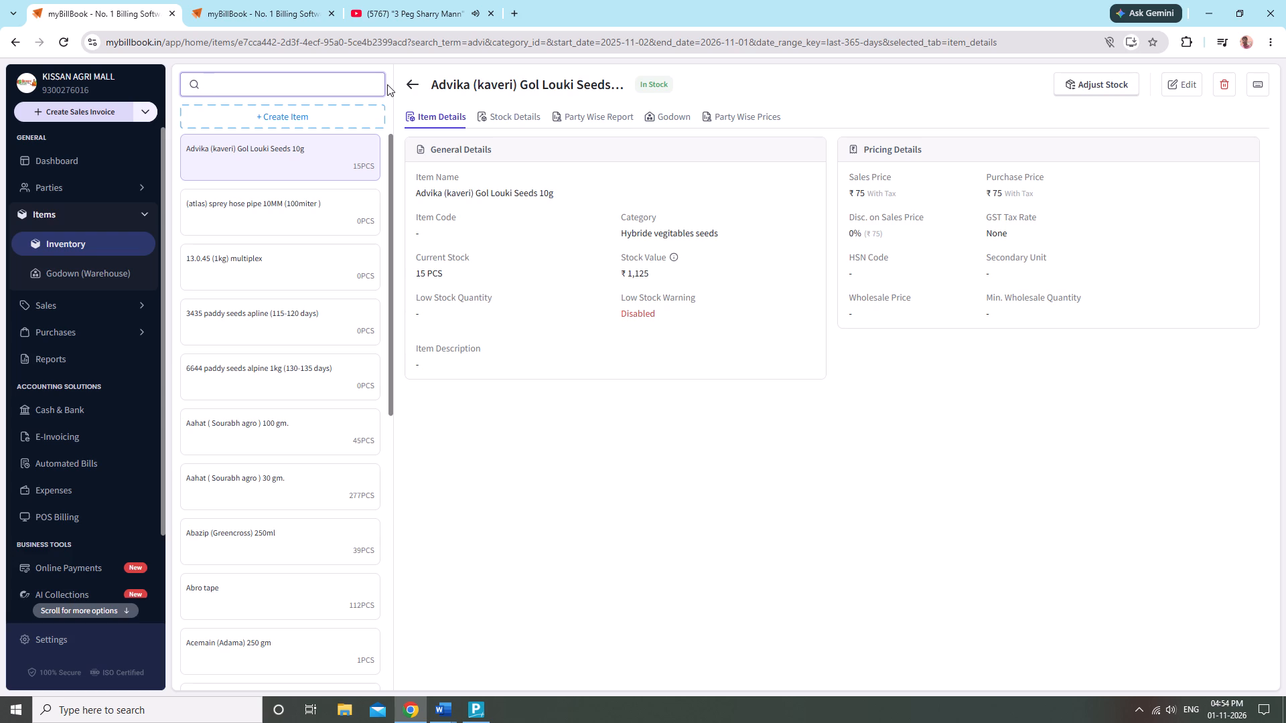
type("kth")
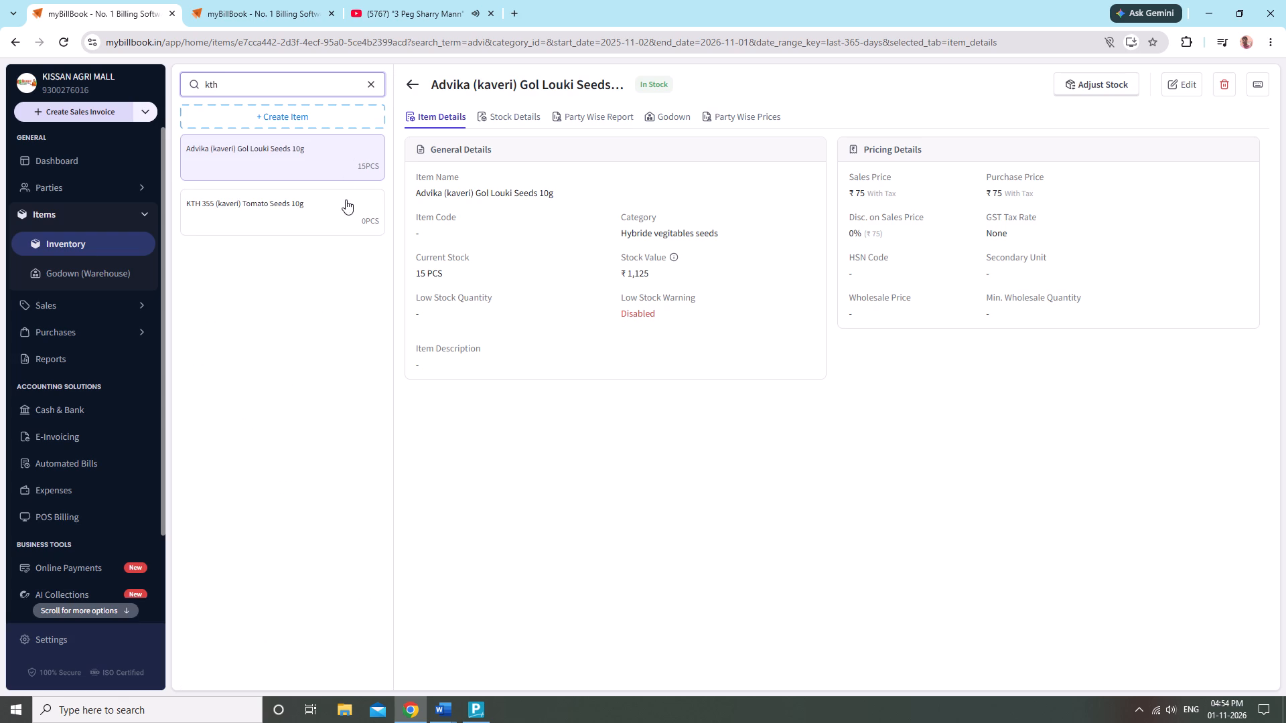
left_click(337, 216)
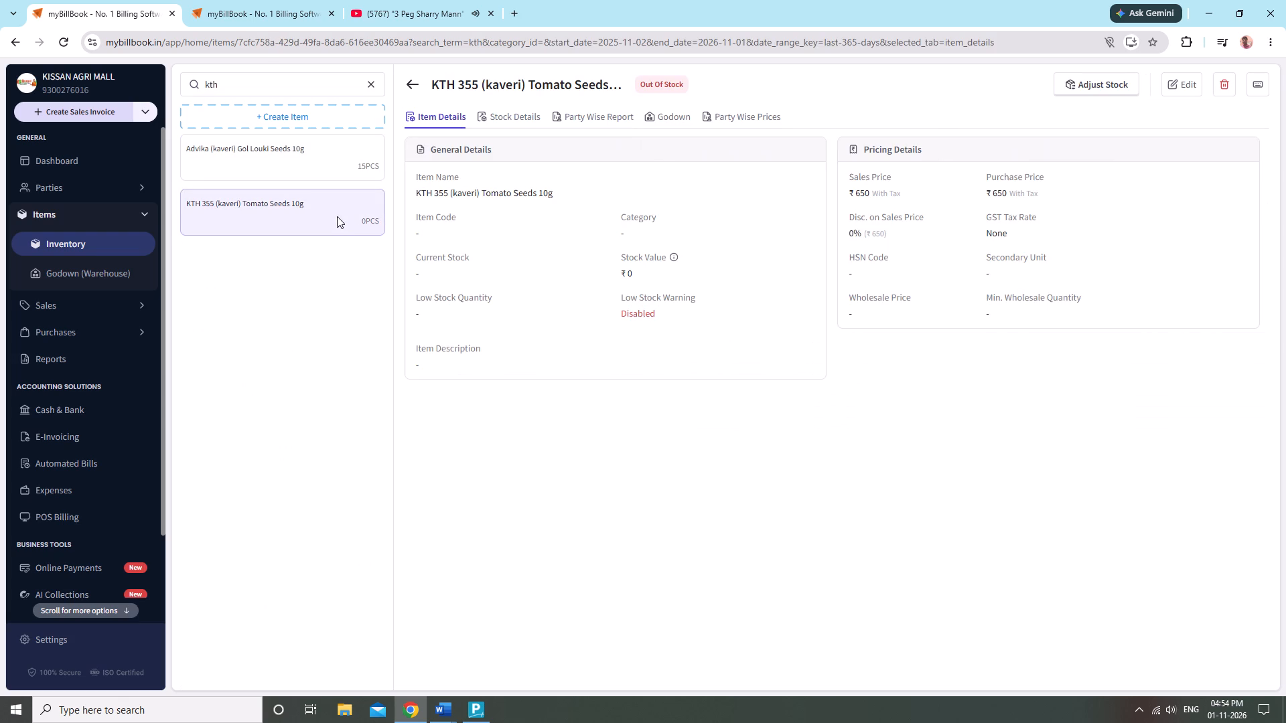
left_click(1182, 80)
left_click(783, 283)
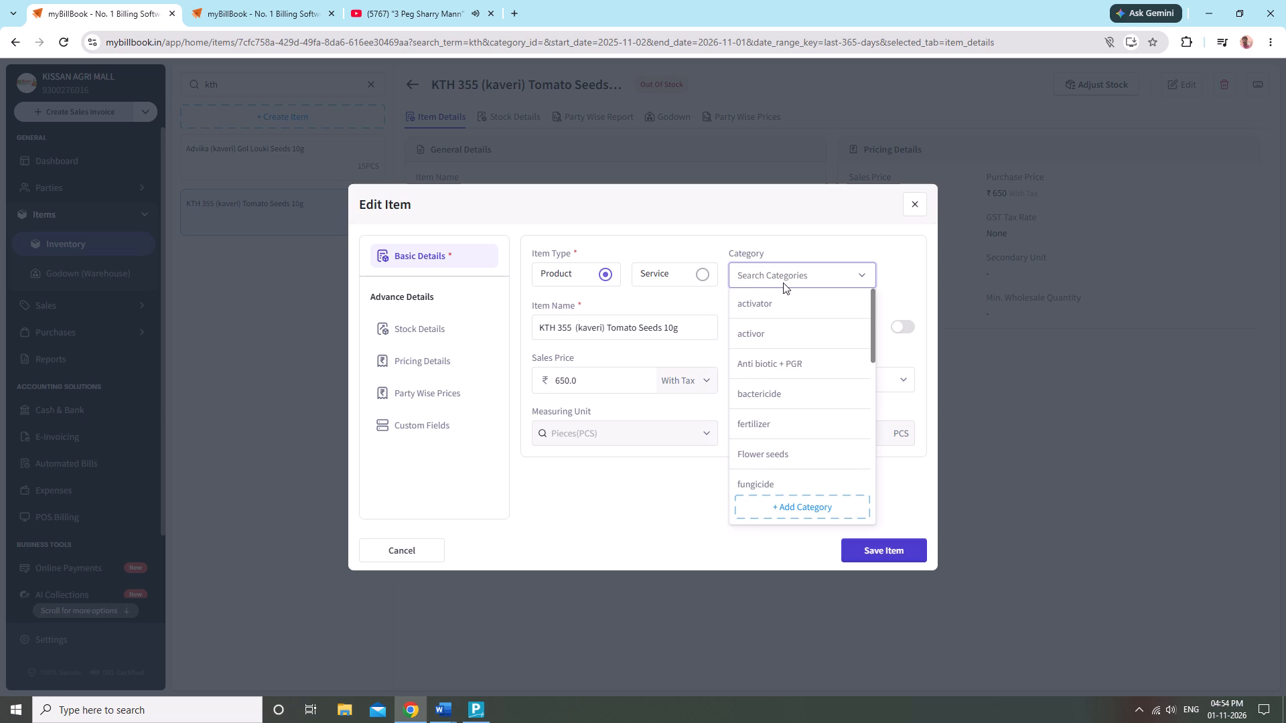
key("h")
key("y")
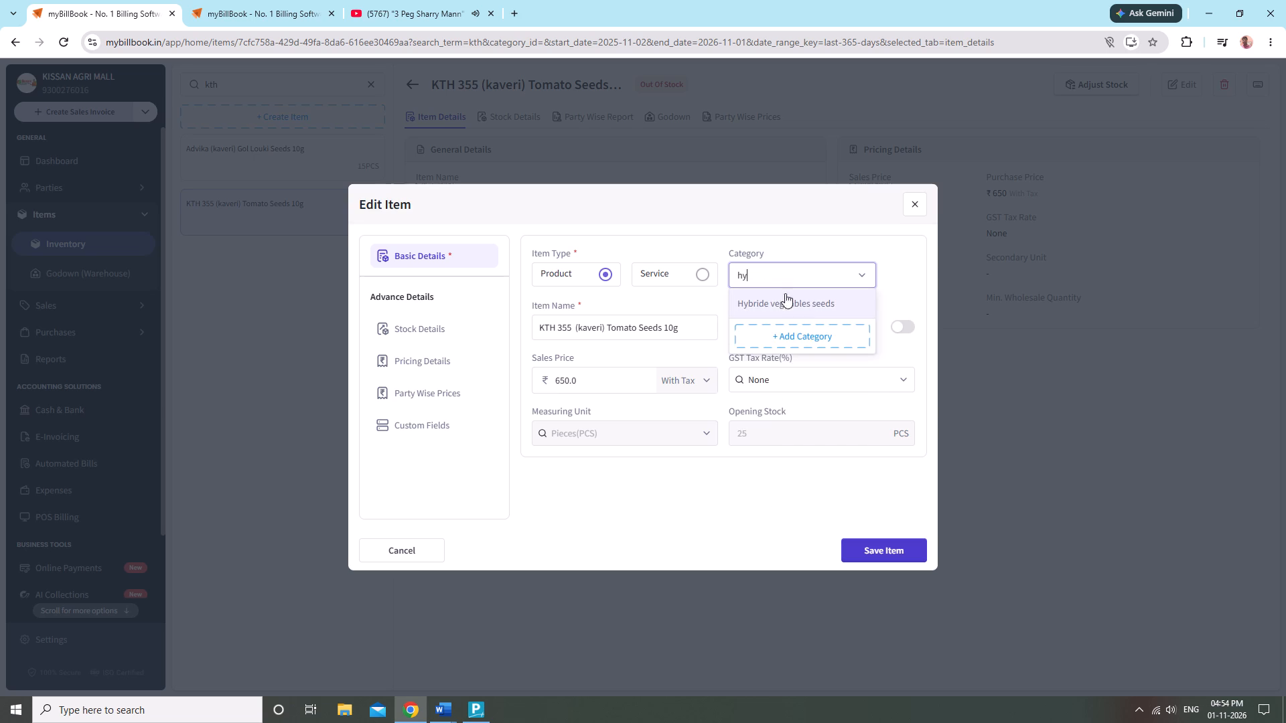
left_click(804, 308)
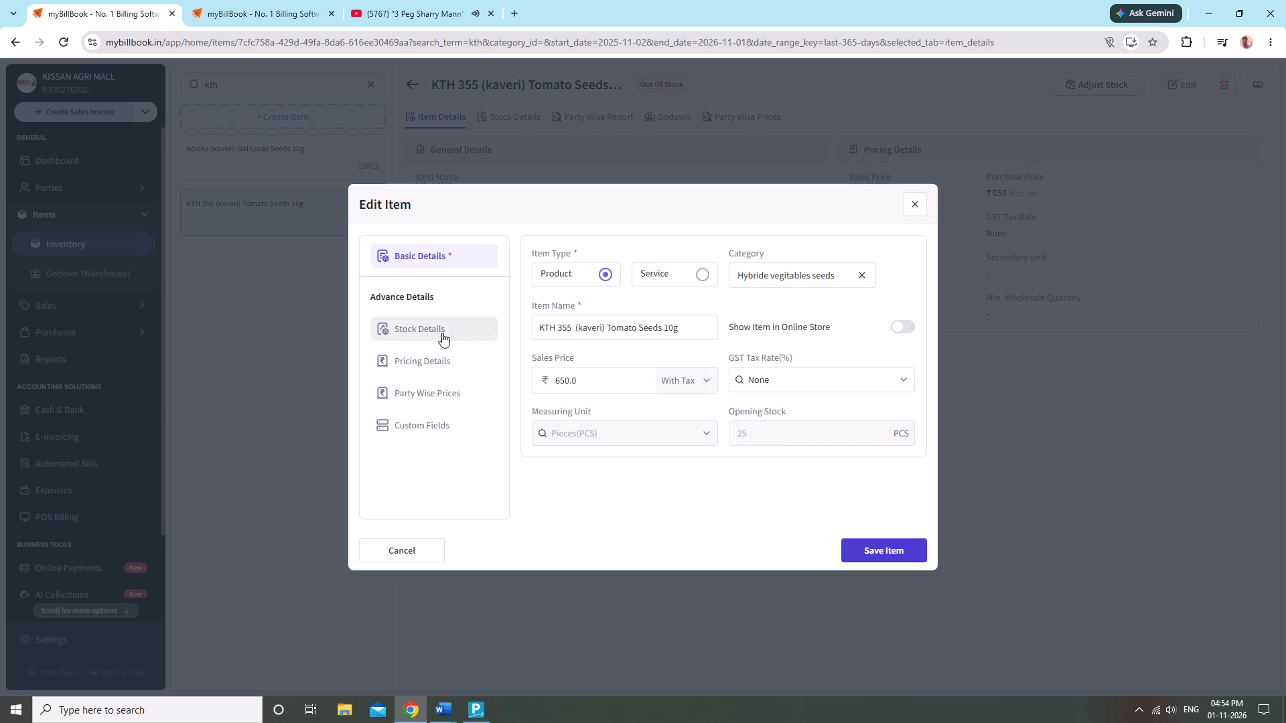
left_click(442, 333)
left_click(425, 364)
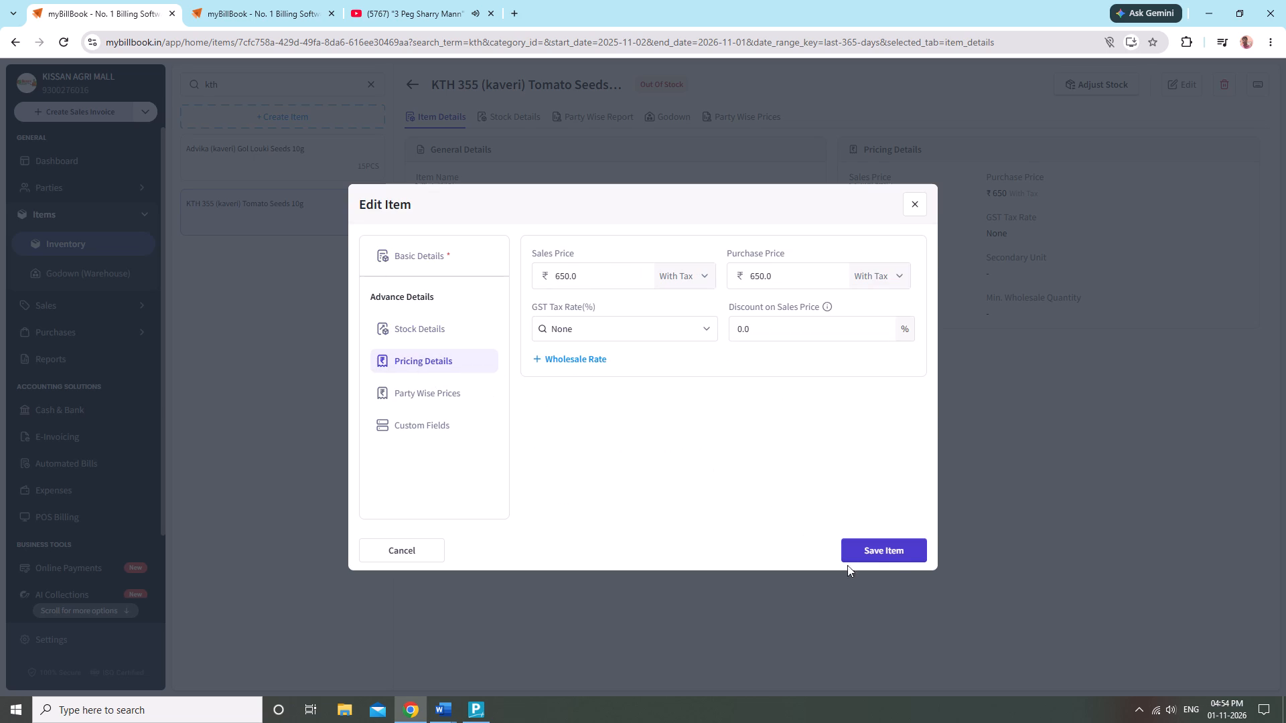
left_click(896, 554)
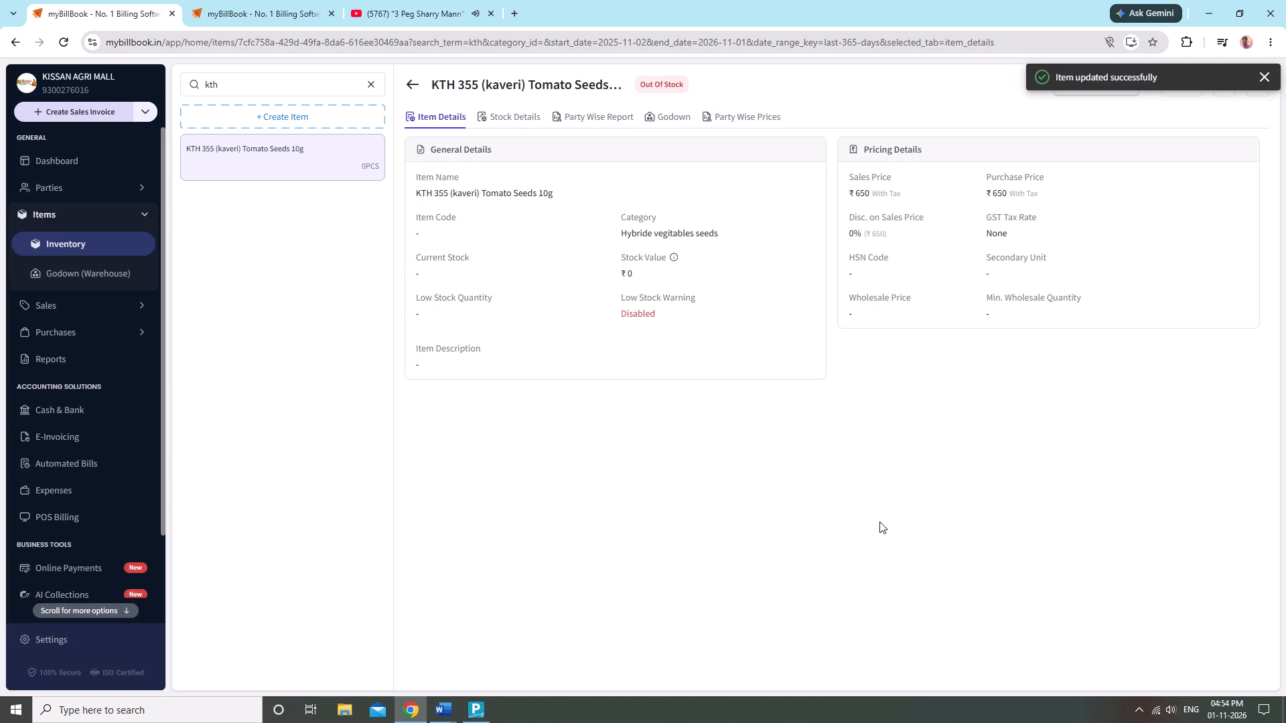
left_click(574, 494)
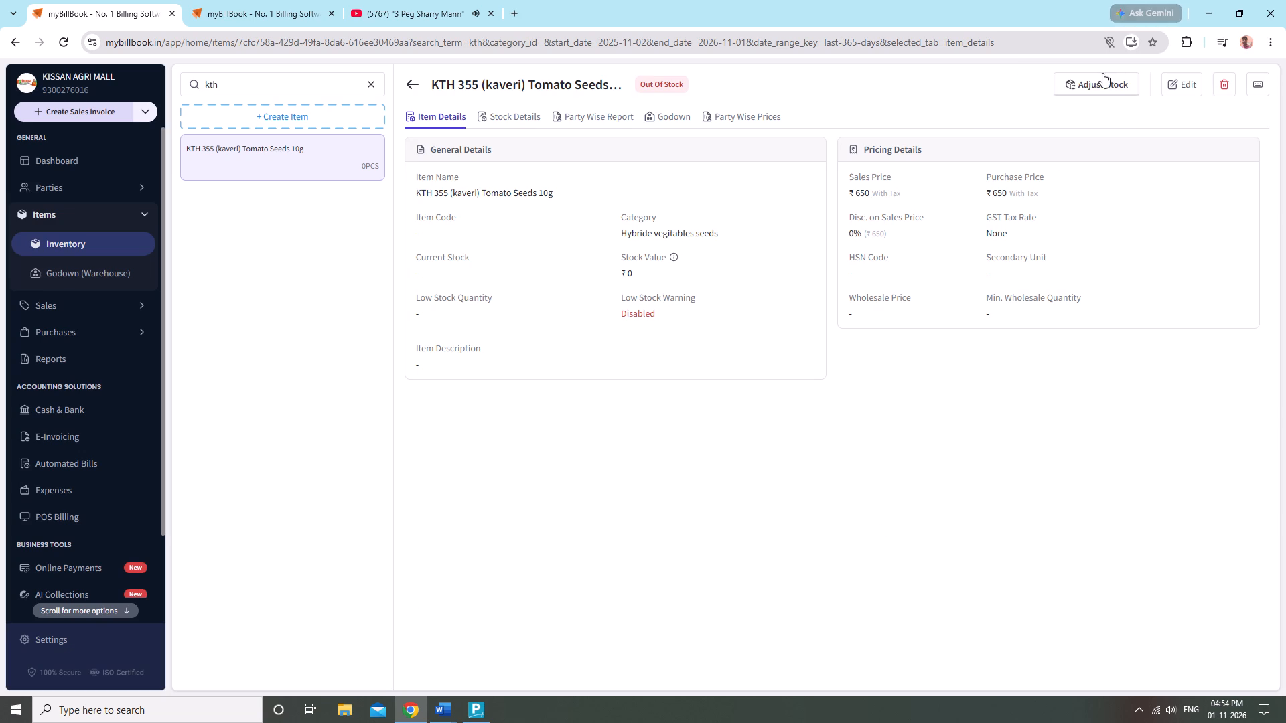
Add 24 PCS to the tomato seeds item's stock in the KISSAN AGRI MALL godown and save the adjustment.
left_click(1102, 73)
left_click(427, 347)
left_click(435, 344)
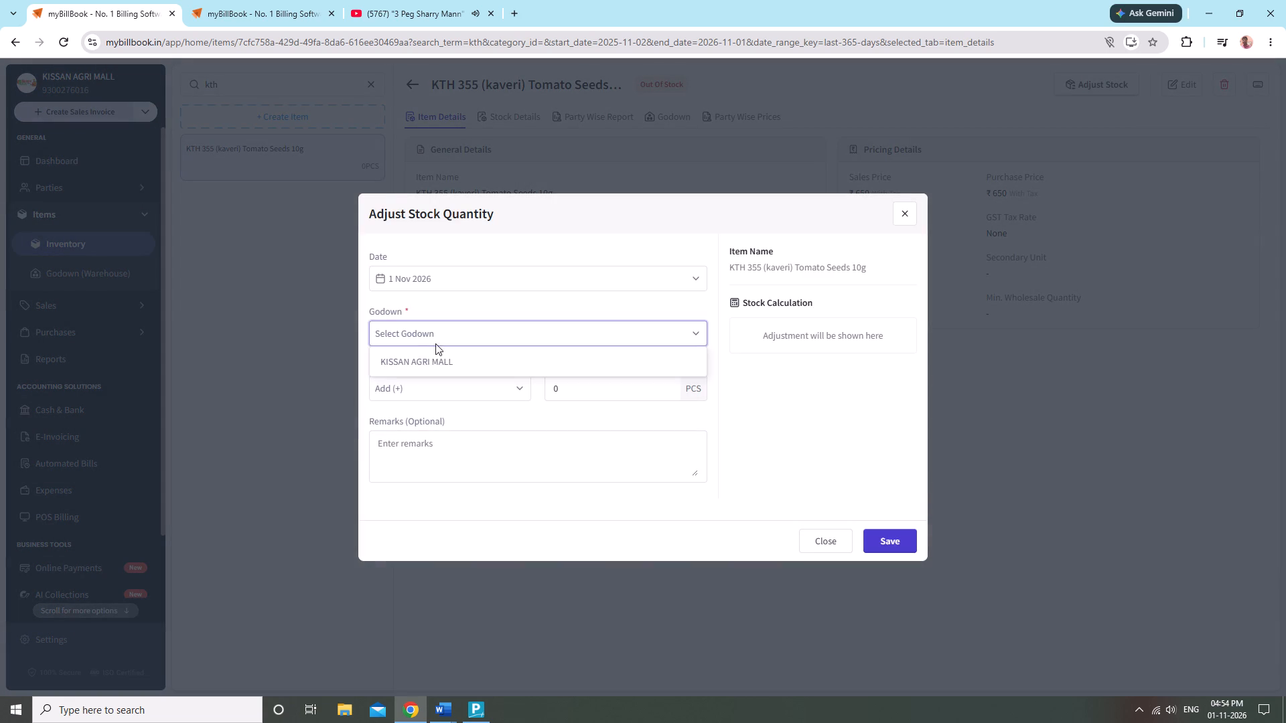
left_click(437, 356)
left_click(607, 385)
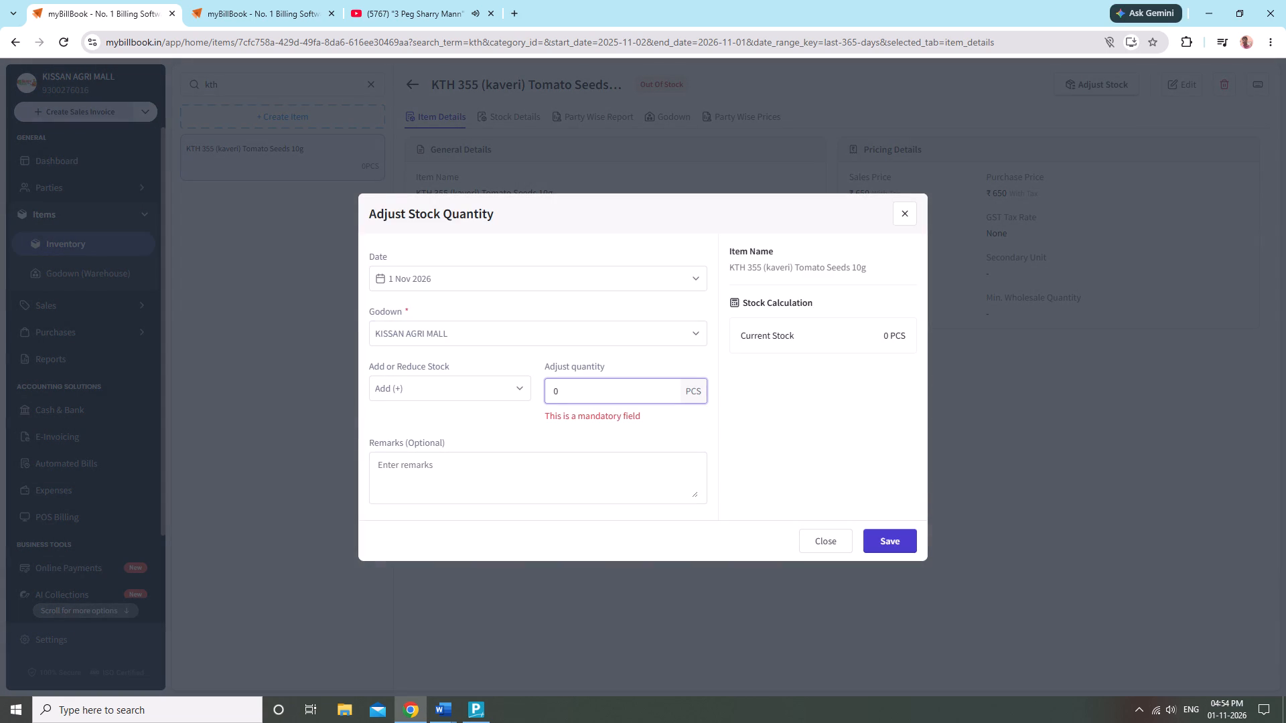
type("24")
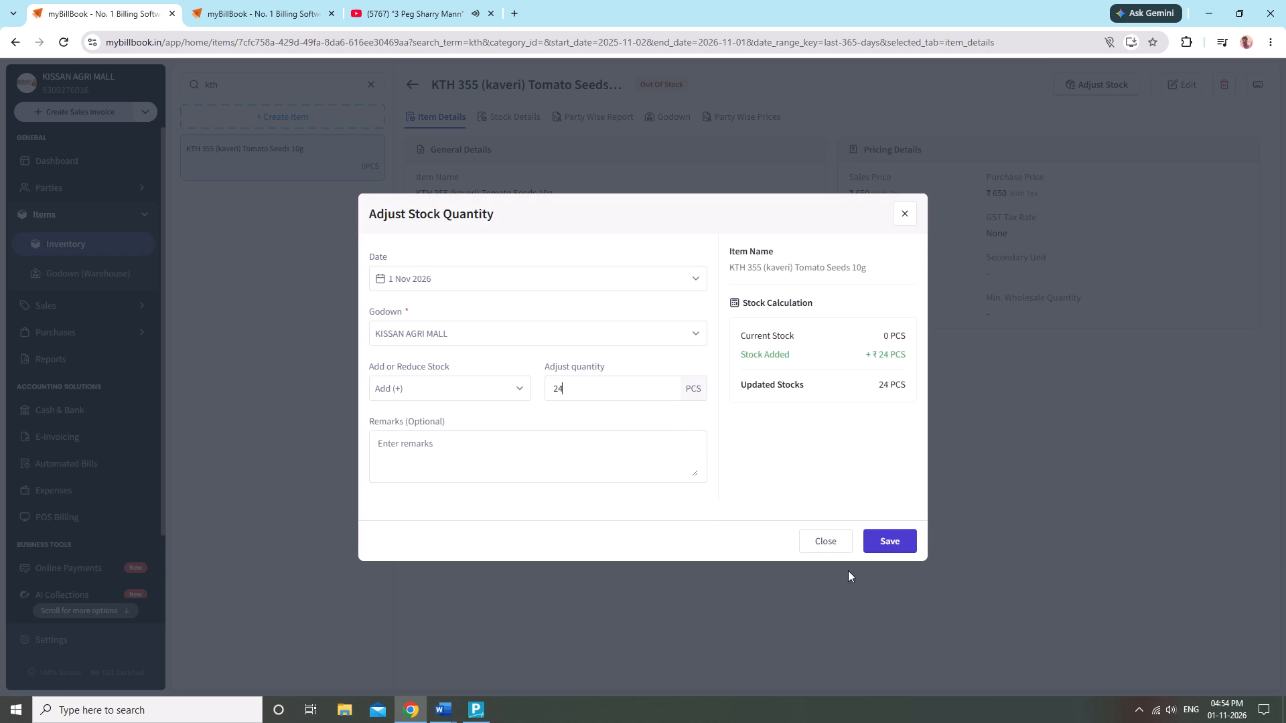
left_click(899, 539)
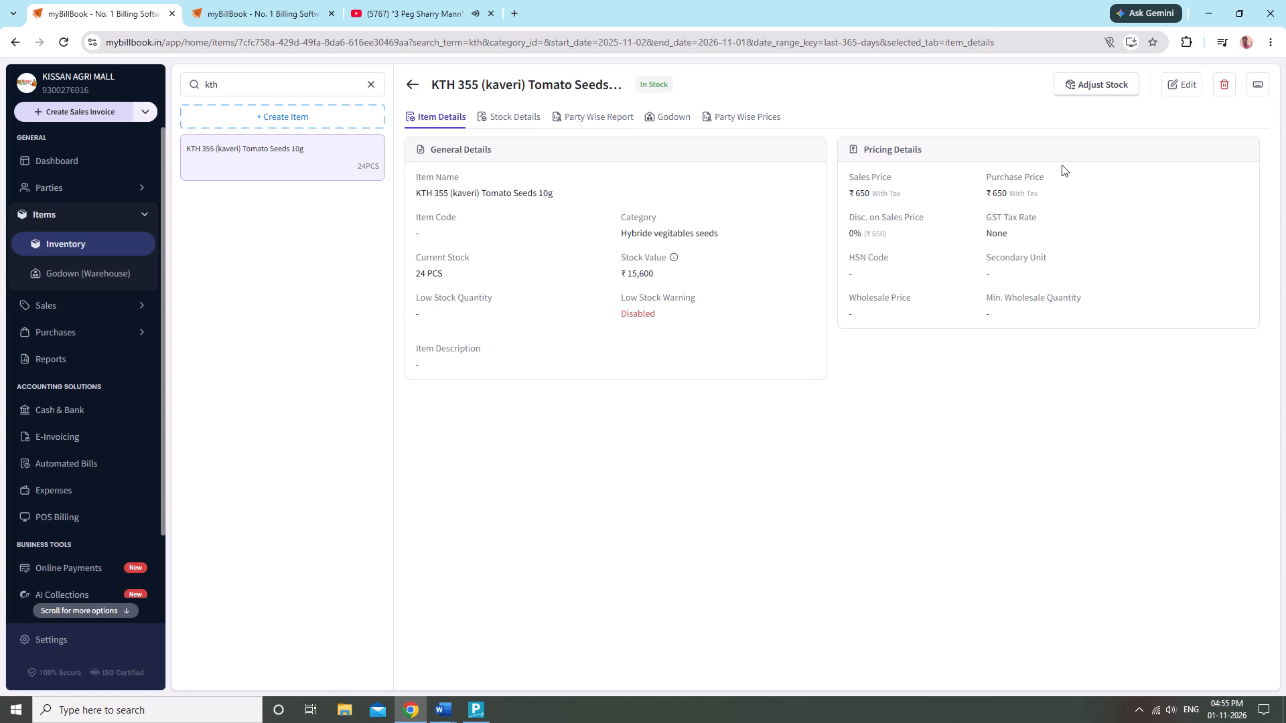
Search the inventory for gilki and save the Alia (kaveri) Gilki Seeds 10g item under the category Hybride vegitables seeds.
left_click(377, 87)
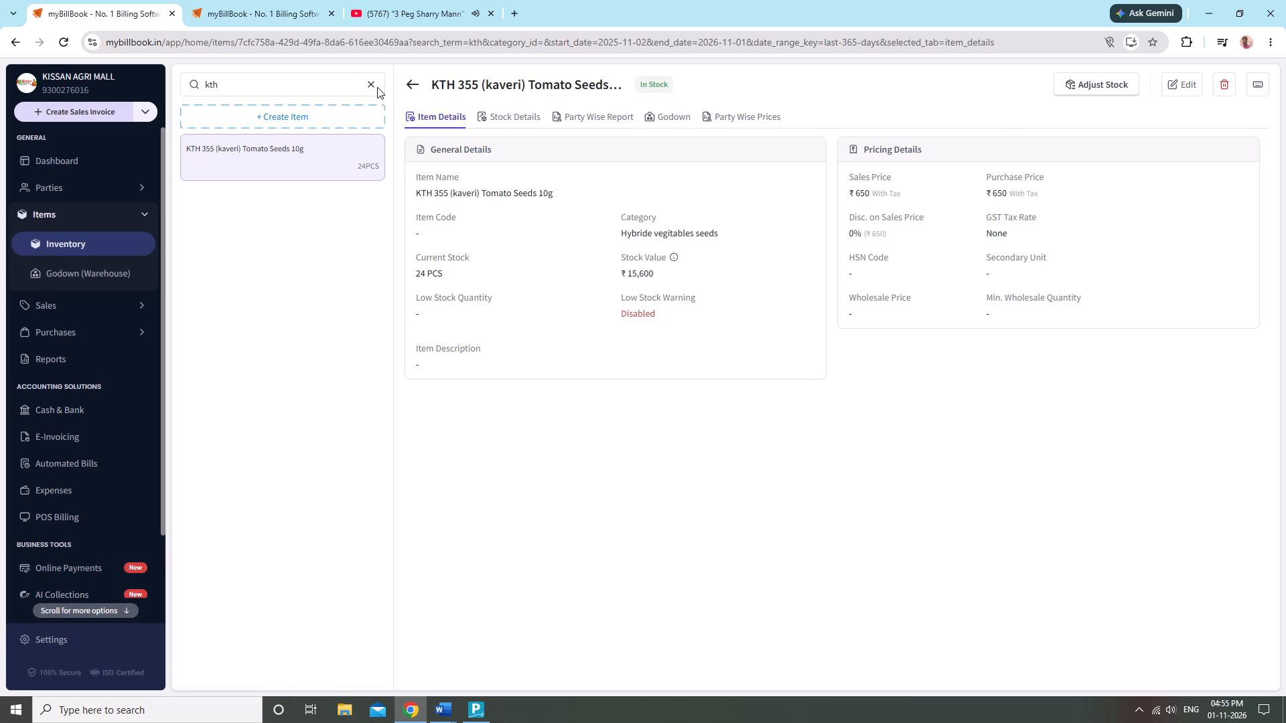
left_click(368, 84)
type("gil")
type("ki")
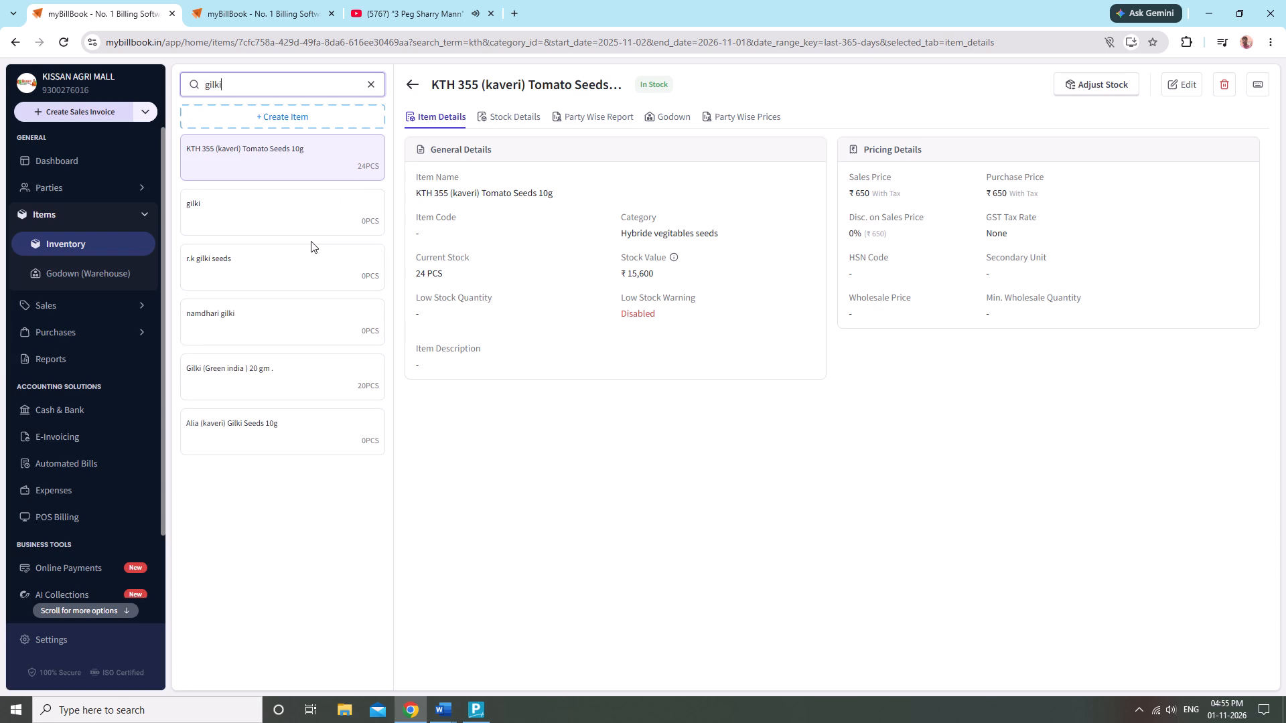
left_click(319, 414)
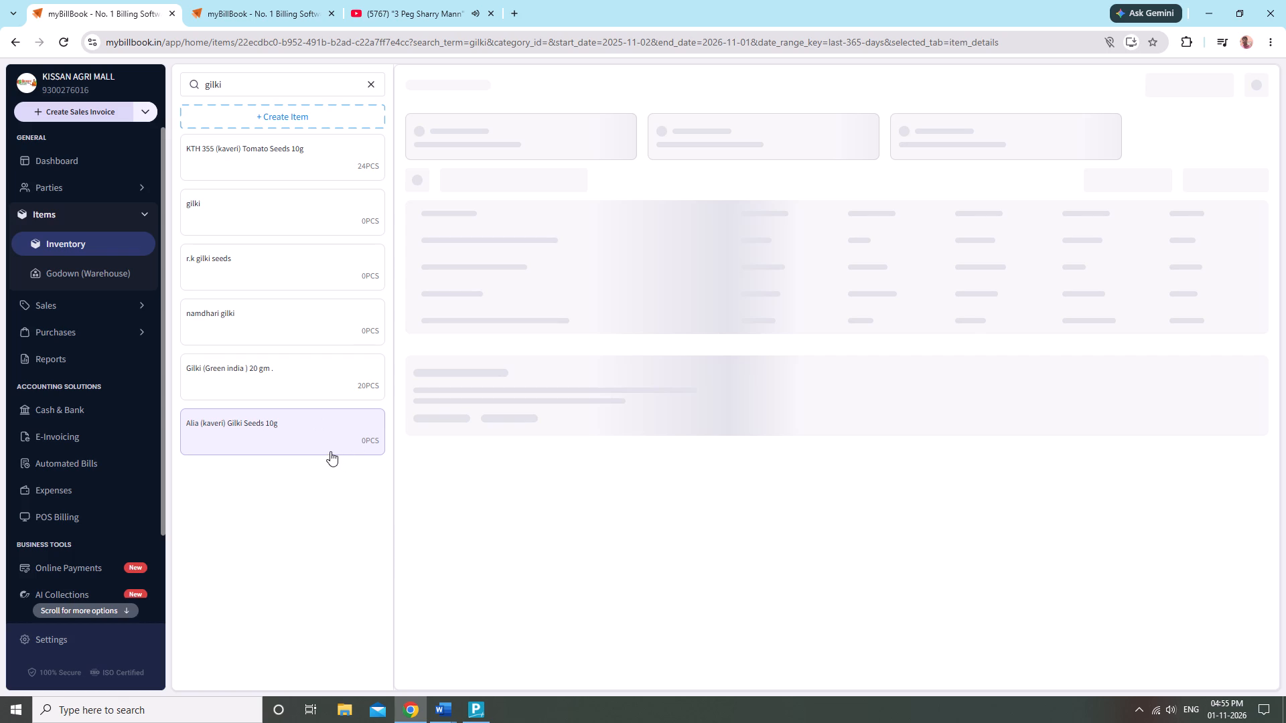
left_click(350, 499)
left_click(672, 443)
left_click(1192, 80)
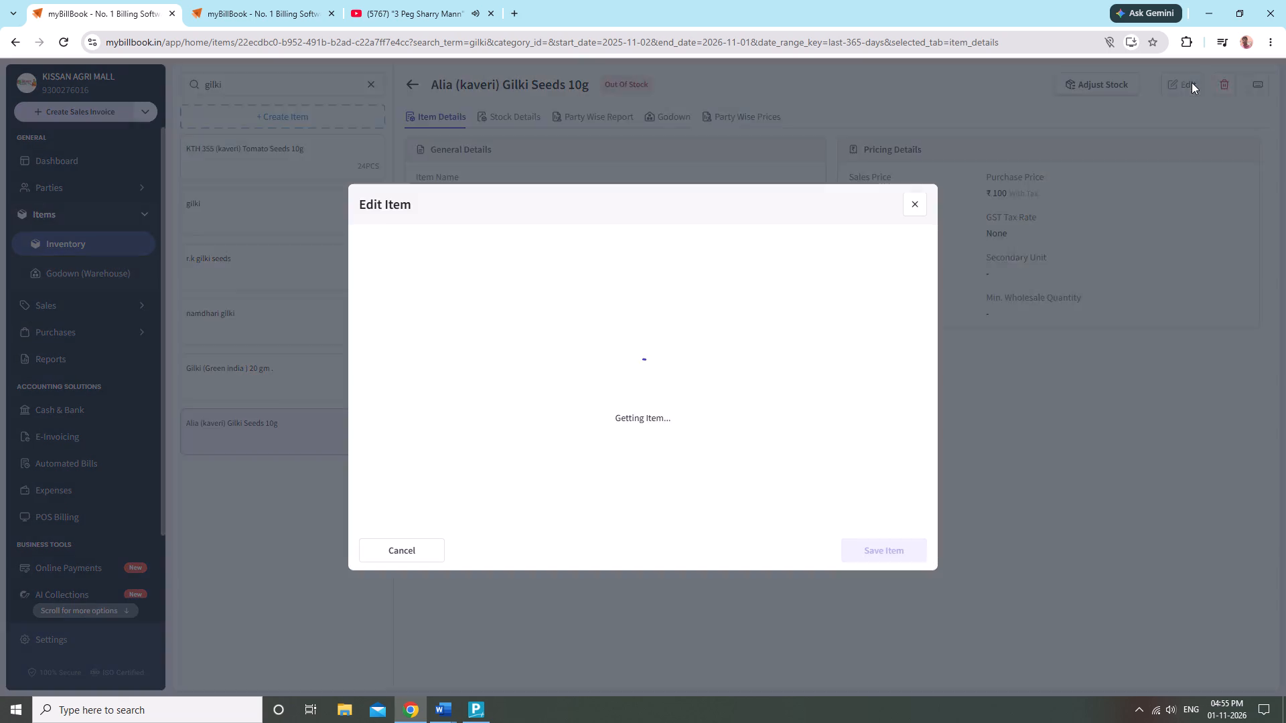
left_click(807, 273)
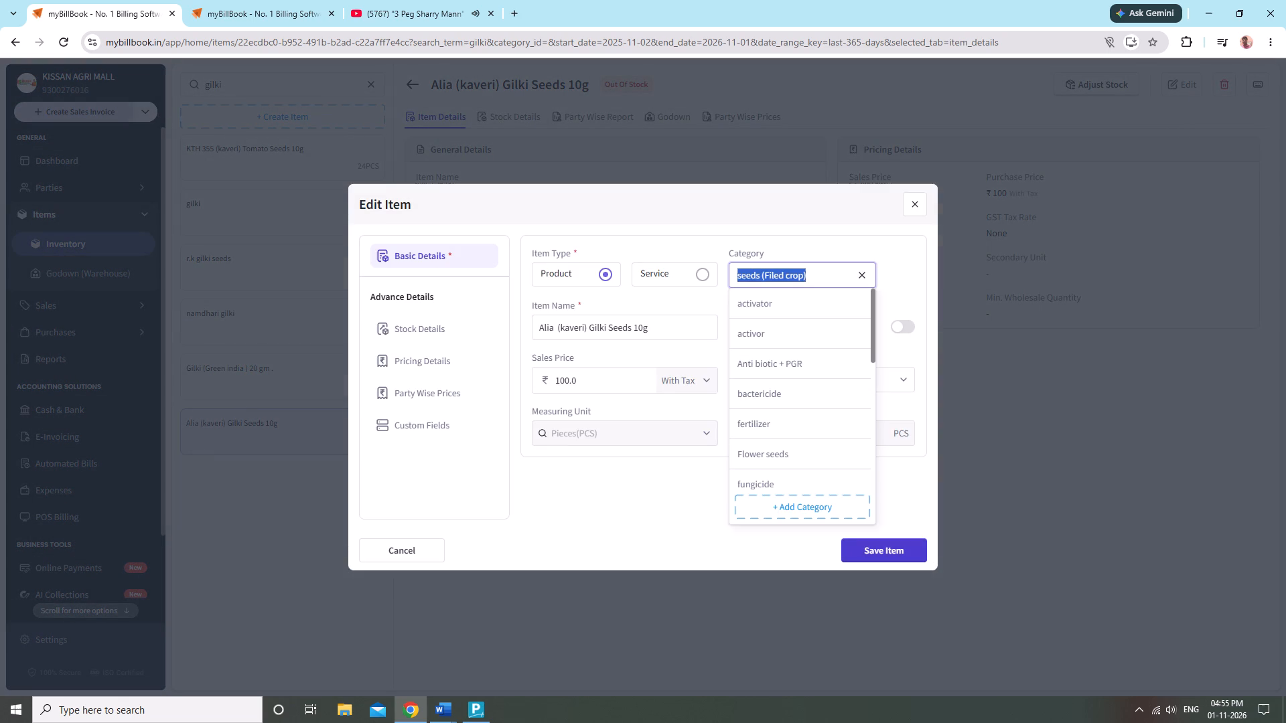
key("h")
key("y")
left_click(784, 297)
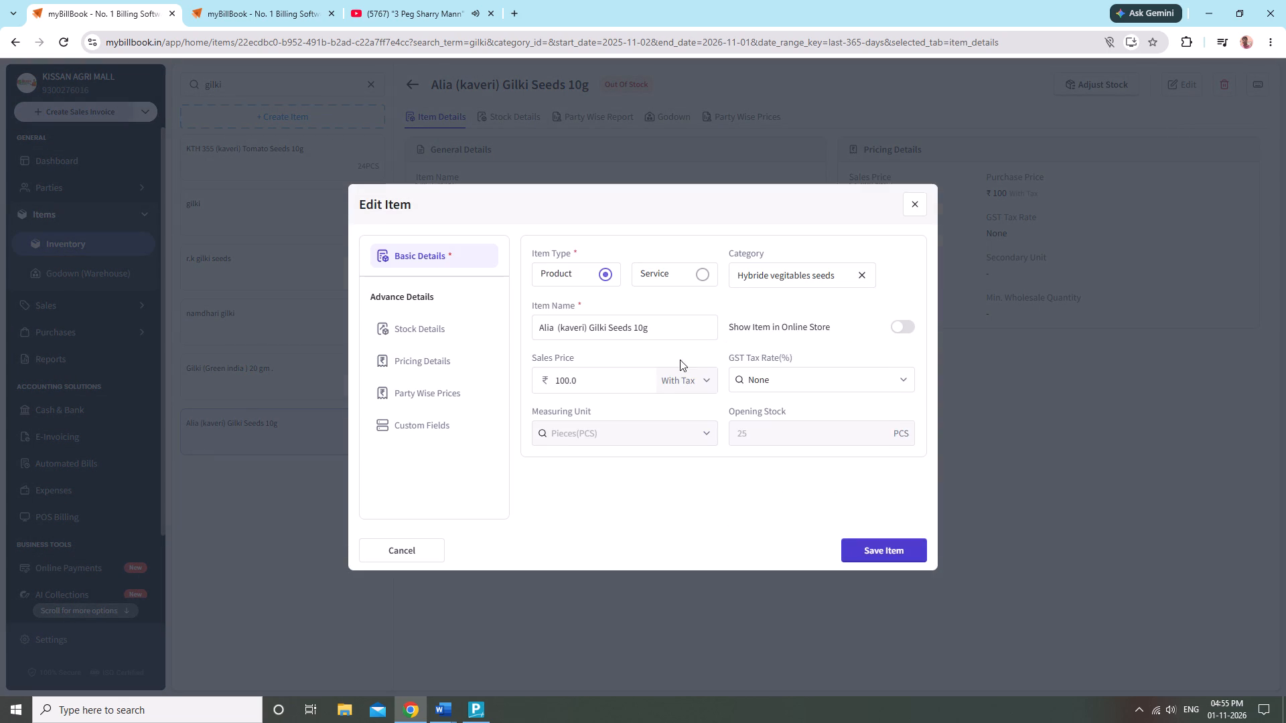
left_click(443, 338)
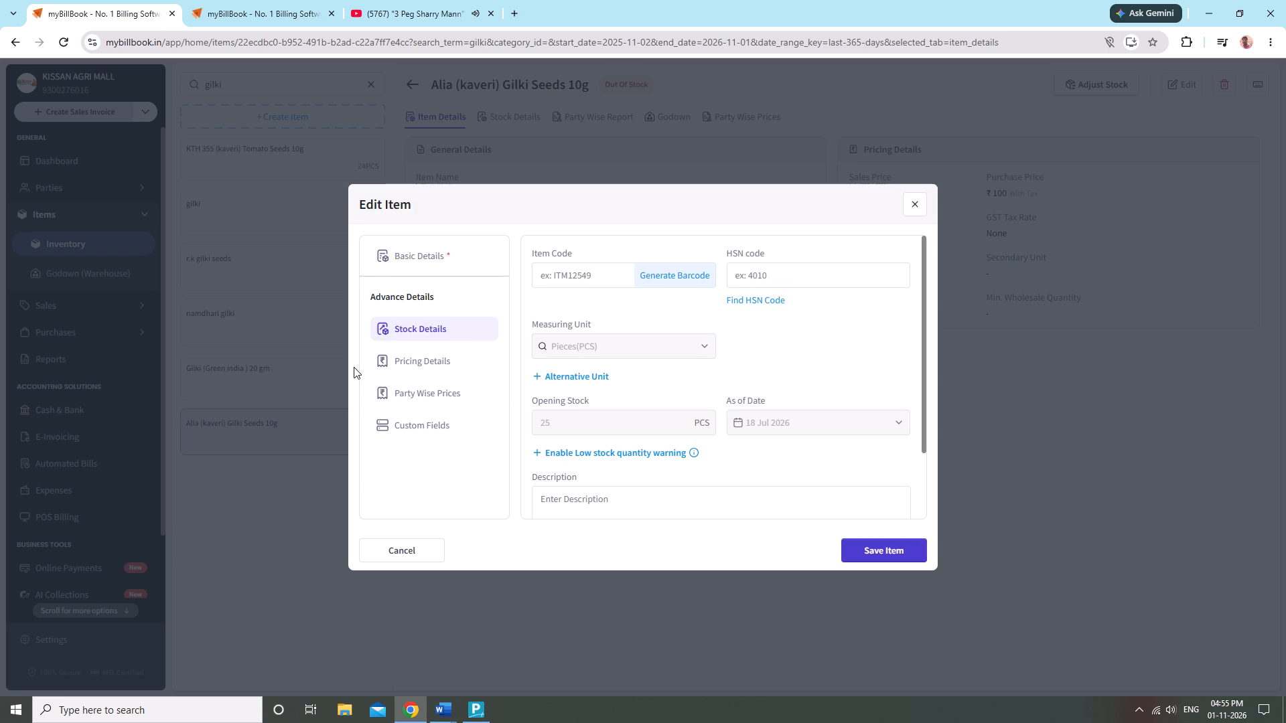
left_click(411, 343)
left_click(409, 364)
left_click(863, 538)
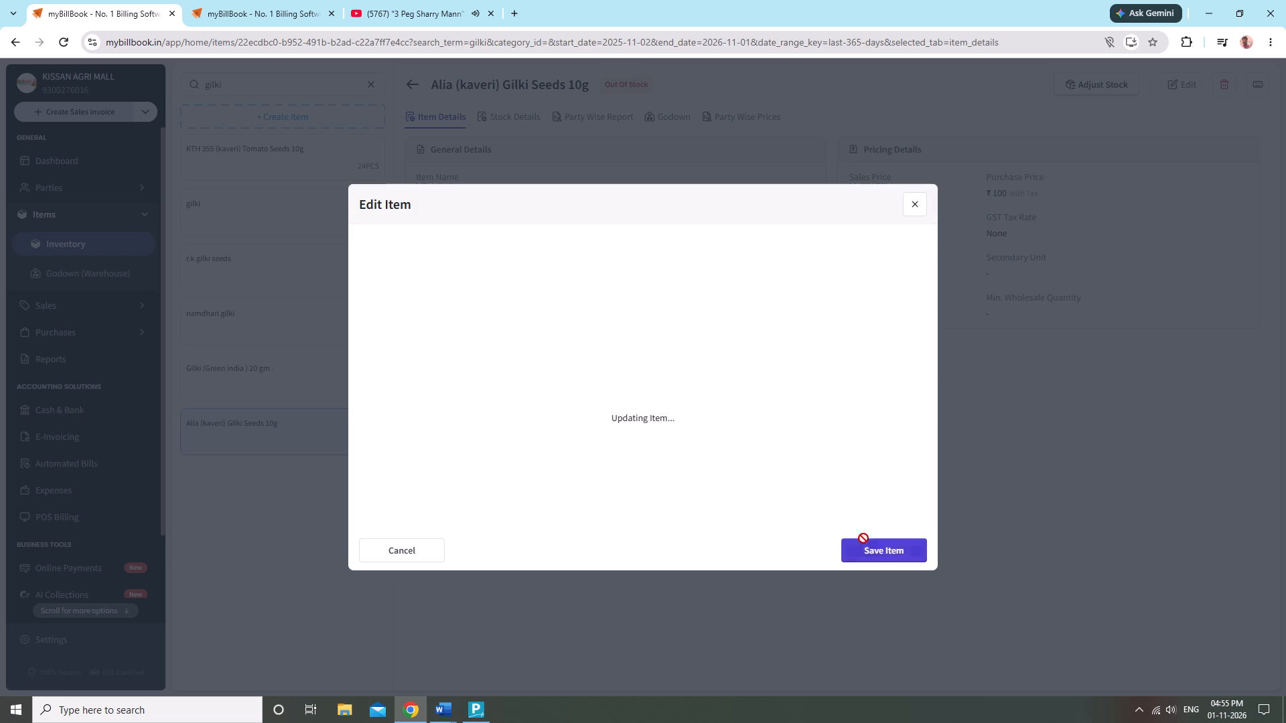
left_click(696, 477)
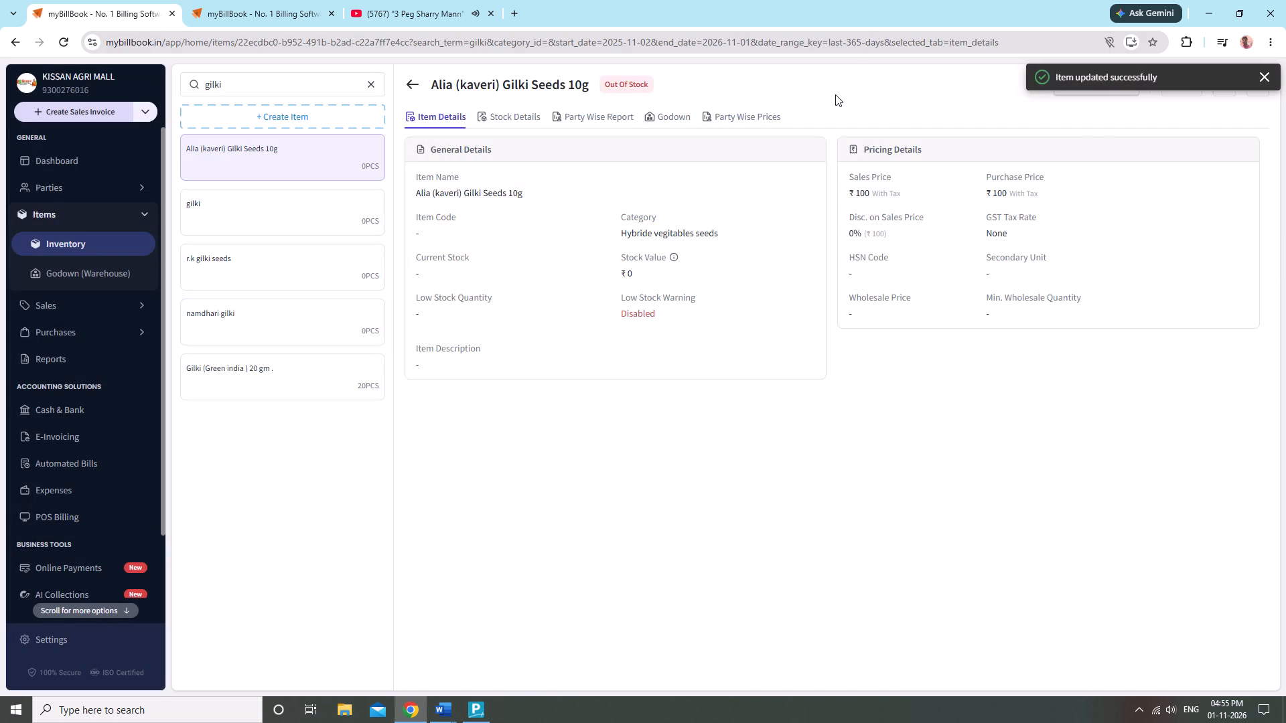
left_click(835, 94)
Add 22 PCS to the Alia (kaveri) Gilki Seeds 10g stock in the KISSAN AGRI MALL godown and save the adjustment.
left_click(1087, 97)
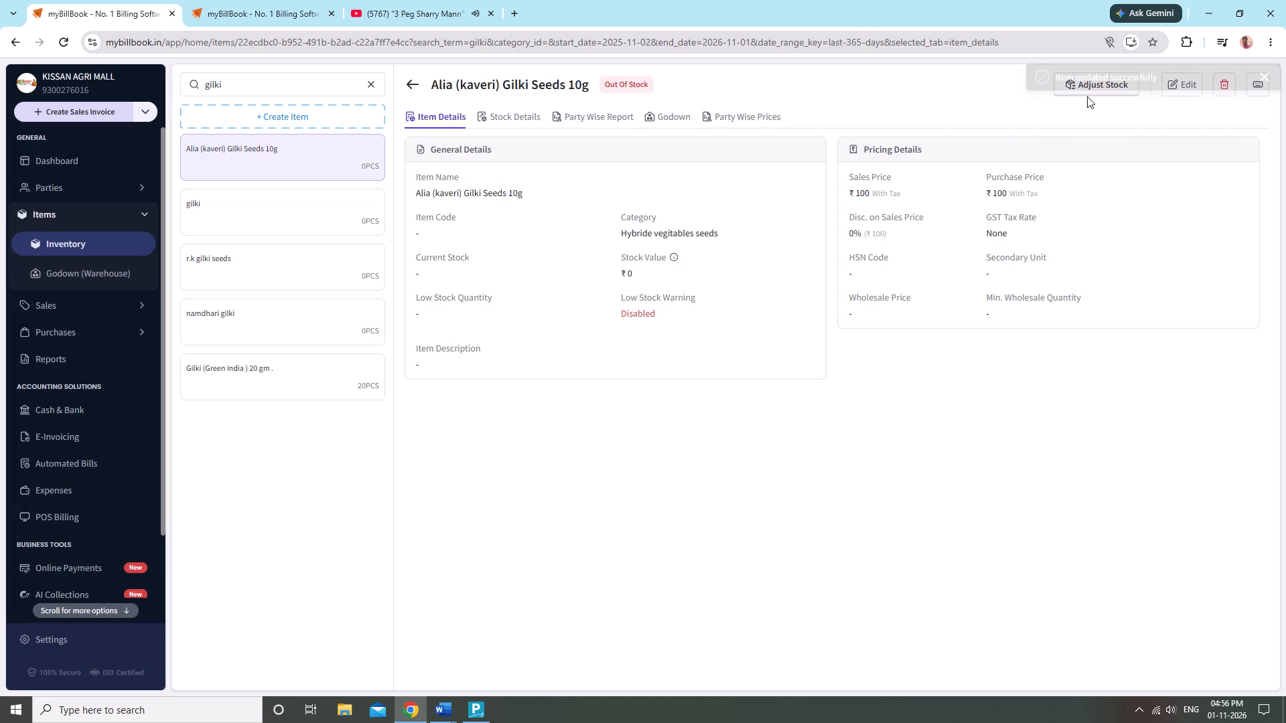
left_click(1089, 83)
left_click(435, 327)
left_click(443, 353)
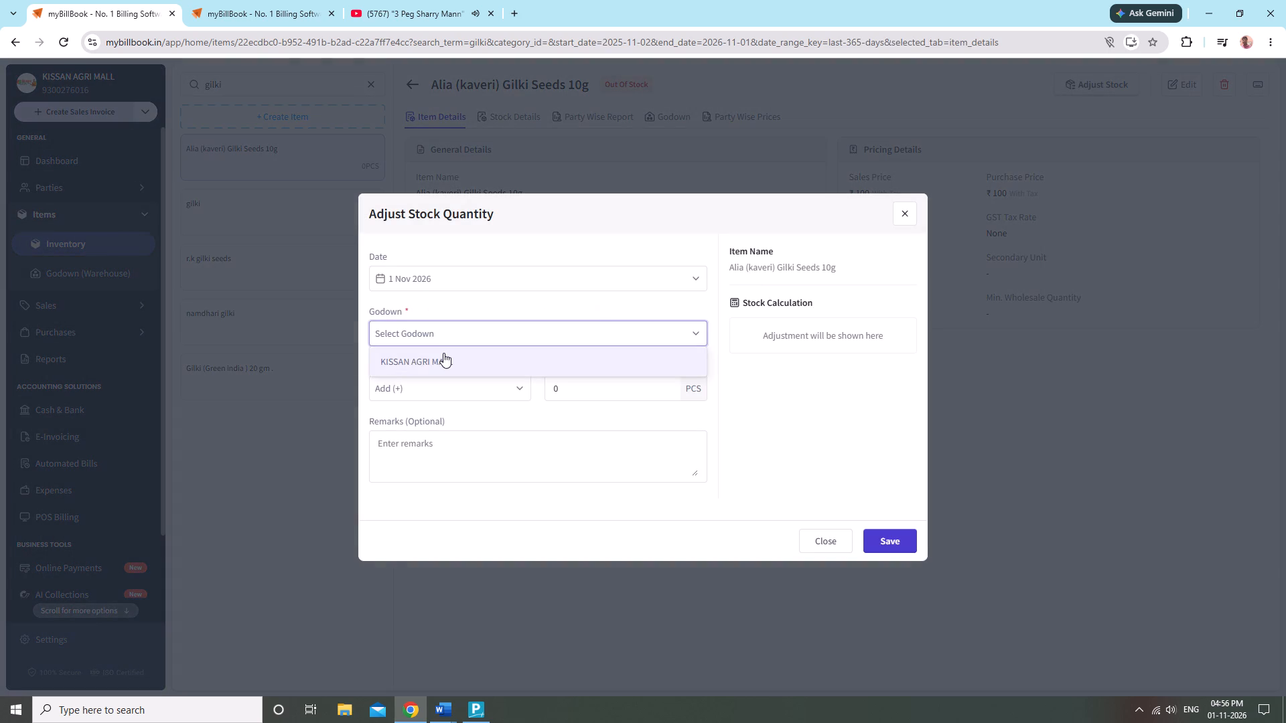
left_click_drag(636, 416, 630, 399)
left_click(628, 395)
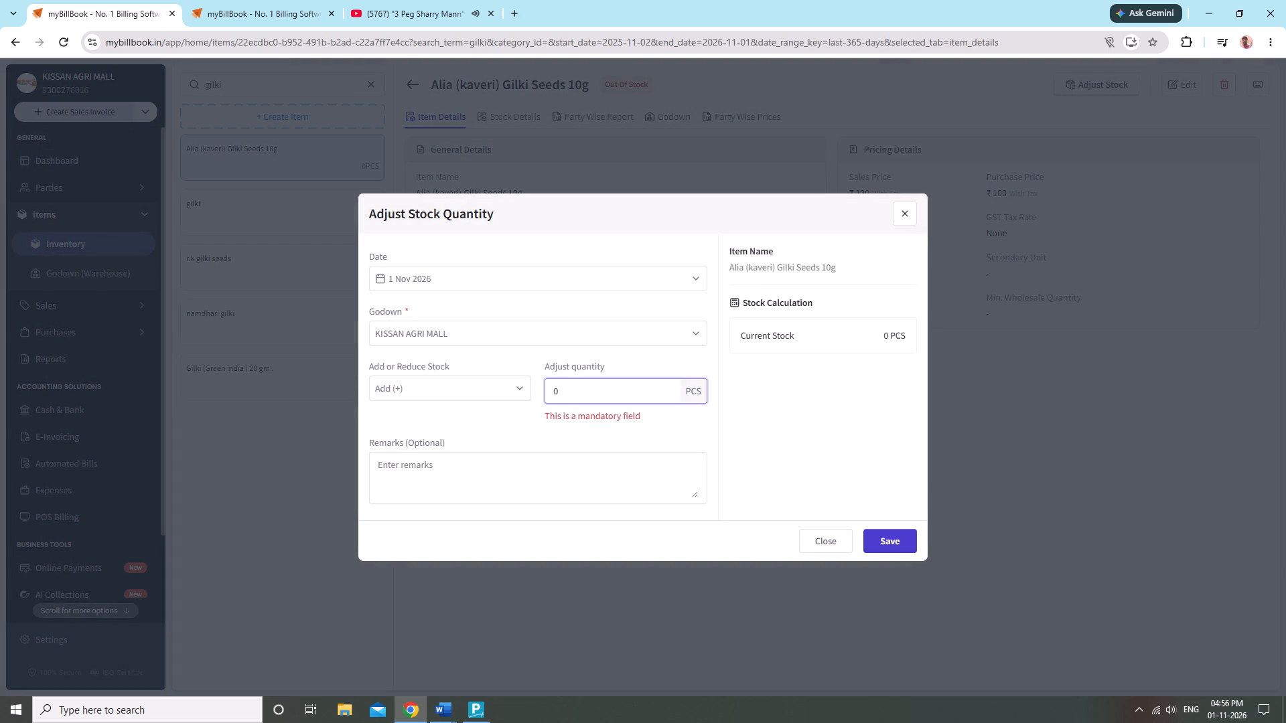
type("22")
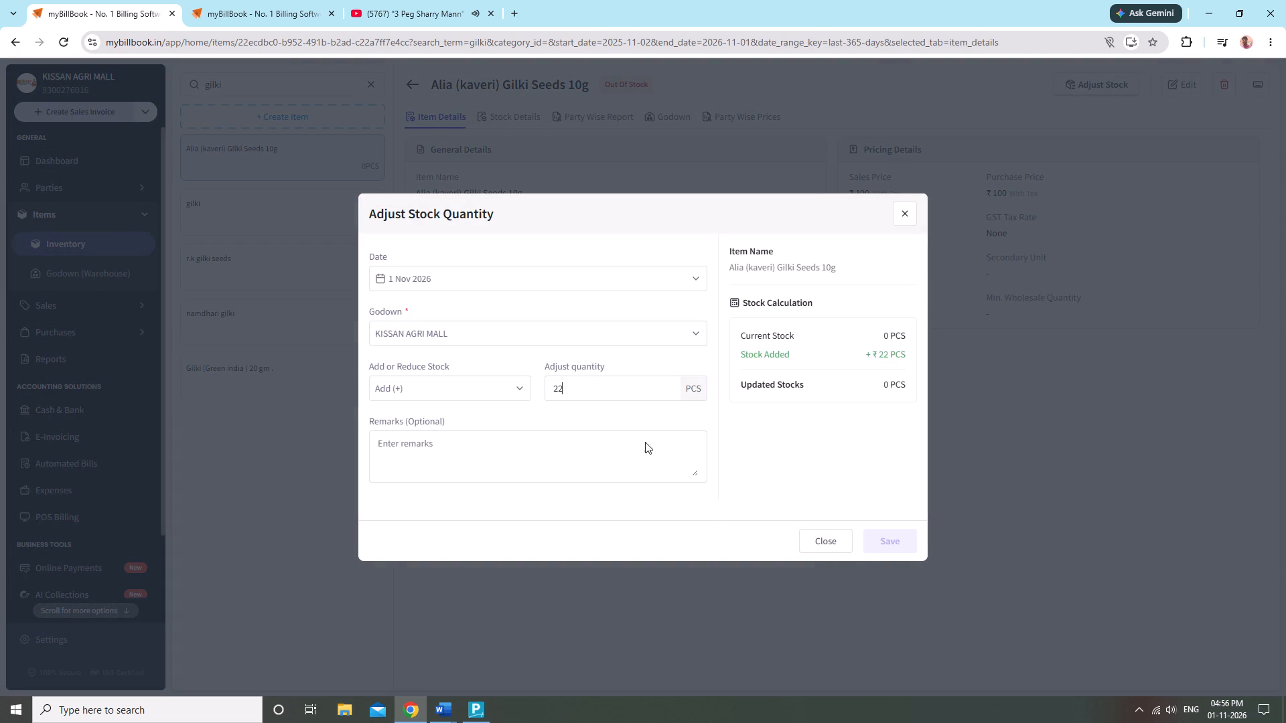
left_click(883, 552)
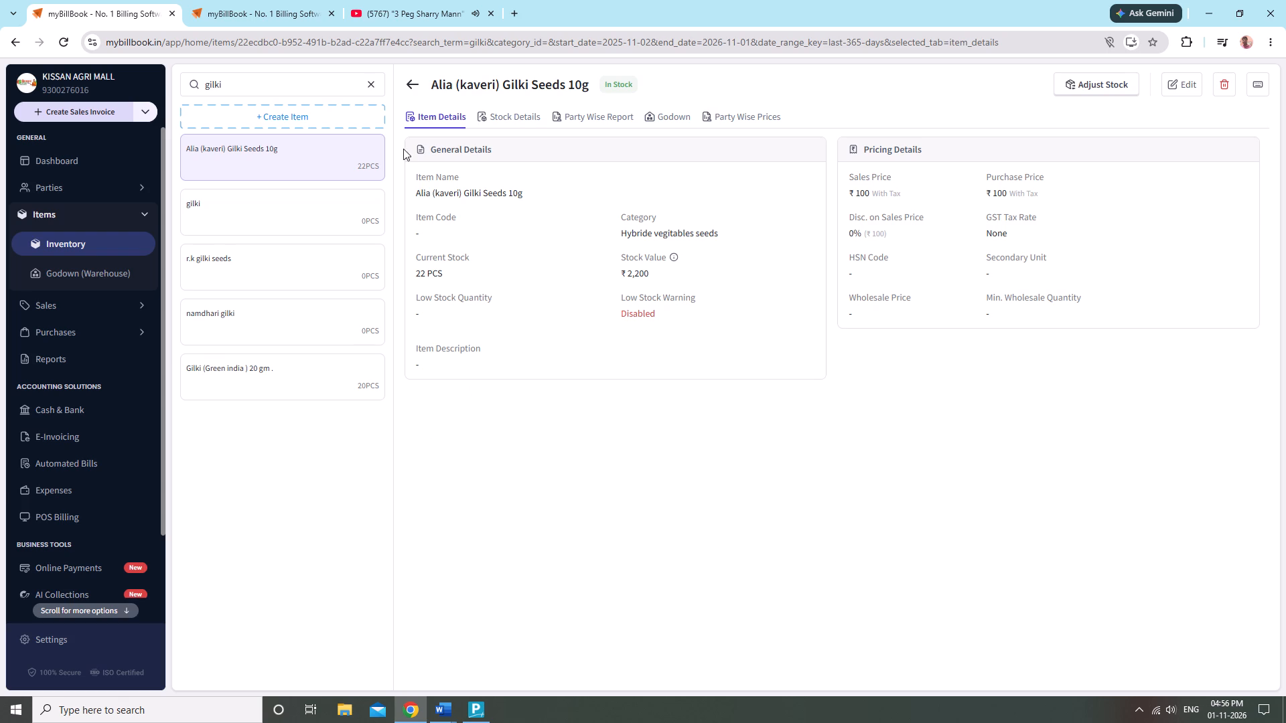
Search the inventory for kata and add 8 PCS to the Katahi (kaveri) Karela Seeds 10g stock in the KISSAN AGRI MALL godown, saving the adjustment.
left_click(370, 81)
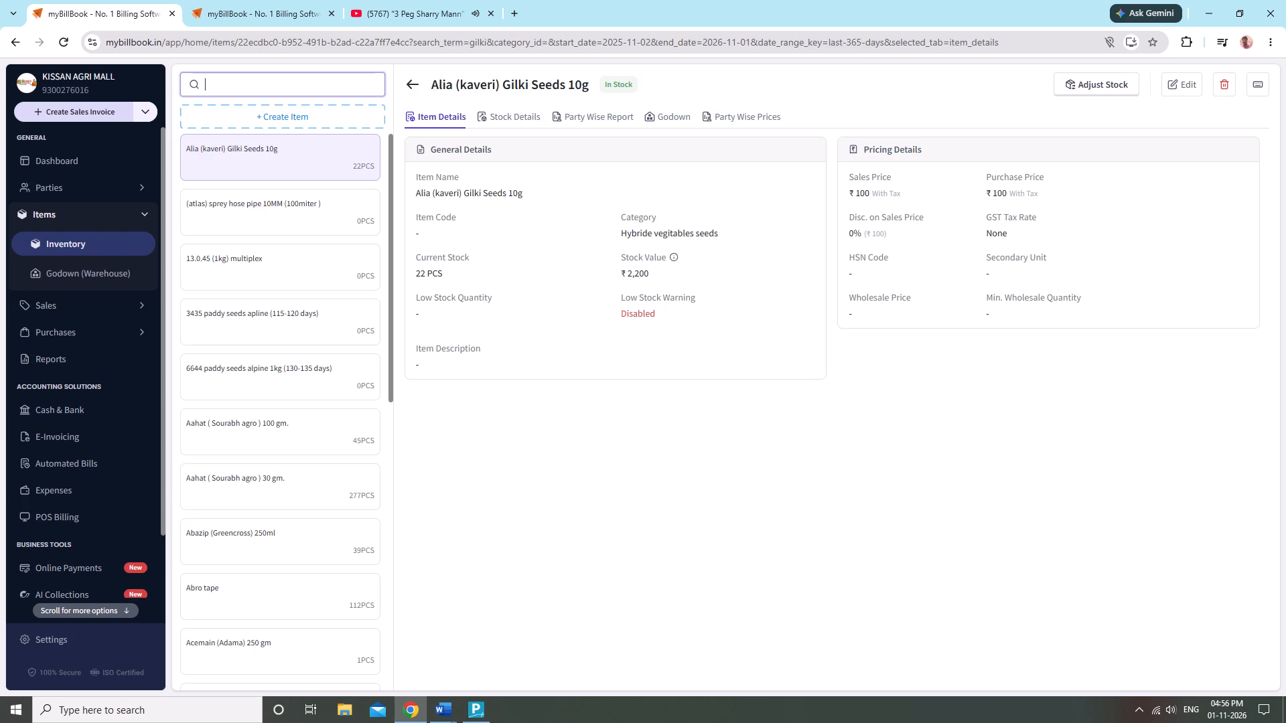
key("k")
key("a")
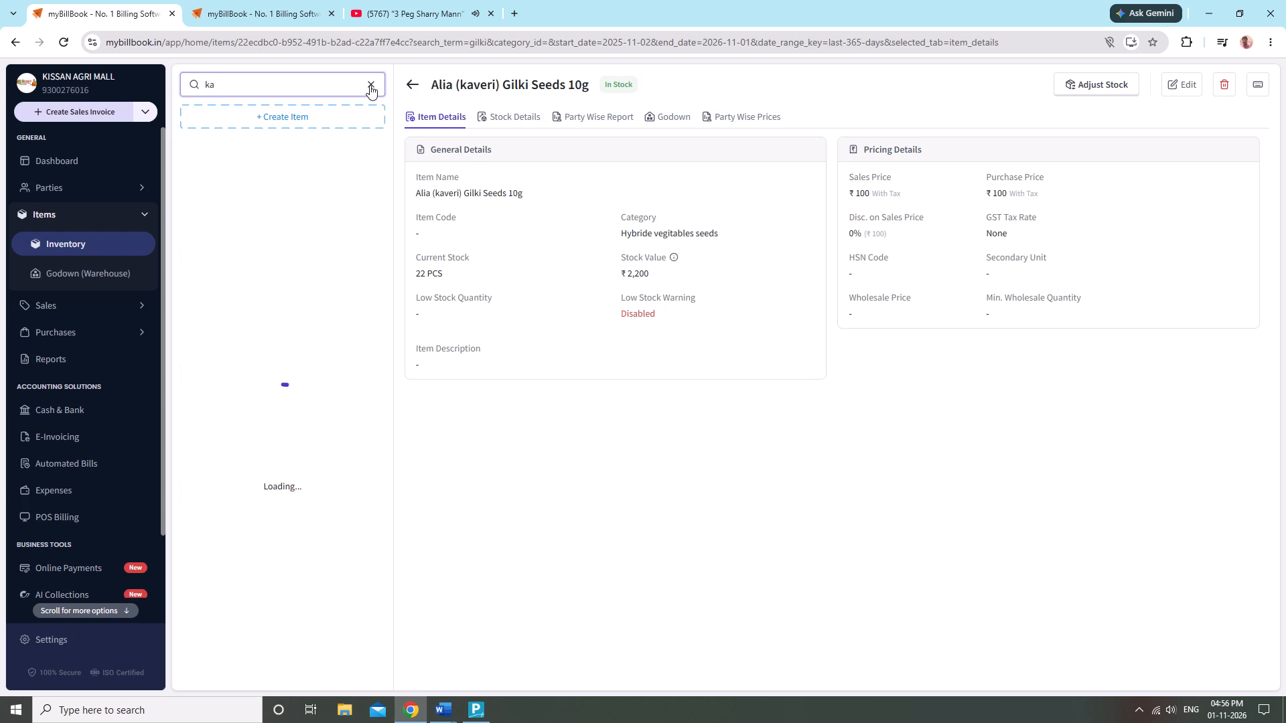
key("t")
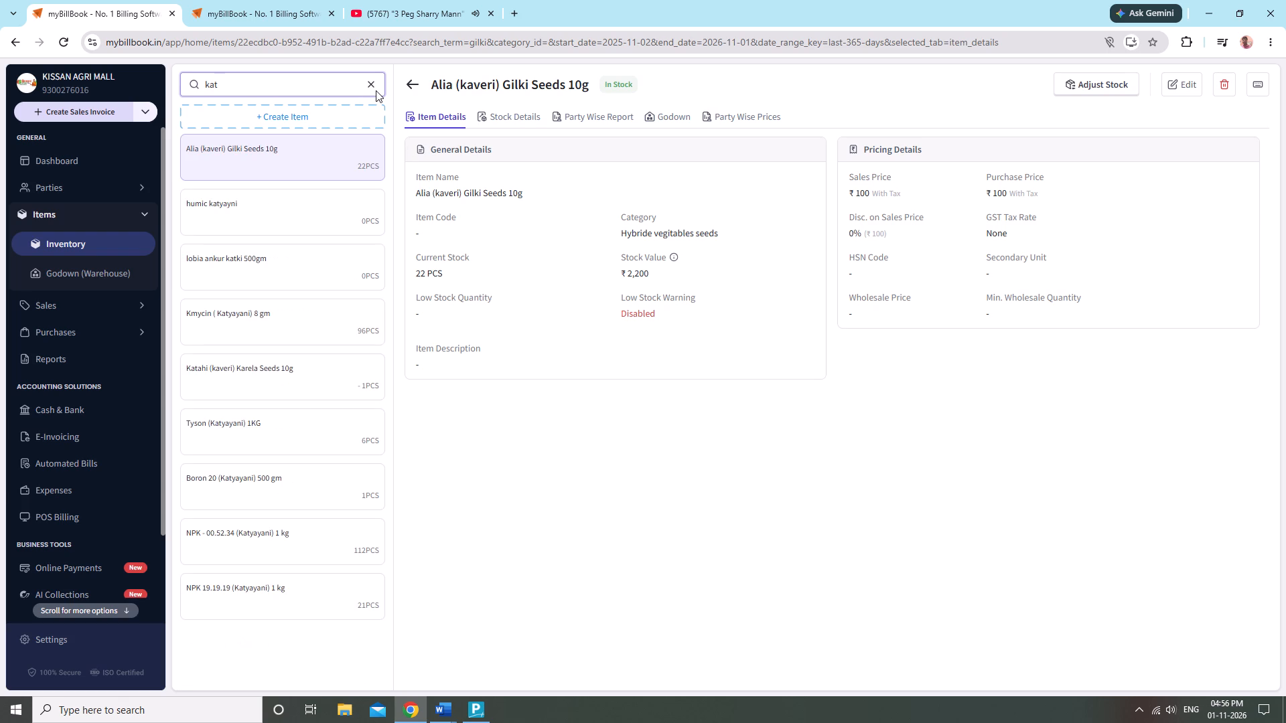
key("a")
left_click(338, 228)
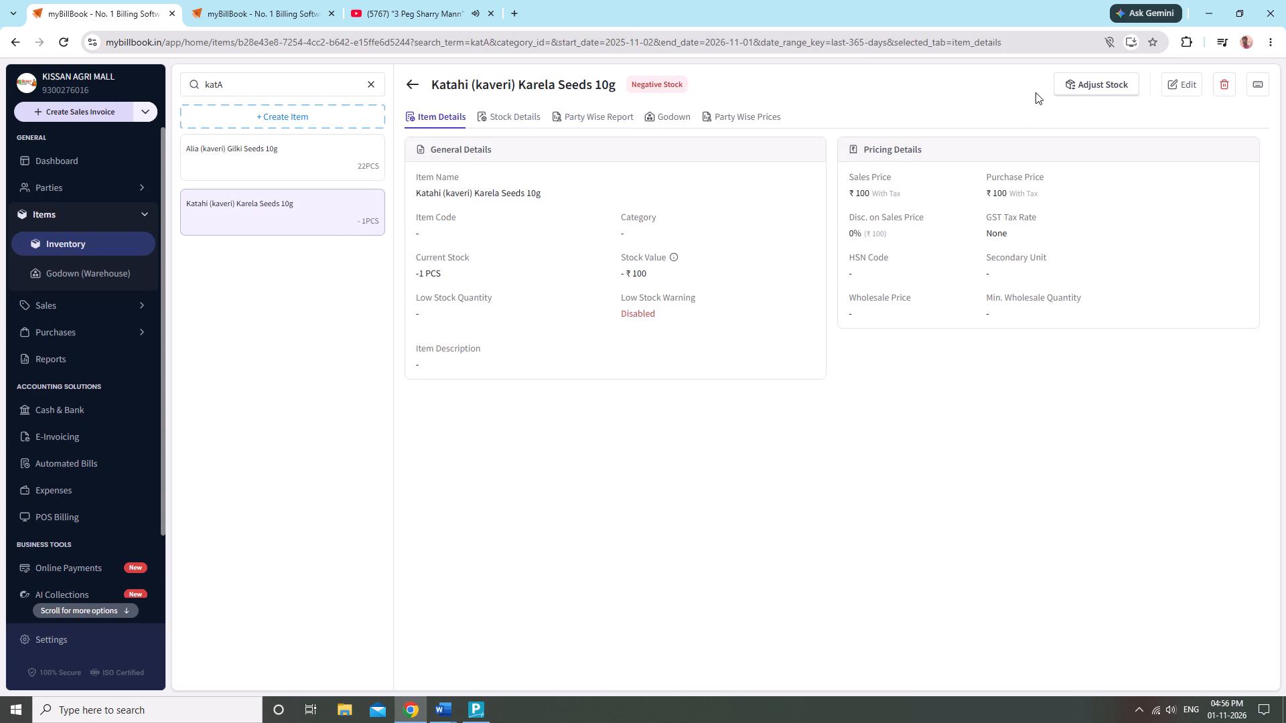
left_click(1061, 90)
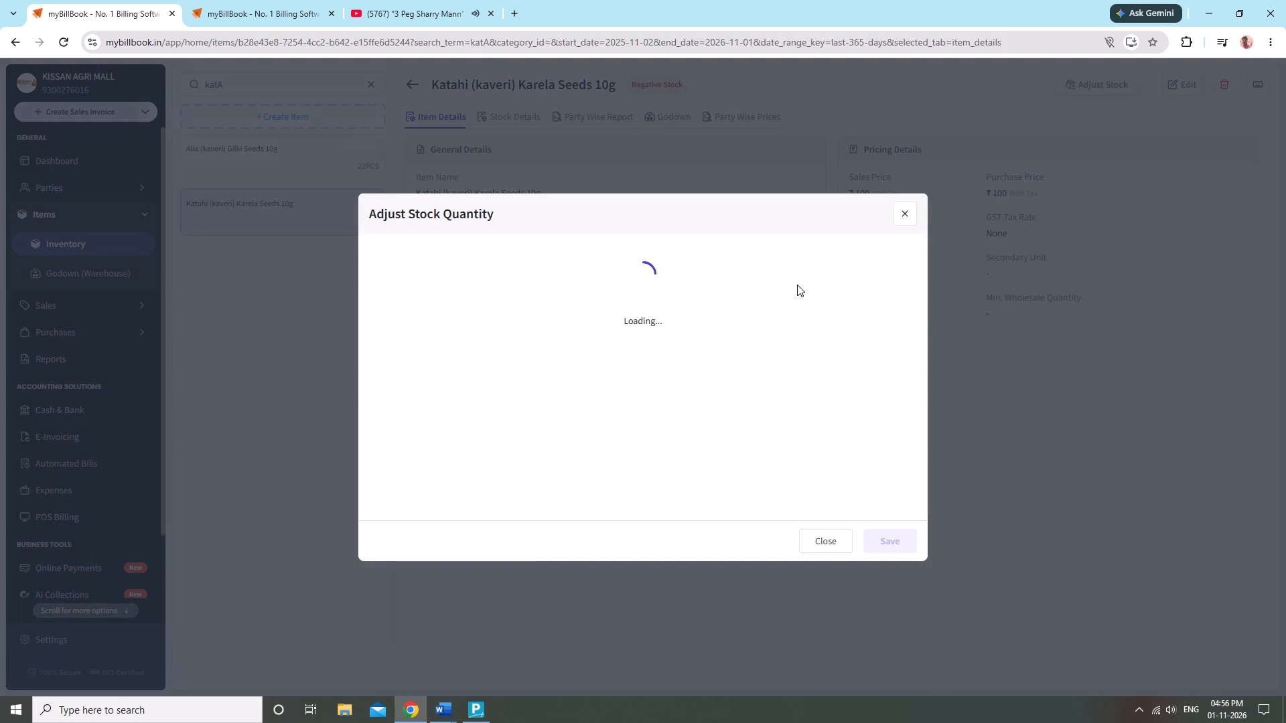
left_click(468, 336)
left_click(466, 353)
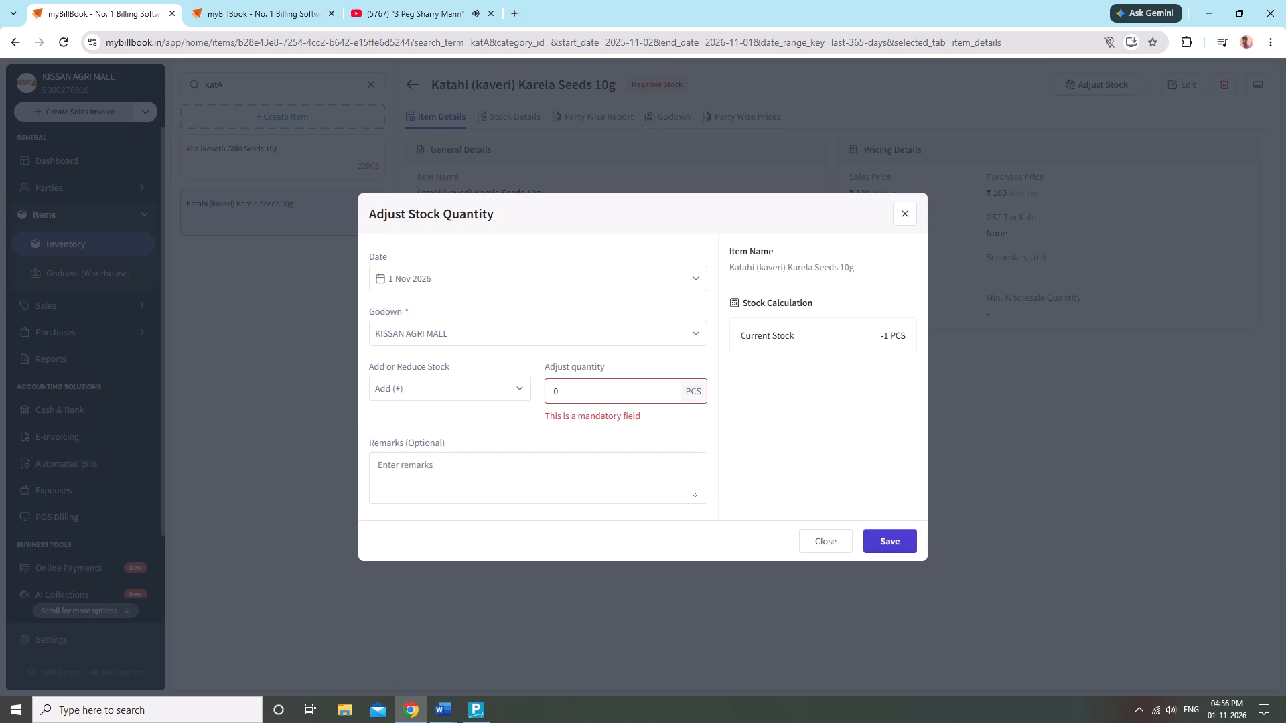
left_click(604, 393)
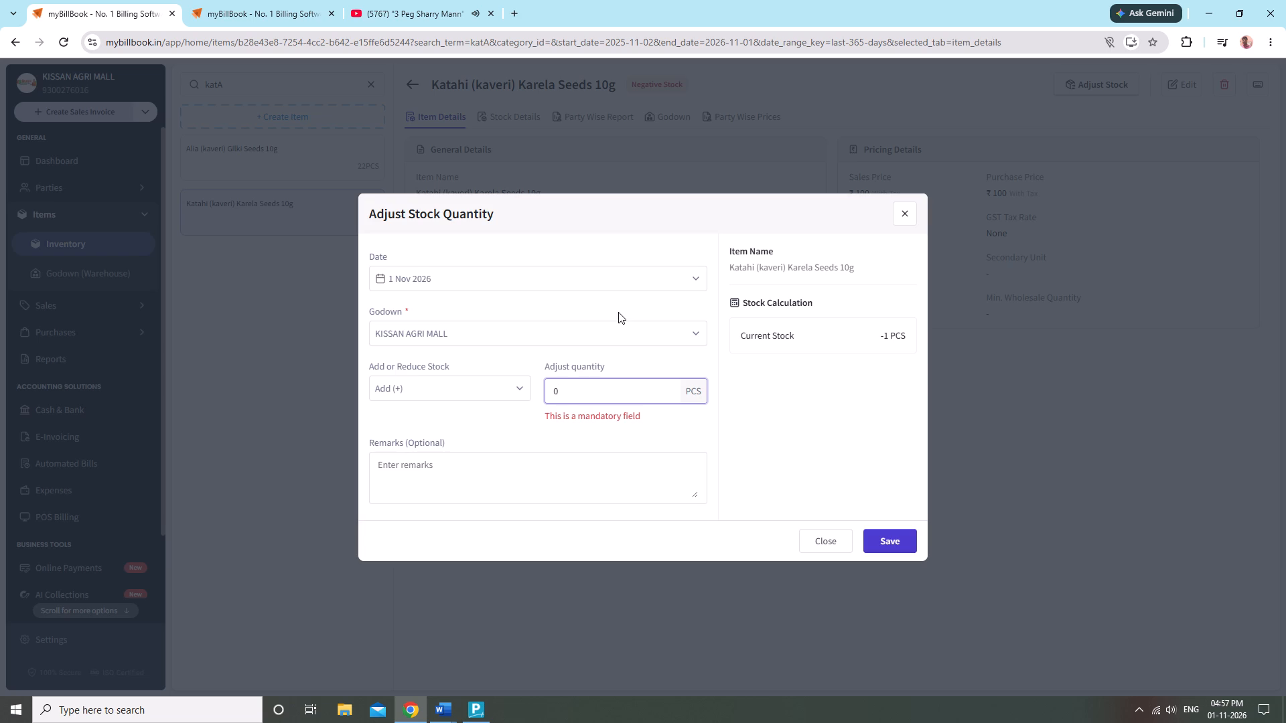
key("8")
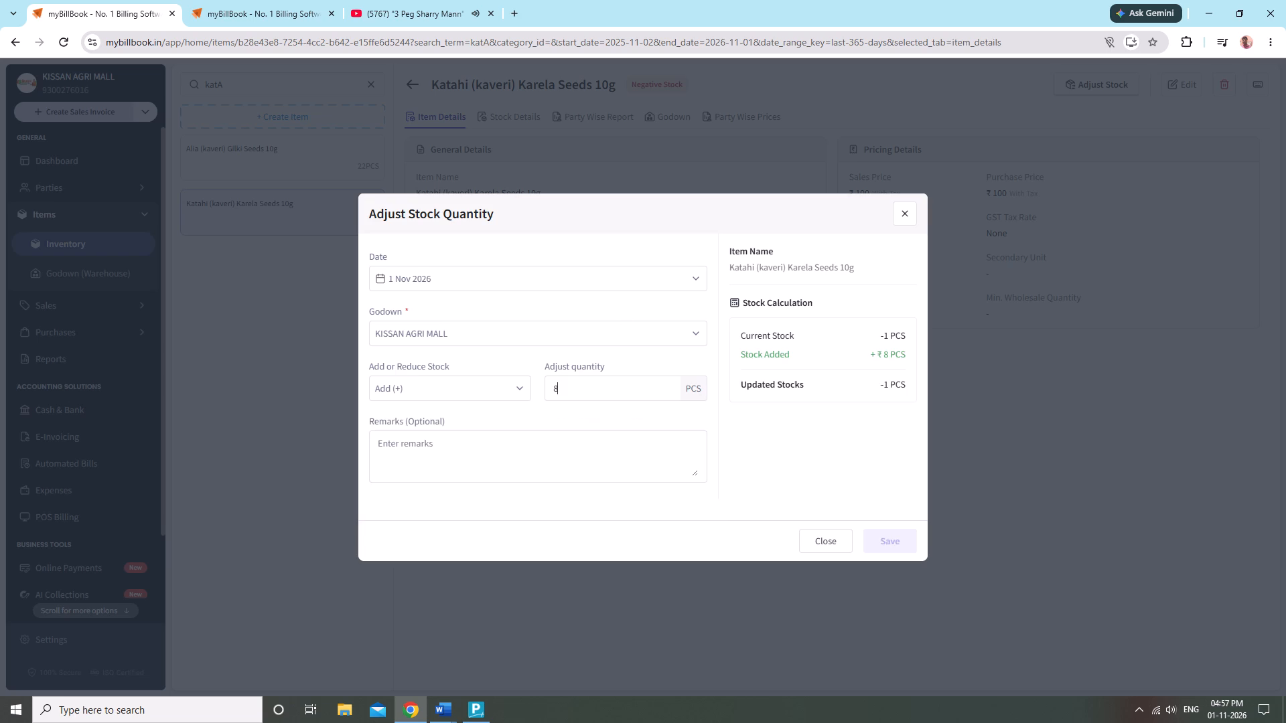
left_click(891, 548)
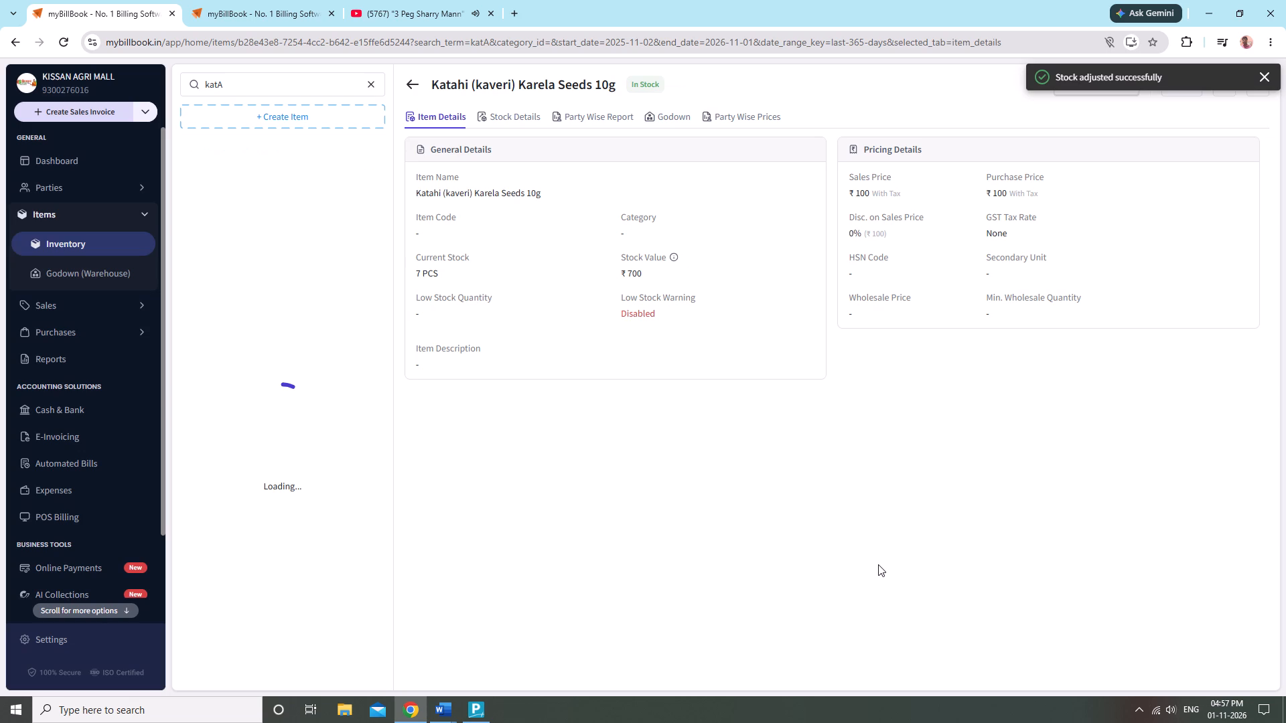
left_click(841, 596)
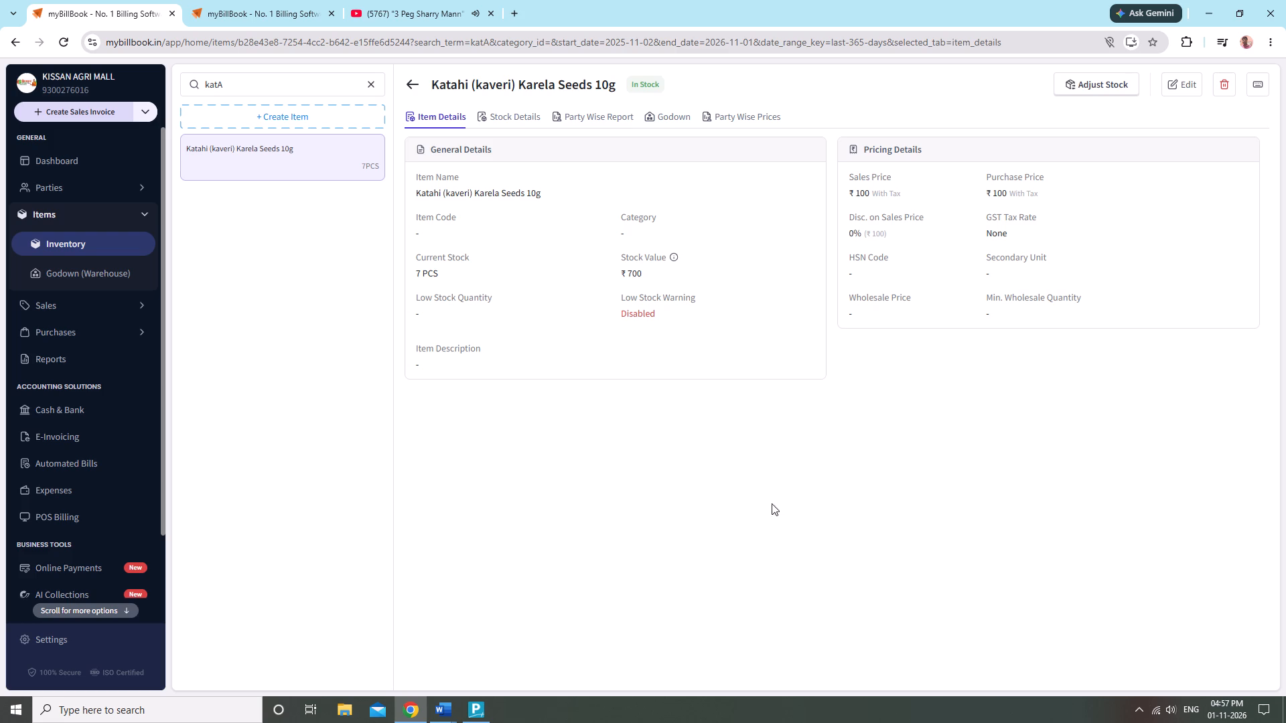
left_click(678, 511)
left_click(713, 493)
Search the inventory for ALIA and edit the alia bhindi seeds item's name so that it starts with a capital A.
left_click(372, 84)
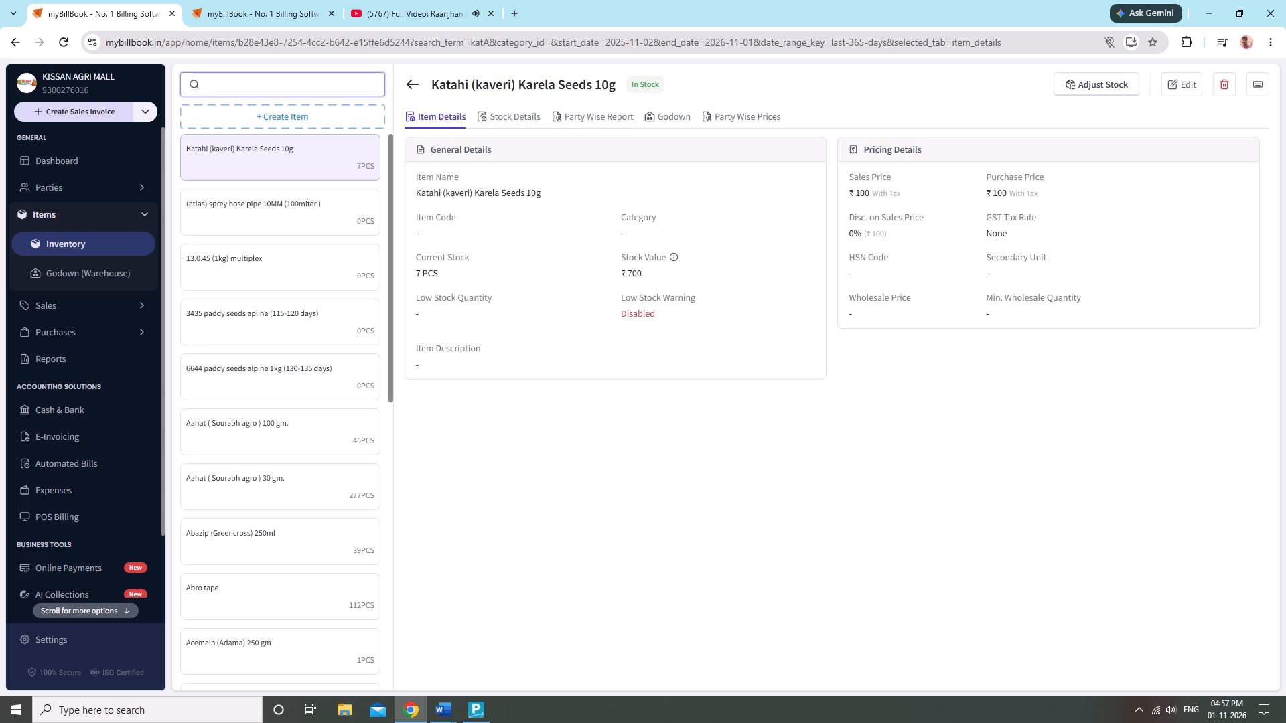
type("ALI")
key("a")
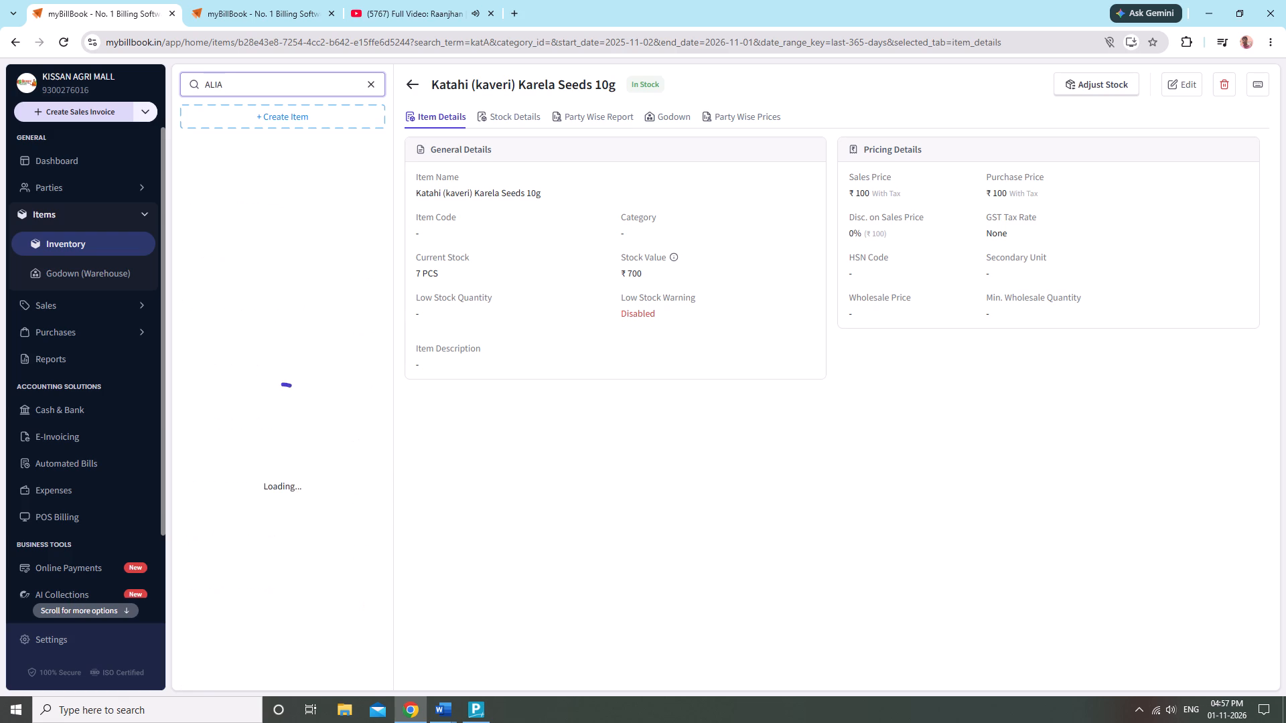
left_click(324, 212)
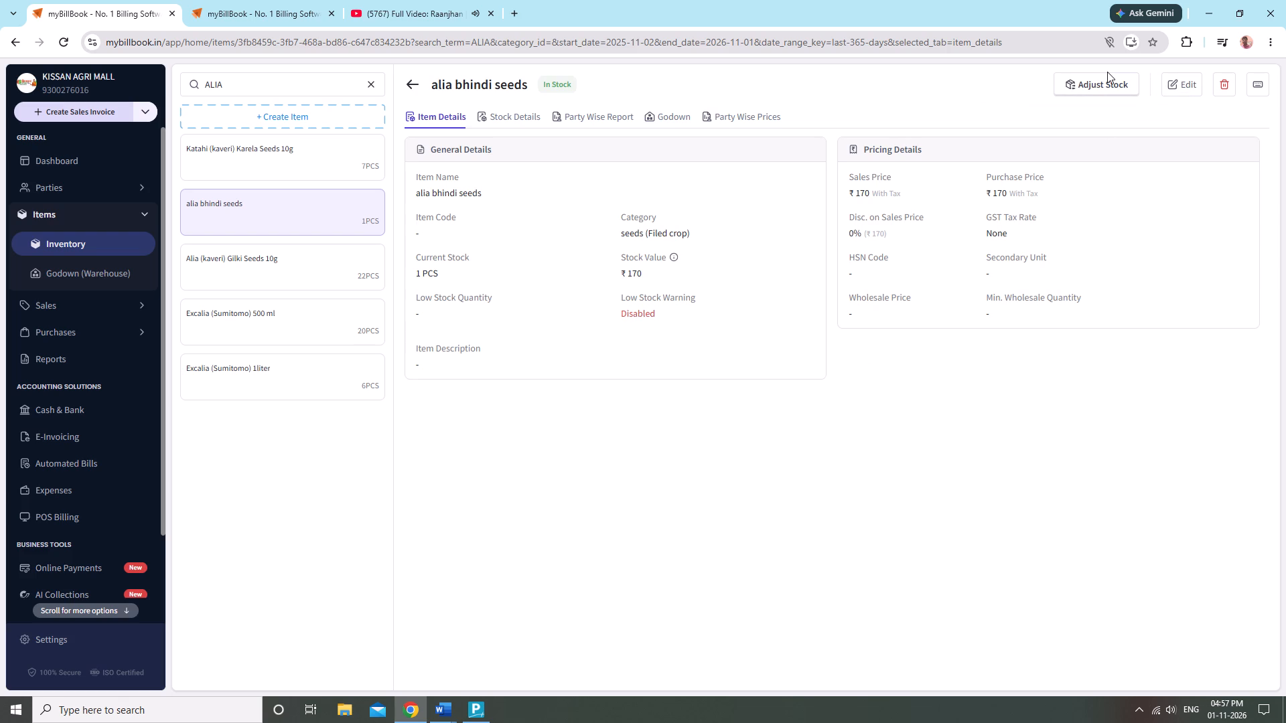
left_click(1190, 86)
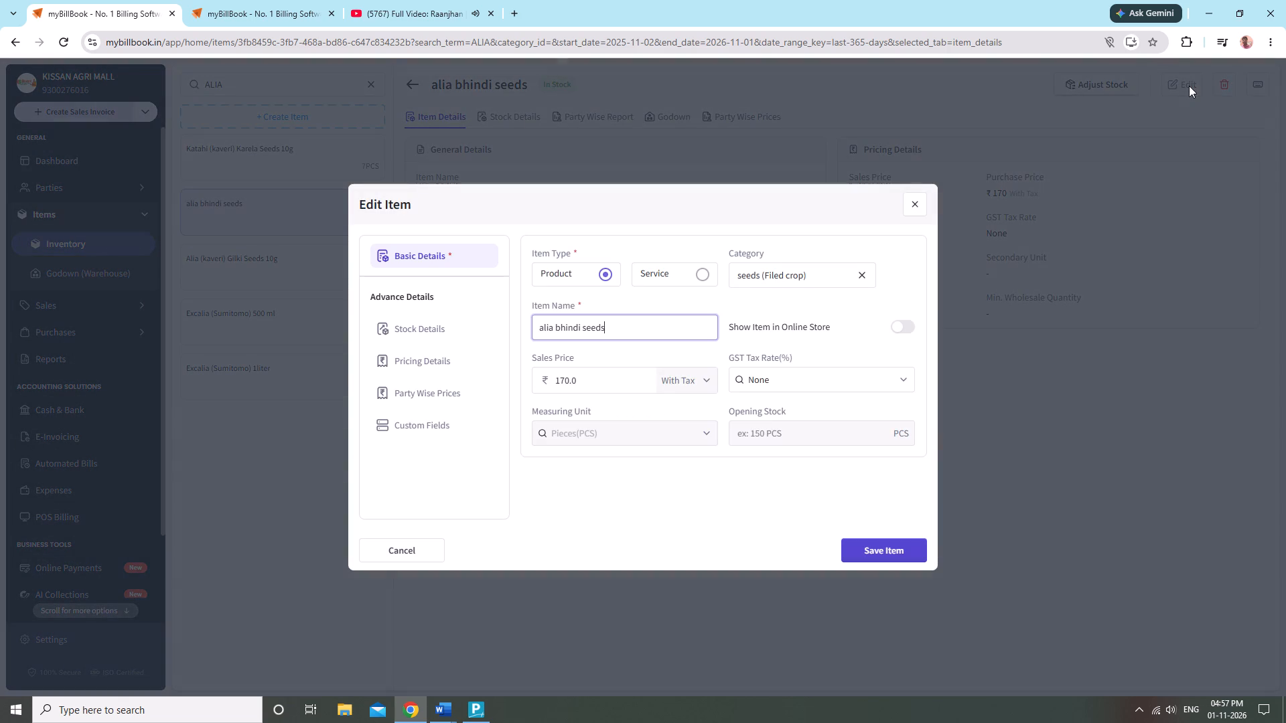
left_click(543, 332)
key("BackSpace")
key("shift+a")
key("BackSpace")
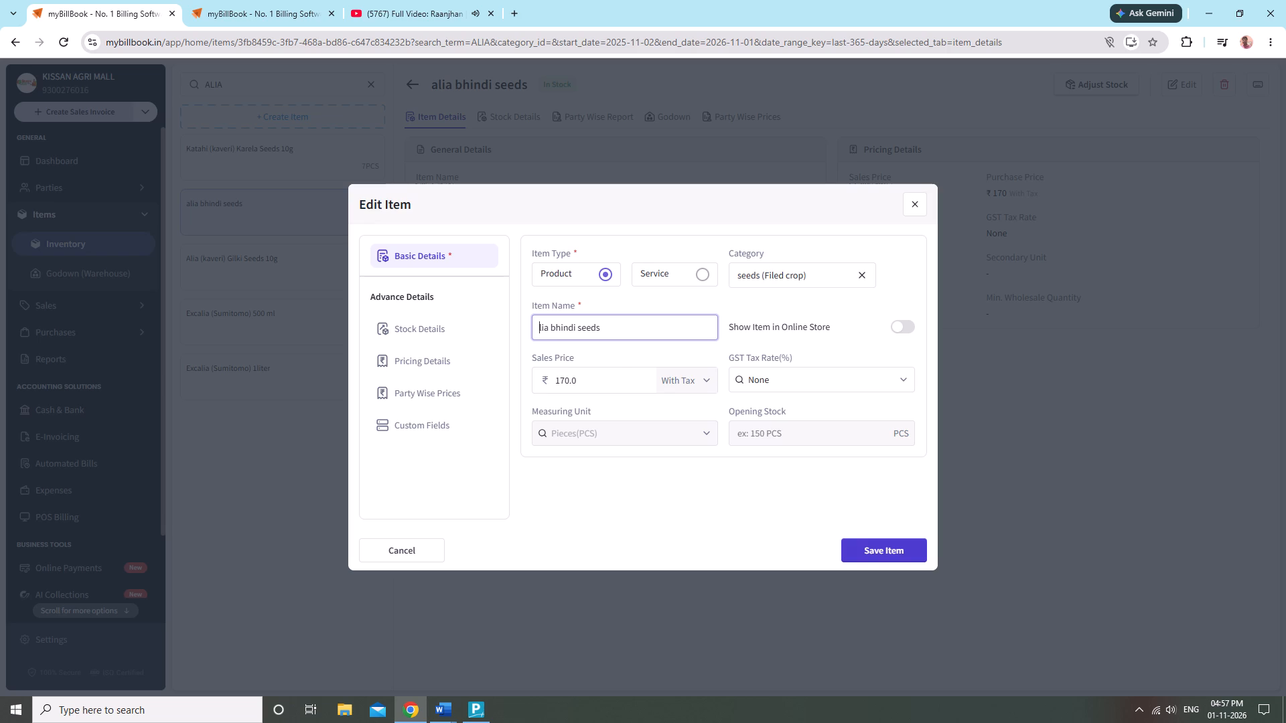
key("shift+a")
key("BackSpace")
key("Tab")
key("shift+a")
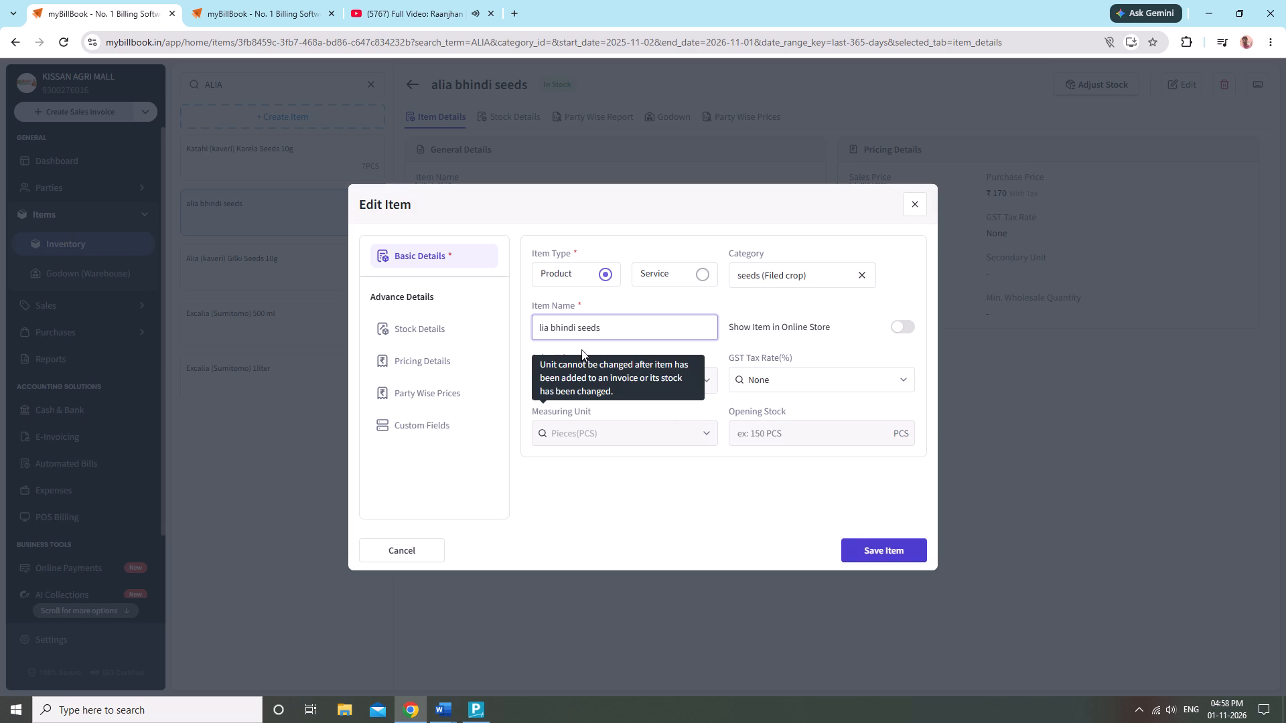
left_click(538, 329)
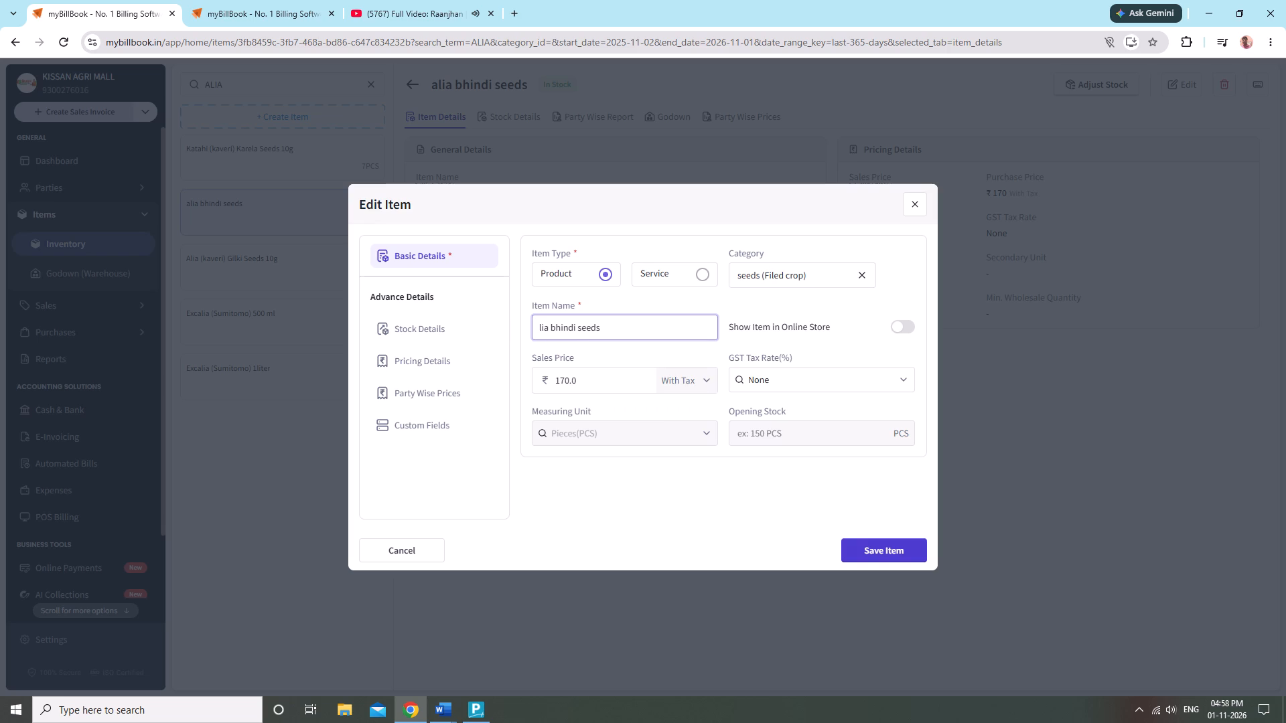
key("shift+a")
key("BackSpace")
key("shift+a")
Replace the word seeds in the item name with (Alpine), making the name Alia bhindi (Alpine).
left_click(616, 323)
key("BackSpace")
key("BackSpace")
key("BackSpace")
key("BackSpace")
key("BackSpace")
key("shift+parenleft")
key("shift+a")
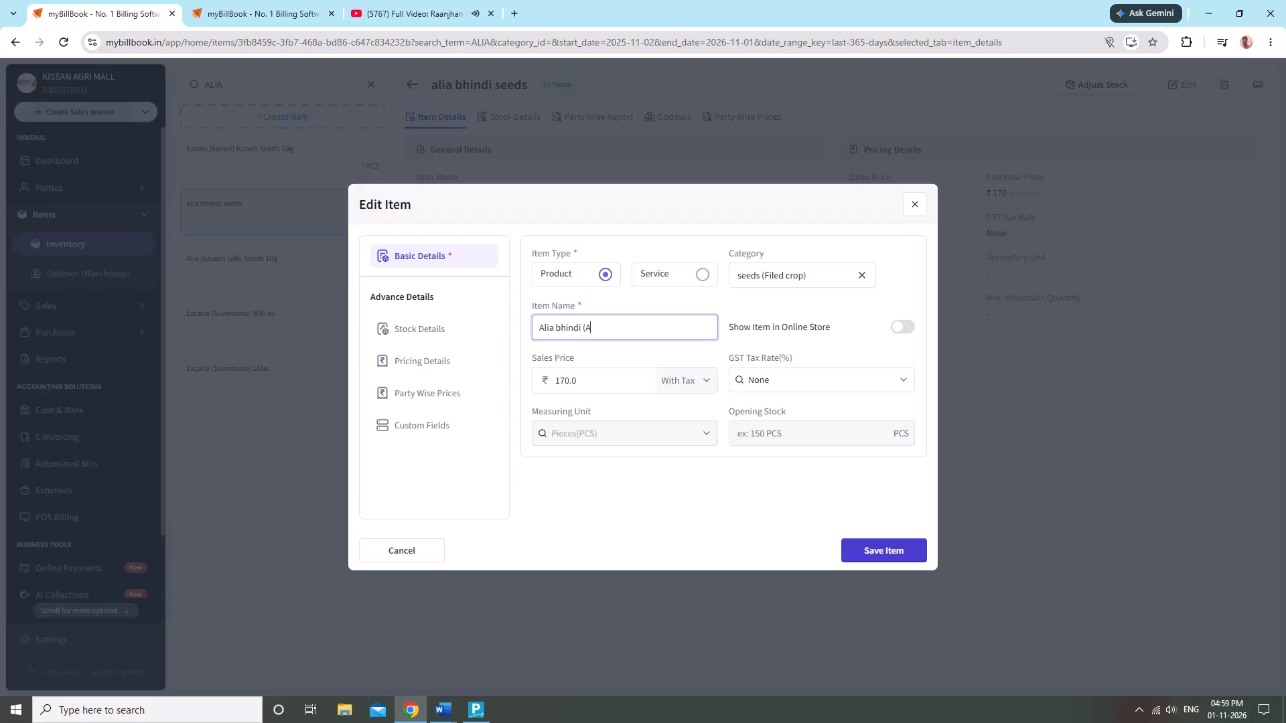
type("lpine)")
Append 100 gm to the item name, making it Alia bhindi (Alpine) 100 gm.
key("space")
type("100 gm")
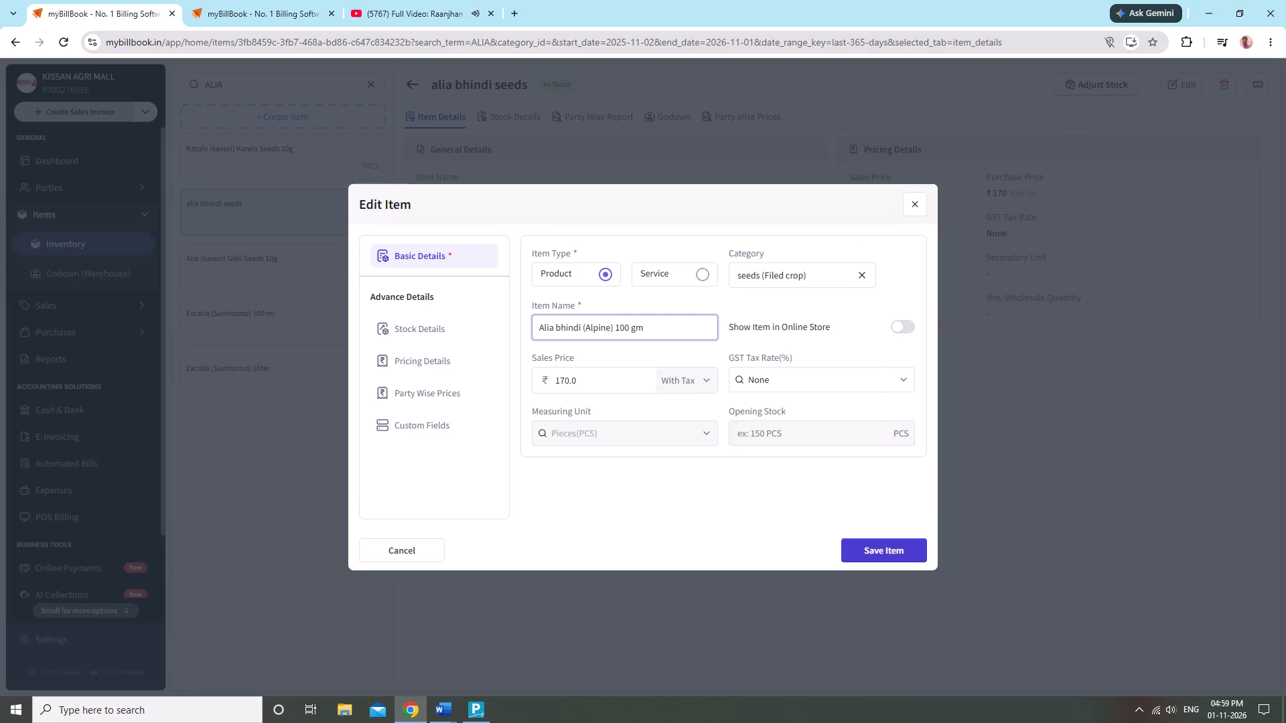
Change the item's category to vegitables seeds, check its stock and pricing details, and save the item.
left_click(835, 278)
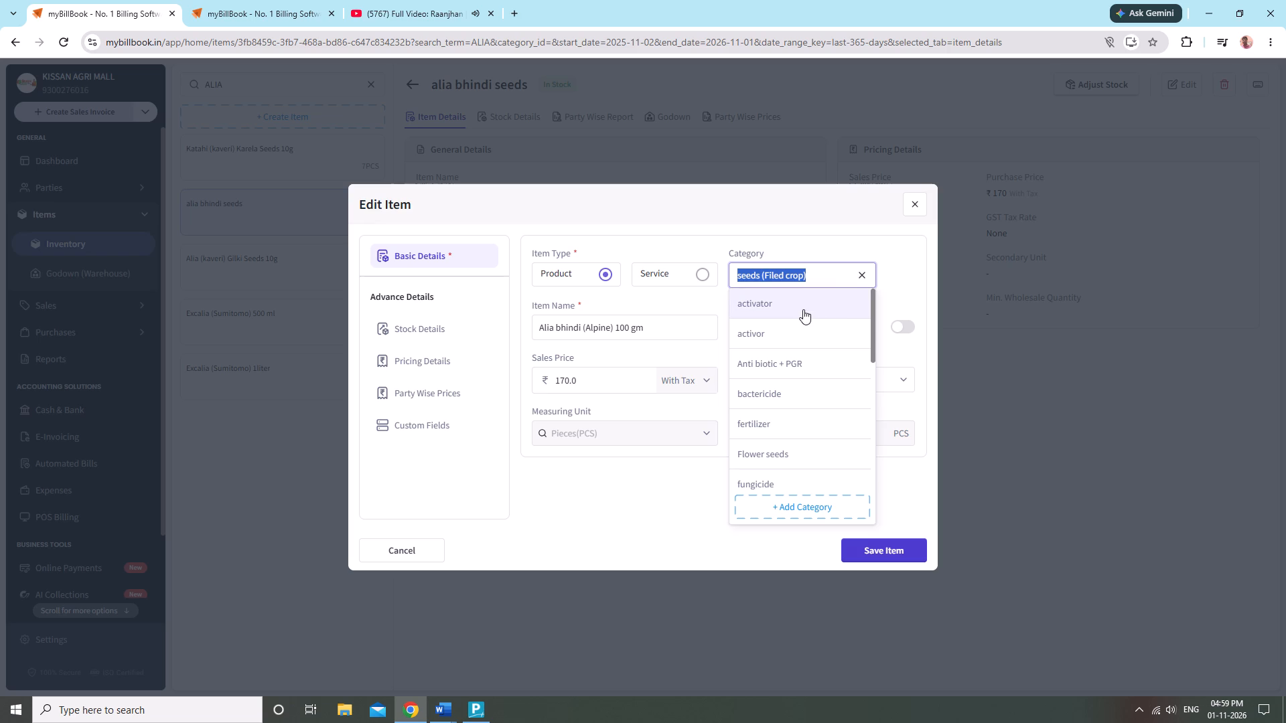
key("v")
left_click(808, 399)
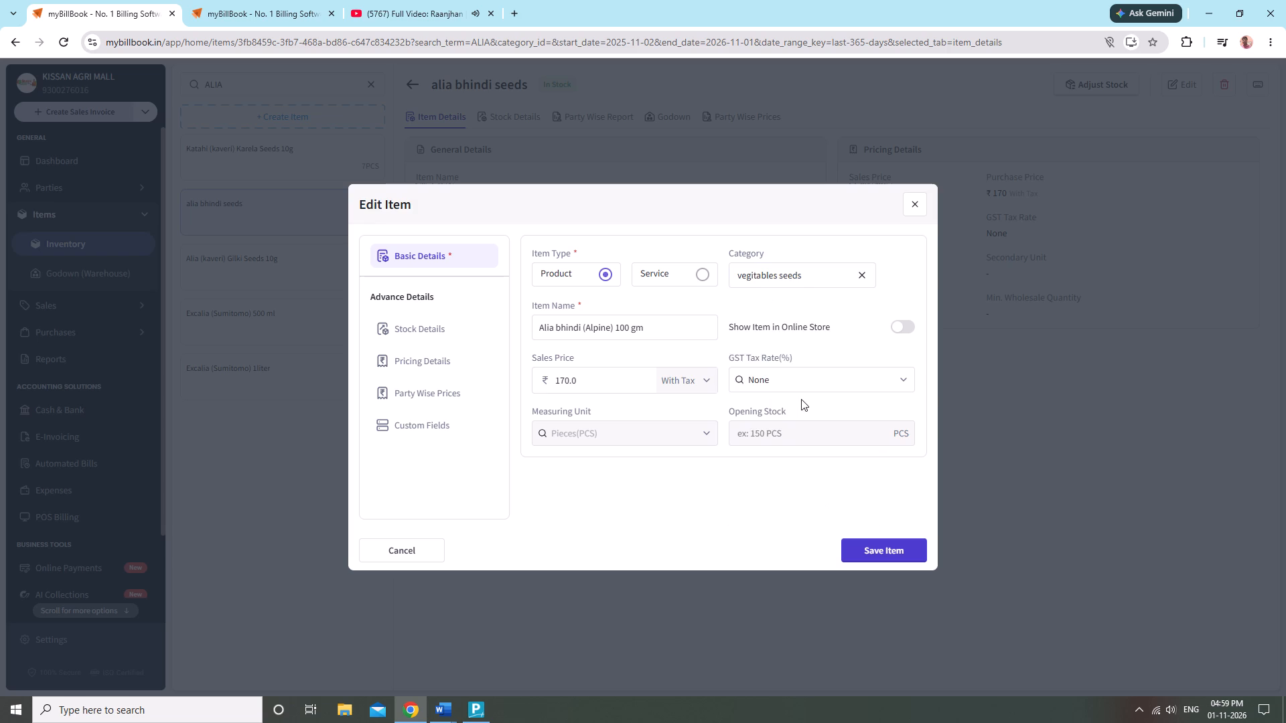
left_click(411, 322)
left_click(423, 365)
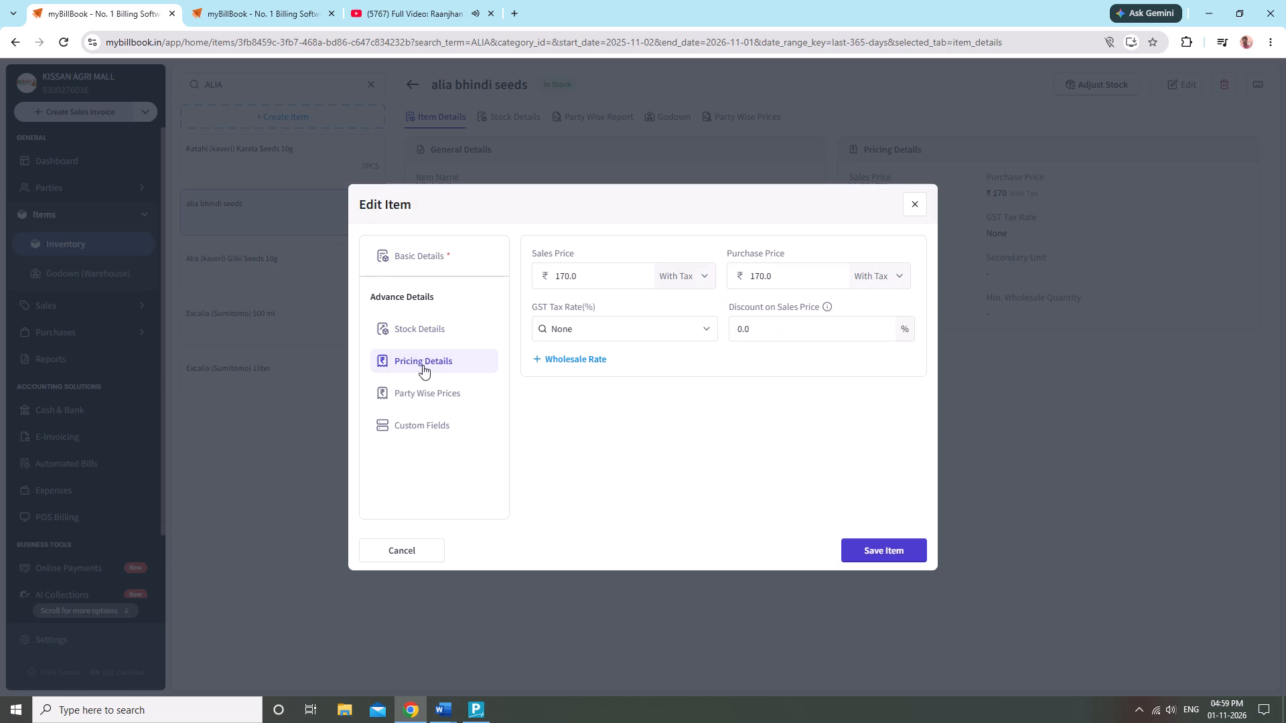
left_click(883, 552)
left_click(675, 530)
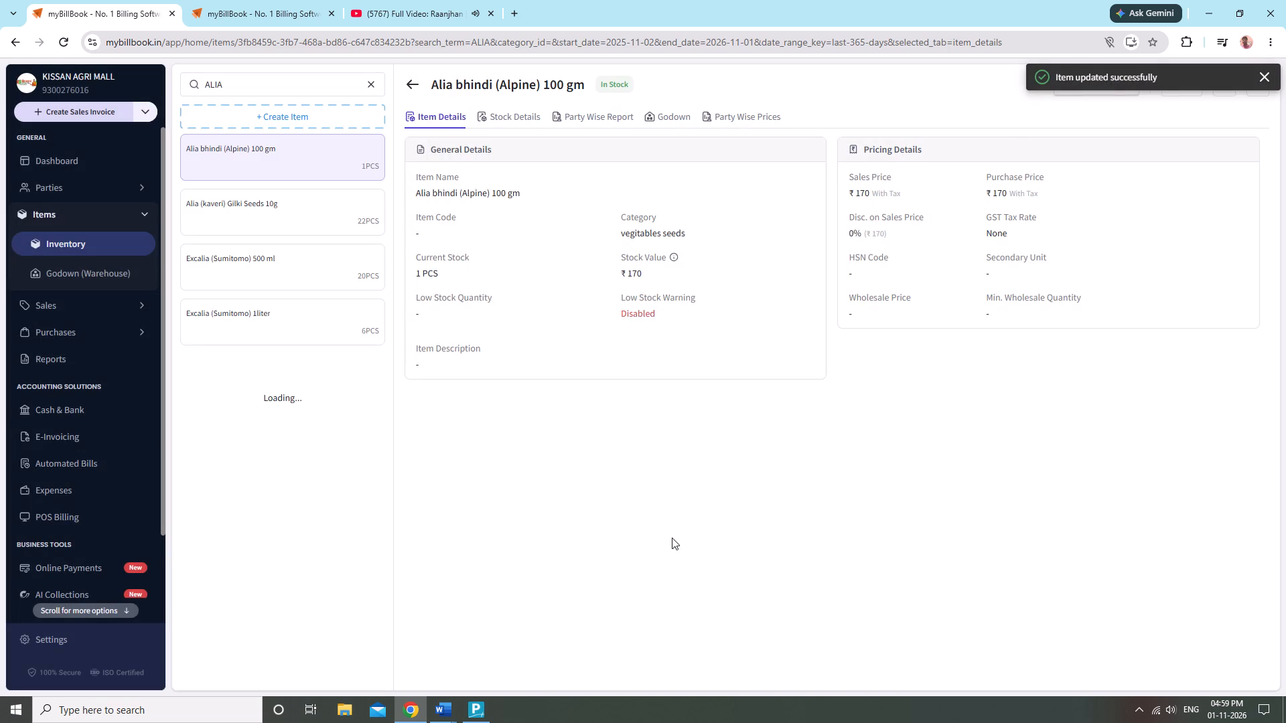
left_click(697, 460)
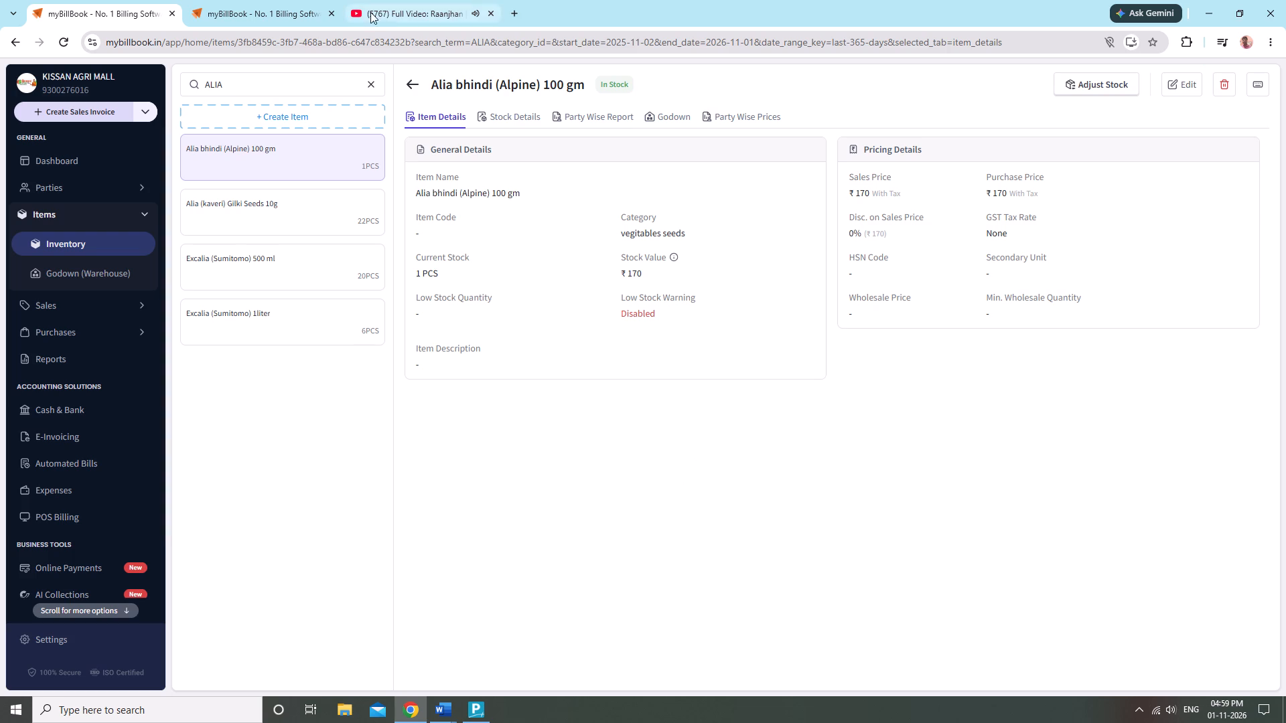
Clear the ALIA search and search the inventory for shali.
left_click(364, 83)
left_click(374, 84)
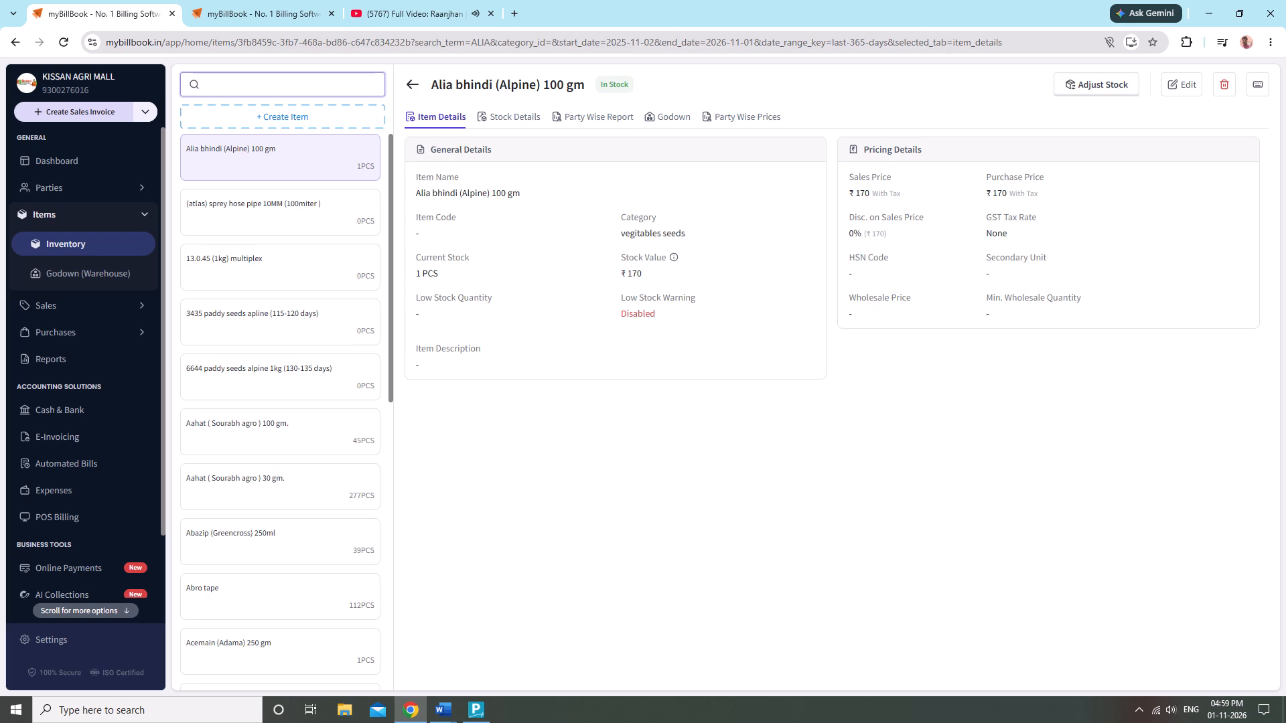
key("s")
key("h")
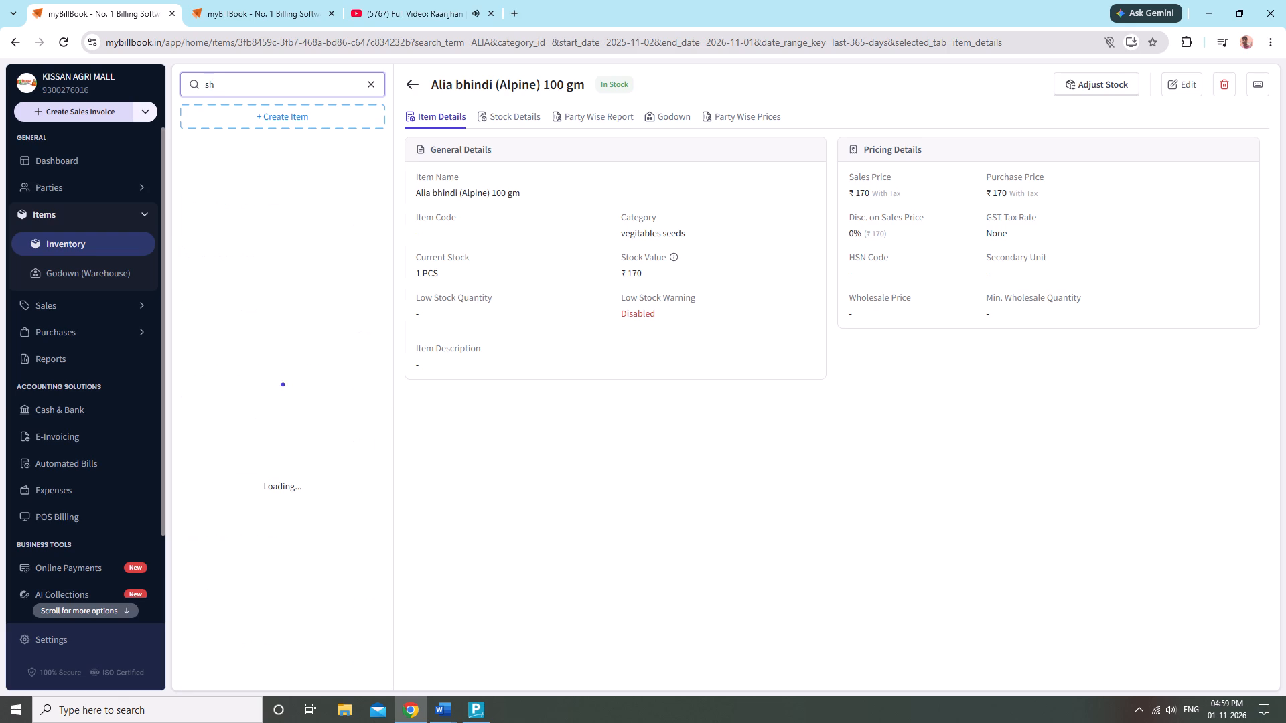
key("a")
type("li")
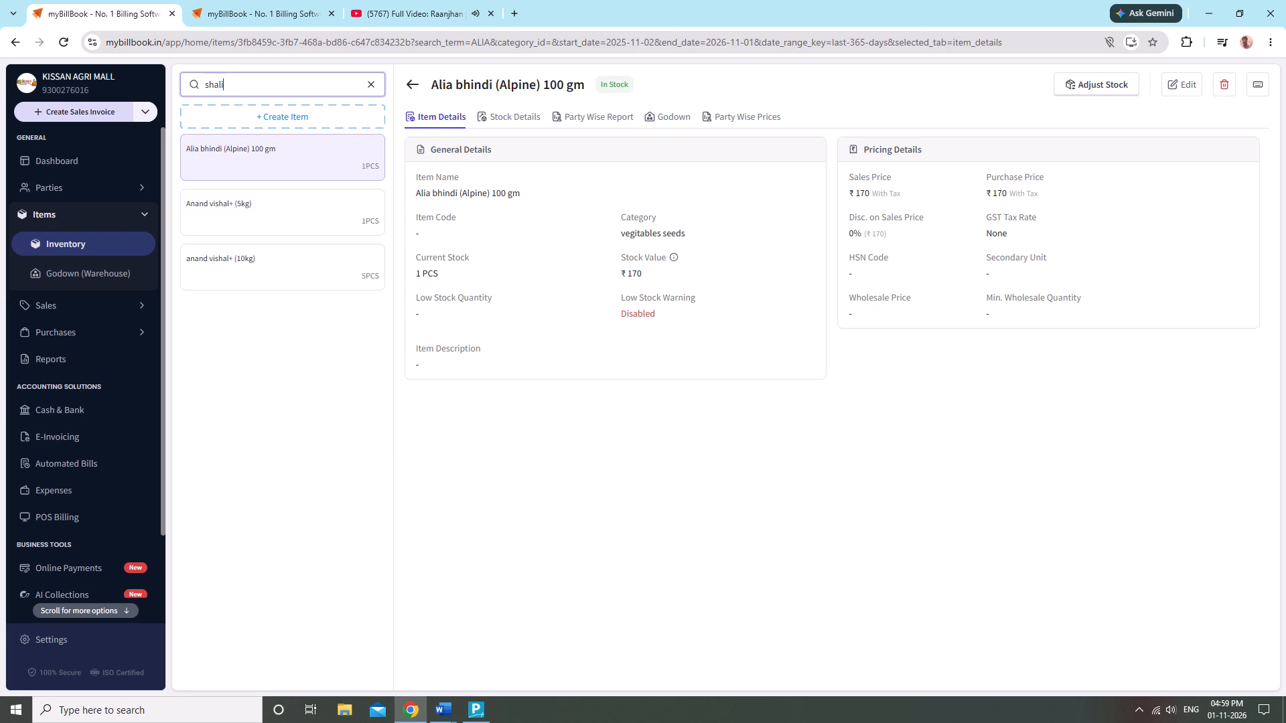
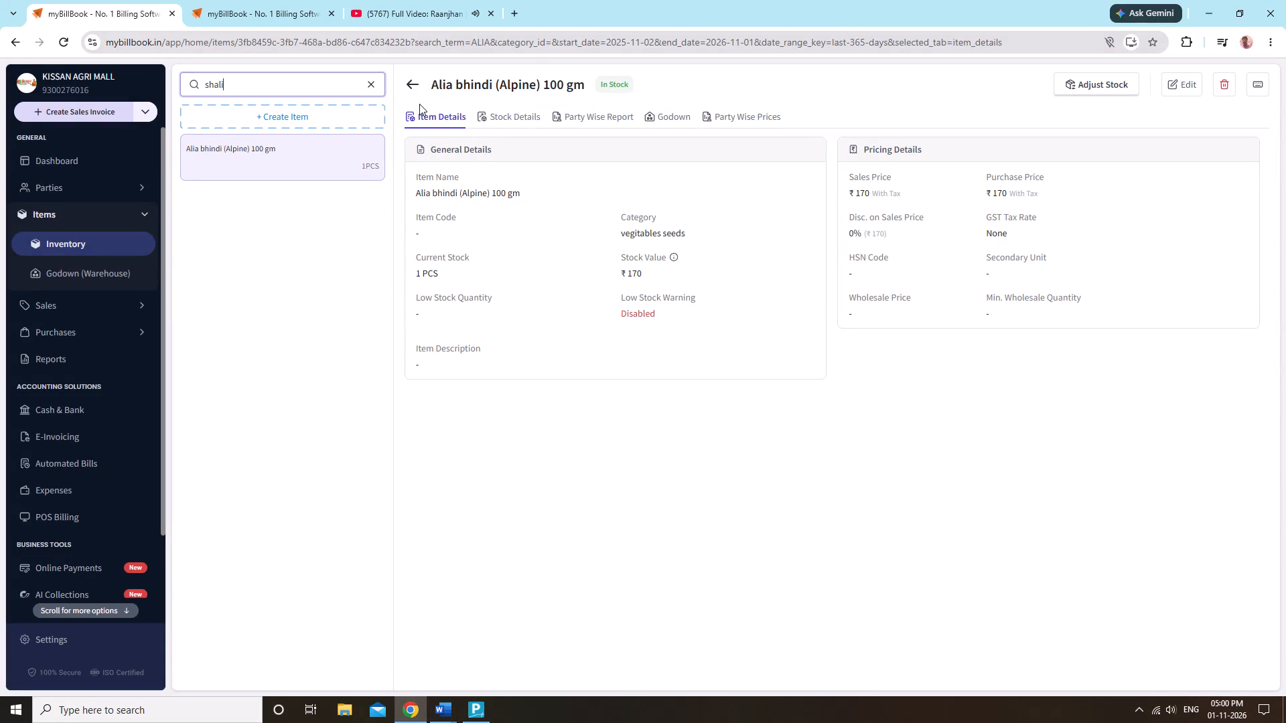
Replace the shali search term and search the inventory for kheera.
key("BackSpace")
key("BackSpace")
key("BackSpace")
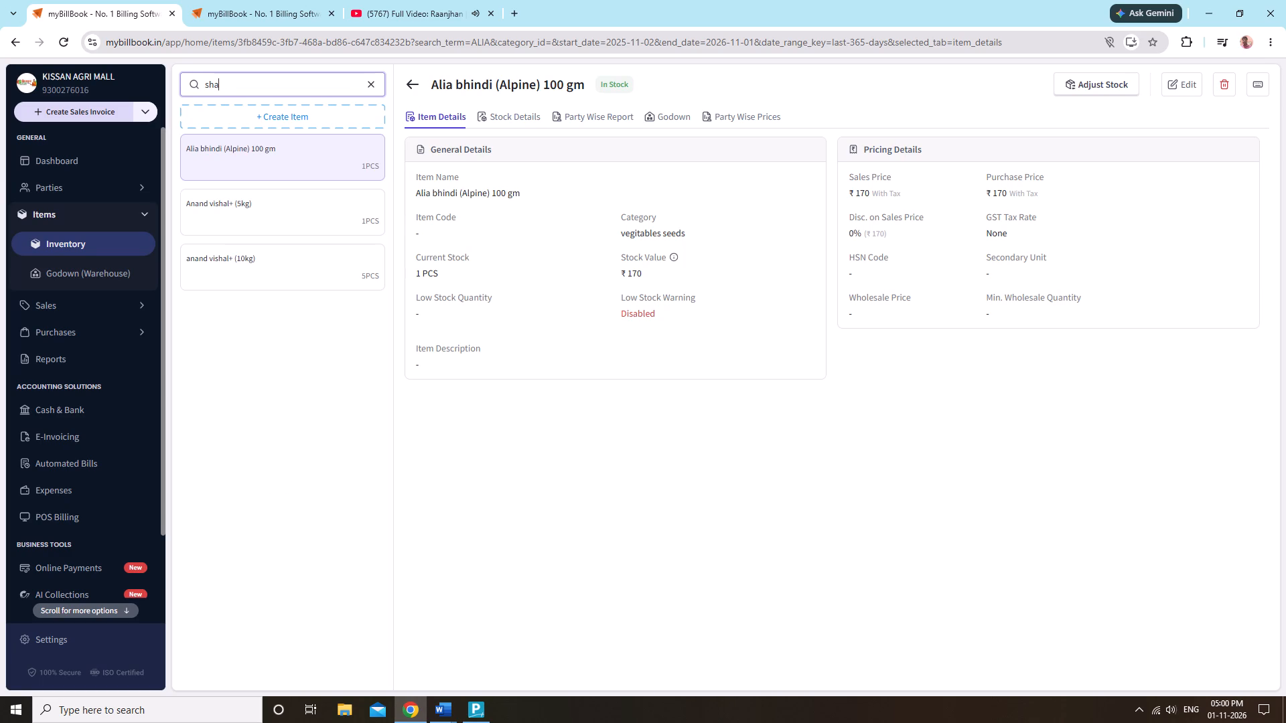
key("BackSpace")
key("BackSpace")
type("kheera")
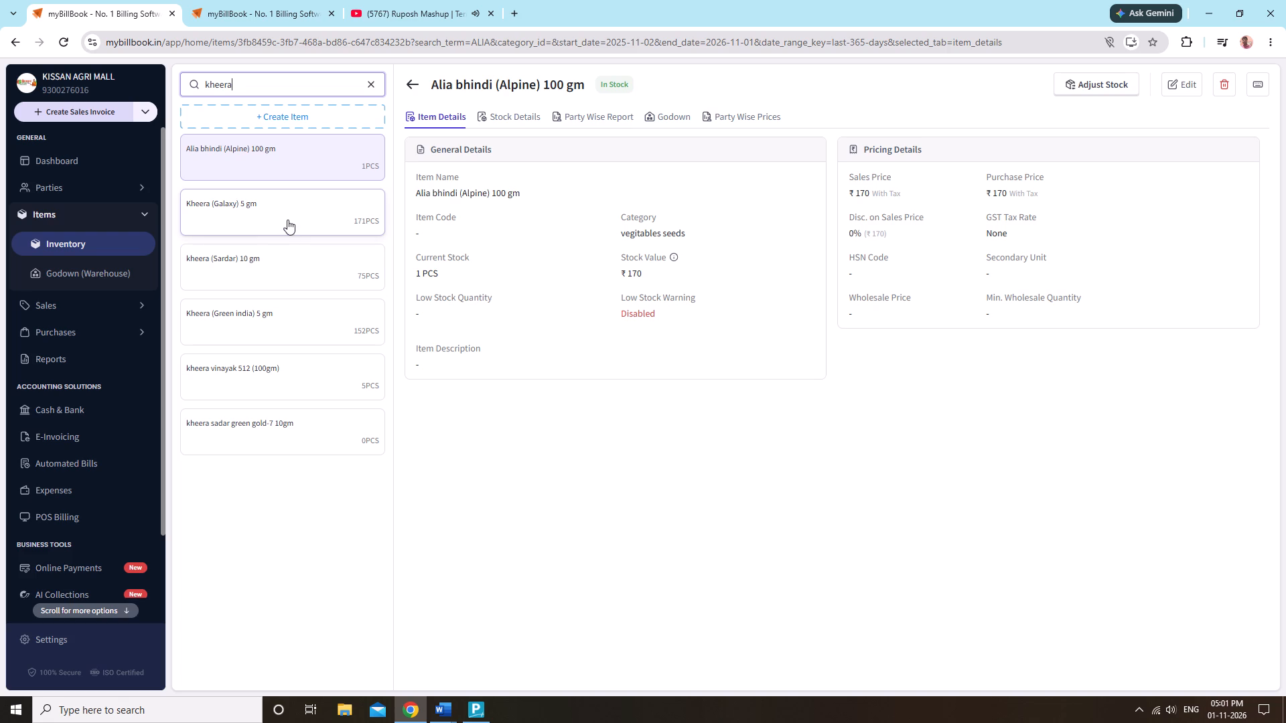
Start a new product item and name it Kheera shalini (Alpine) 10 gm.
left_click(322, 116)
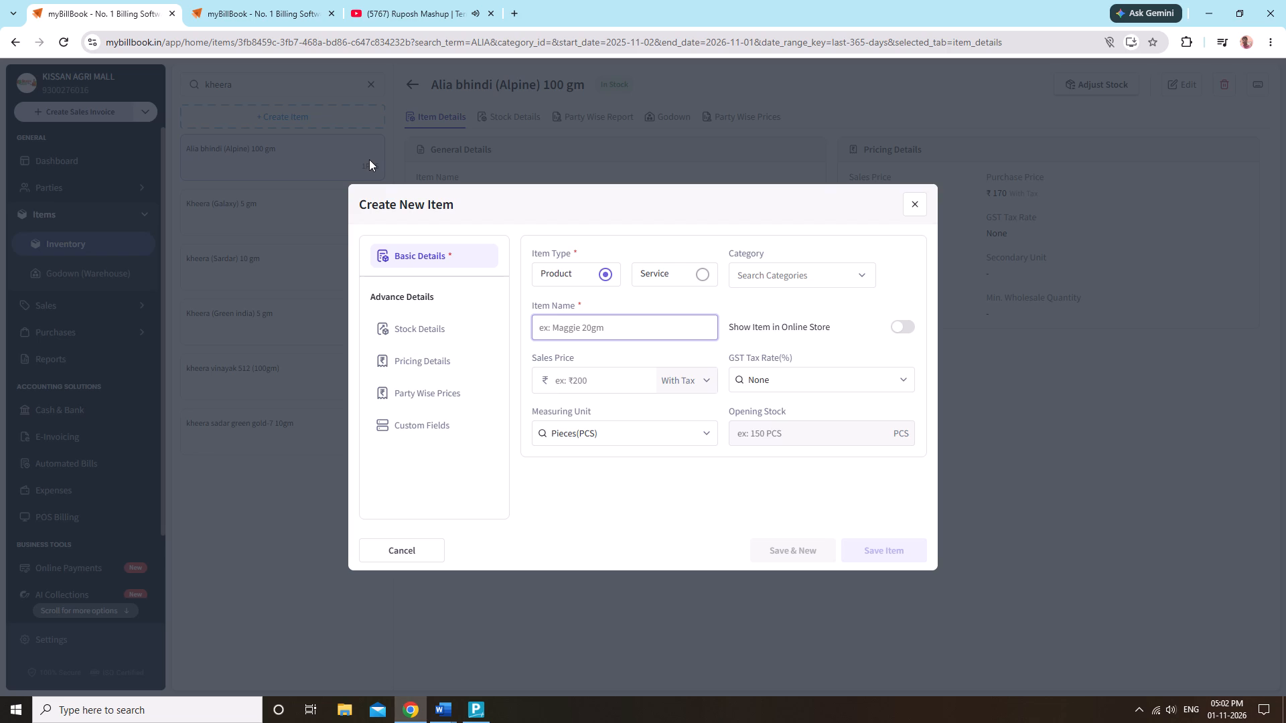
type("Khee")
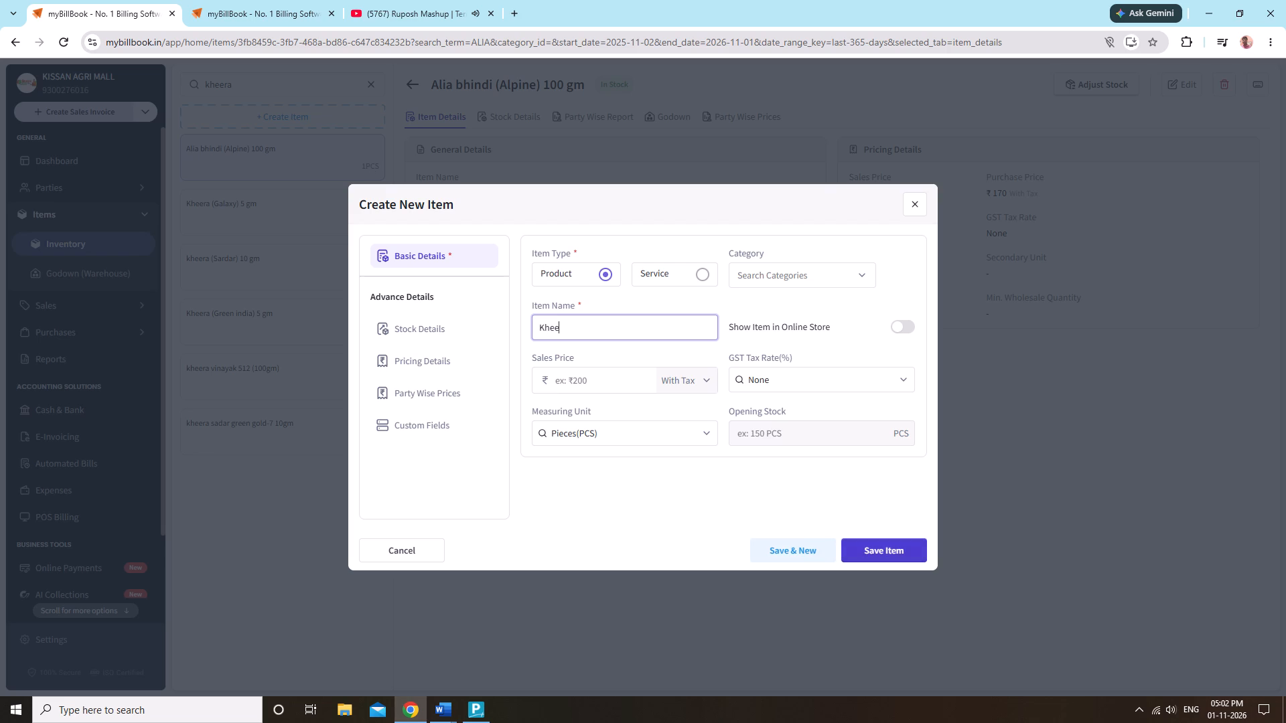
key("r")
key("a")
key("space")
type("sha")
key("l")
type("ini (")
key("shift+a")
type("lpine")
key("shift+parenright")
key("space")
type("10 gm")
Assign the new item to the Hybride vegitables seeds category and set its sales price to ₹100.
left_click(778, 266)
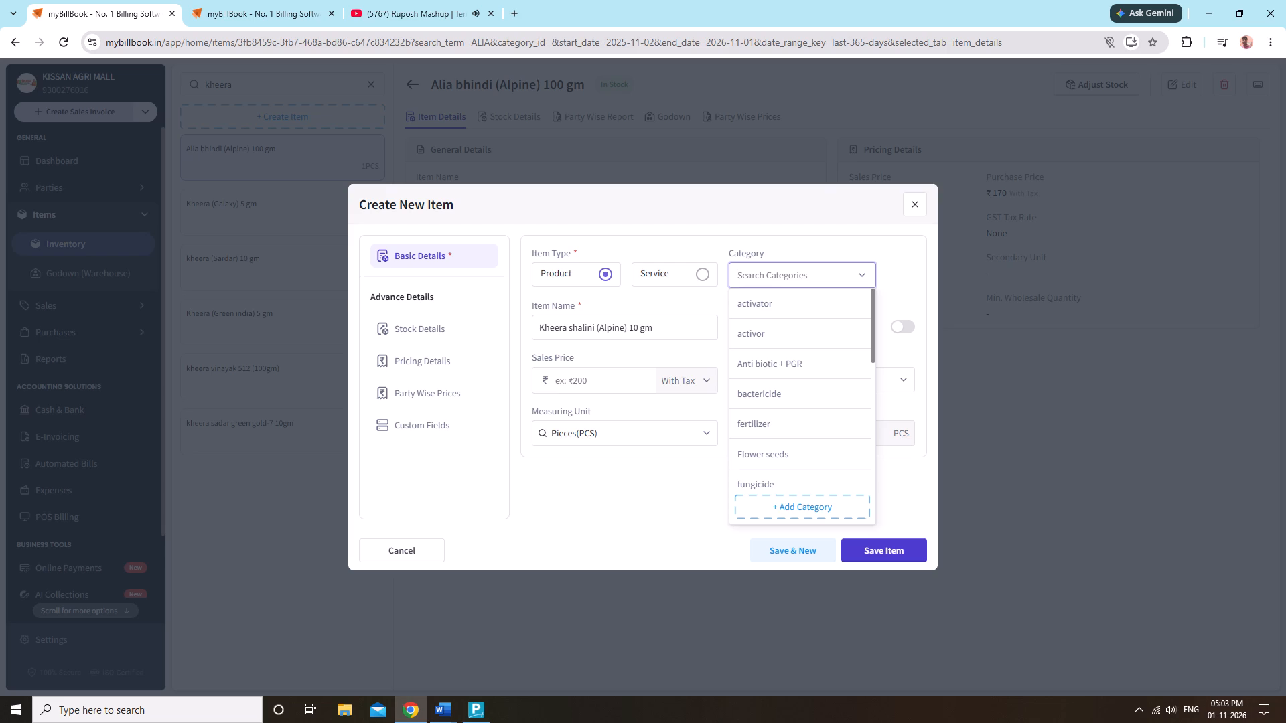
key("h")
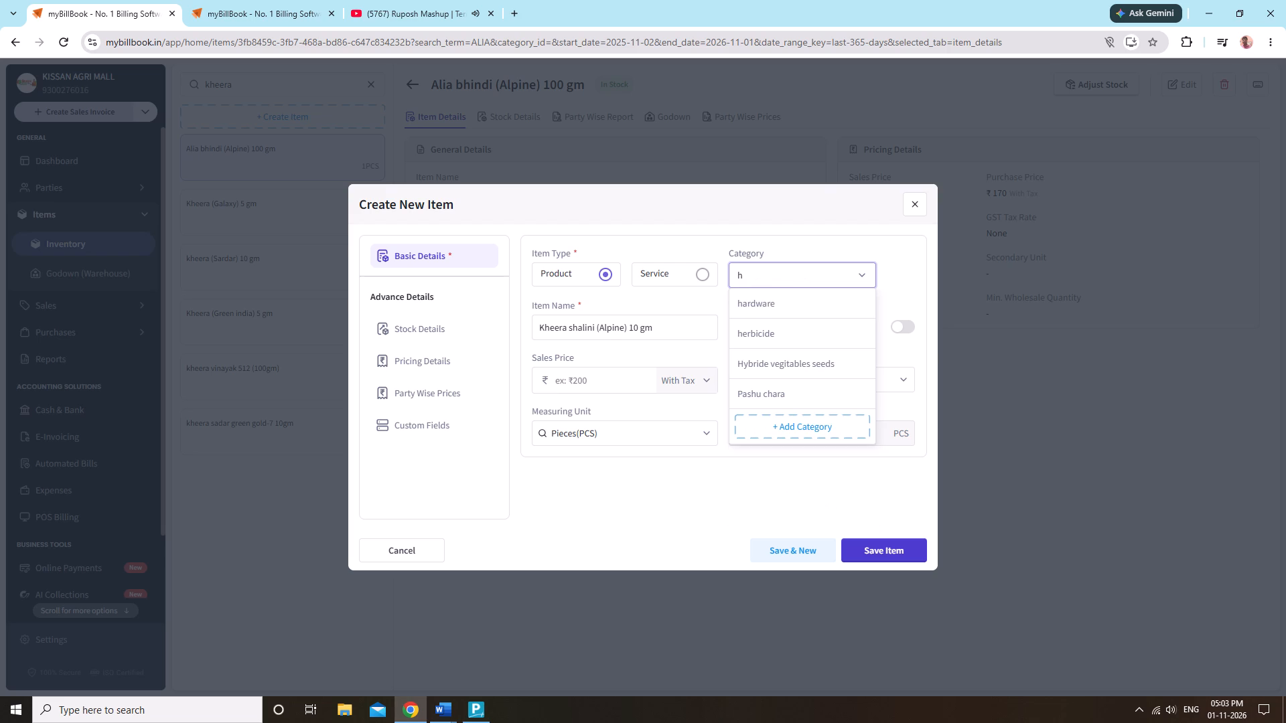
key("BackSpace")
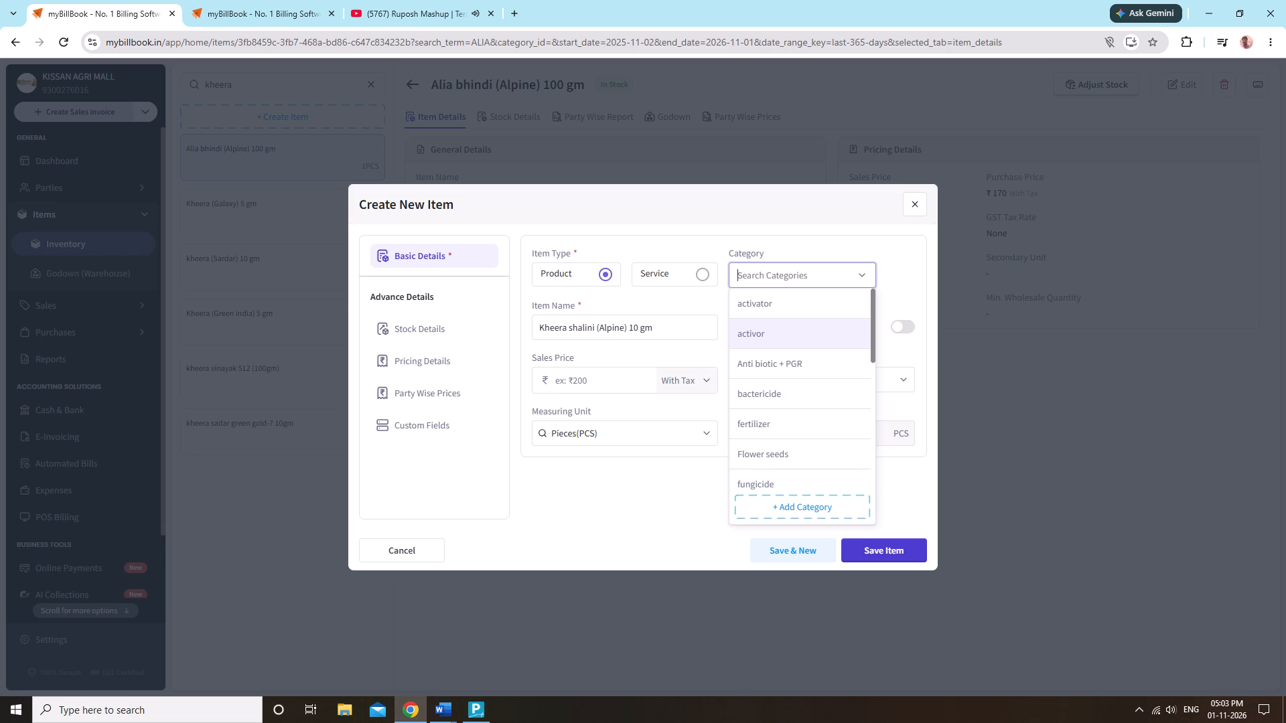
type("hy")
left_click(825, 311)
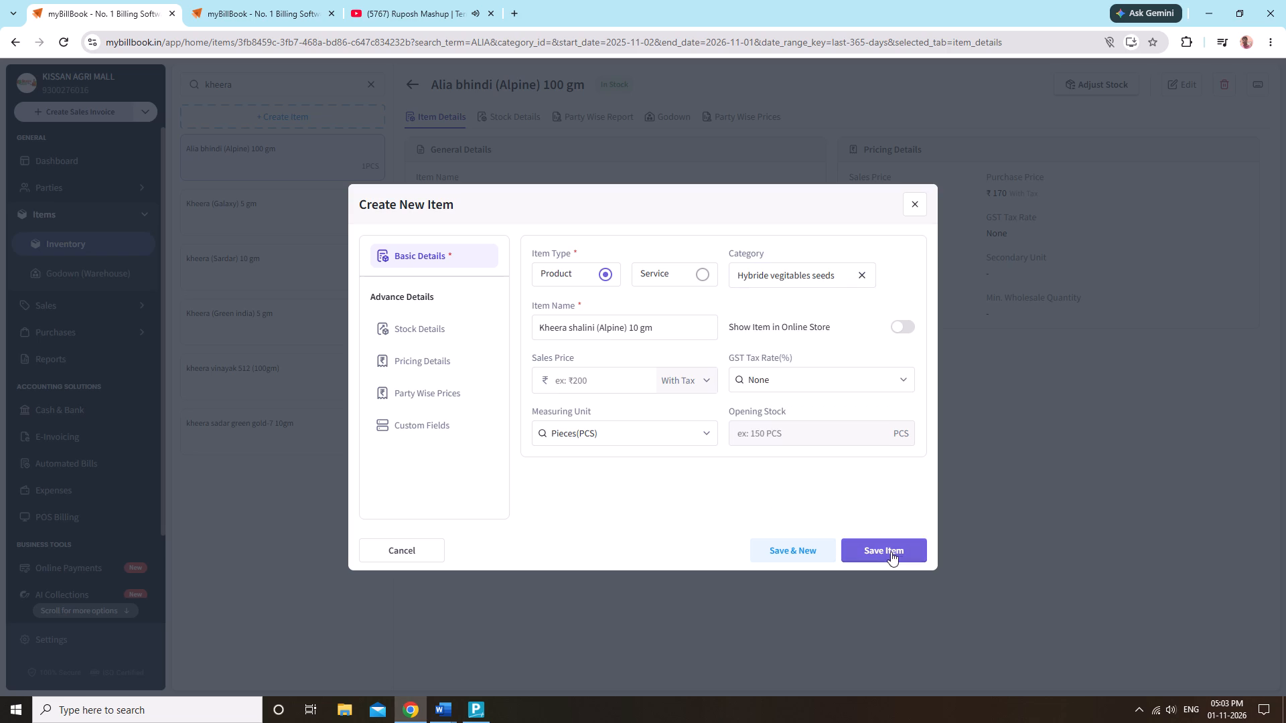
left_click(608, 375)
type("100")
In the item's stock details, choose the KISSAN AGRI MALL godown and set the opening stock to 10 PCS.
left_click(417, 336)
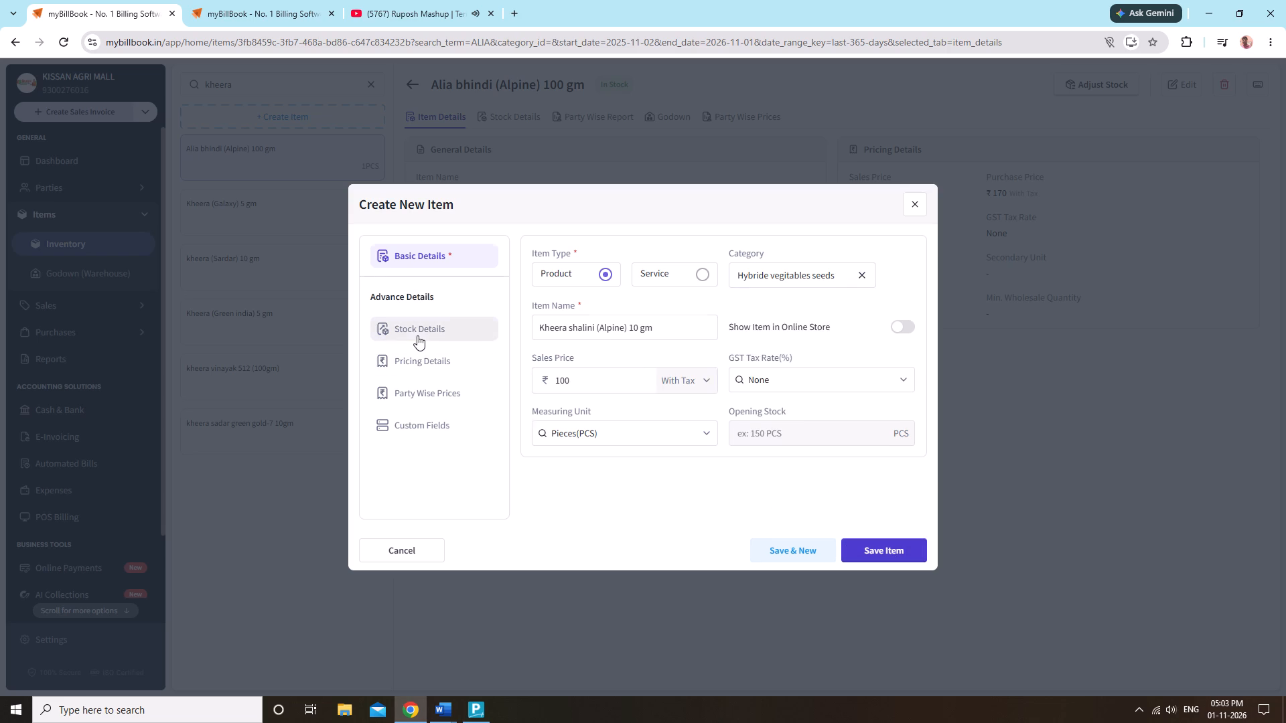
left_click(577, 436)
left_click(570, 465)
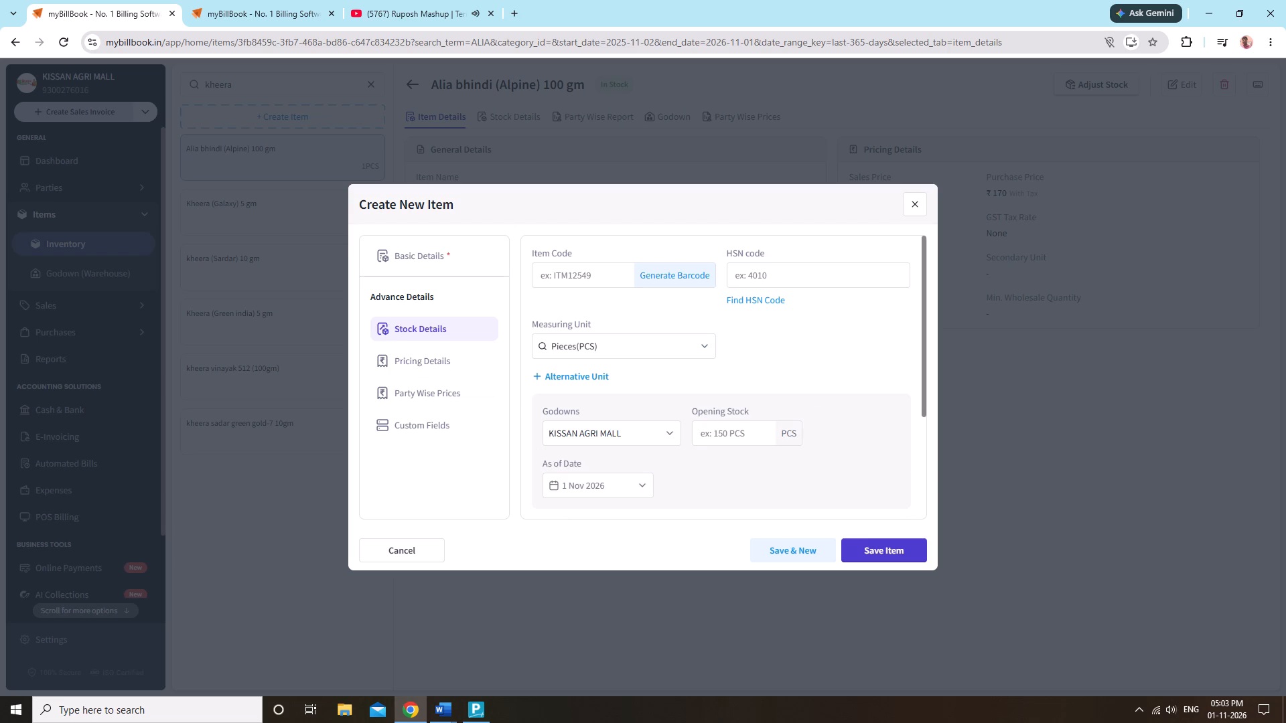
left_click(730, 433)
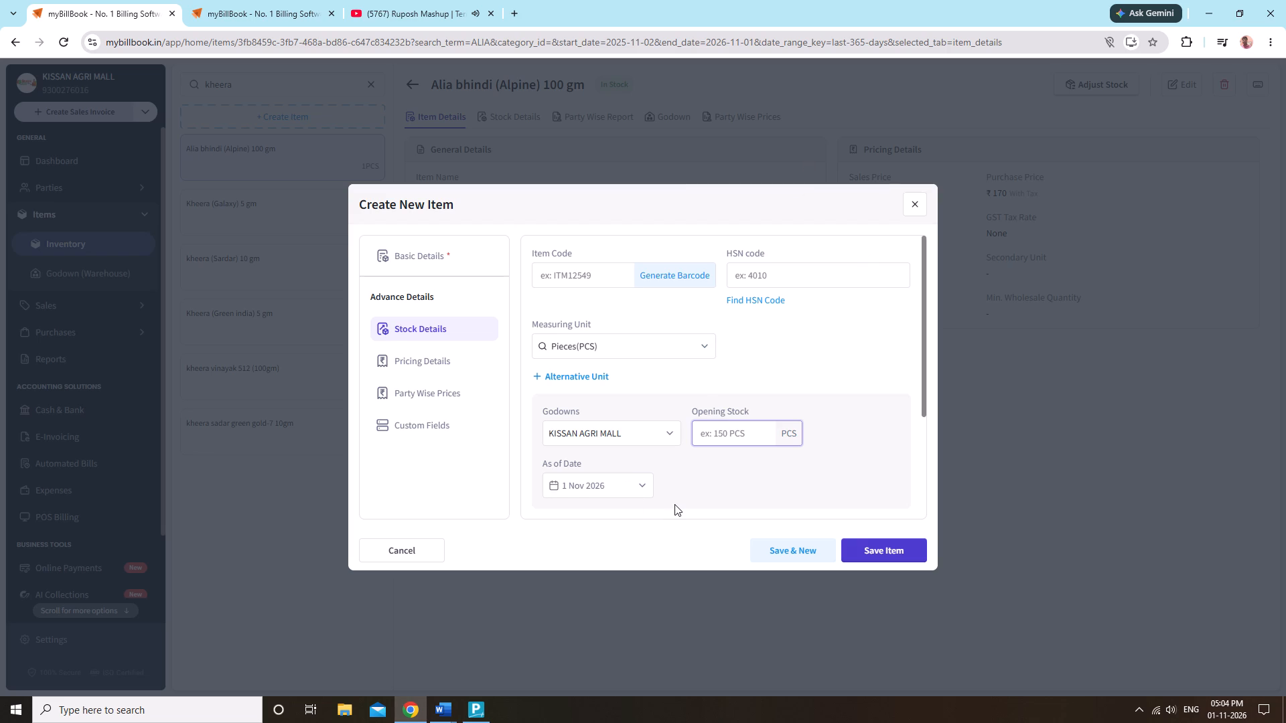
type("10")
Set the new item's purchase price to ₹100 in its pricing details.
left_click(411, 364)
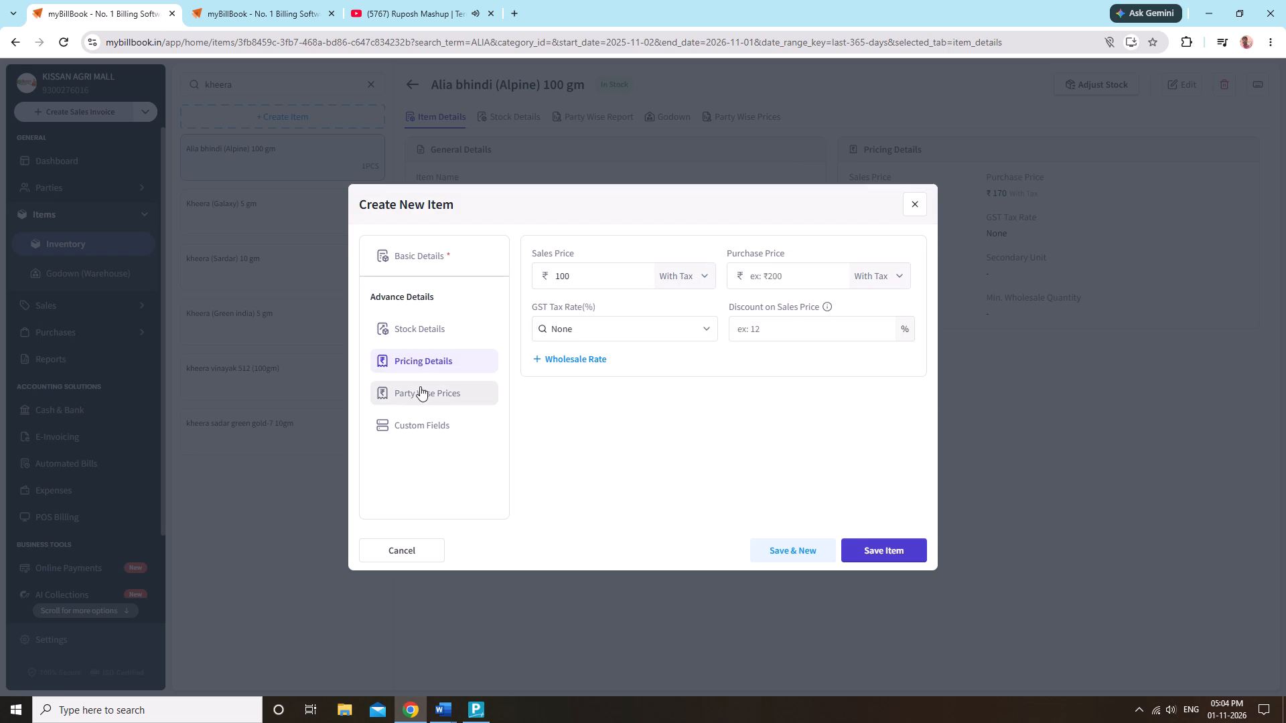
left_click(784, 274)
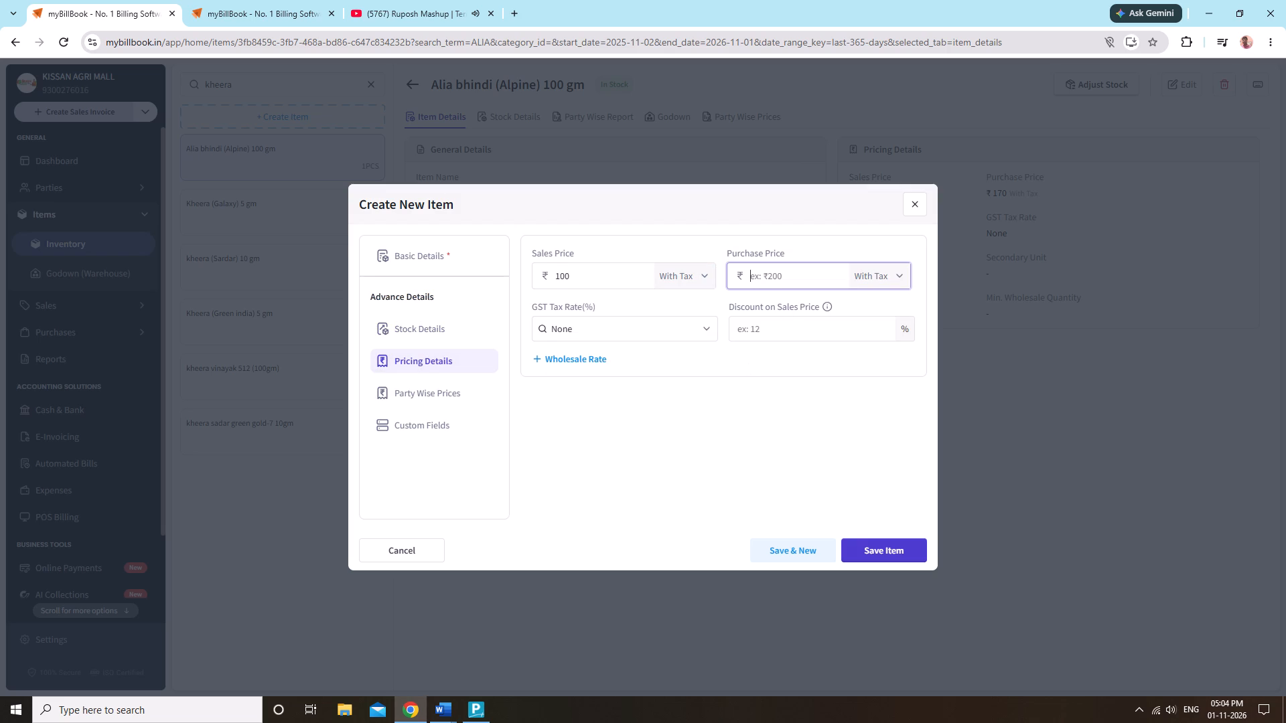
type("100")
Review the new item's detail sections, including stock and basic details, and save the item.
left_click(431, 389)
left_click(428, 424)
left_click(415, 347)
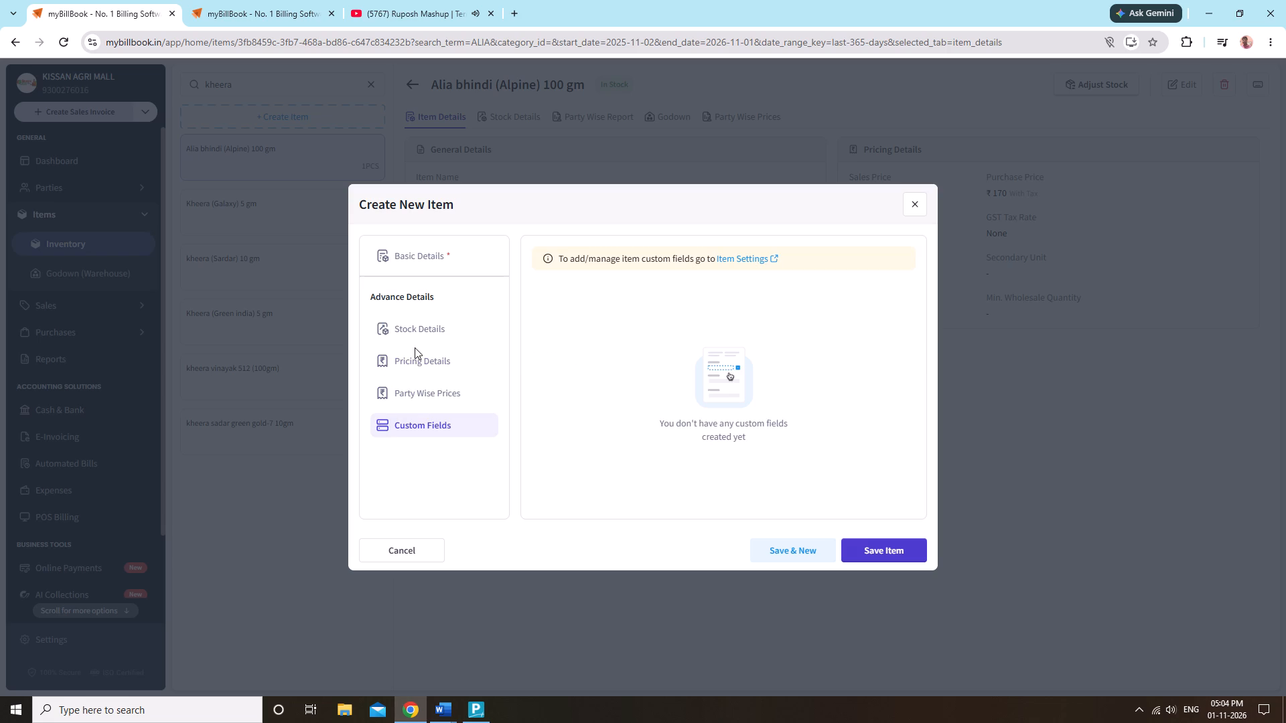
left_click(417, 364)
left_click(425, 319)
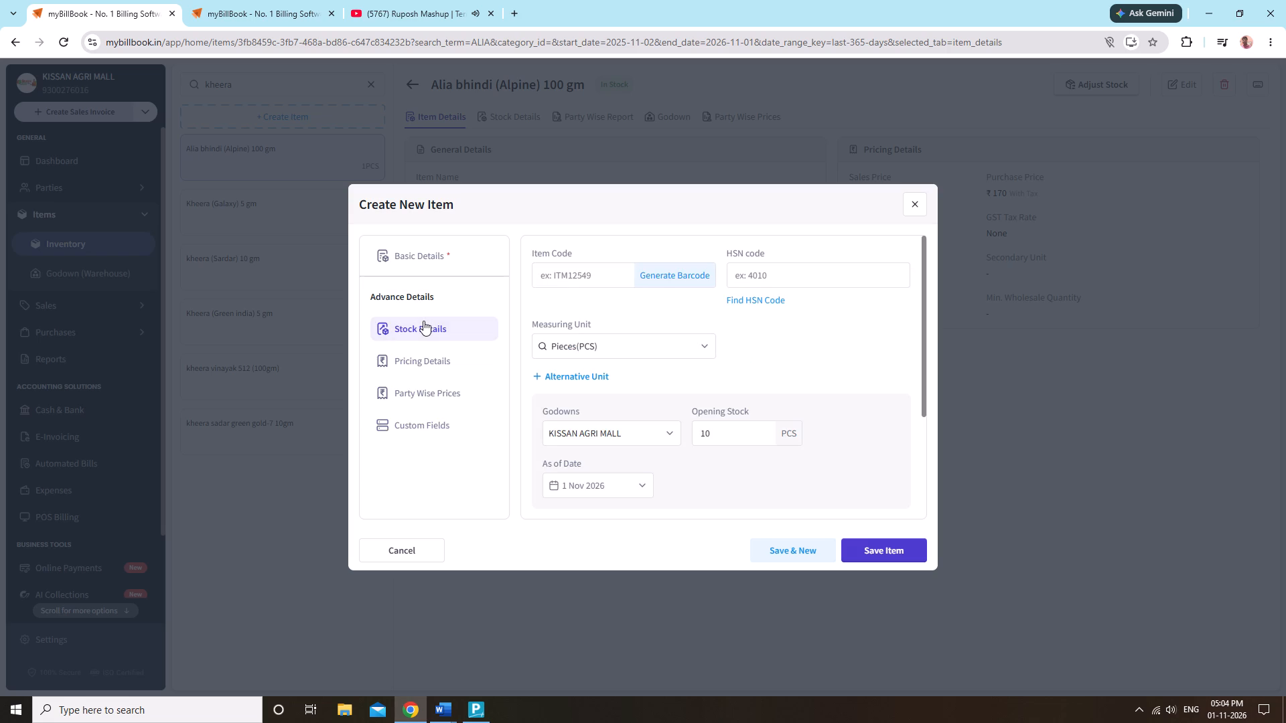
left_click(392, 264)
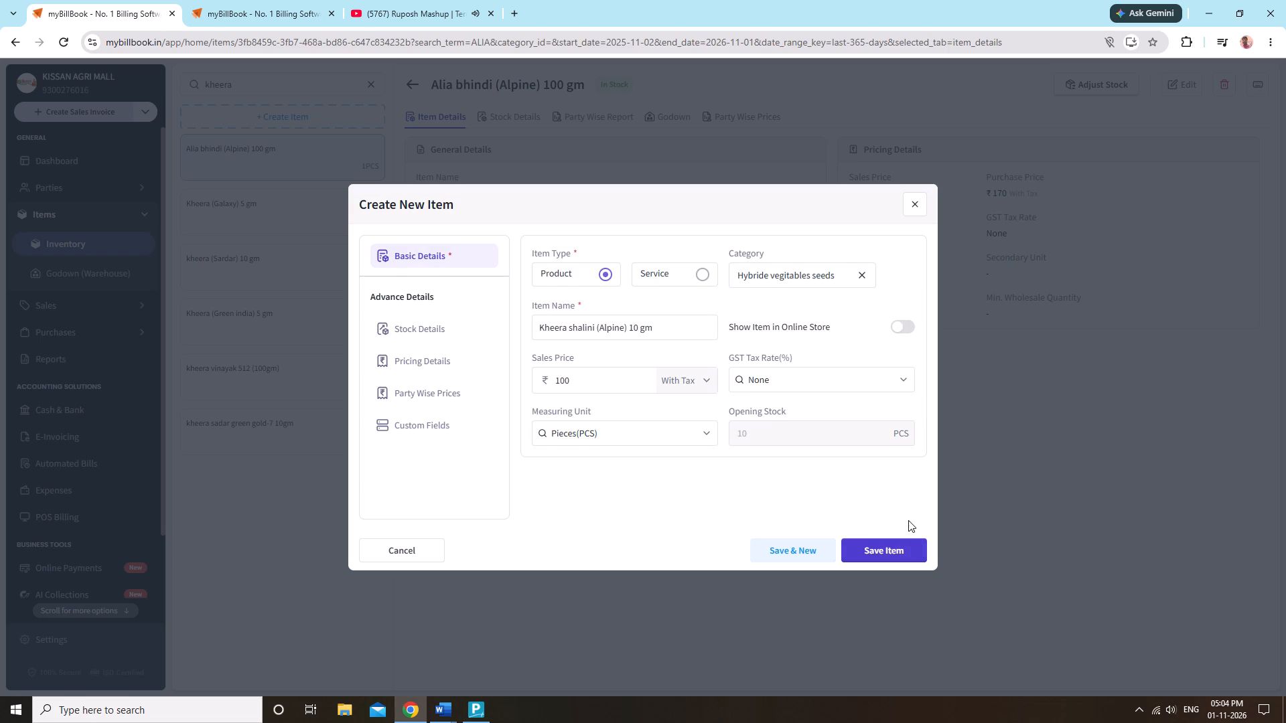
left_click(885, 547)
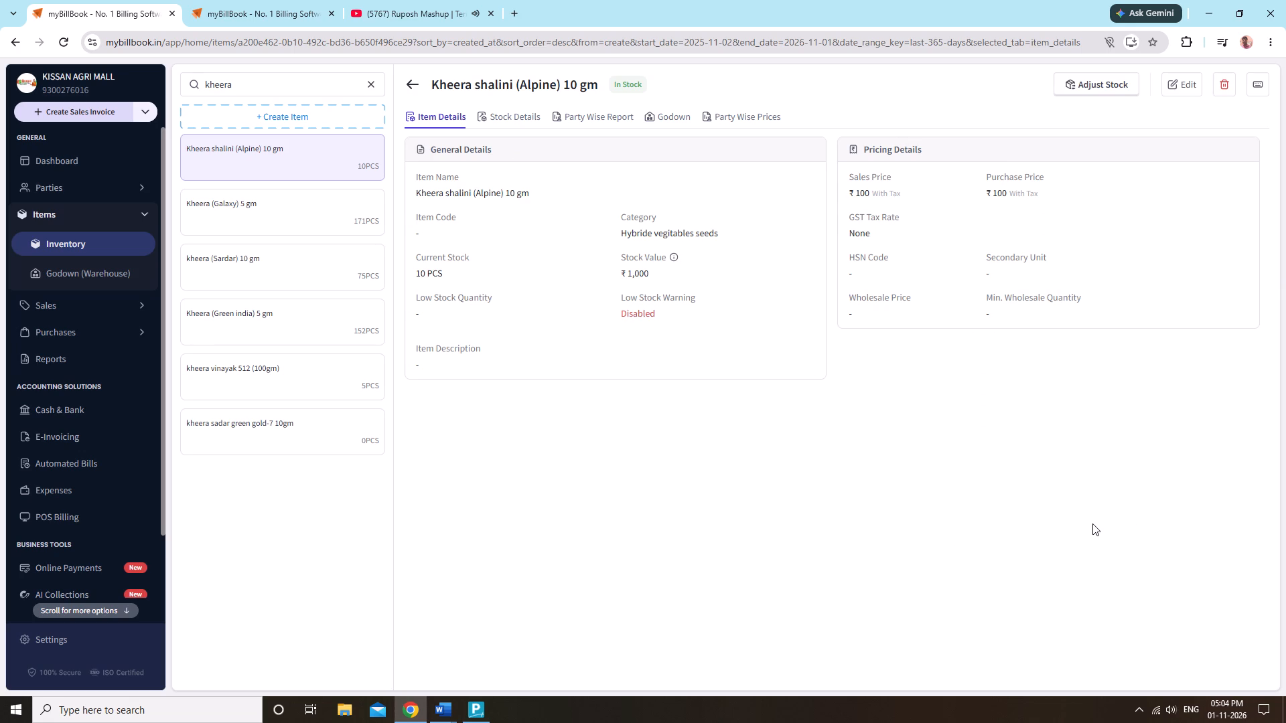
Clear the kheera search and search the inventory for saniy.
left_click(371, 83)
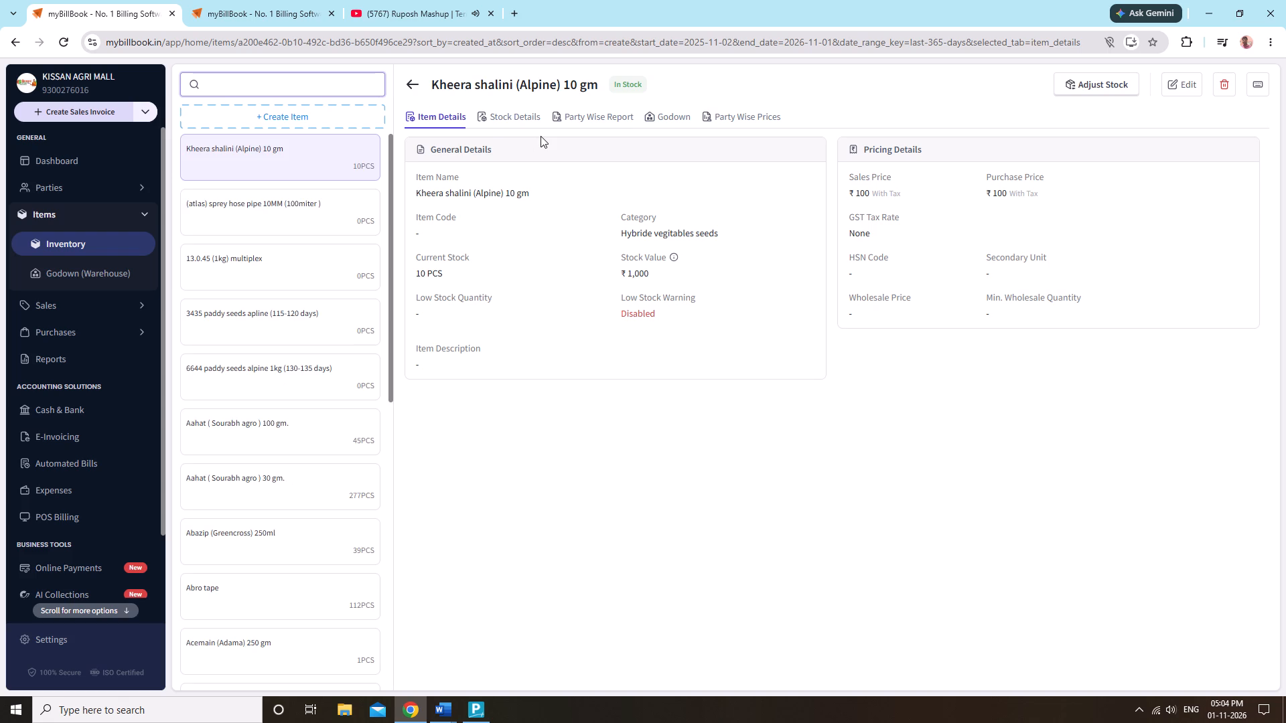
type("san")
type("iy")
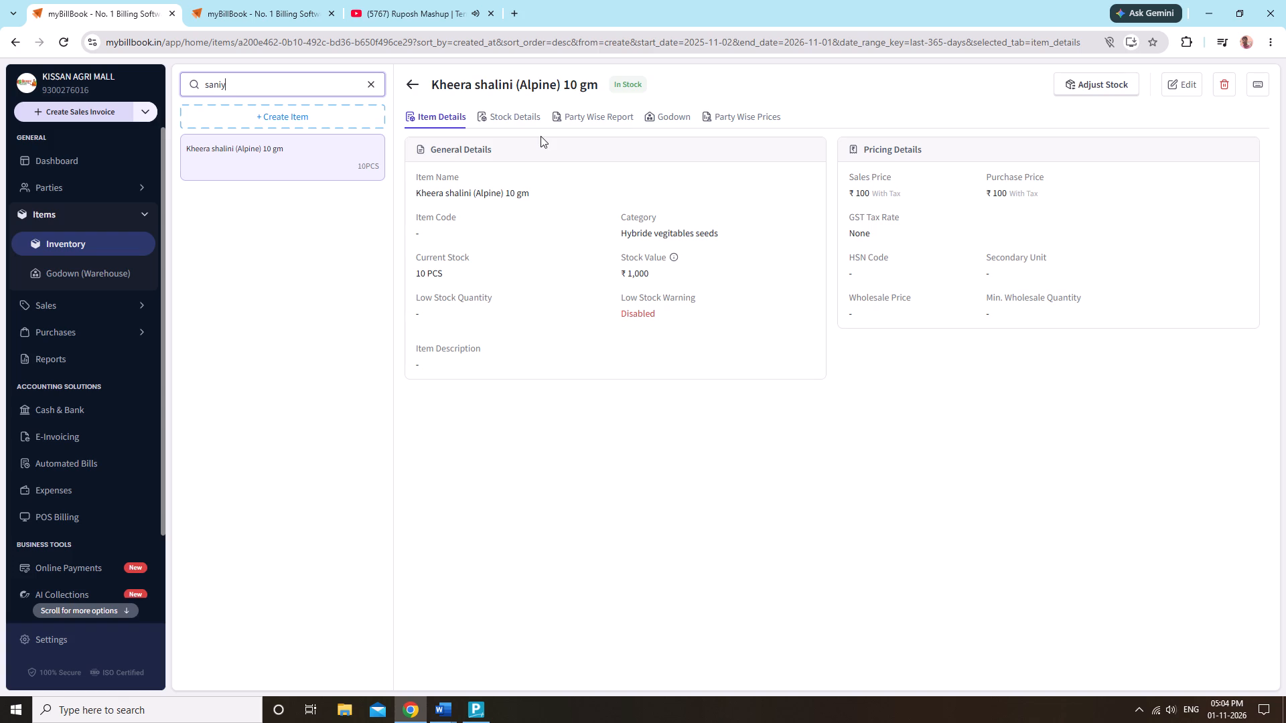
Start a new inventory item and name it Gilki sanya (alpine) 10 gm.
left_click(315, 122)
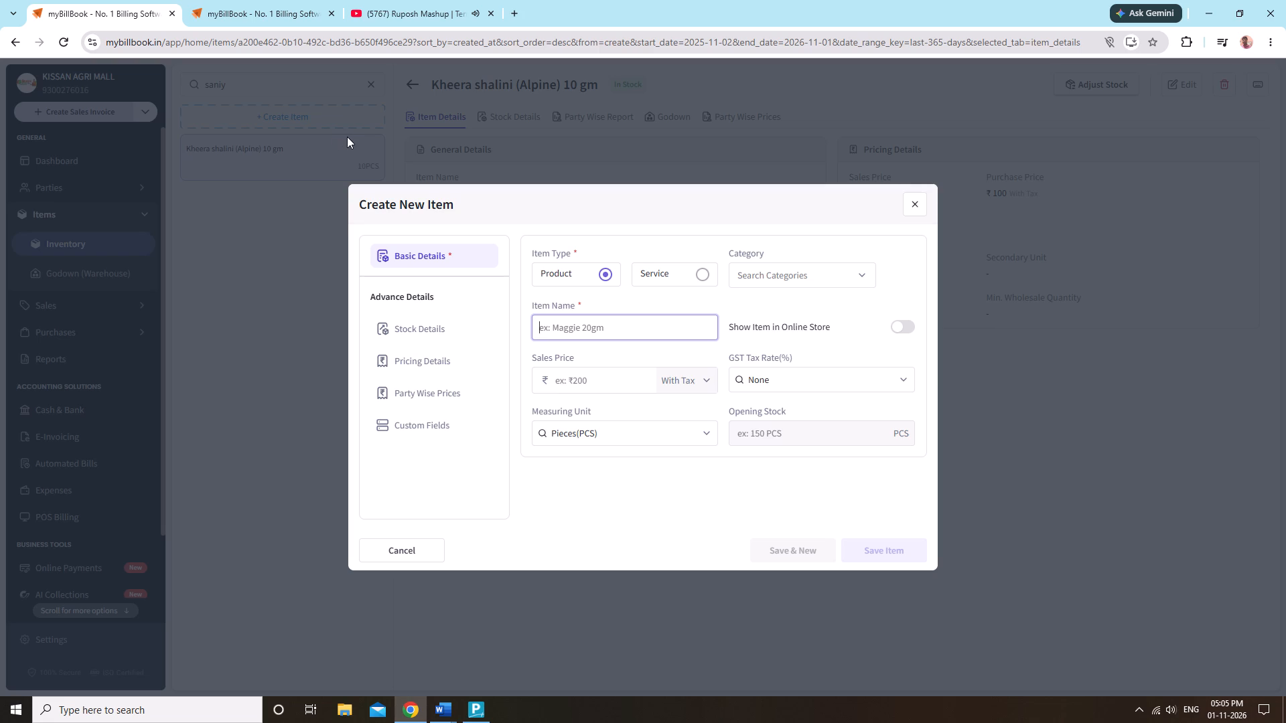
key("shift+g")
type("ilki")
key("space")
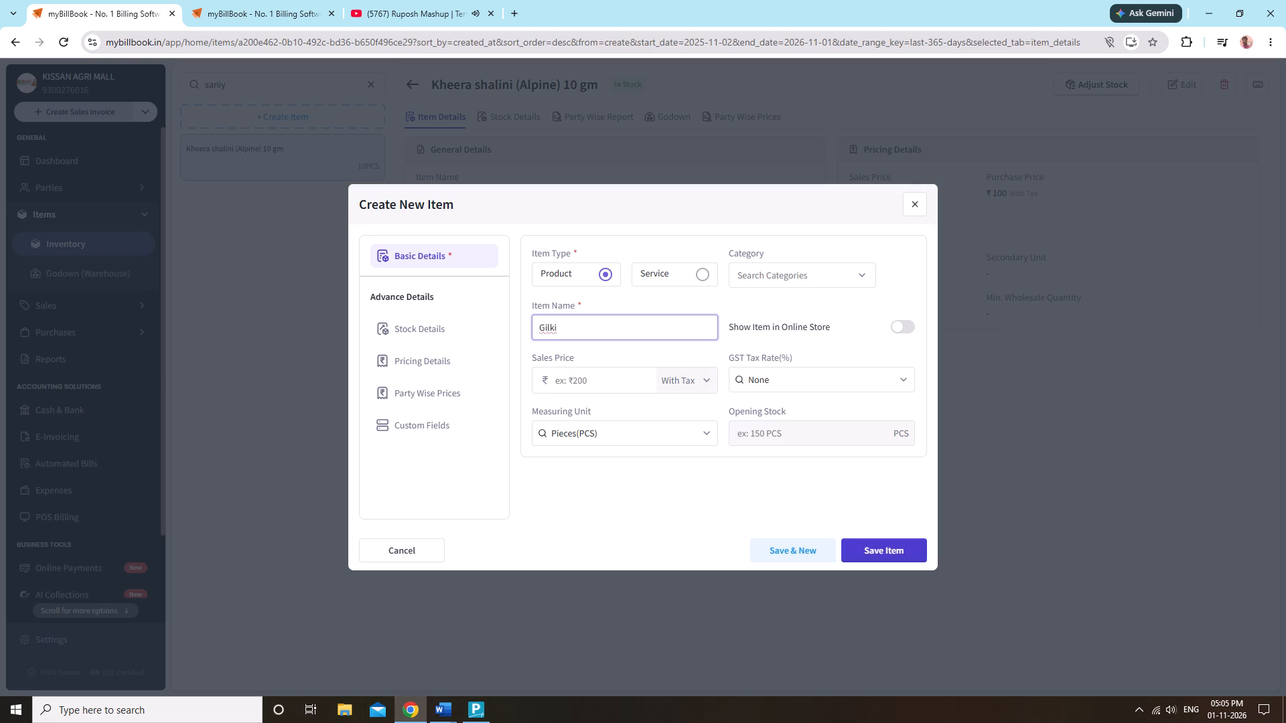
type("sa")
type("nya")
key("space")
type("(alpine)")
key("space")
type("10")
key("space")
key("g")
key("m")
Assign the new gilki item to the Hybride vegitables seeds category and set its sales price to ₹70.
left_click(745, 262)
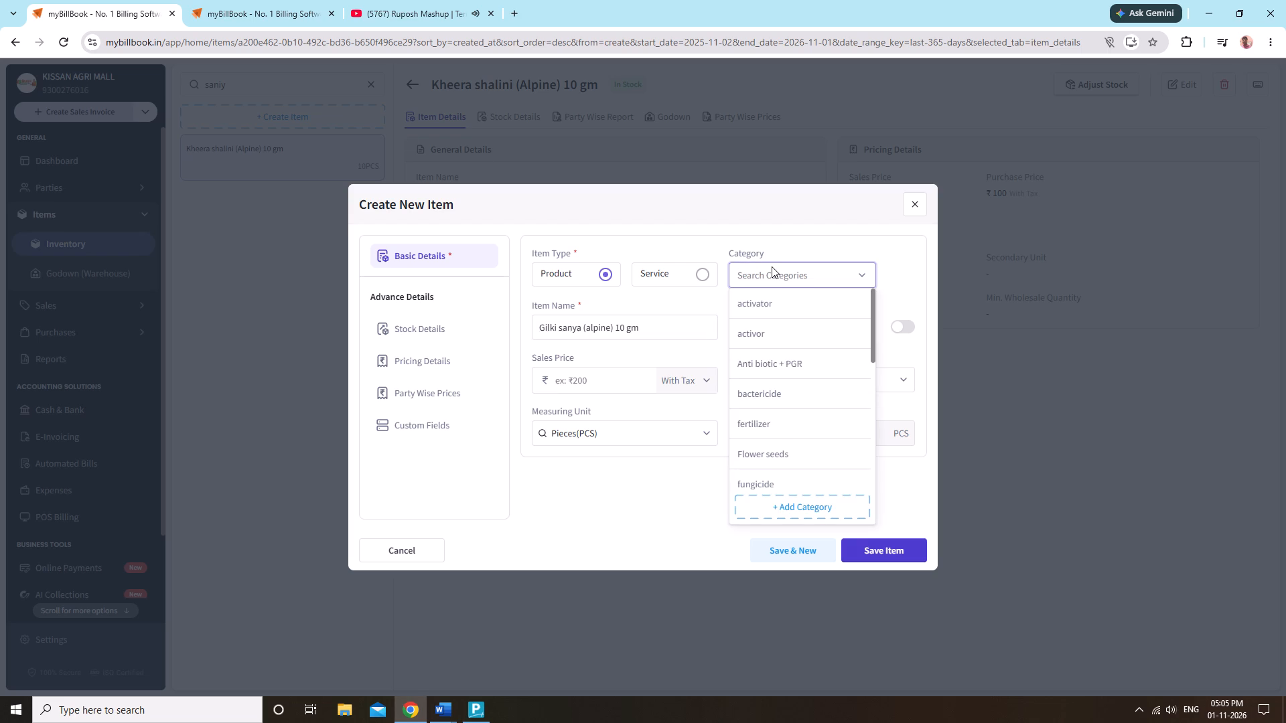
key("h")
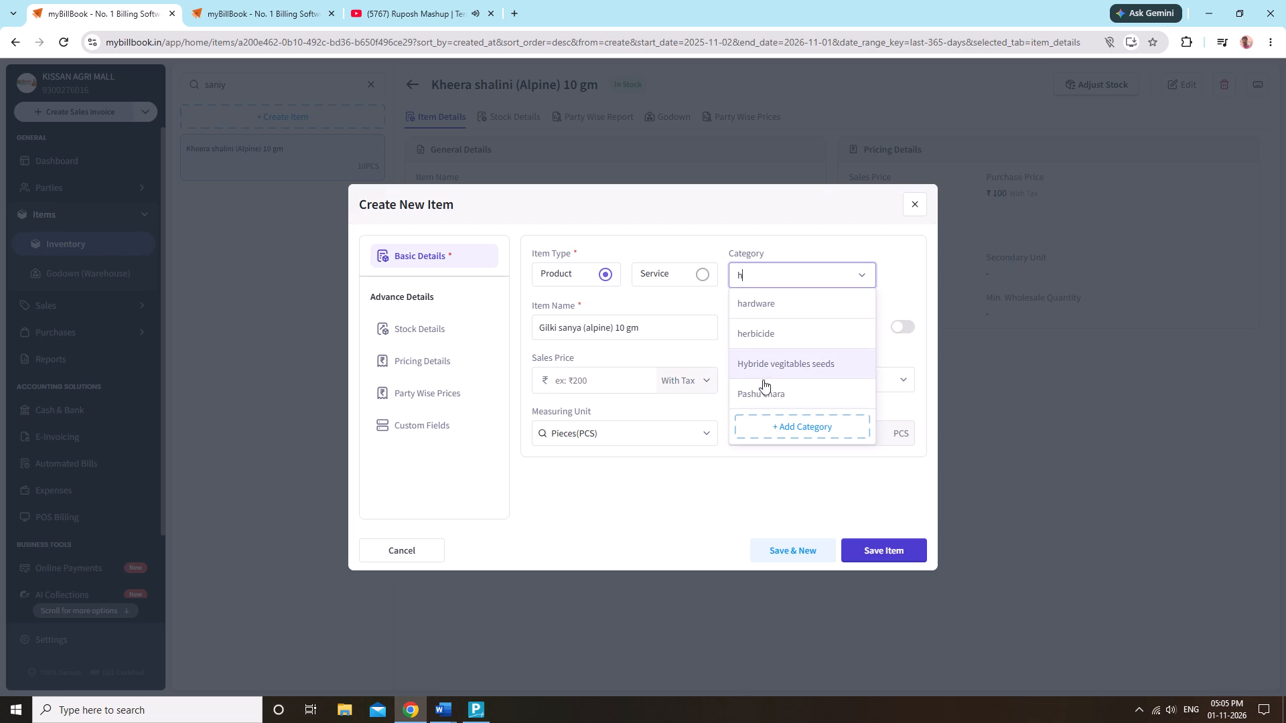
left_click(756, 372)
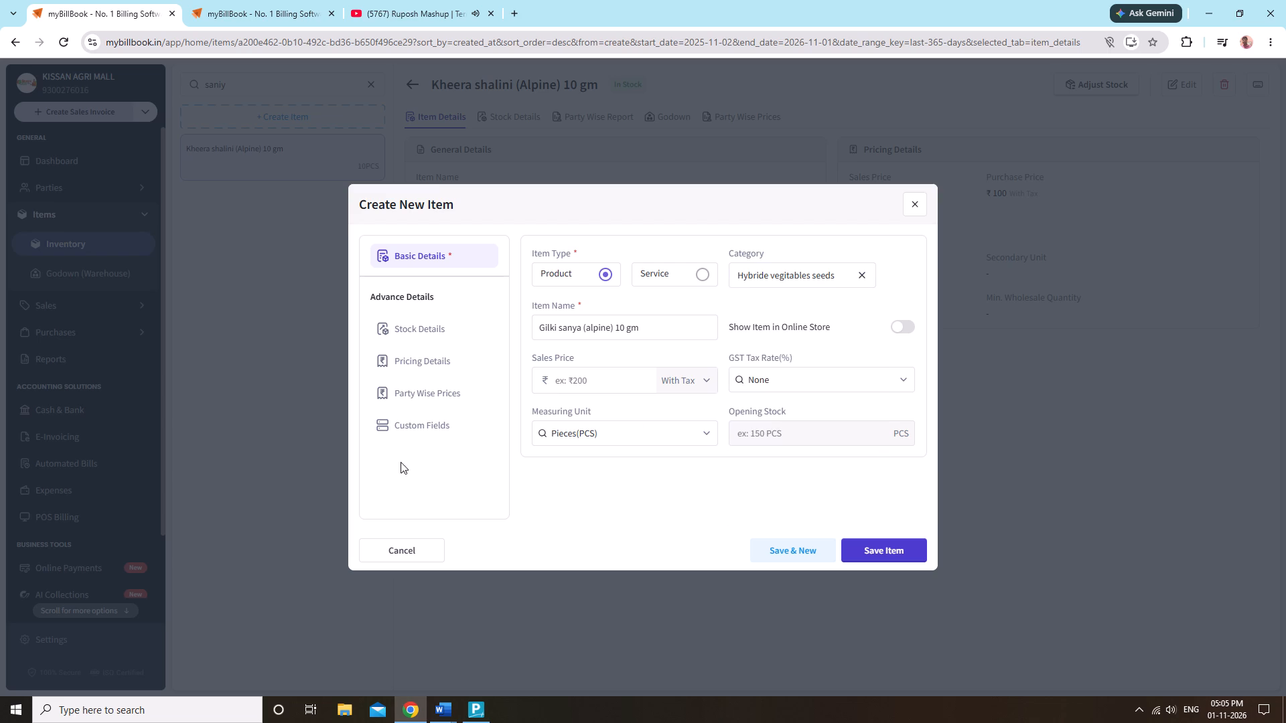
left_click(619, 385)
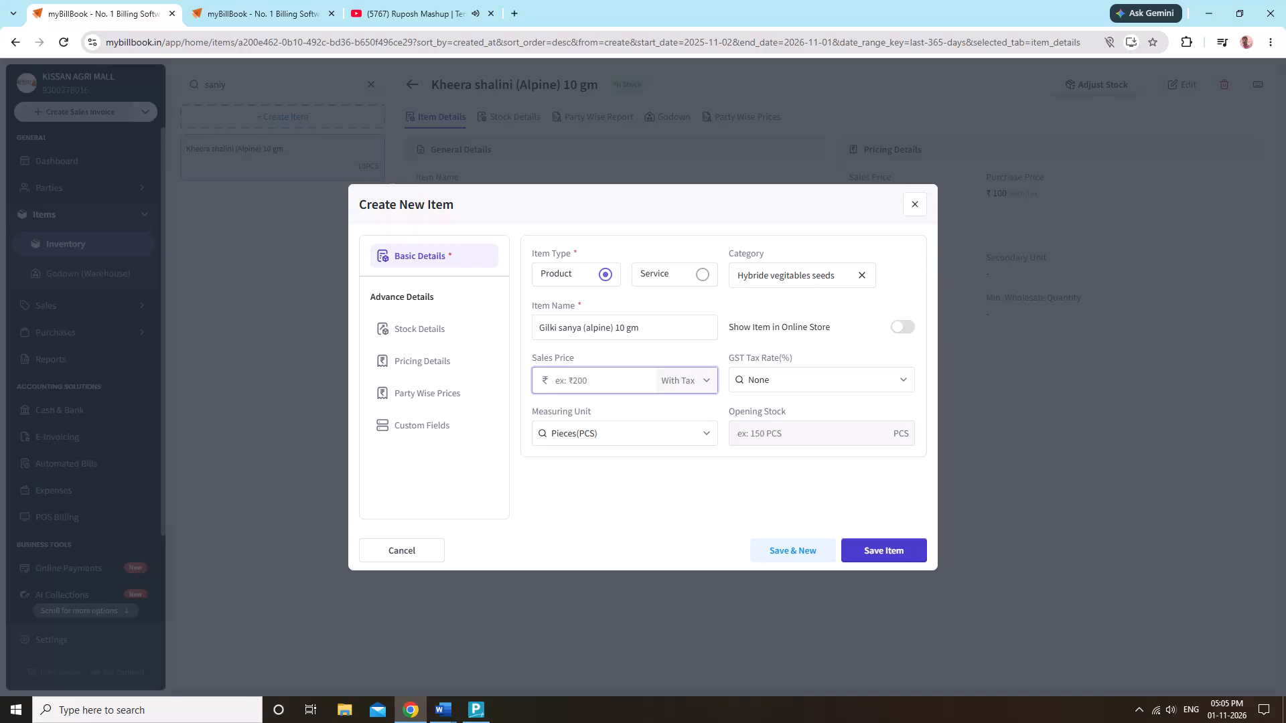
type("71")
key("BackSpace")
key("0")
In the stock details, choose the KISSAN AGRI MALL godown with an opening stock of 70 PCS, and save the item.
left_click(445, 327)
left_click(599, 440)
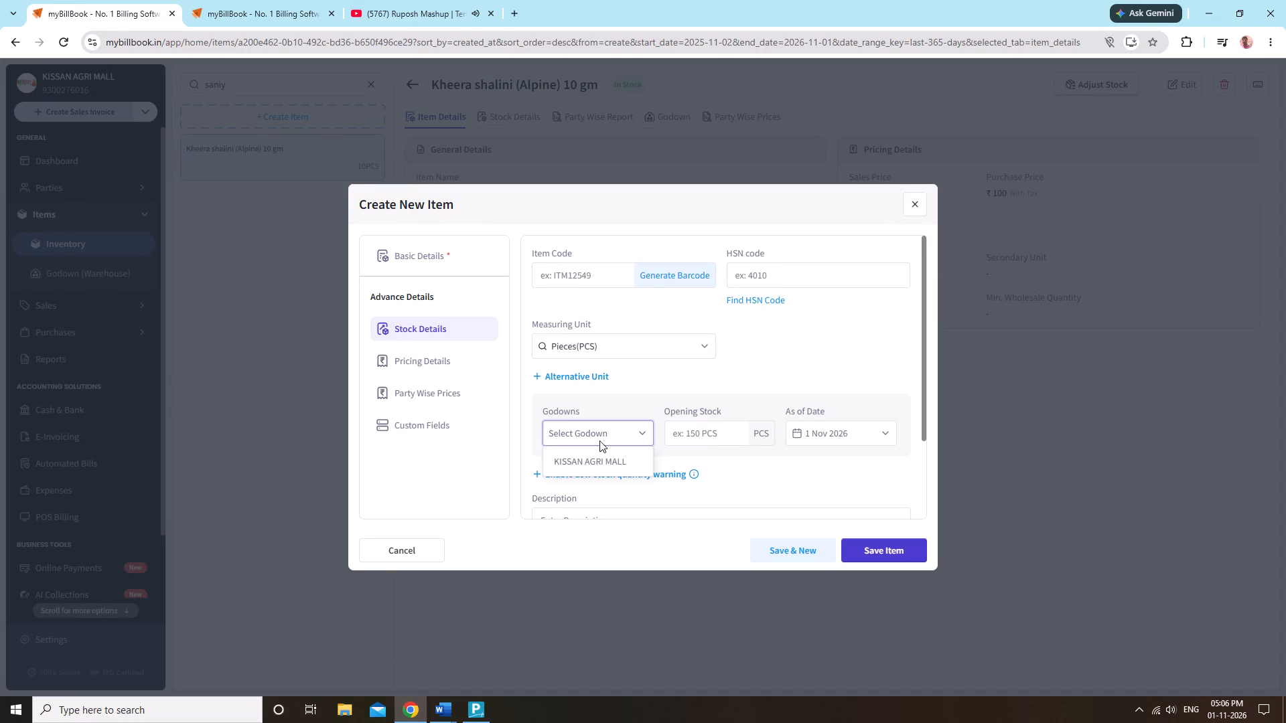
left_click_drag(597, 461, 591, 457)
left_click(719, 431)
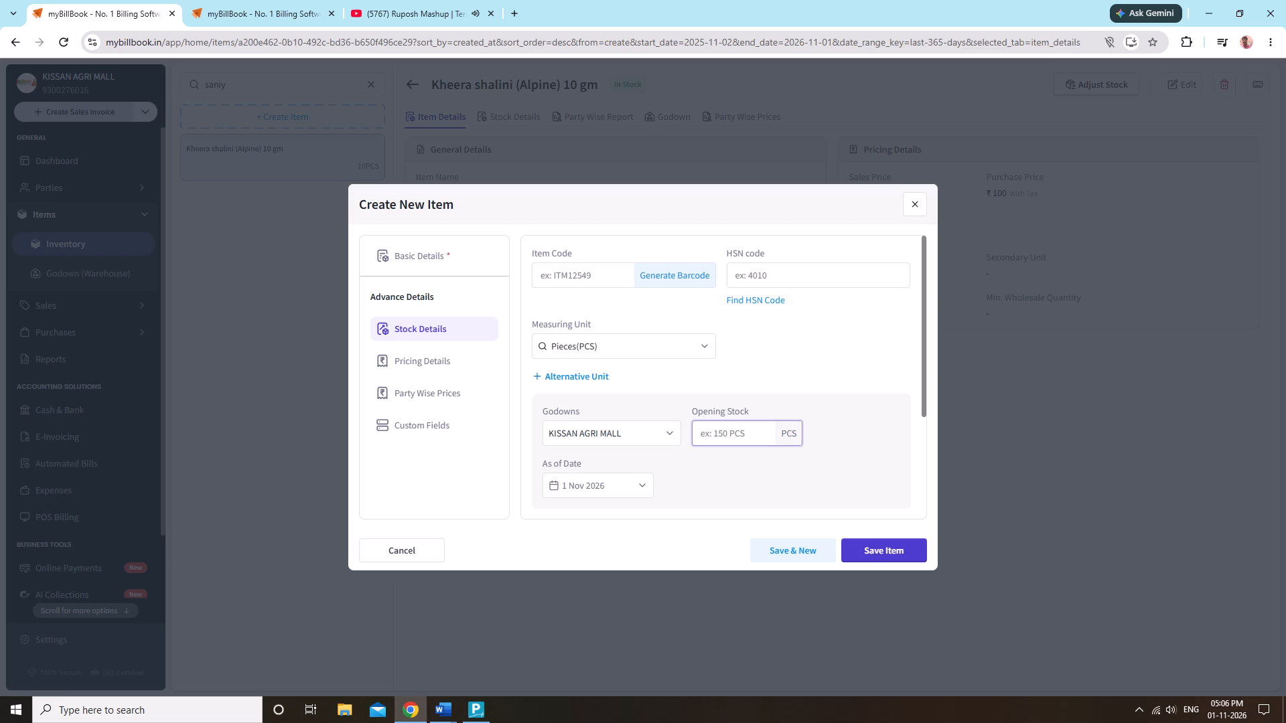
key("7")
key("0")
left_click(403, 357)
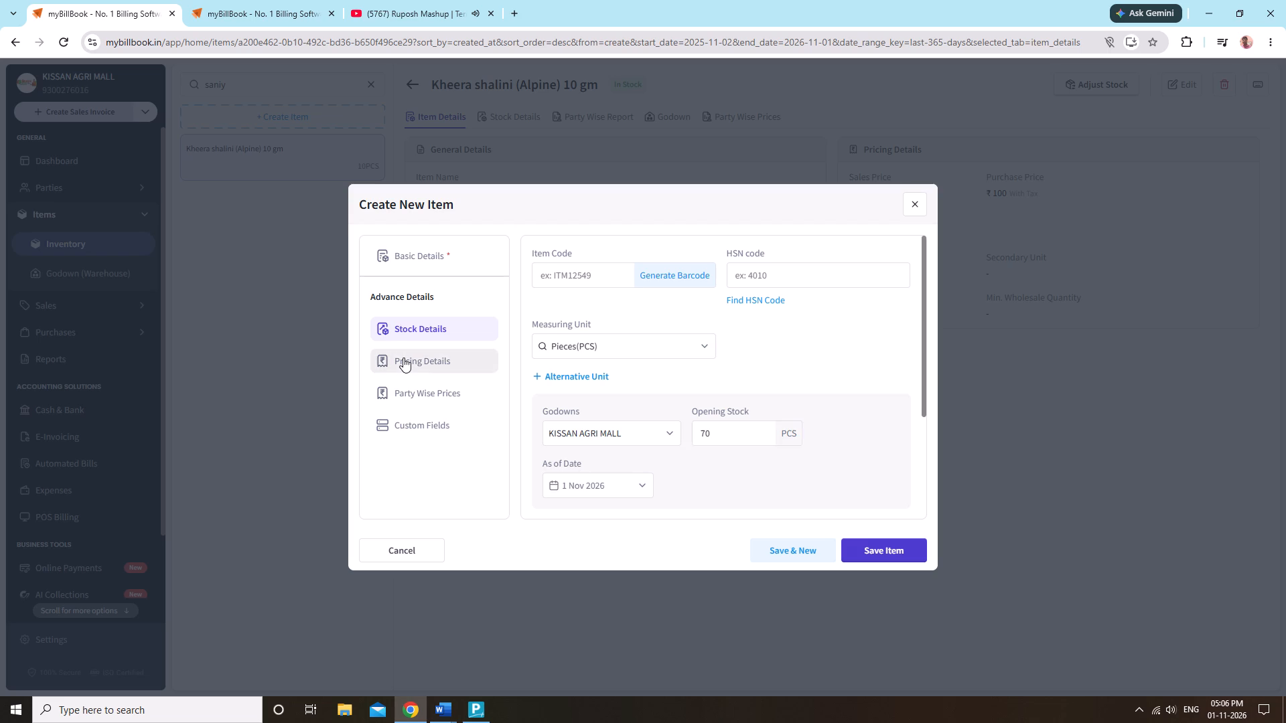
left_click(878, 549)
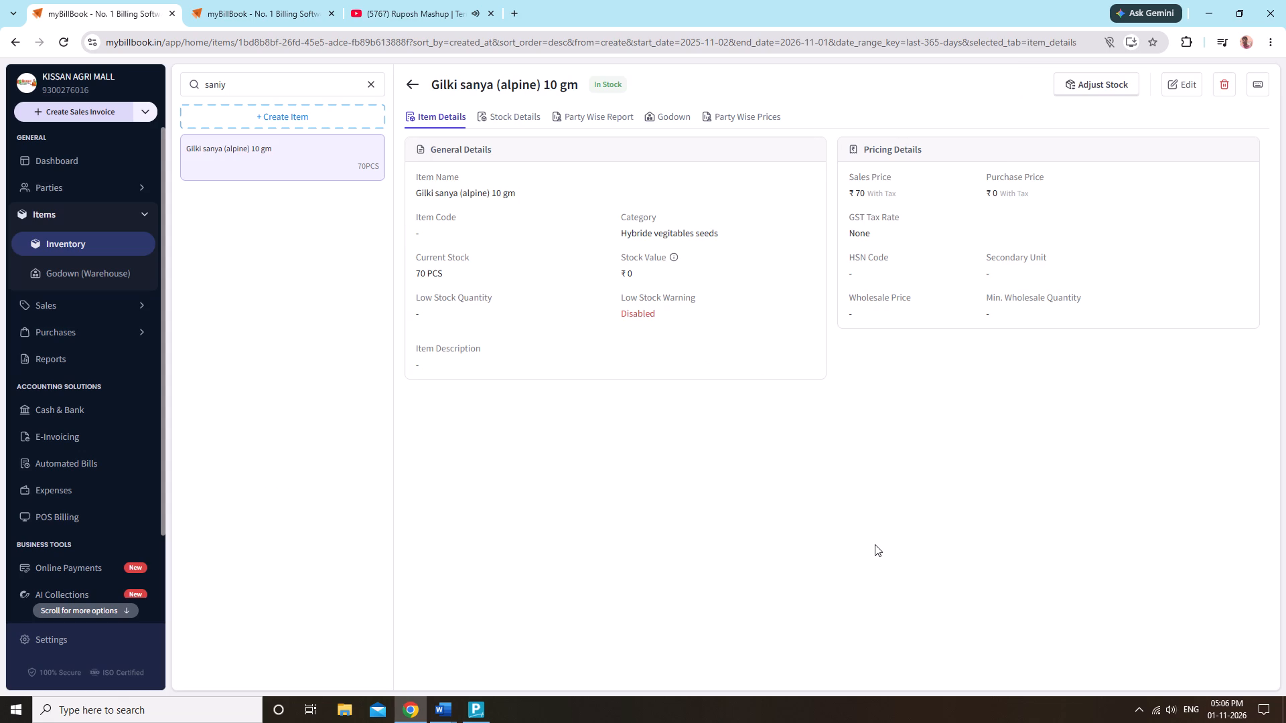
left_click(875, 544)
Replace the inventory search with shal and open the Kheera shalini (Alpine) 10 gm item.
left_click(369, 83)
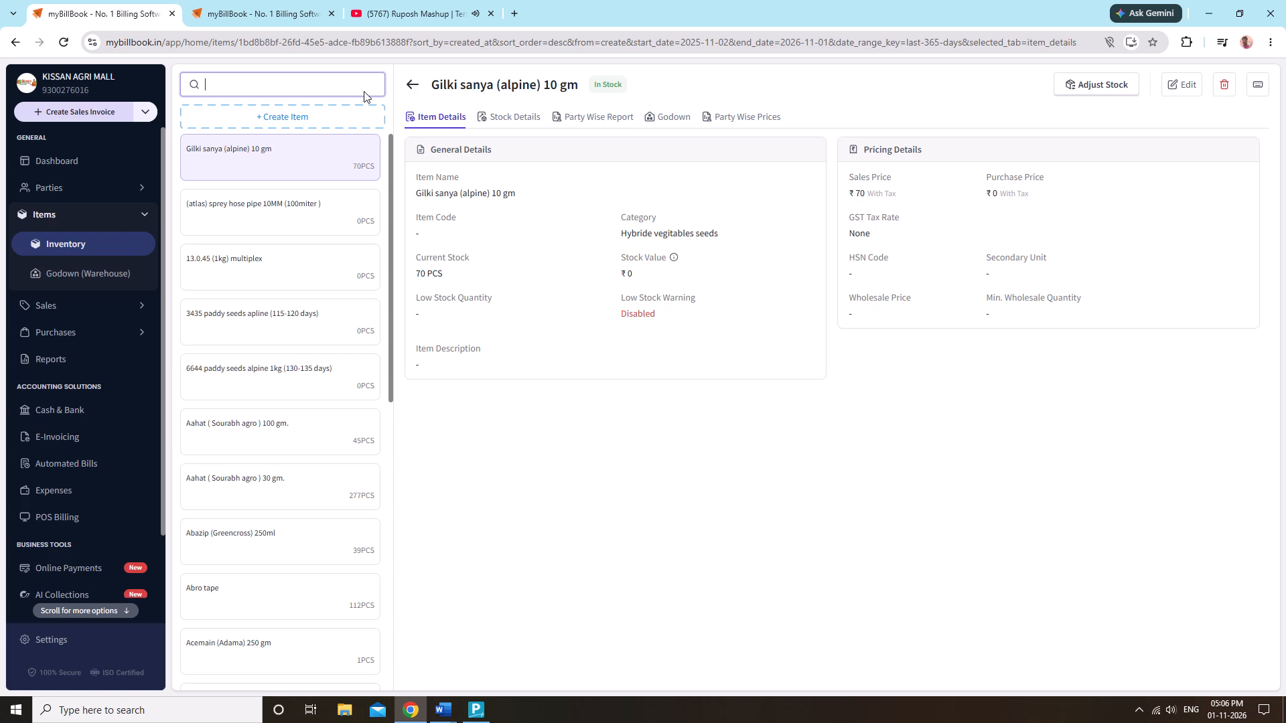
key("s")
key("h")
type("al")
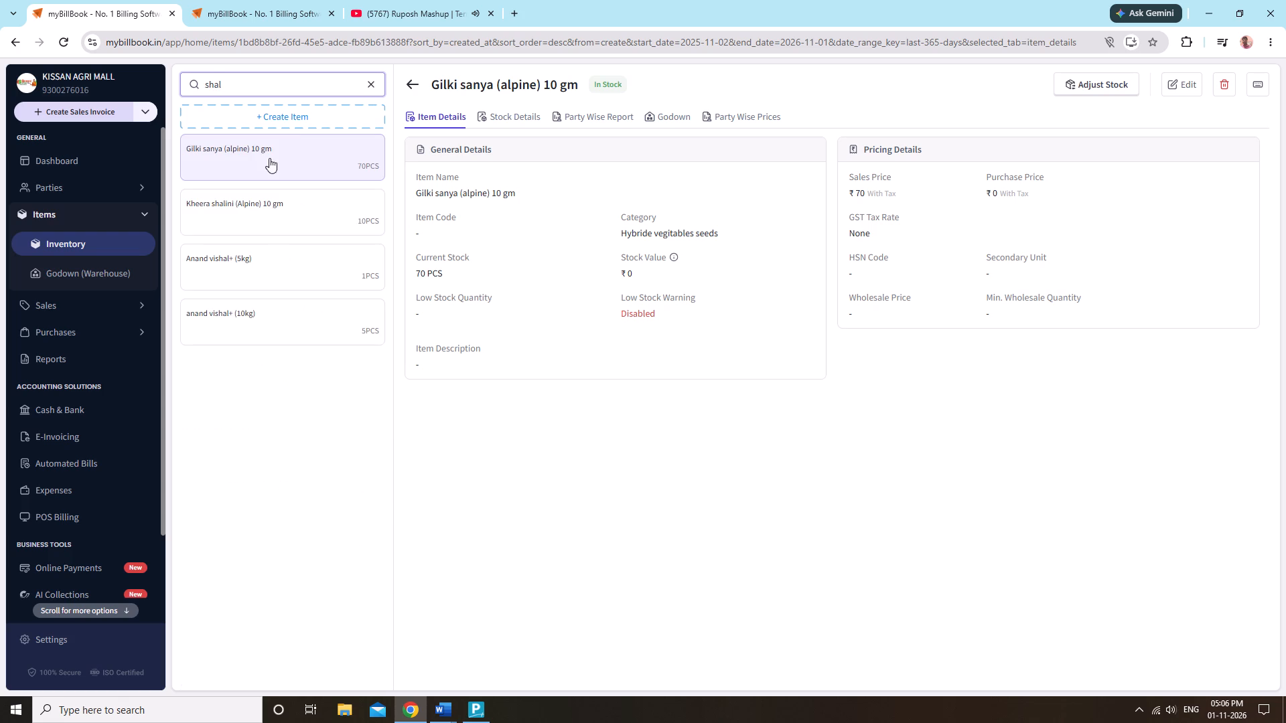
left_click(257, 223)
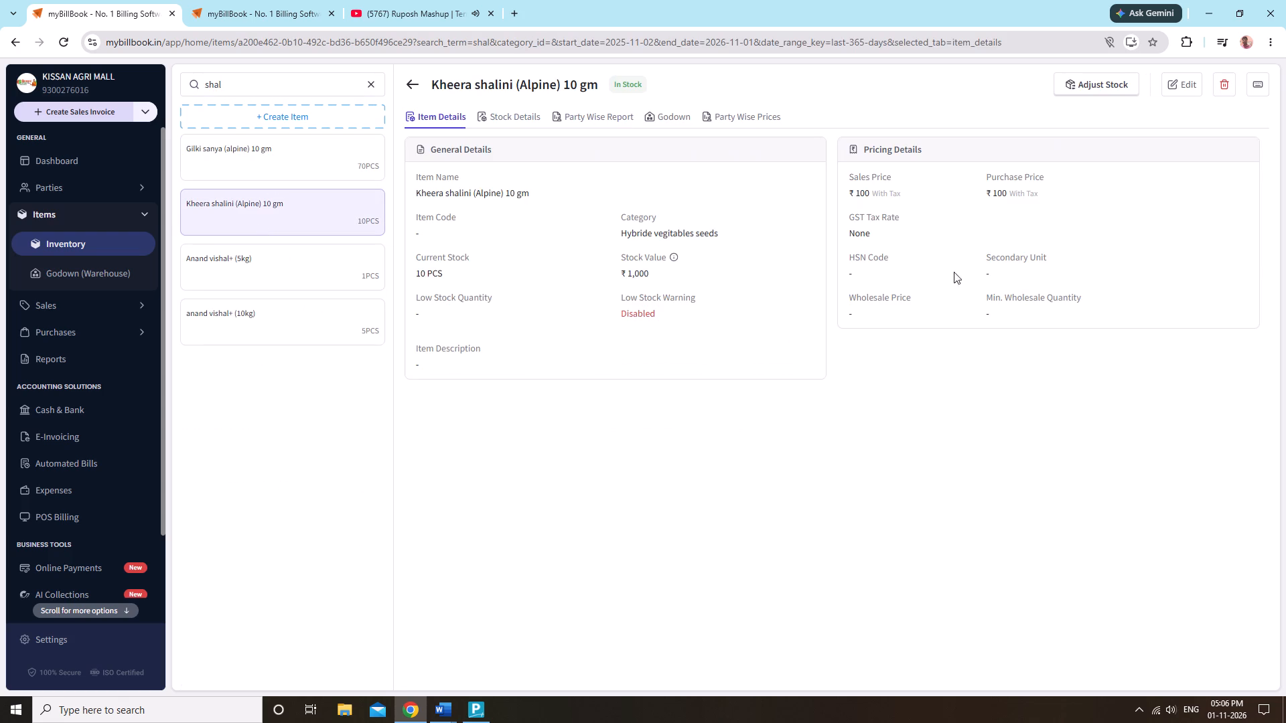
Edit the Kheera shalini (Alpine) 10 gm item to set its sales price to ₹200, and save it.
left_click(1175, 80)
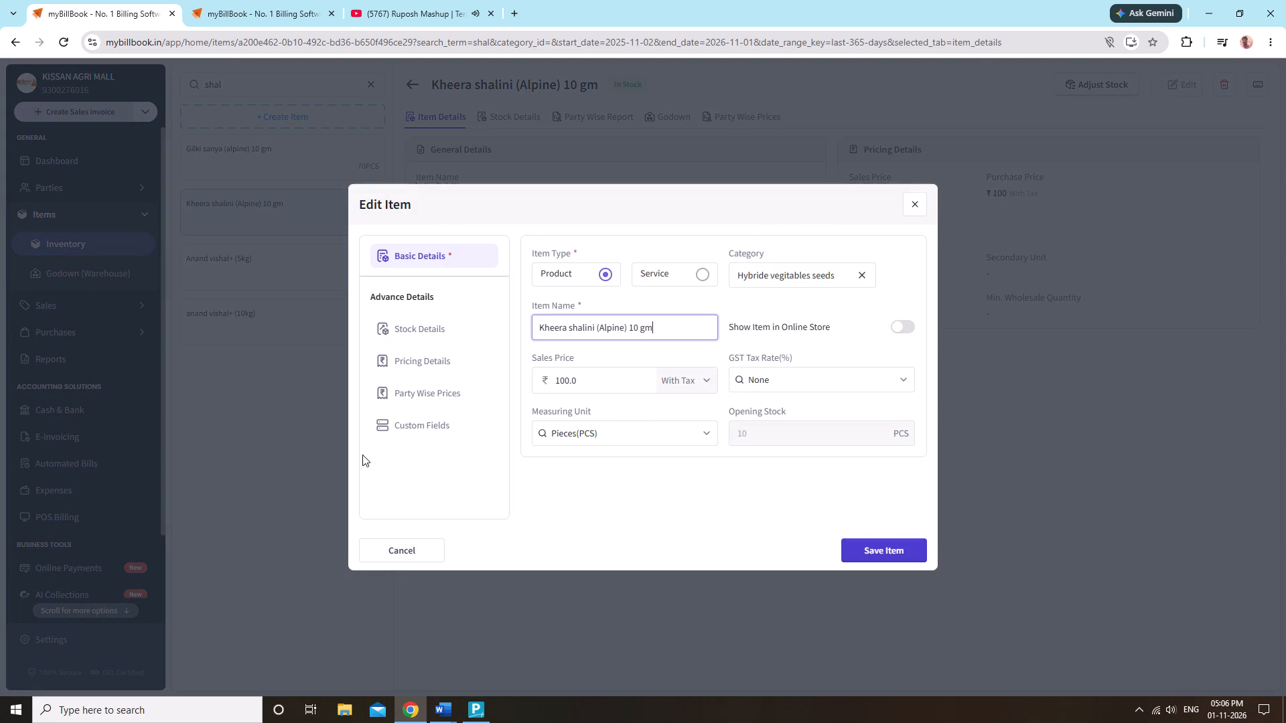
left_click(614, 382)
key("BackSpace")
key("BackSpace")
key("BackSpace")
key("BackSpace")
key("BackSpace")
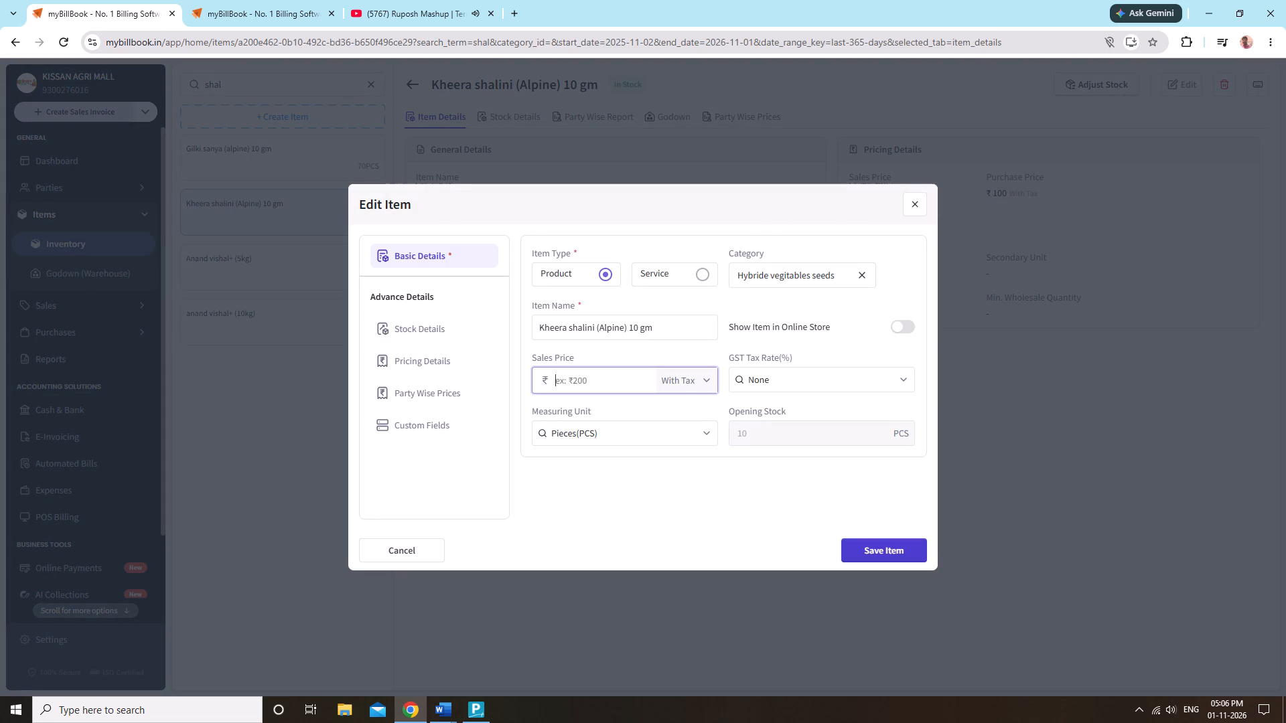
type("200")
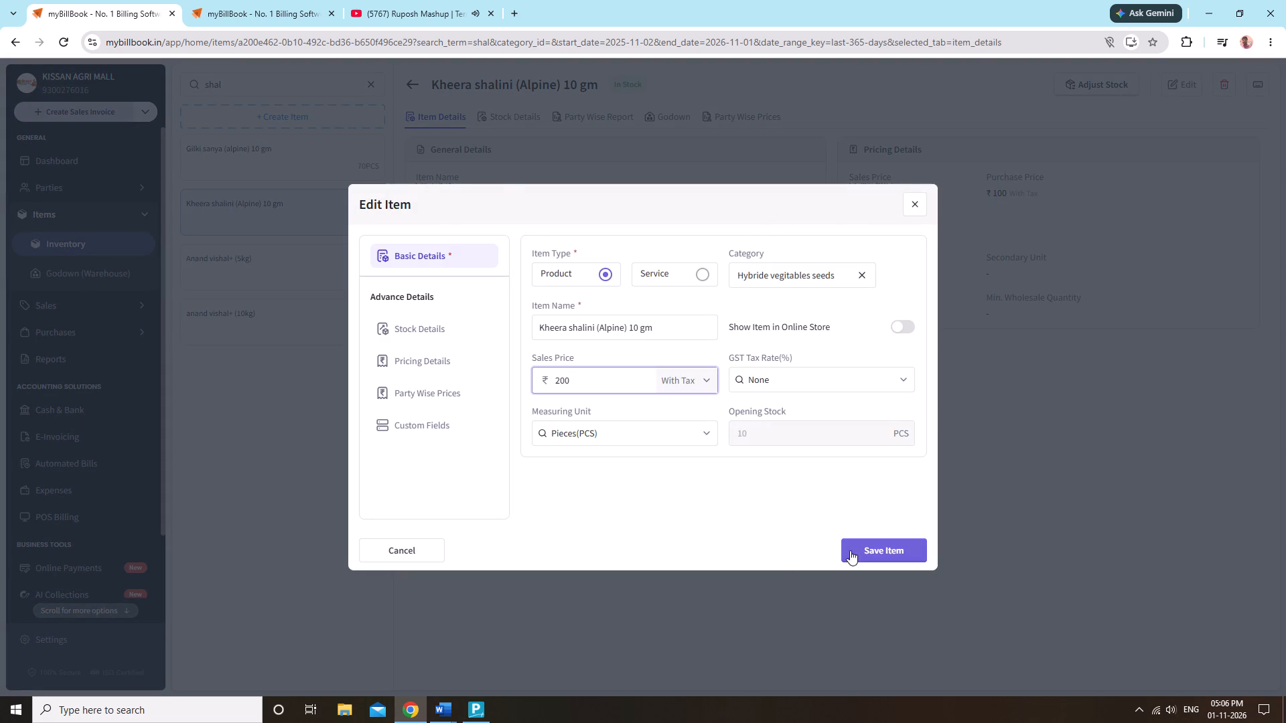
left_click(850, 550)
left_click(330, 550)
left_click(854, 406)
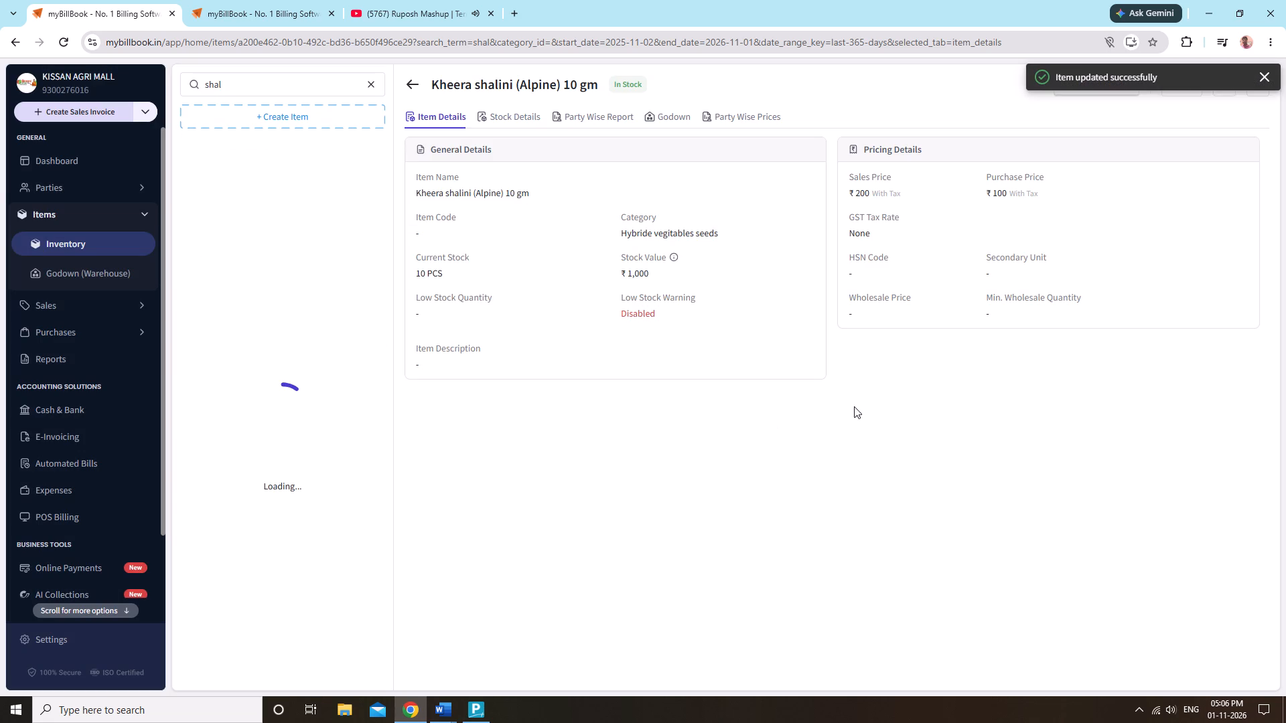
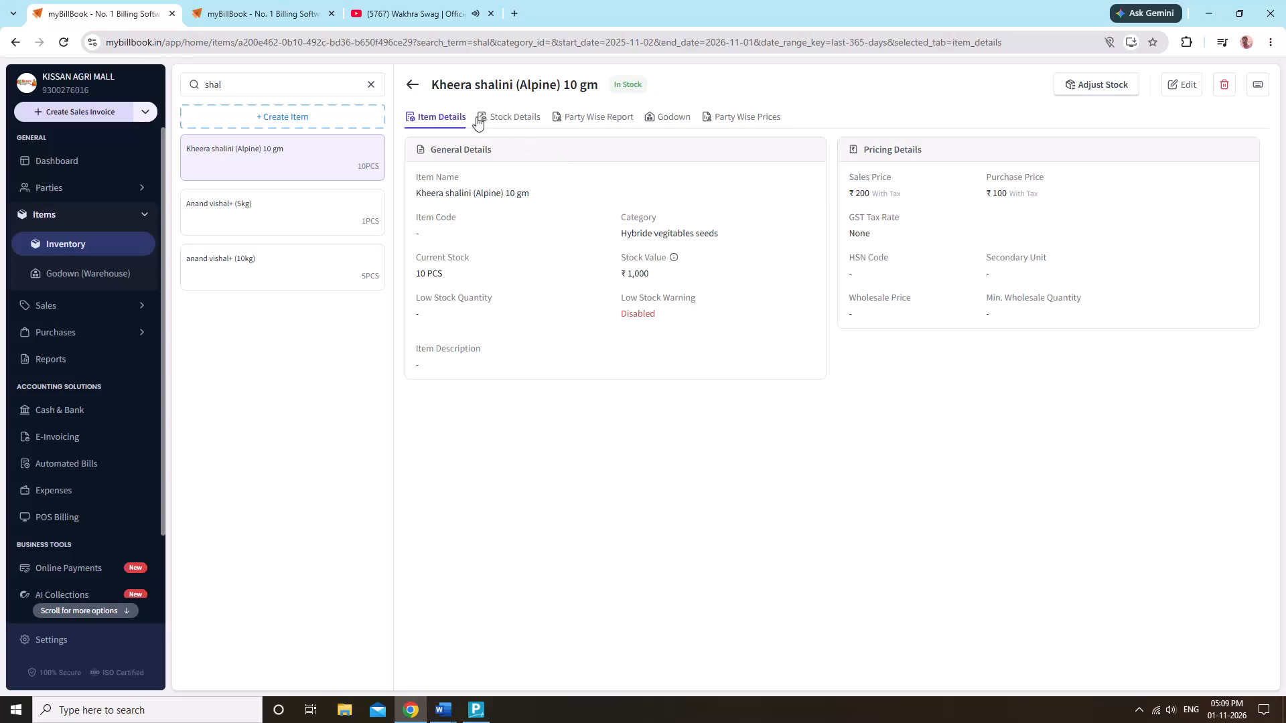
Replace the inventory search with namdhari.
left_click(367, 87)
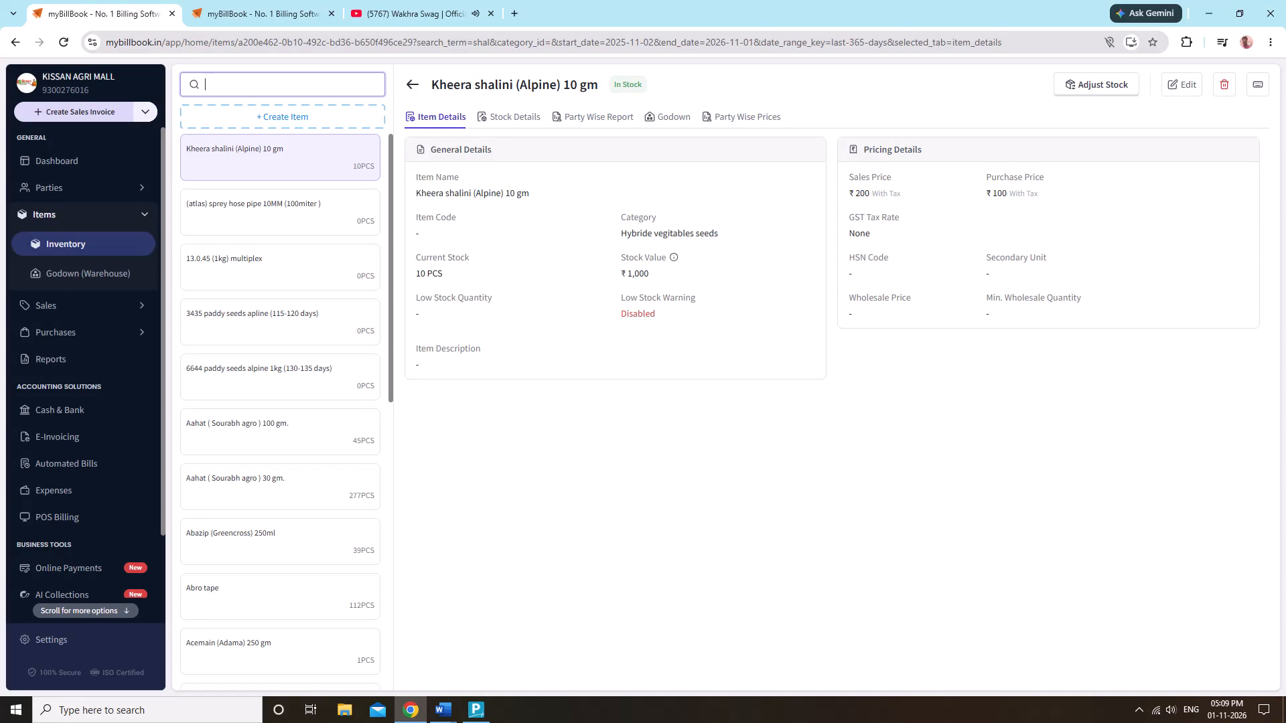
type("nam")
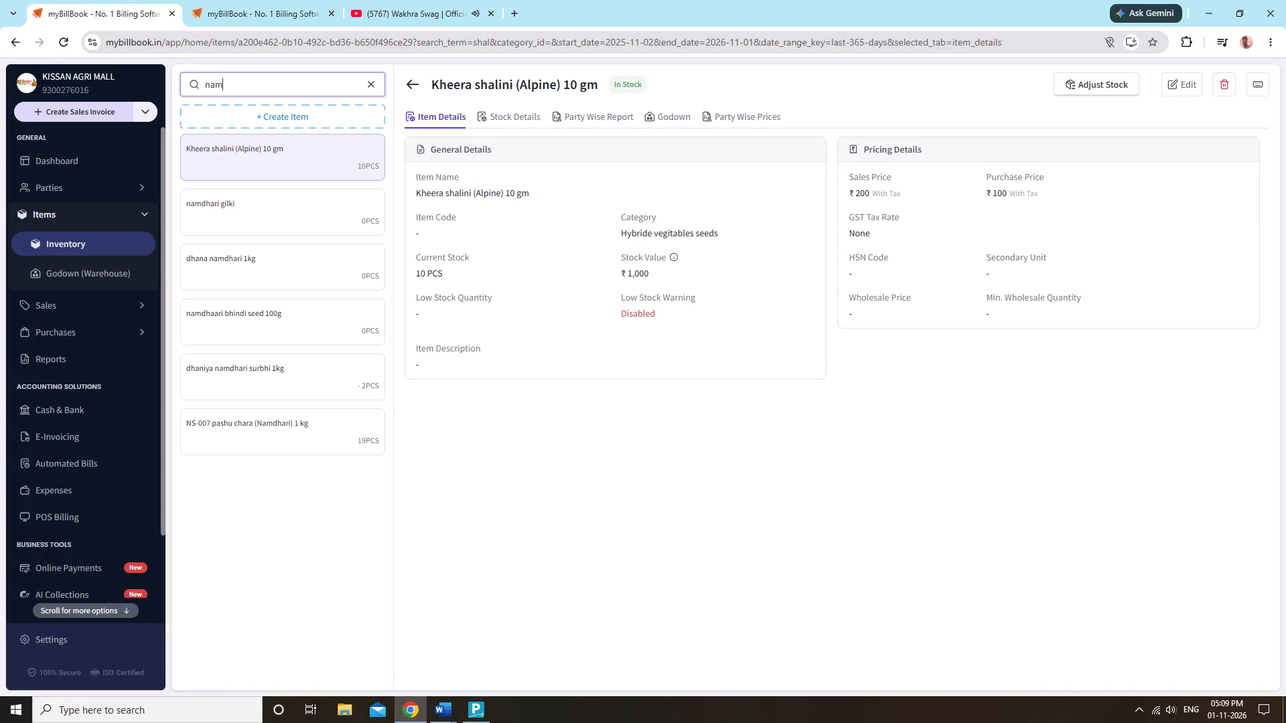
type("dhari")
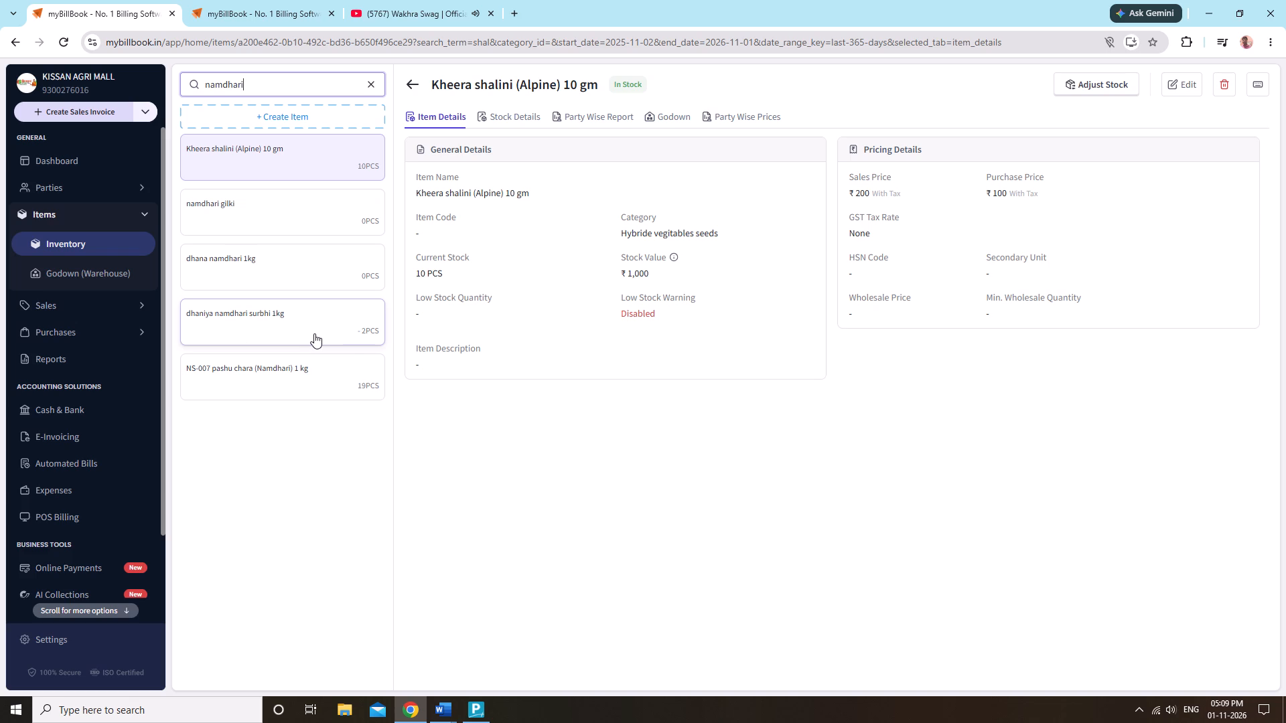
Start a new inventory item and name it Louki Ns-4825 (Namdhari) 10 gm.
left_click(308, 113)
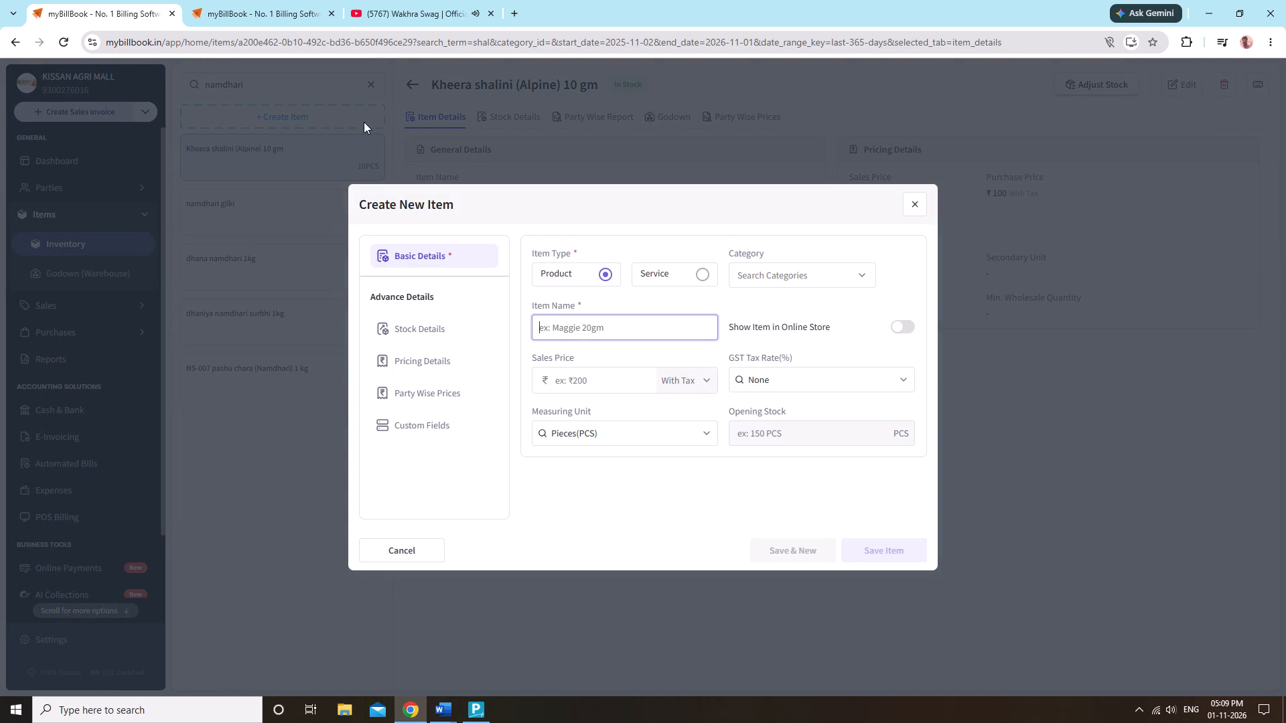
type("Louki")
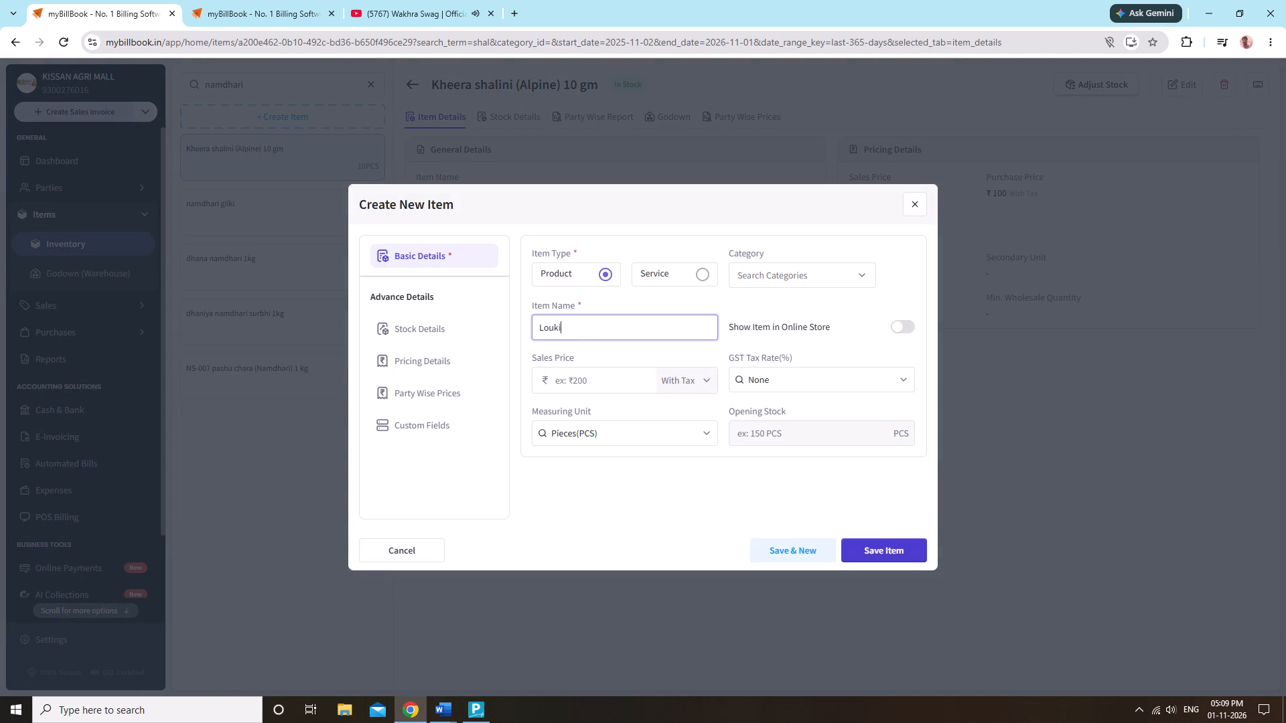
key("space")
type("Ns")
key("minus")
type("4825 (")
type("Nam")
type("dhari")
key("shift+parenright")
key("space")
type("10 gm")
Assign the new Louki item to the Hybride vegitables seeds category and set its sales price to ₹60.
left_click(783, 288)
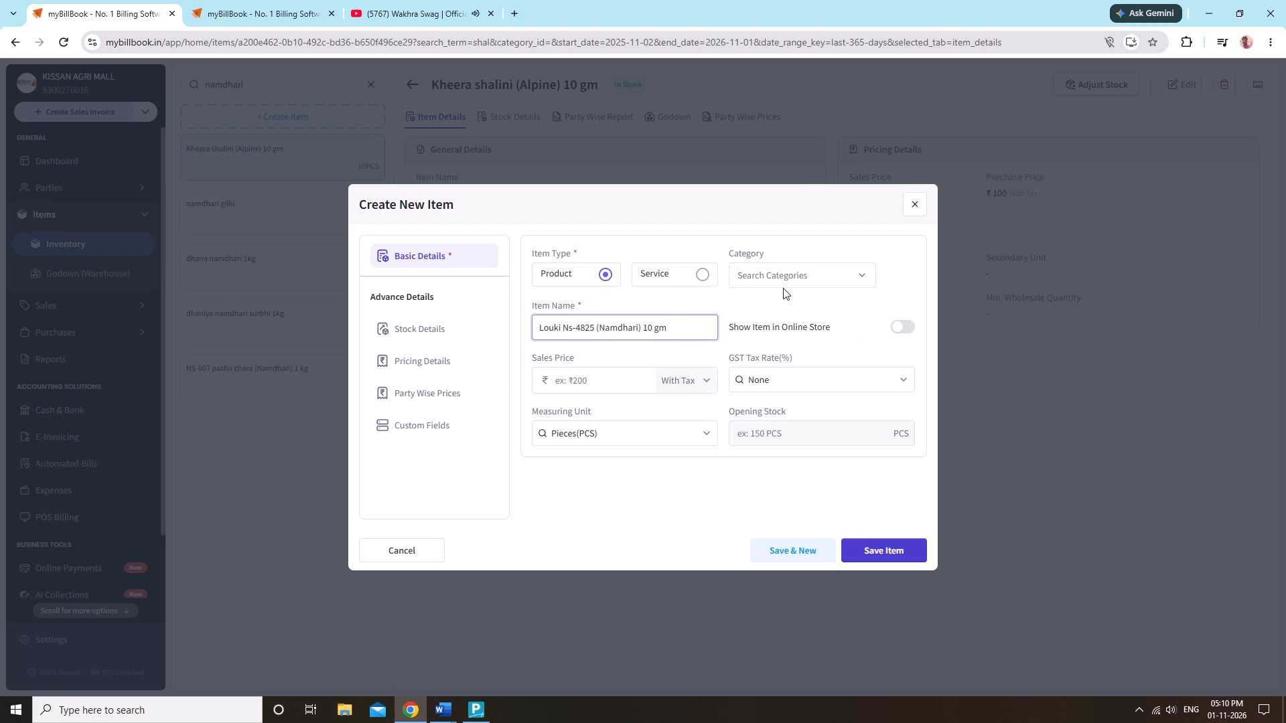
left_click(793, 278)
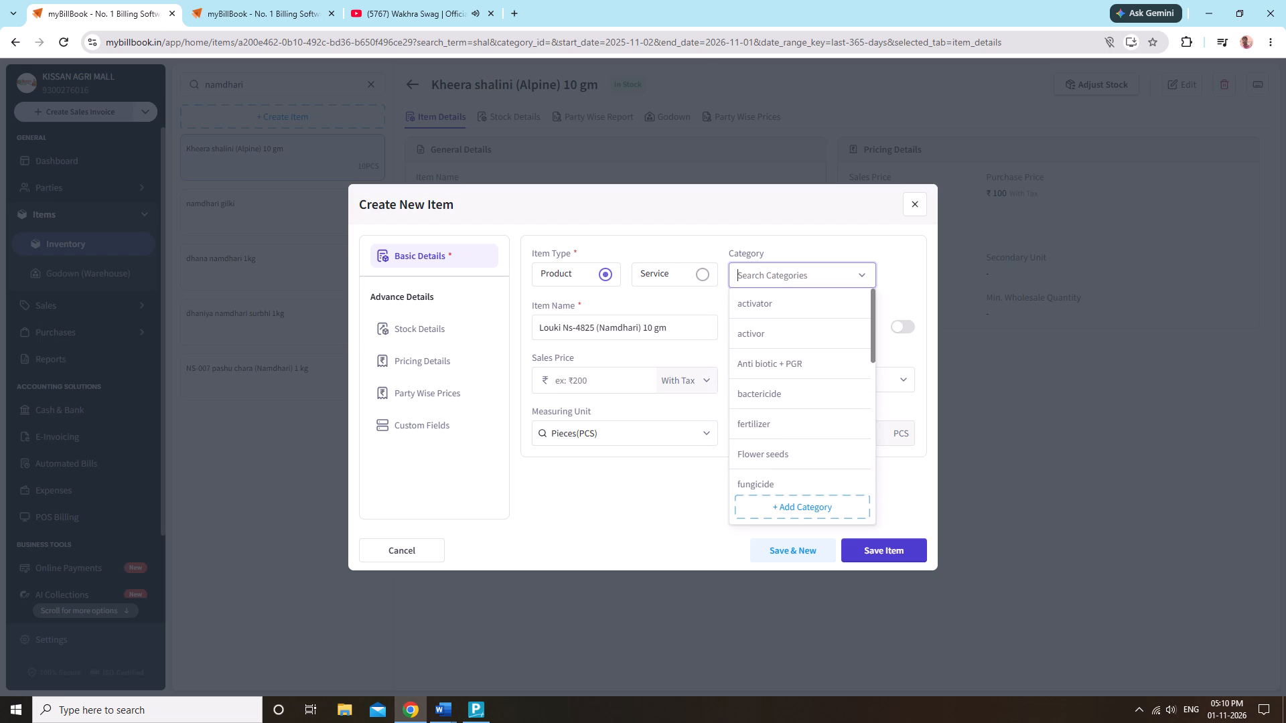
scroll(790, 436, "down", 2)
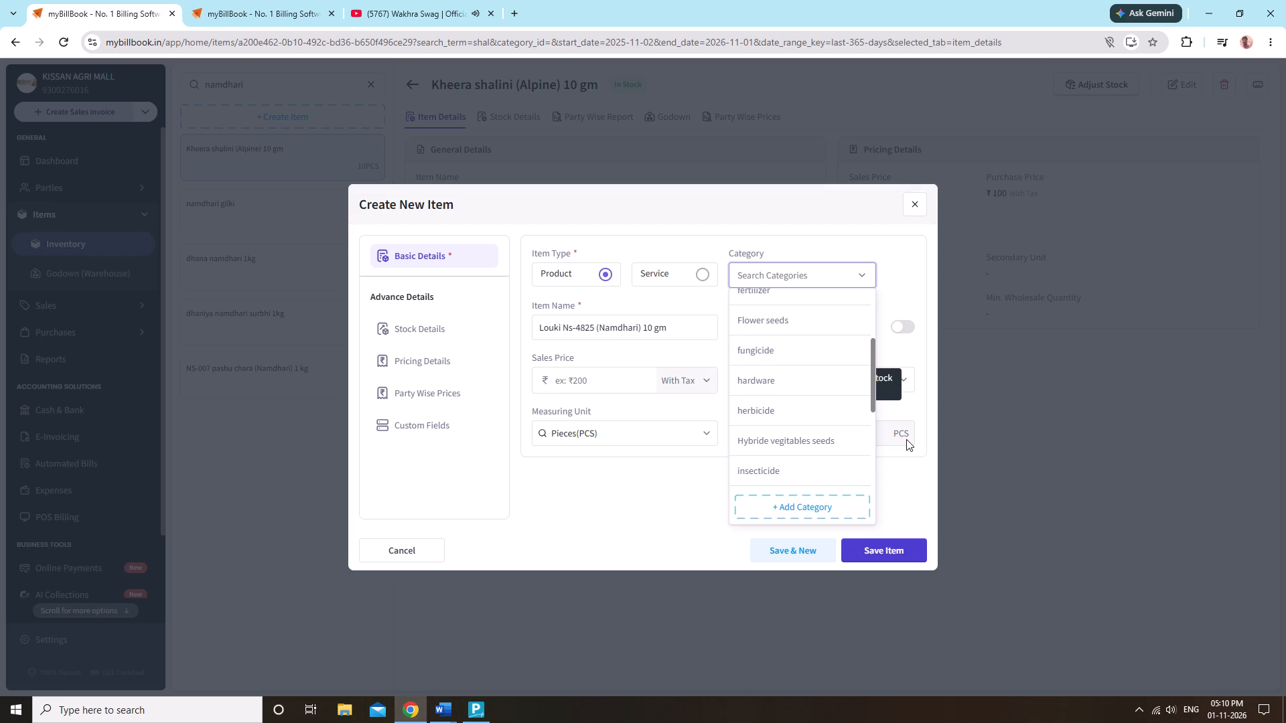
left_click(823, 446)
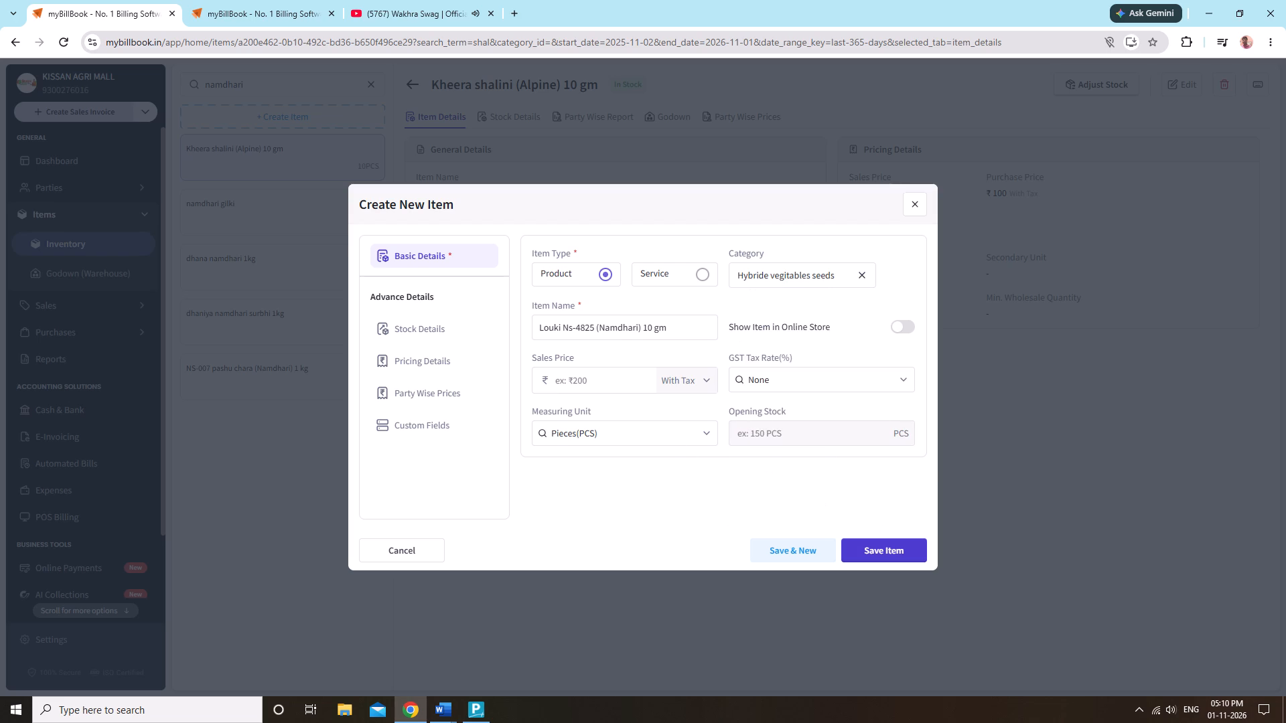
left_click(592, 381)
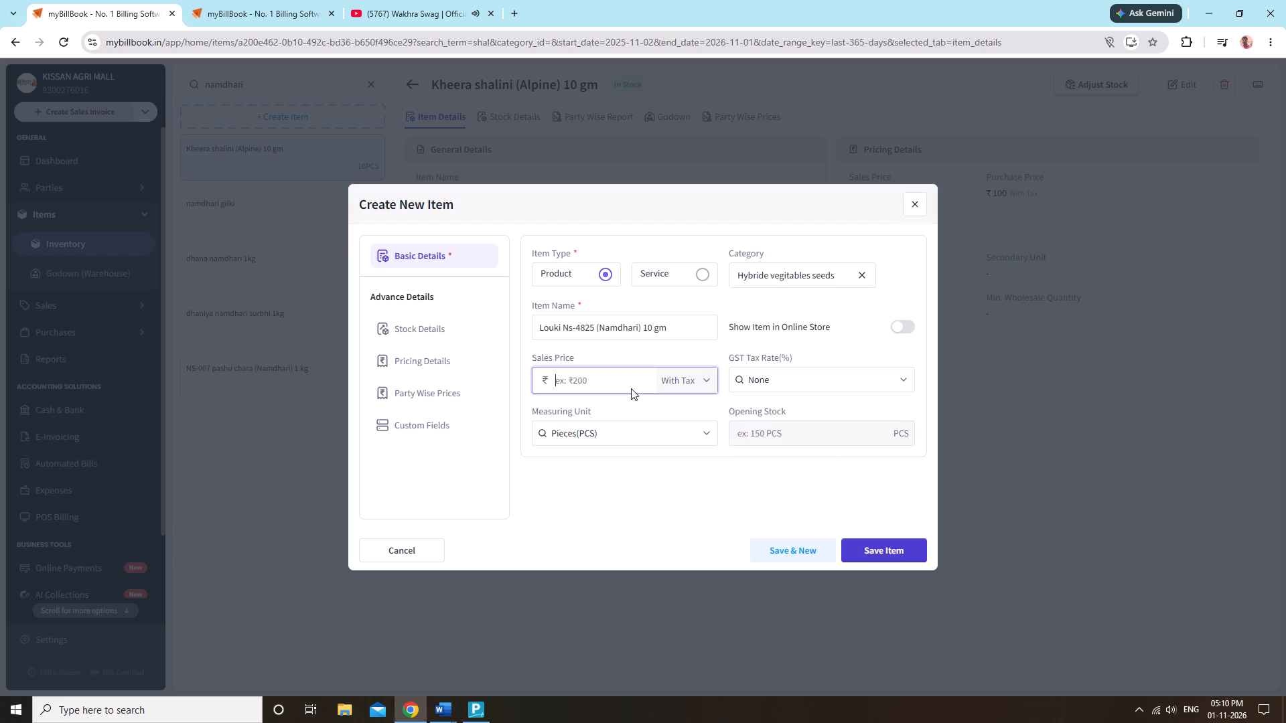
type("61")
key("BackSpace")
key("0")
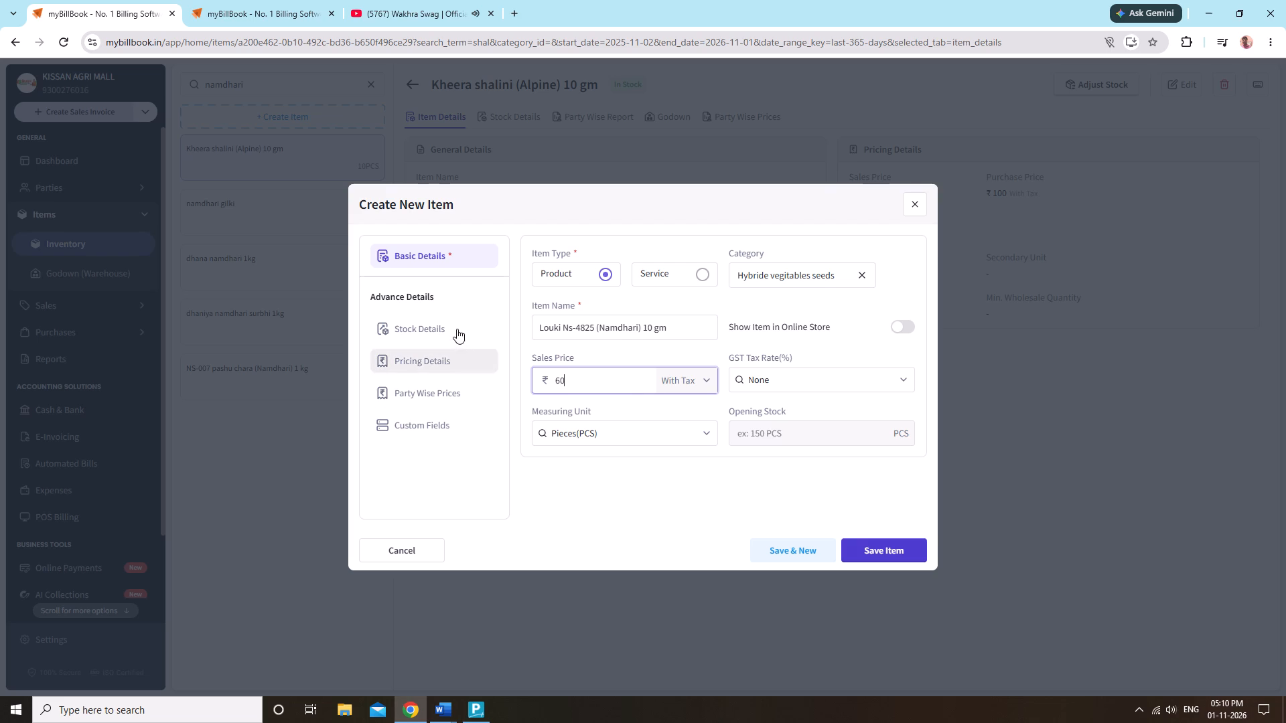
In the stock details, choose the KISSAN AGRI MALL godown with an opening stock of 5 PCS.
left_click(455, 329)
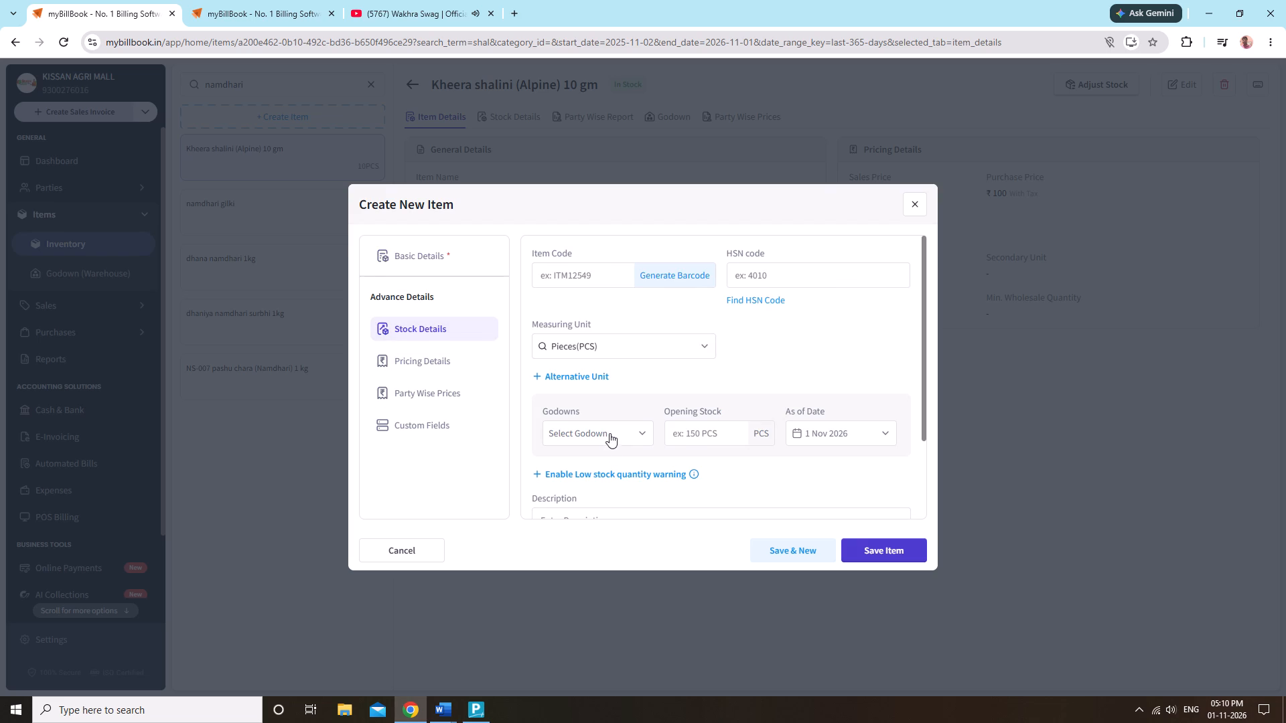
left_click(610, 433)
left_click(611, 451)
left_click(756, 434)
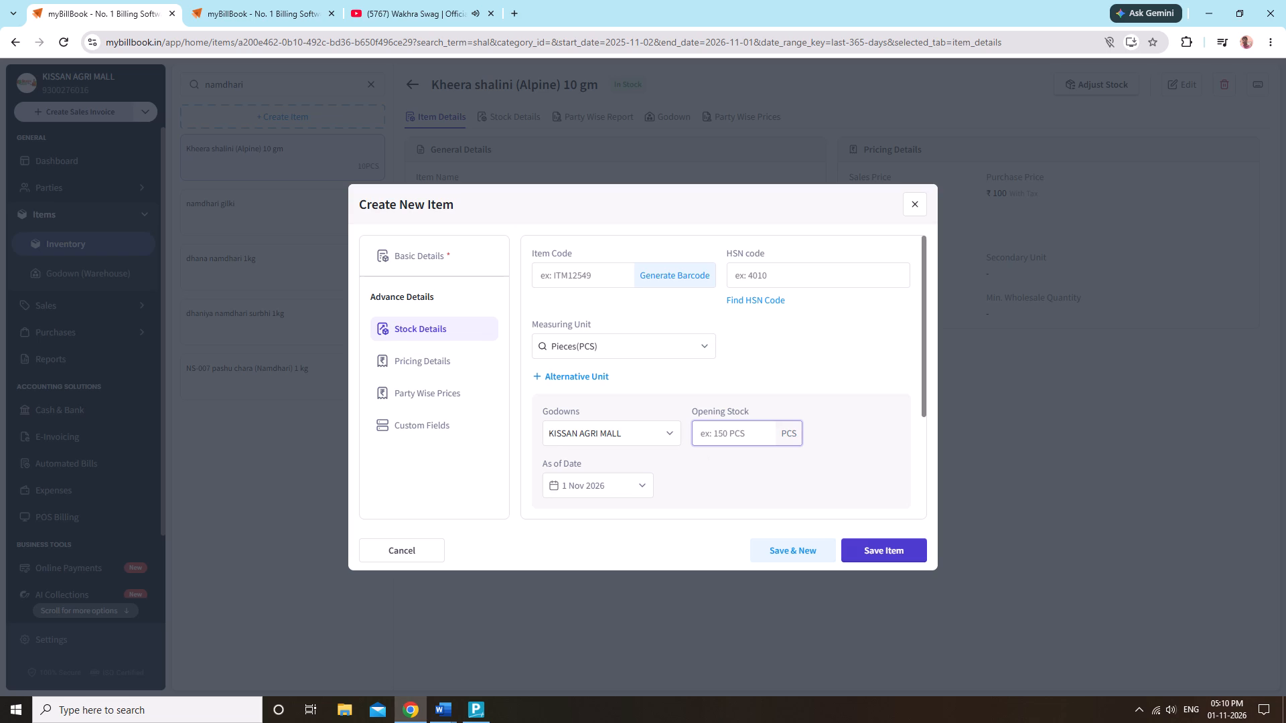
key("5")
Set the Louki item's purchase price to ₹60, recheck its detail sections, and save the item.
left_click(433, 363)
left_click(778, 275)
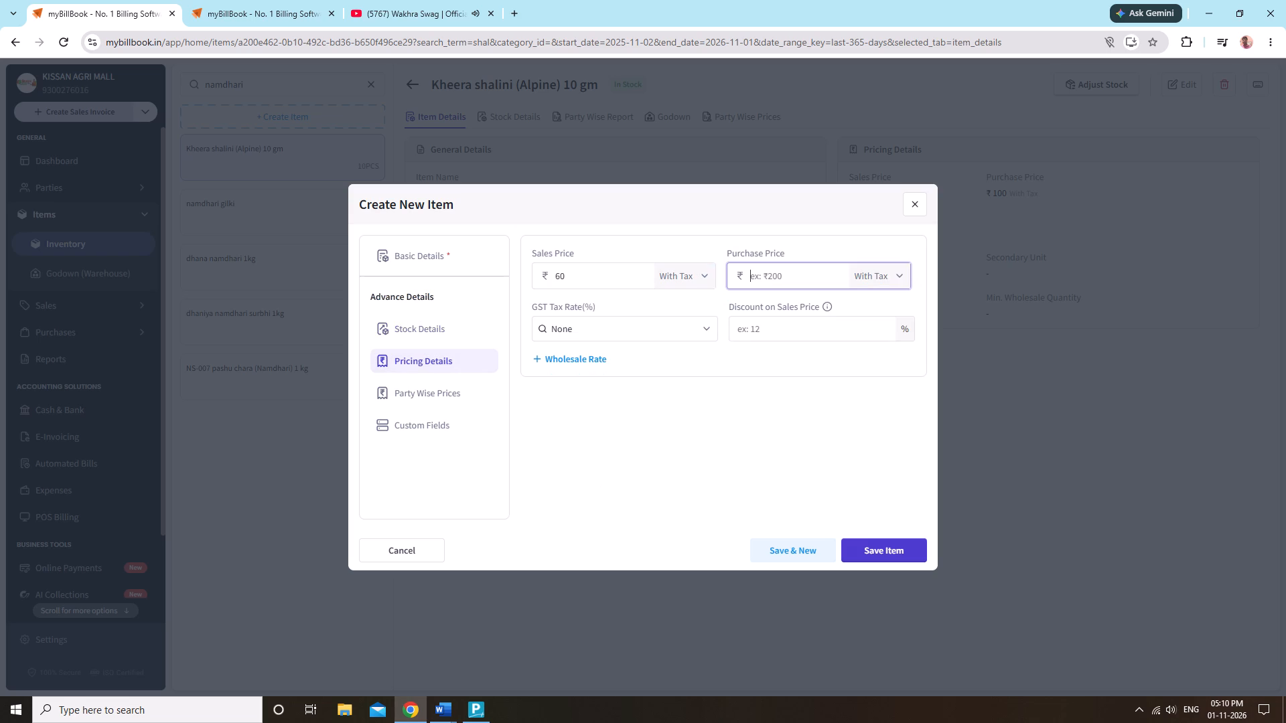
type("60")
left_click(415, 394)
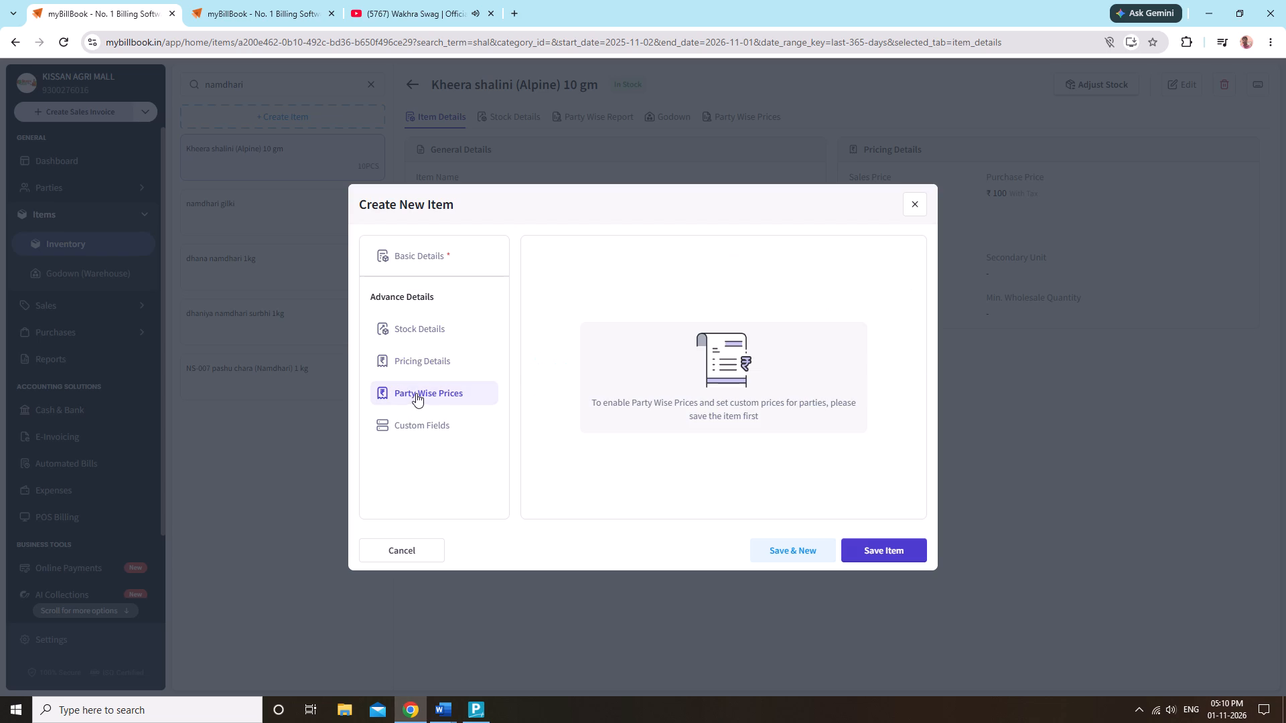
left_click(405, 347)
left_click(412, 353)
left_click(420, 330)
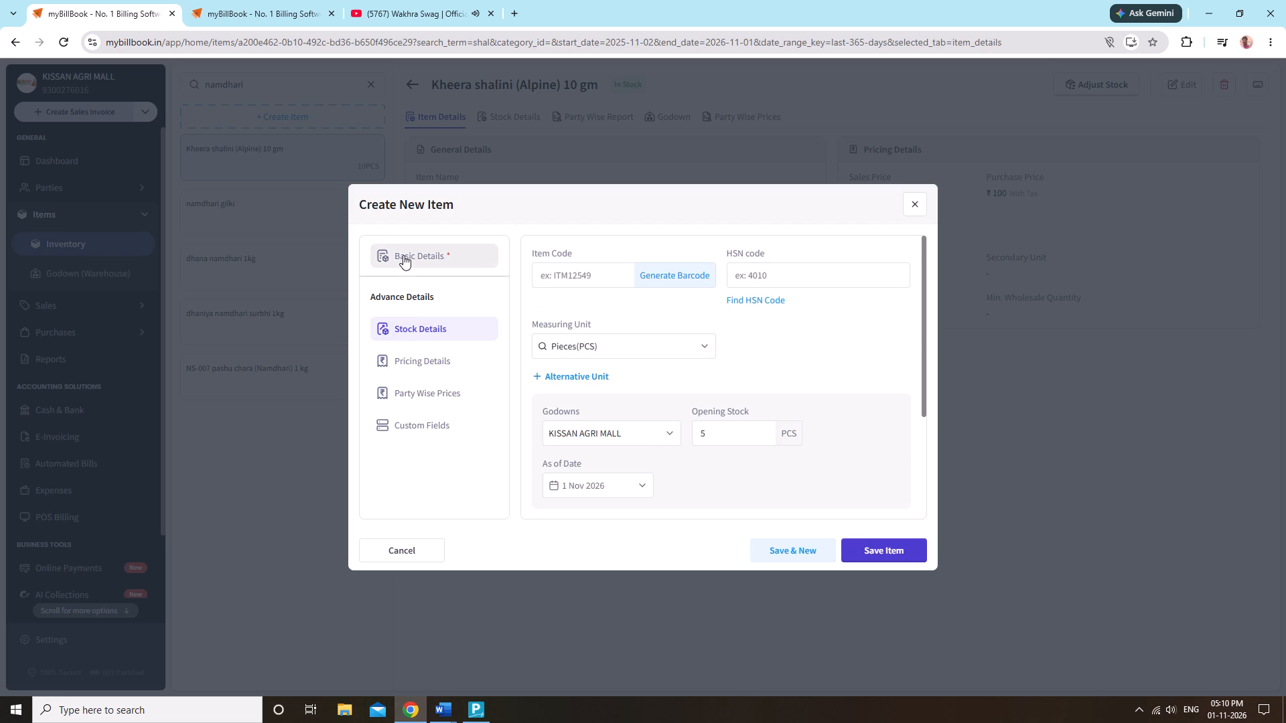
left_click(403, 255)
left_click(882, 550)
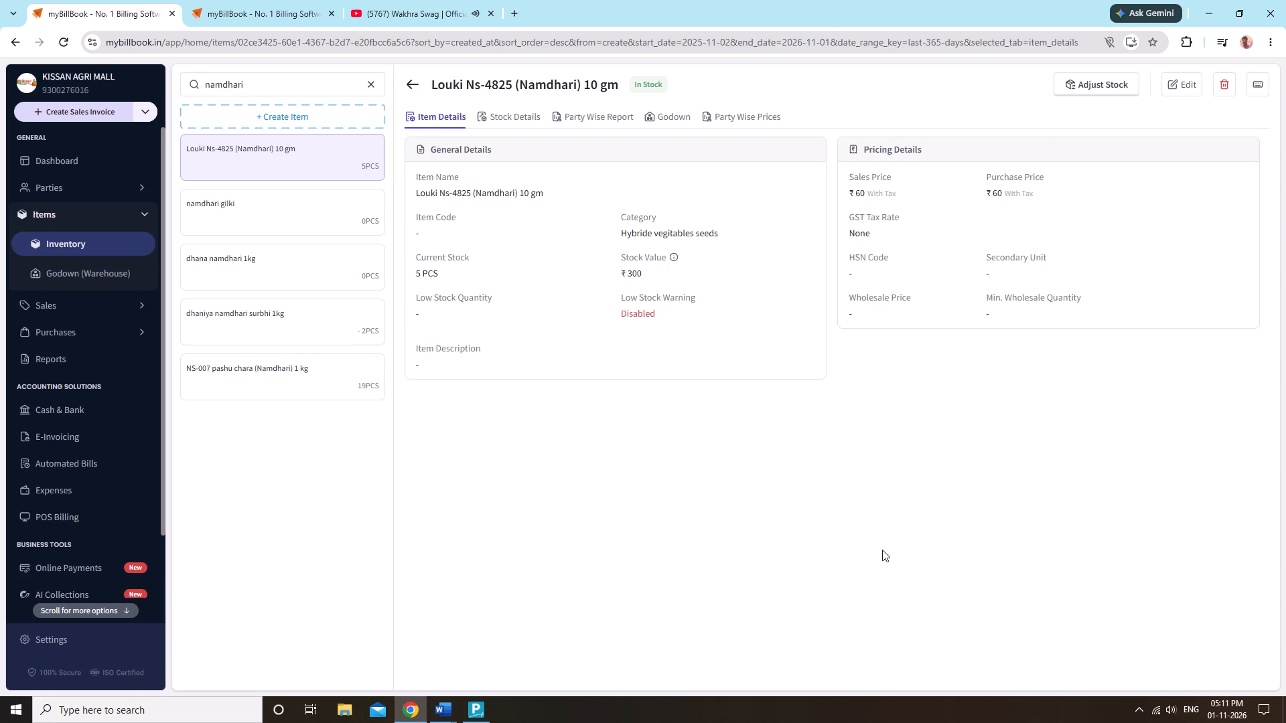
Replace the inventory search with tinda and open the tinda seeds sardar item.
left_click(370, 87)
type("tinda")
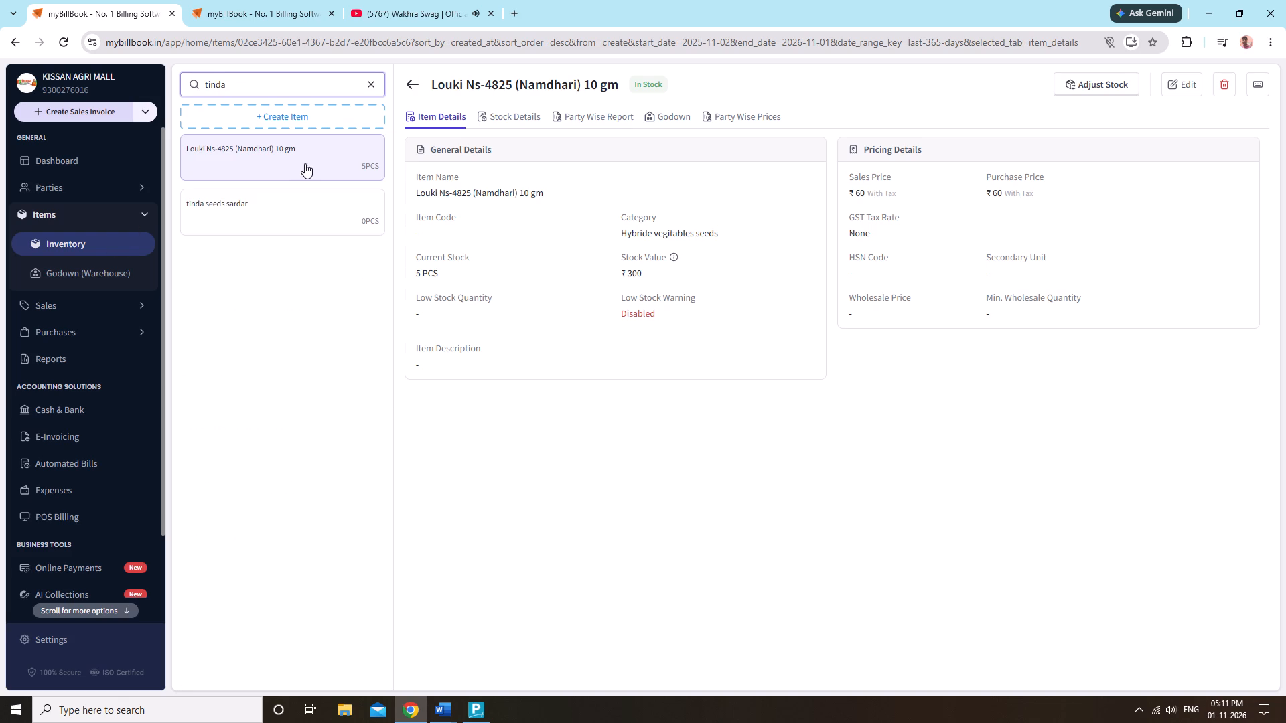
left_click(273, 208)
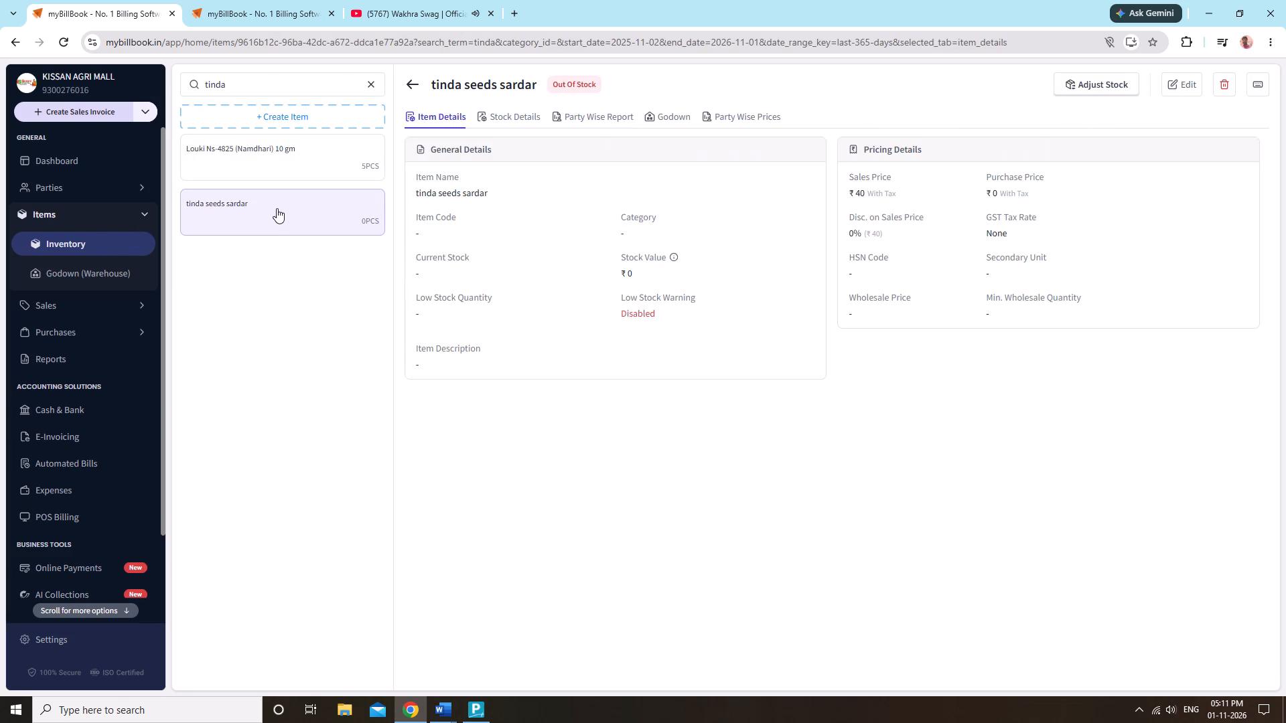
Edit the tinda seeds sardar item and rename it as Tinda (Satmaan) 10 gm.
left_click(1169, 84)
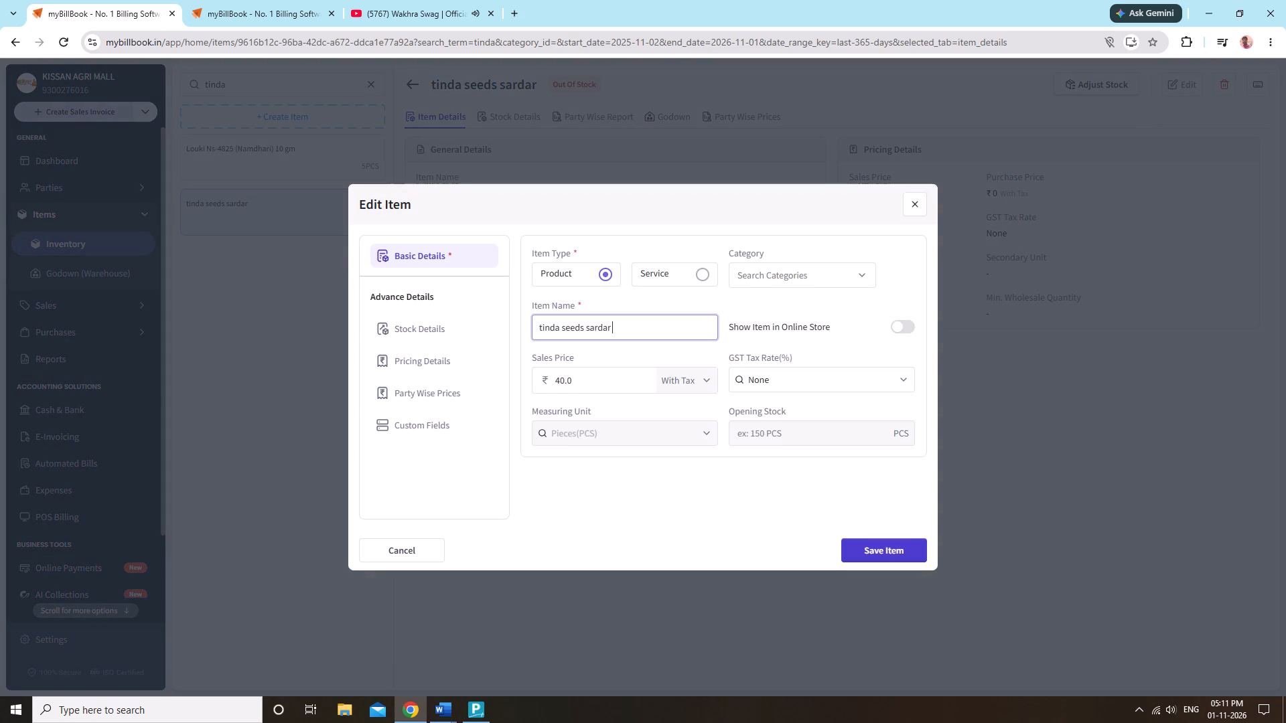
key("BackSpace")
key("BackSpace")
key("BackSpace")
key("BackSpace")
key("BackSpace")
key("BackSpace")
key("BackSpace")
key("BackSpace")
key("BackSpace")
key("BackSpace")
key("BackSpace")
key("BackSpace")
key("BackSpace")
key("BackSpace")
key("BackSpace")
key("BackSpace")
key("BackSpace")
key("BackSpace")
key("BackSpace")
key("BackSpace")
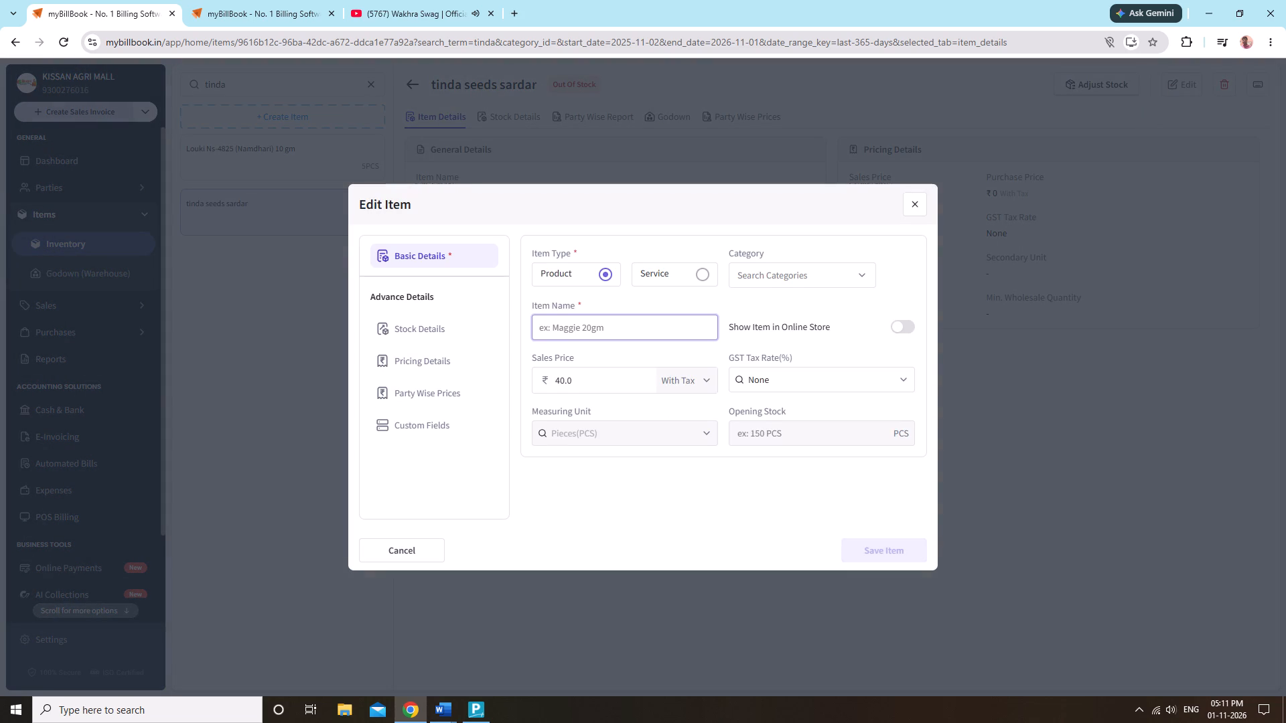
type("Tinda")
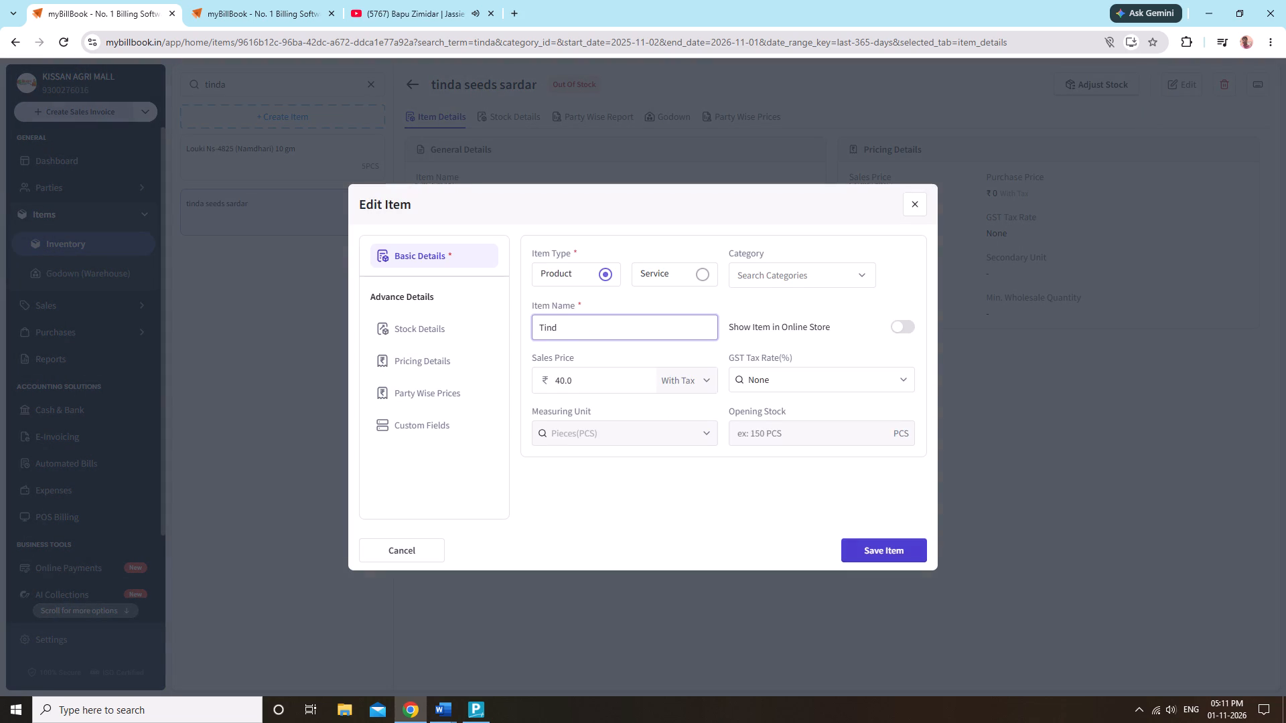
key("space")
key("shift+parenleft")
type("Satmaan")
type(")")
key("space")
type("10 gm")
Assign the Tinda (Satmaan) 10 gm item to the vegitables seeds category, check its stock and pricing details, and save the item.
left_click(829, 259)
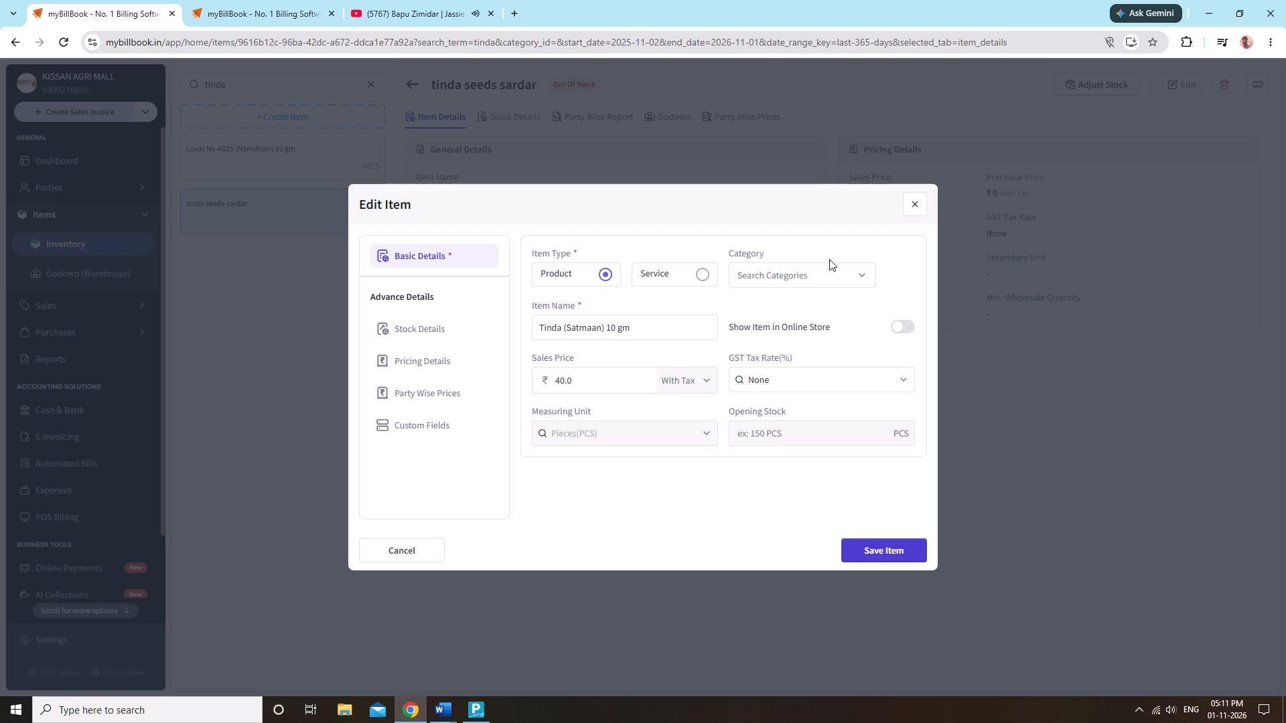
left_click(833, 282)
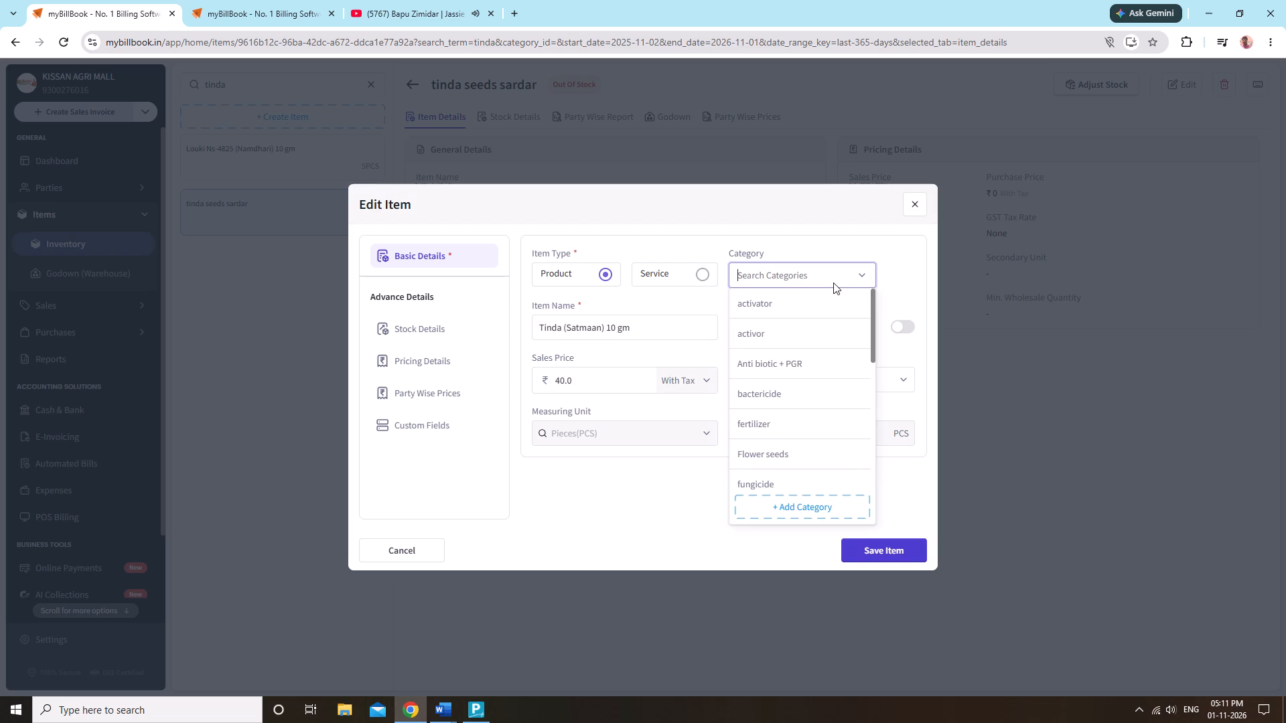
key("h")
key("BackSpace")
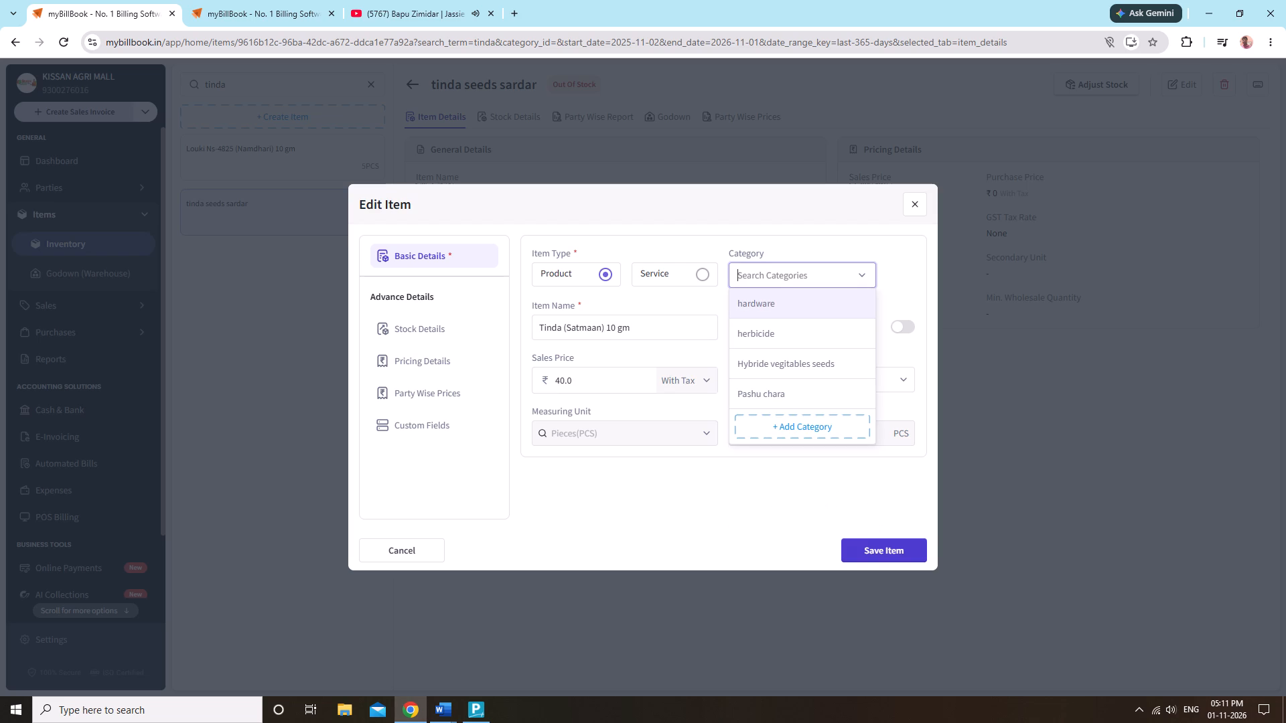
key("v")
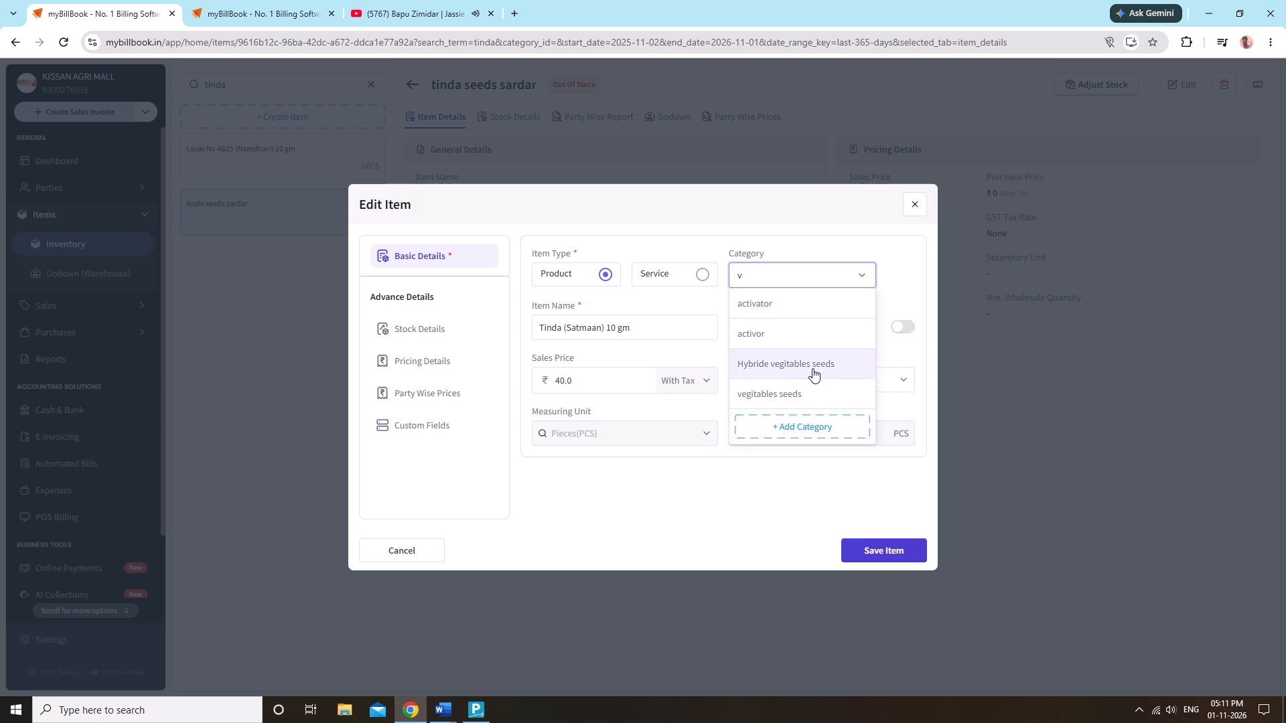
left_click(810, 397)
left_click(444, 335)
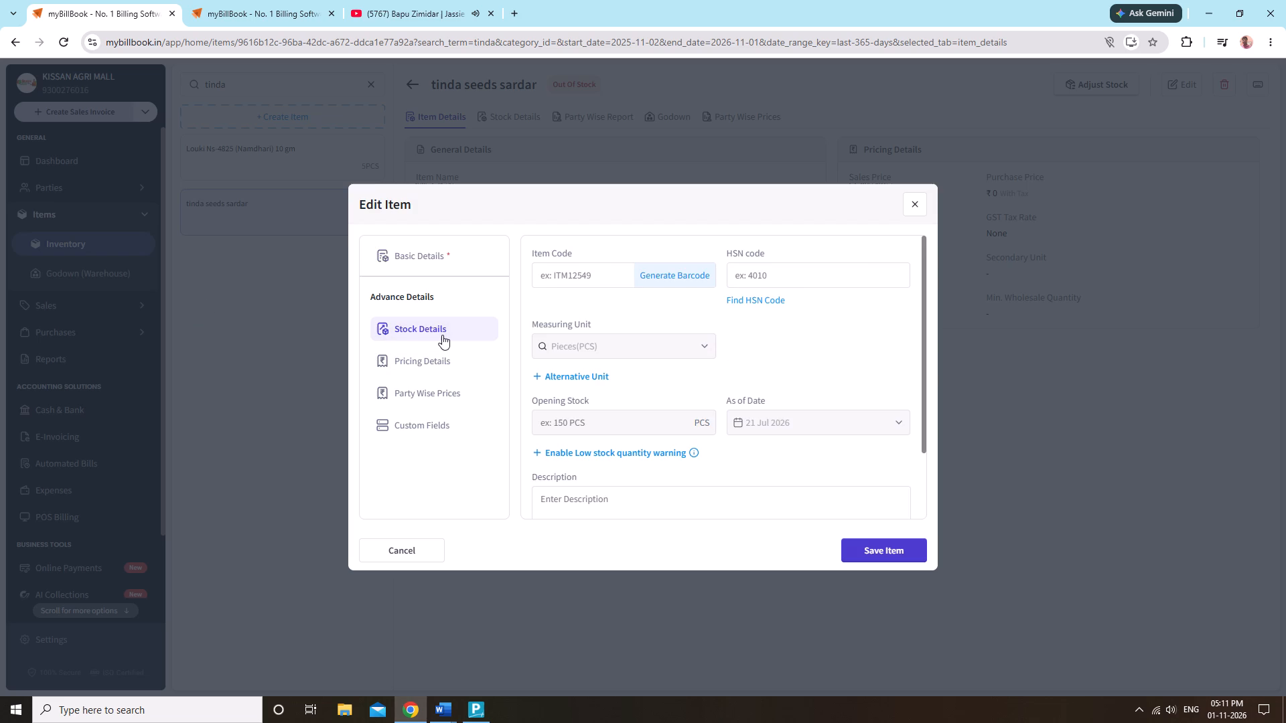
left_click(435, 353)
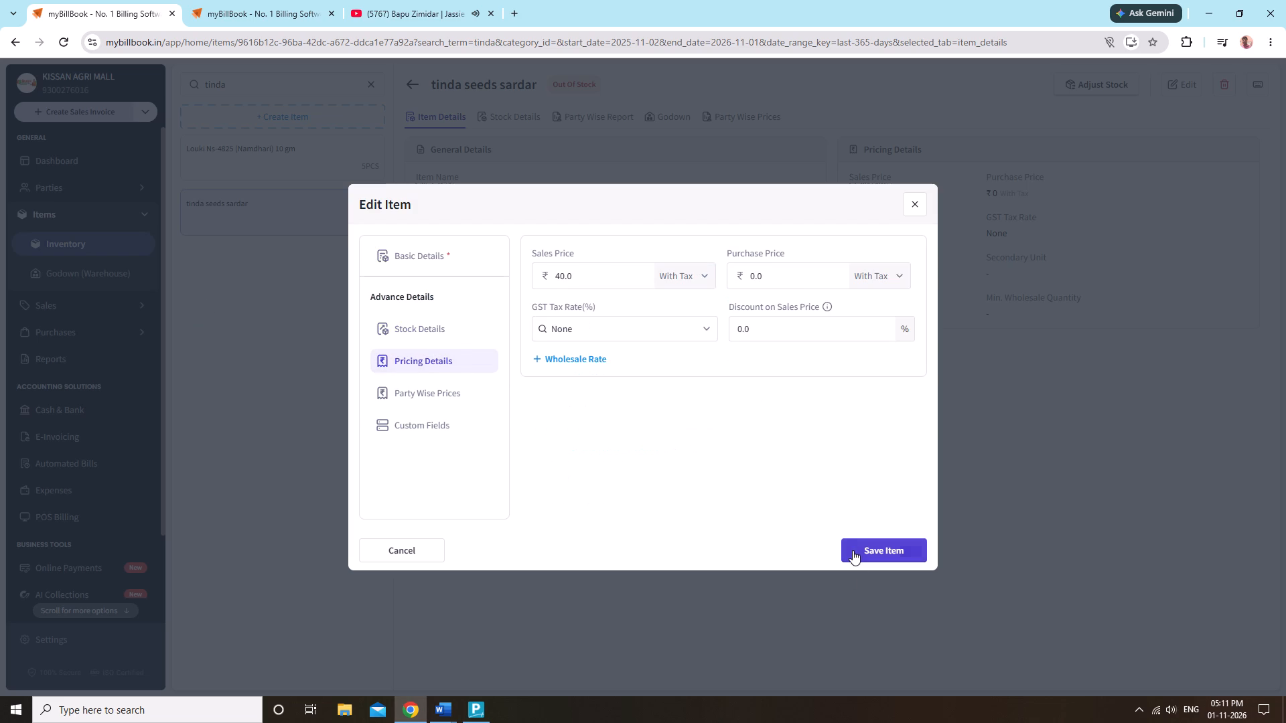
left_click(853, 550)
left_click(886, 443)
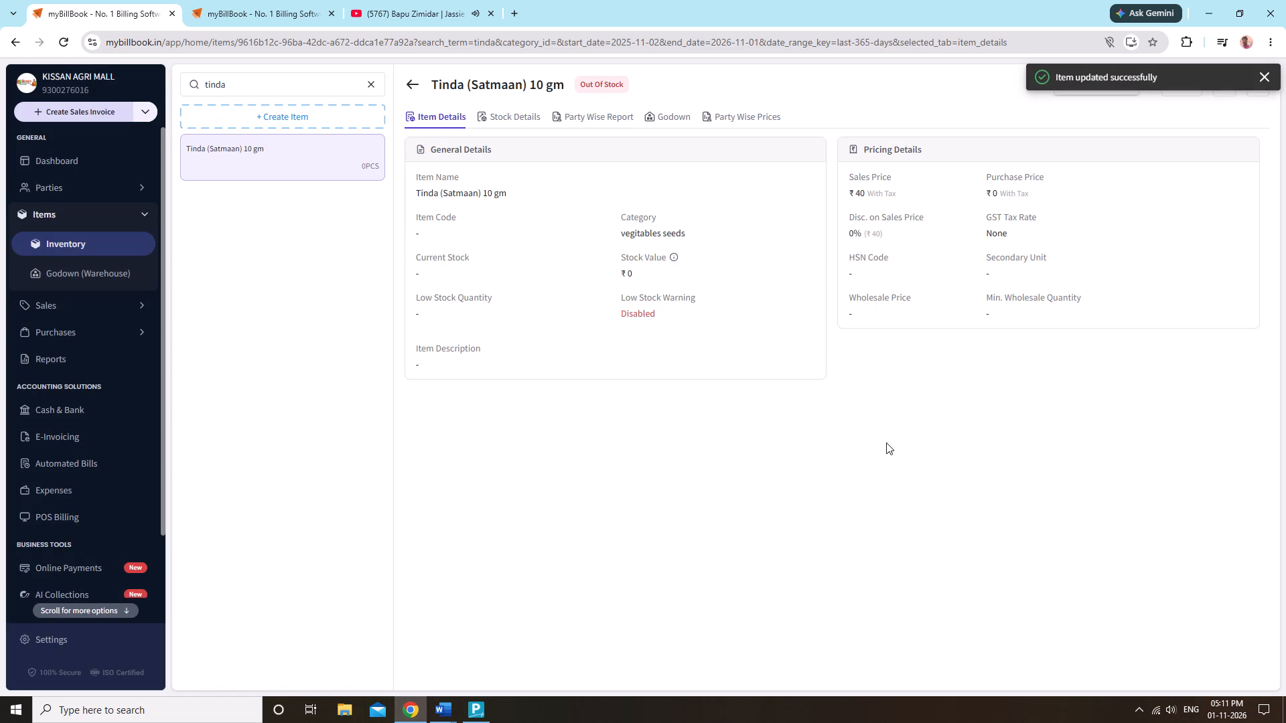
left_click(907, 117)
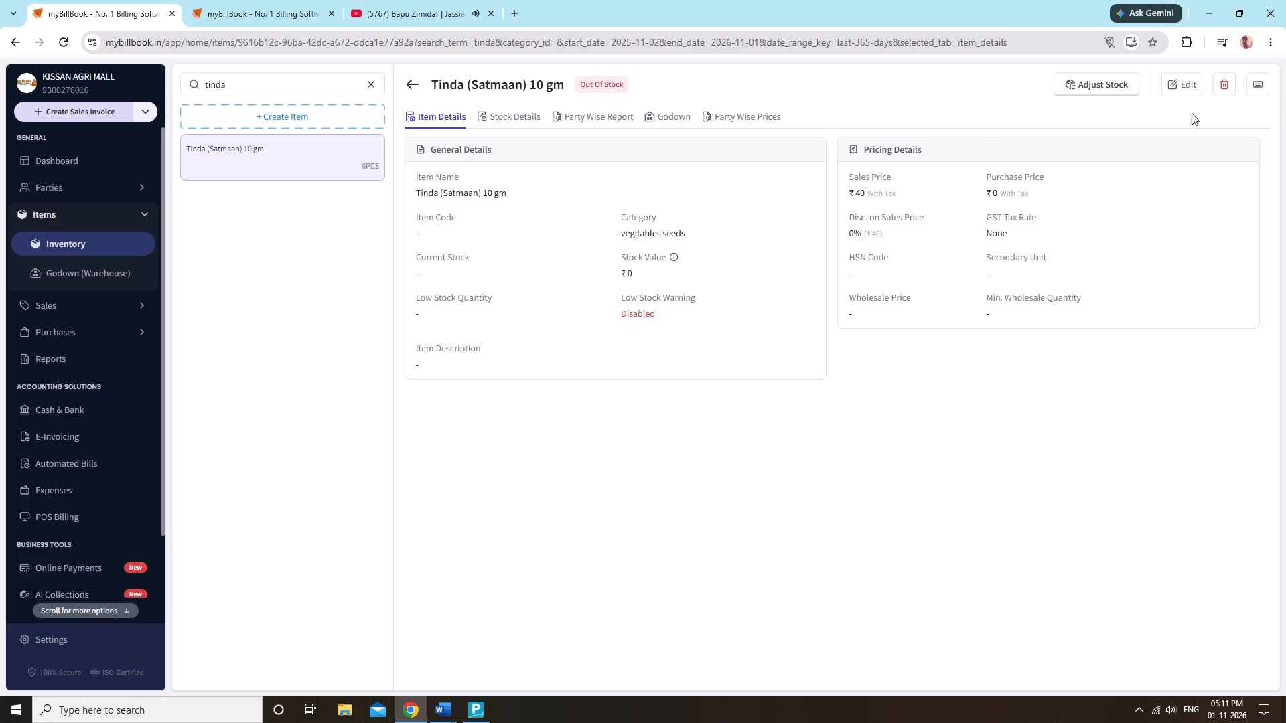
Adjust the Tinda (Satmaan) 10 gm stock by adding 6 PCS in the KISSAN AGRI MALL godown, and save the adjustment.
left_click(1070, 90)
left_click(573, 325)
left_click(559, 370)
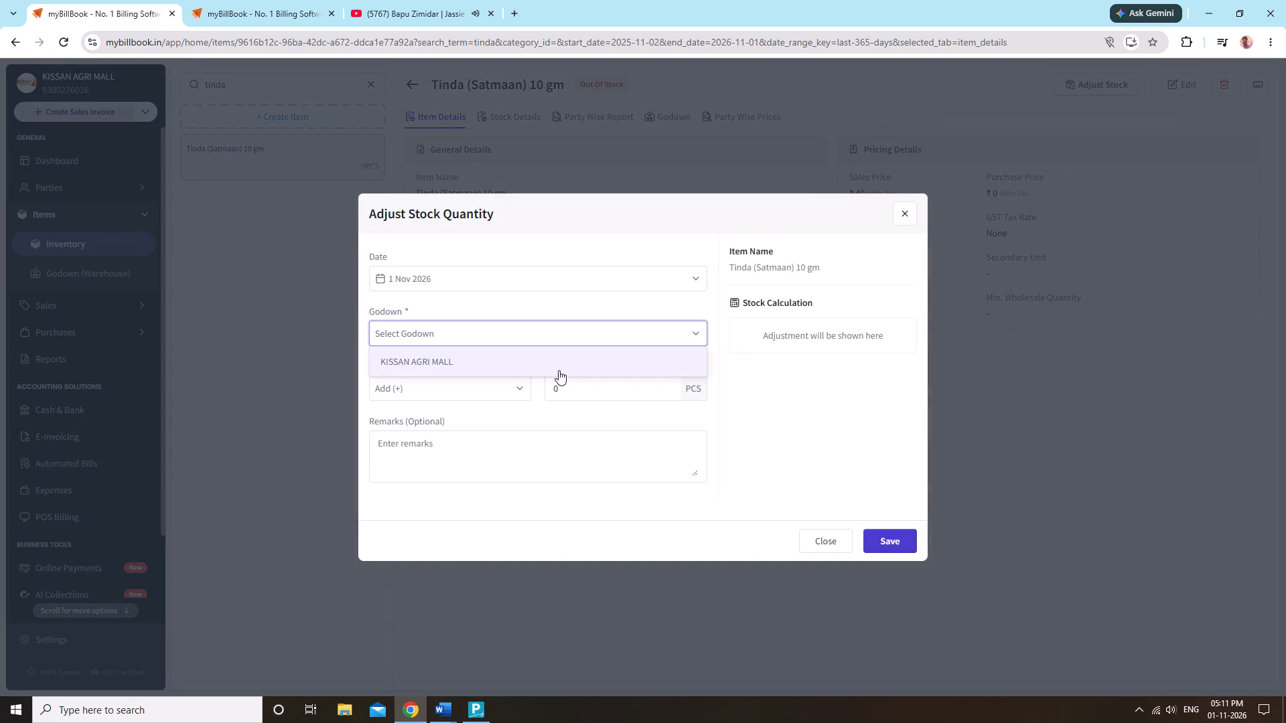
left_click(593, 398)
left_click(597, 390)
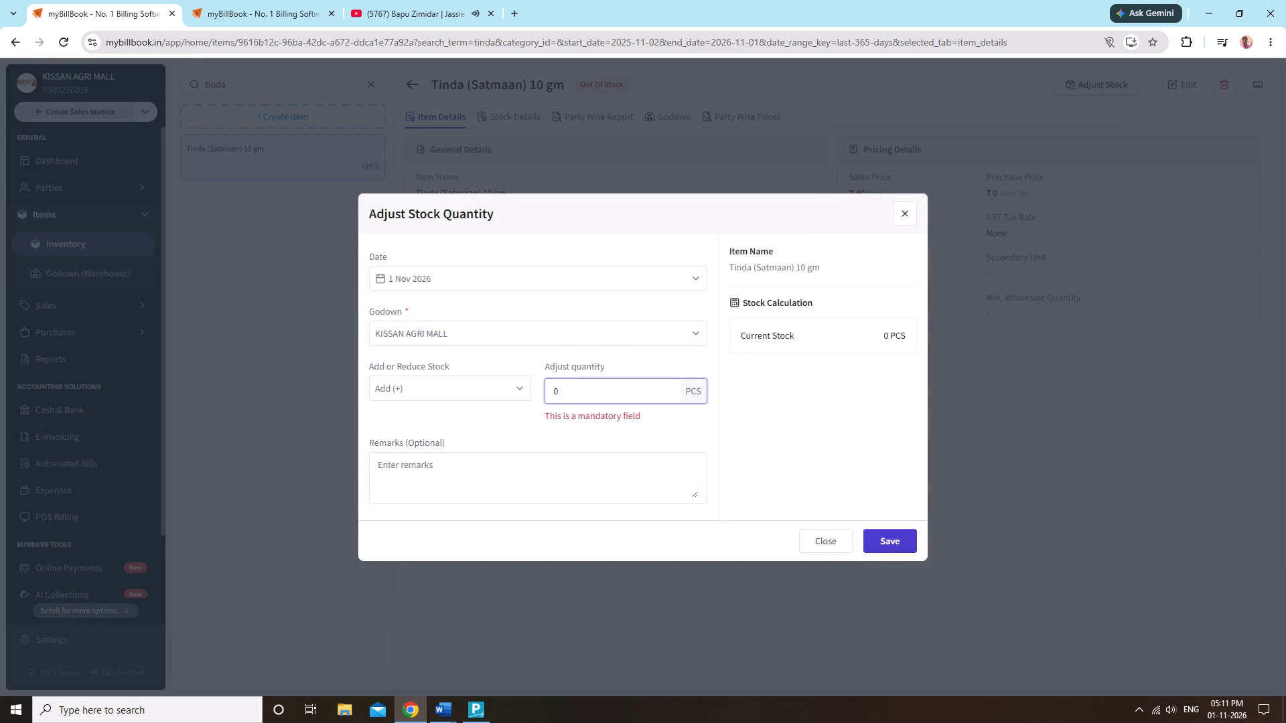
key("6")
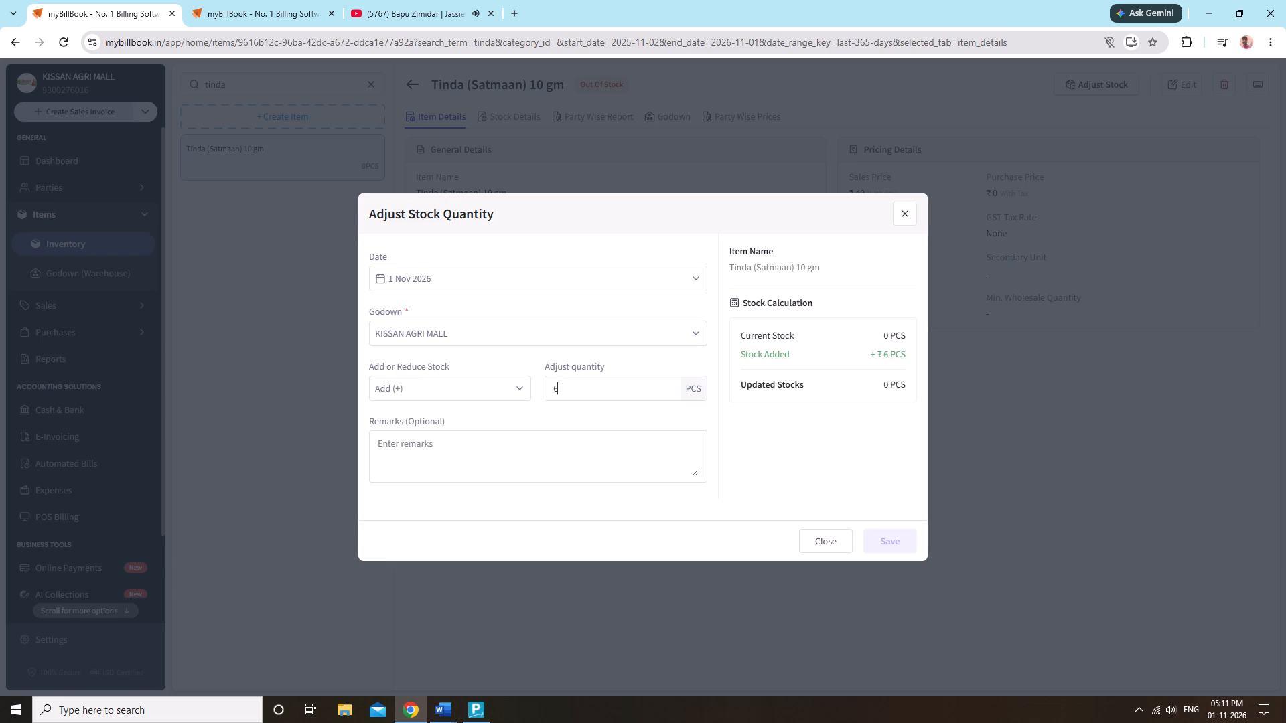
left_click(881, 539)
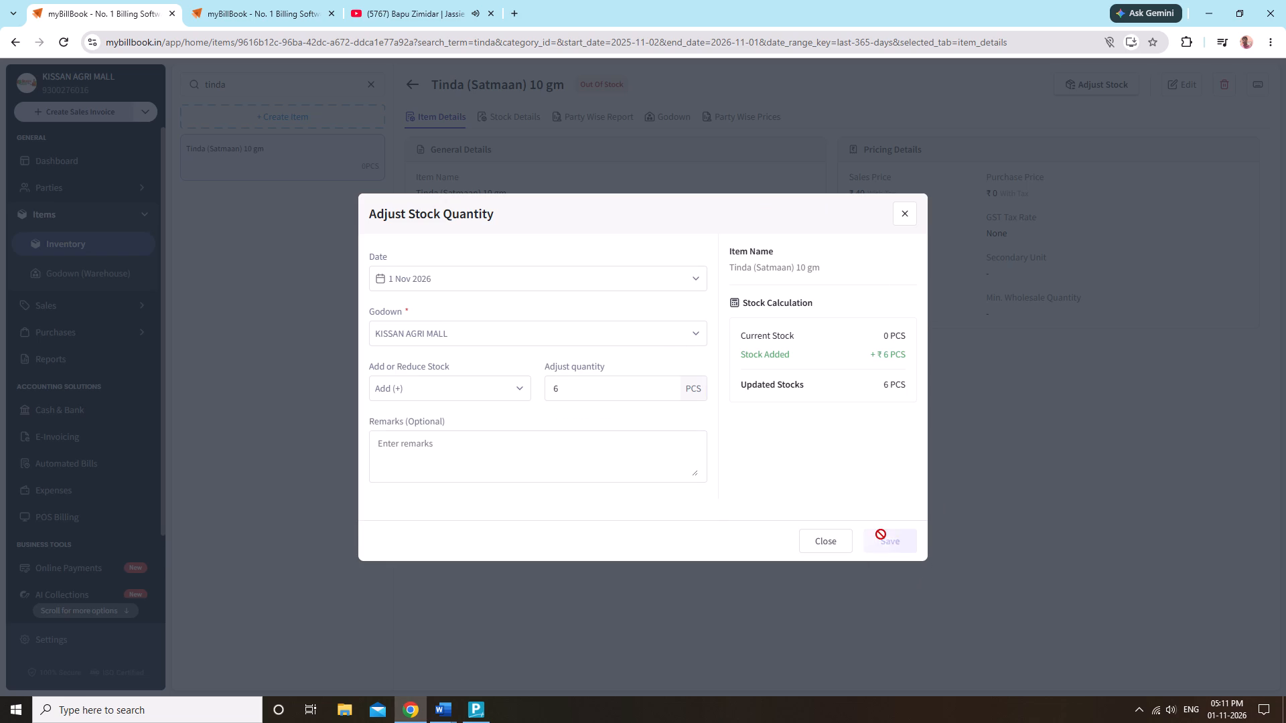
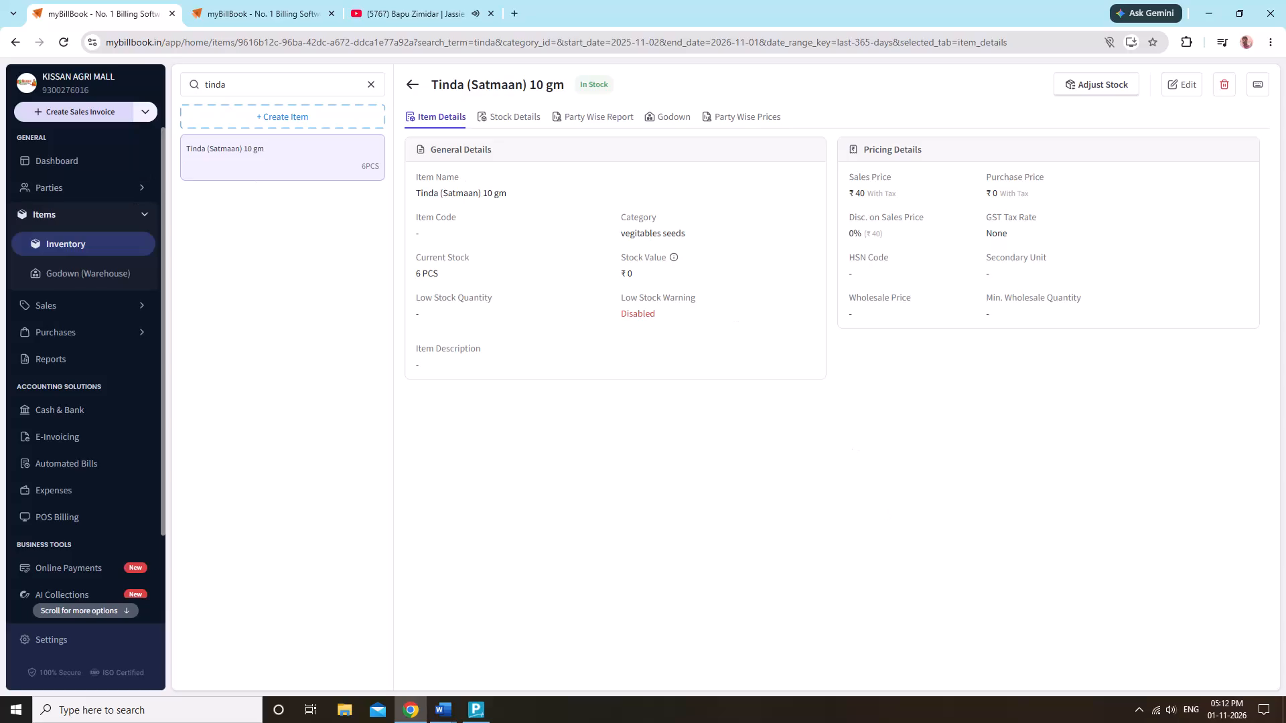
Replace the inventory search with abhilas and open the hybride tomato seminis abhilash 10gm item.
left_click(372, 84)
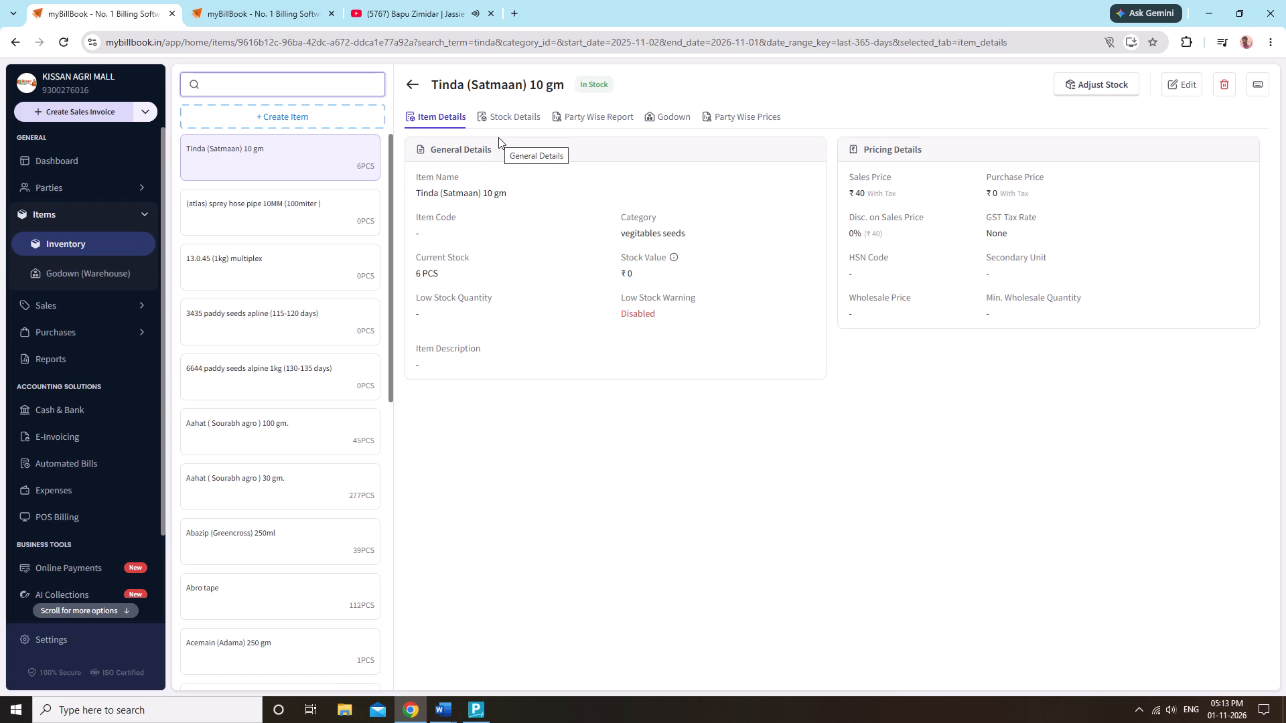
type("abhilas")
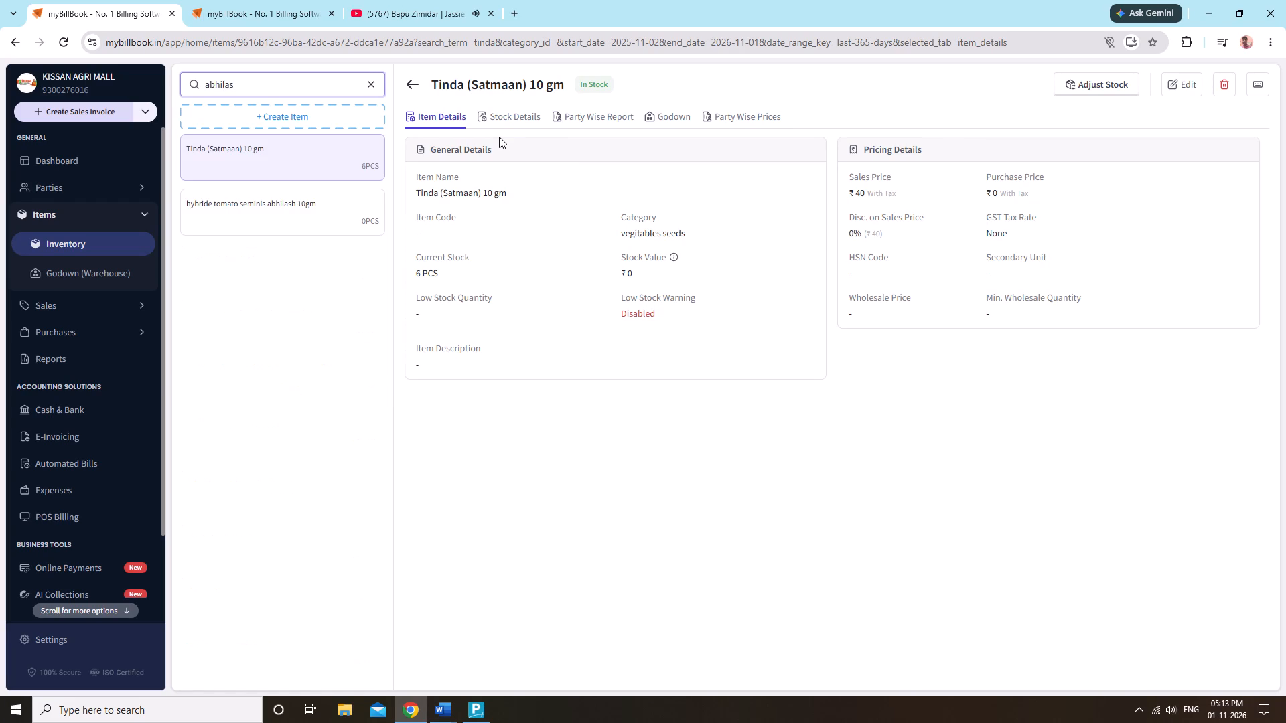
left_click(248, 235)
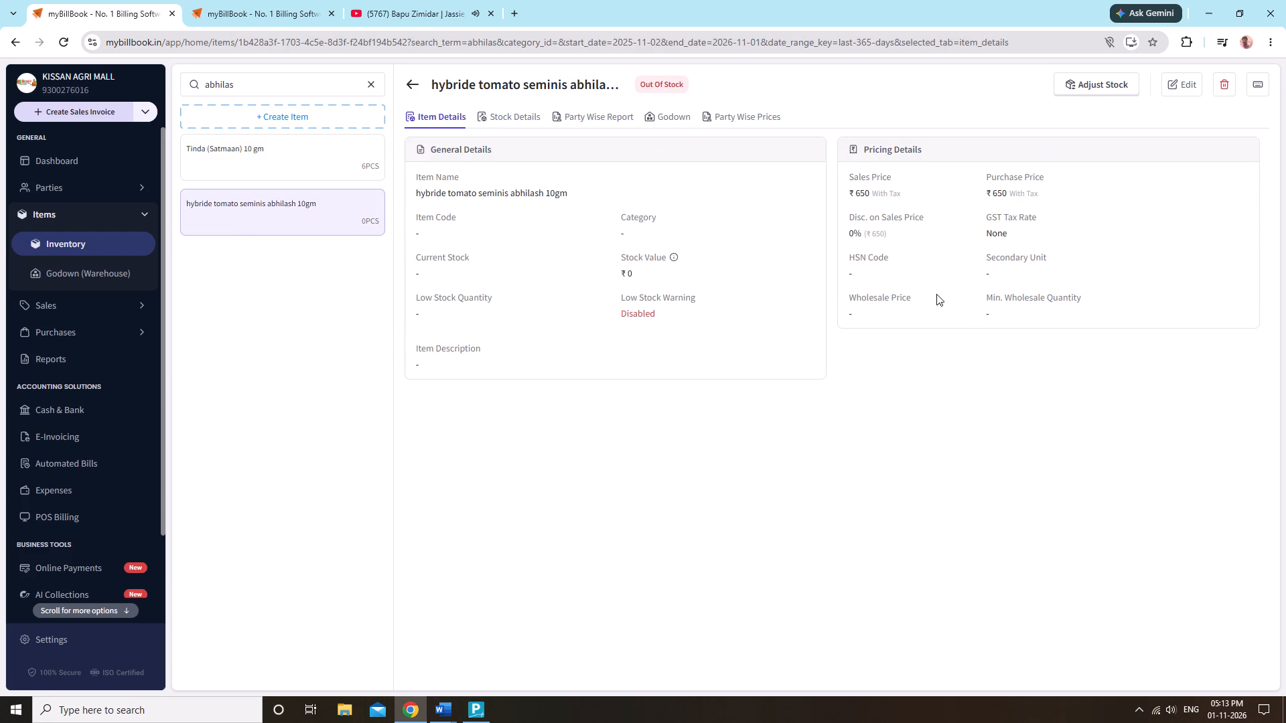
Assign the item to the Hybride vegitables seeds category, rename it as Hybride tomato seminis abhilash 10gm, and save the item.
left_click(1180, 85)
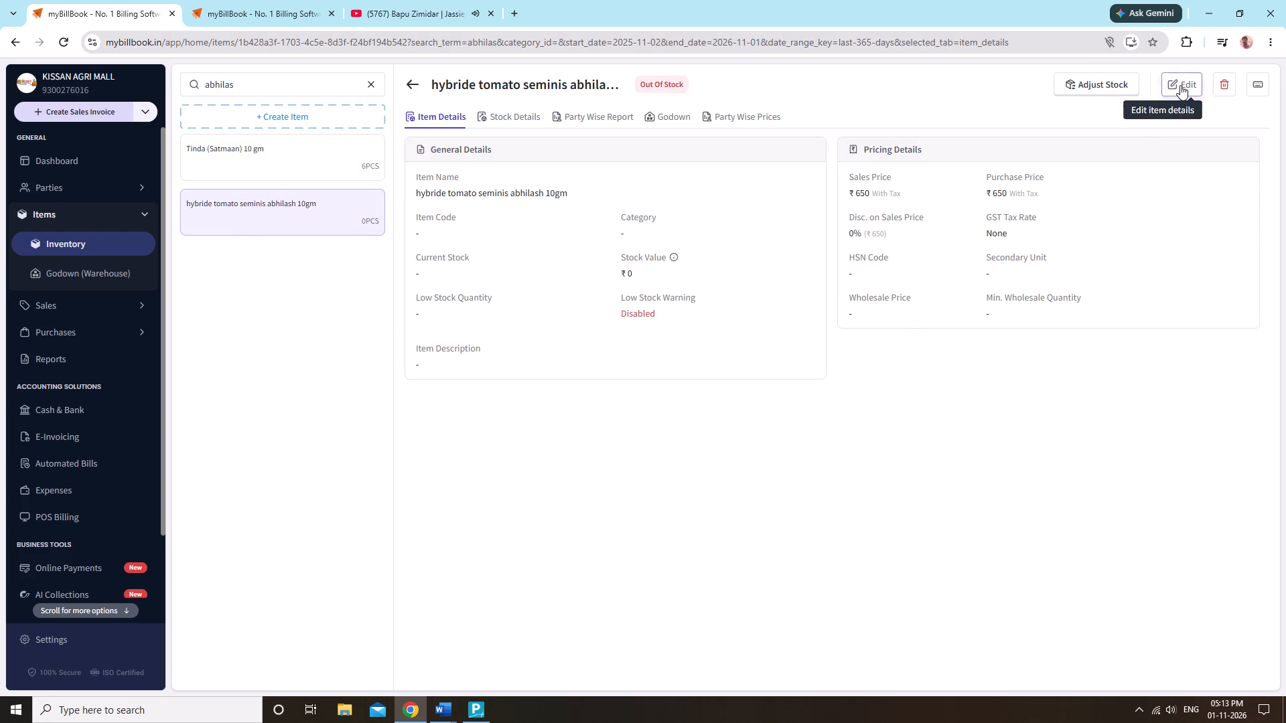
left_click(823, 276)
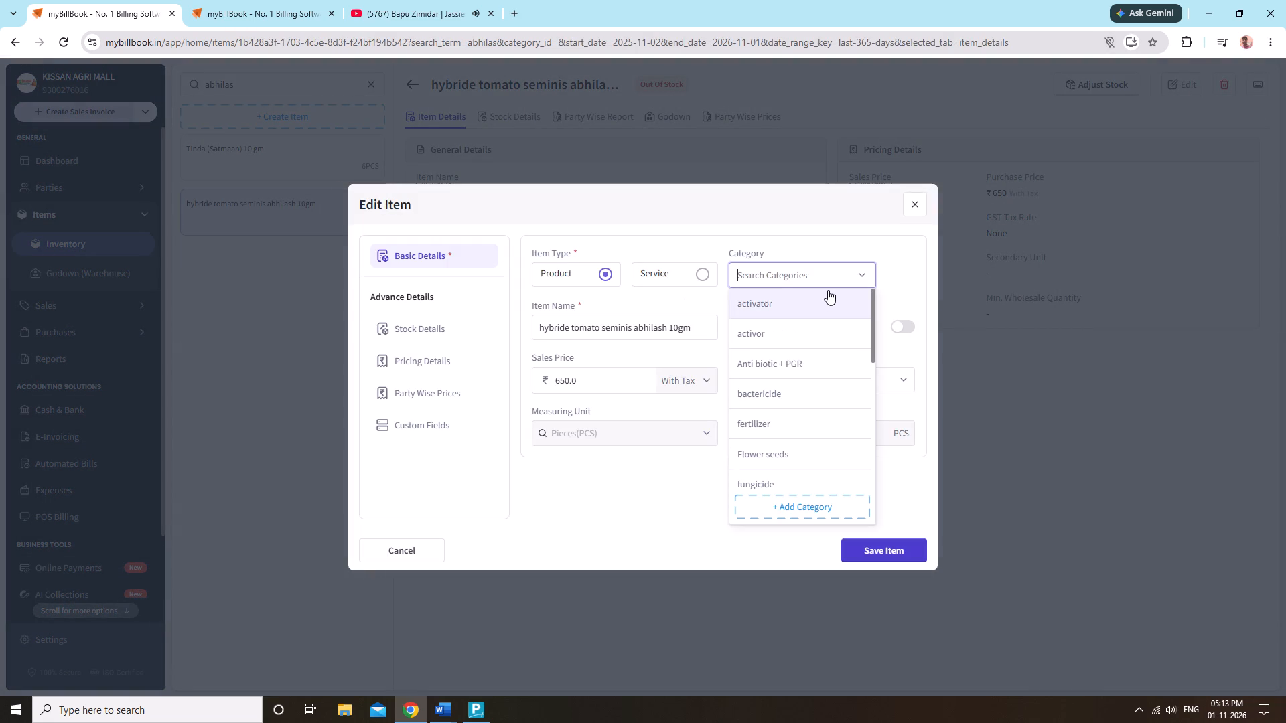
type("hy")
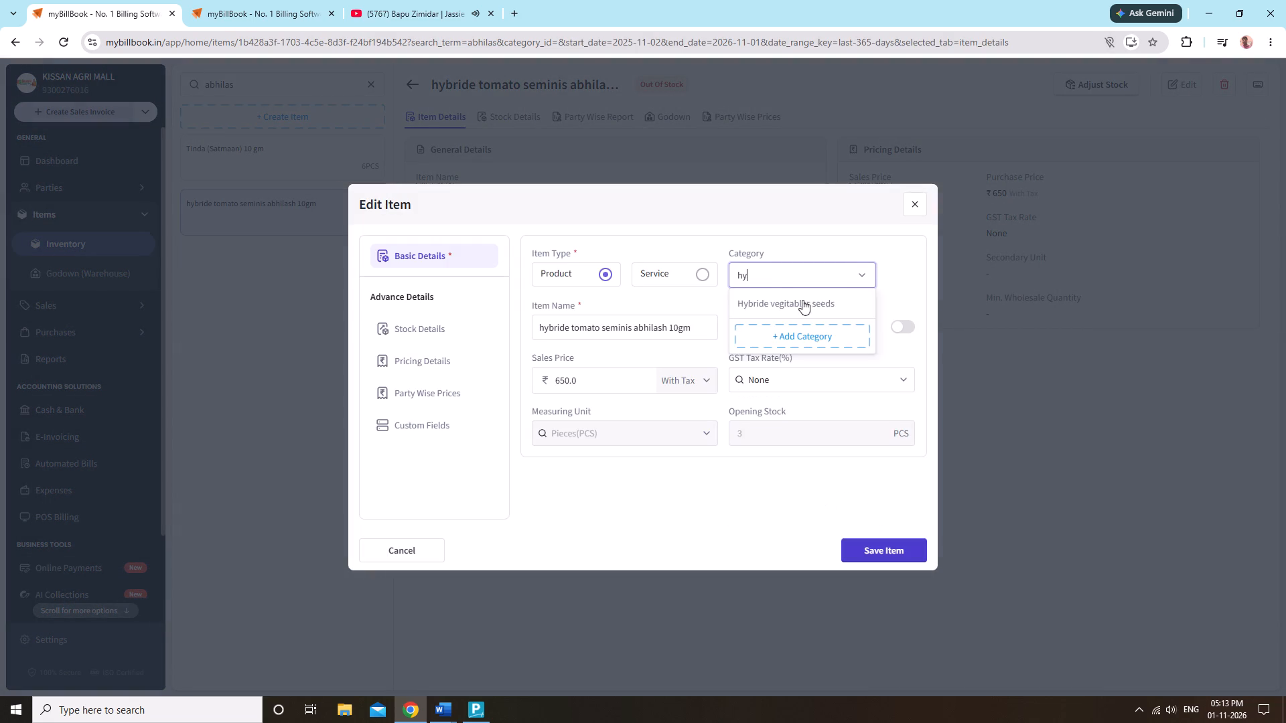
left_click(794, 309)
left_click(547, 321)
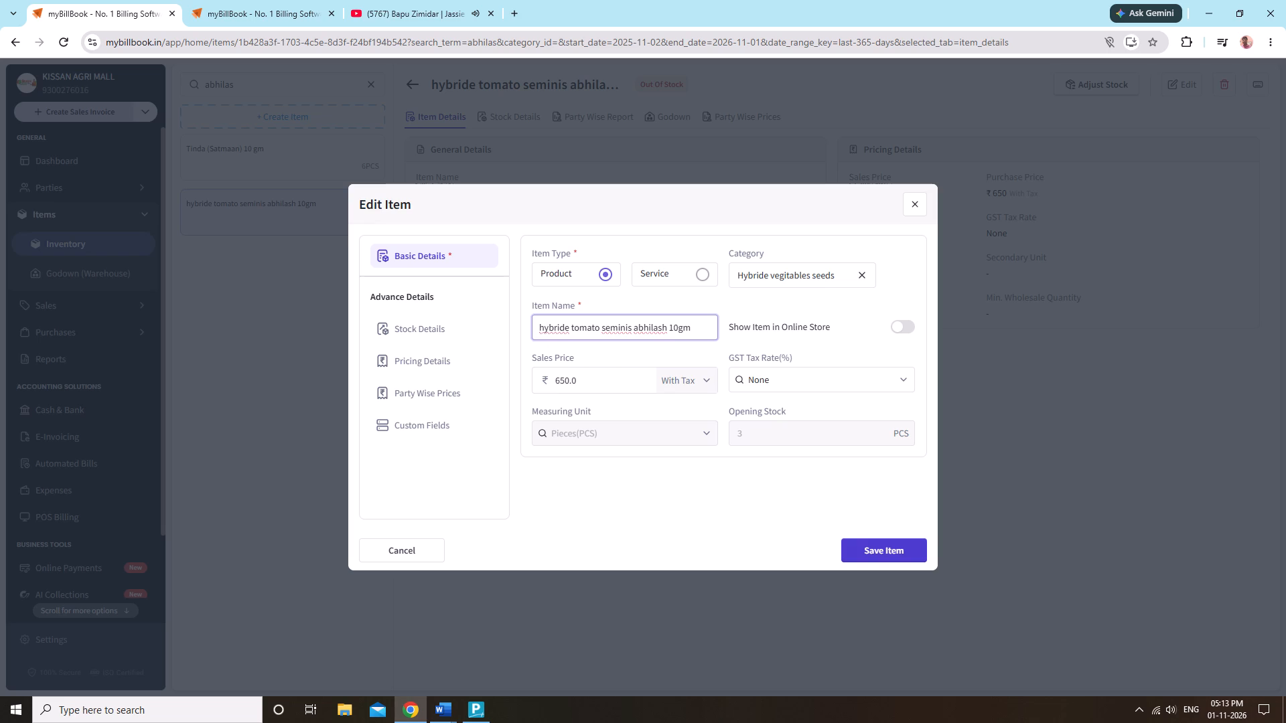
left_click(545, 325)
key("BackSpace")
key("shift+h")
left_click(447, 325)
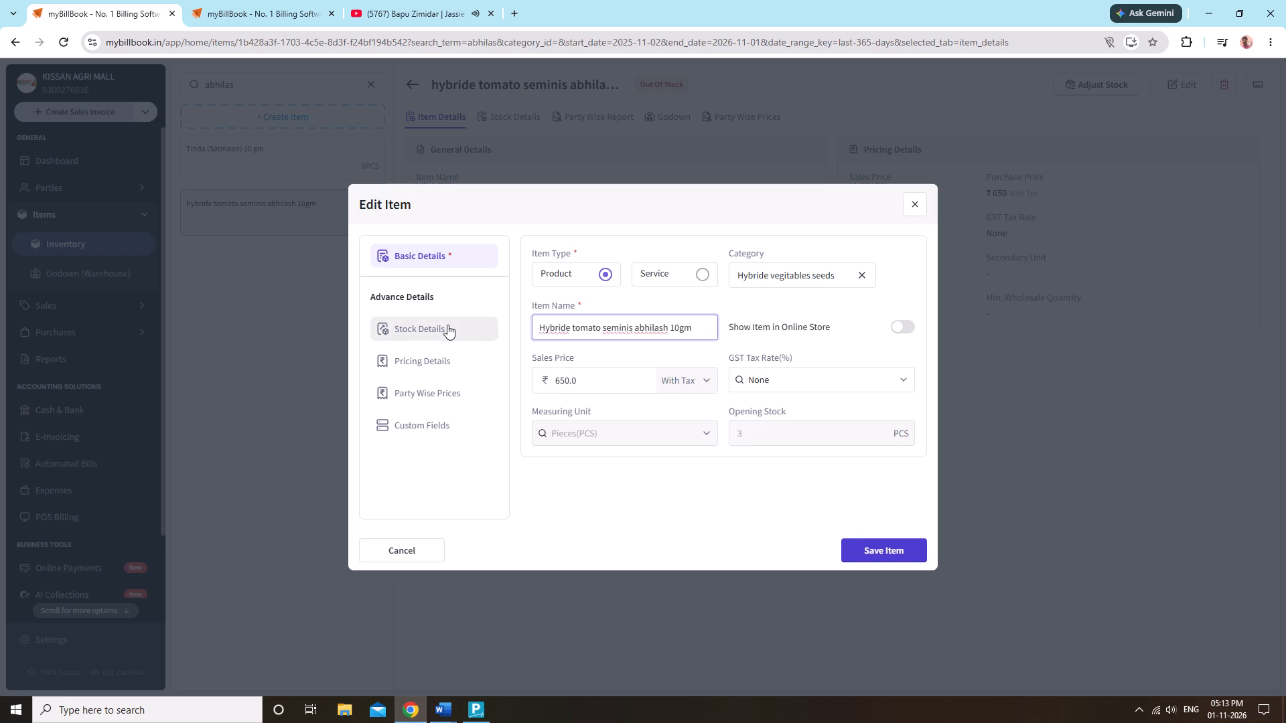
left_click(880, 542)
left_click(952, 461)
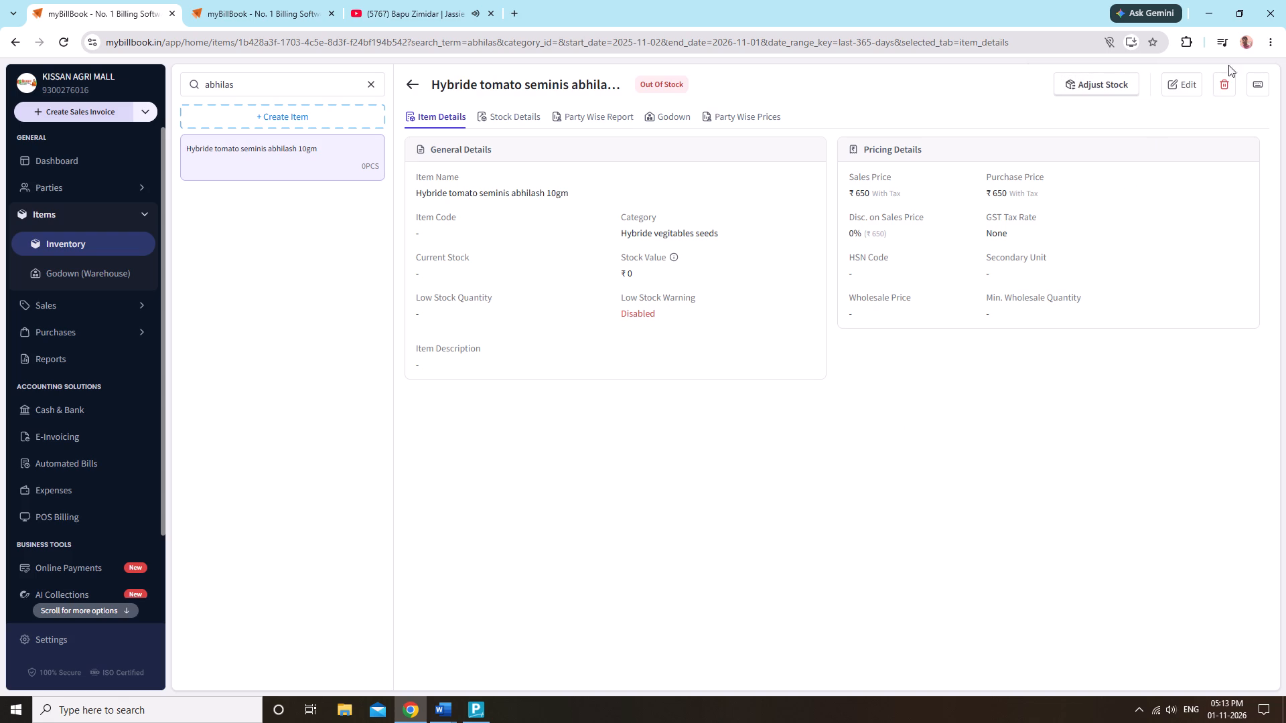
Adjust the Hybride tomato seminis abhilash 10gm stock by adding 2 PCS in the KISSAN AGRI MALL godown, and save the adjustment.
left_click(1114, 96)
left_click(551, 352)
left_click(564, 329)
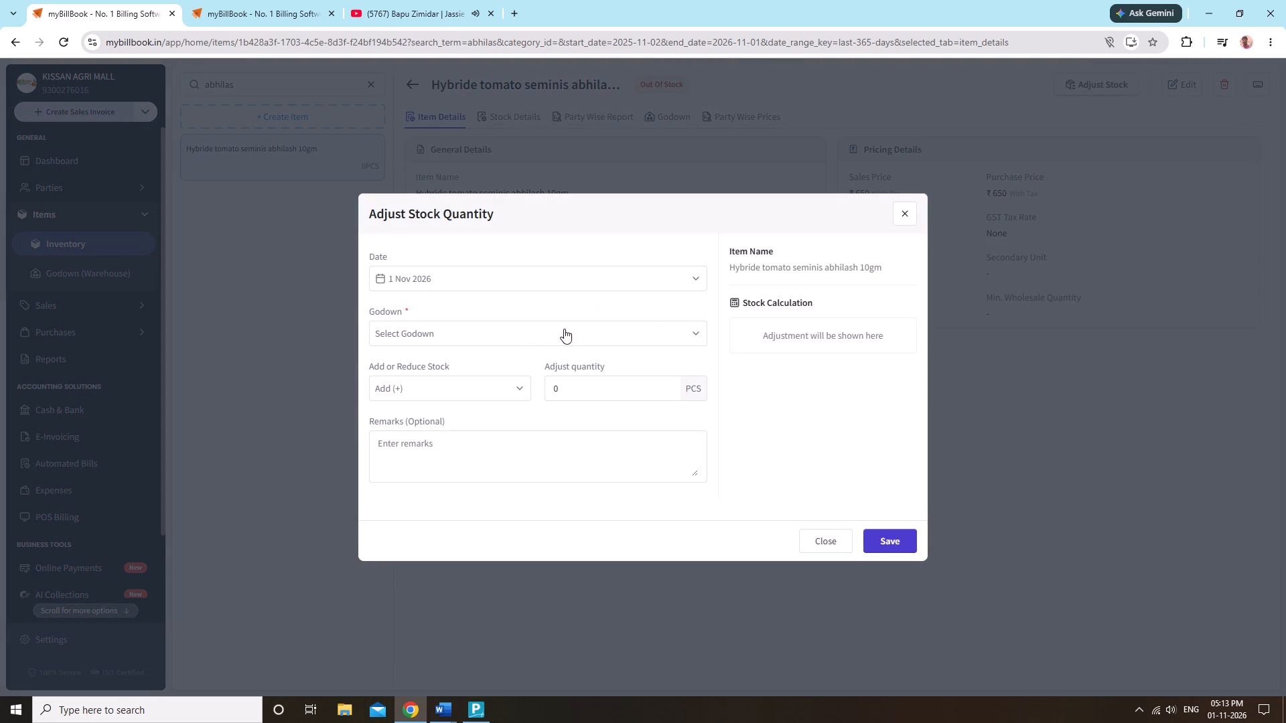
left_click(580, 368)
left_click(605, 390)
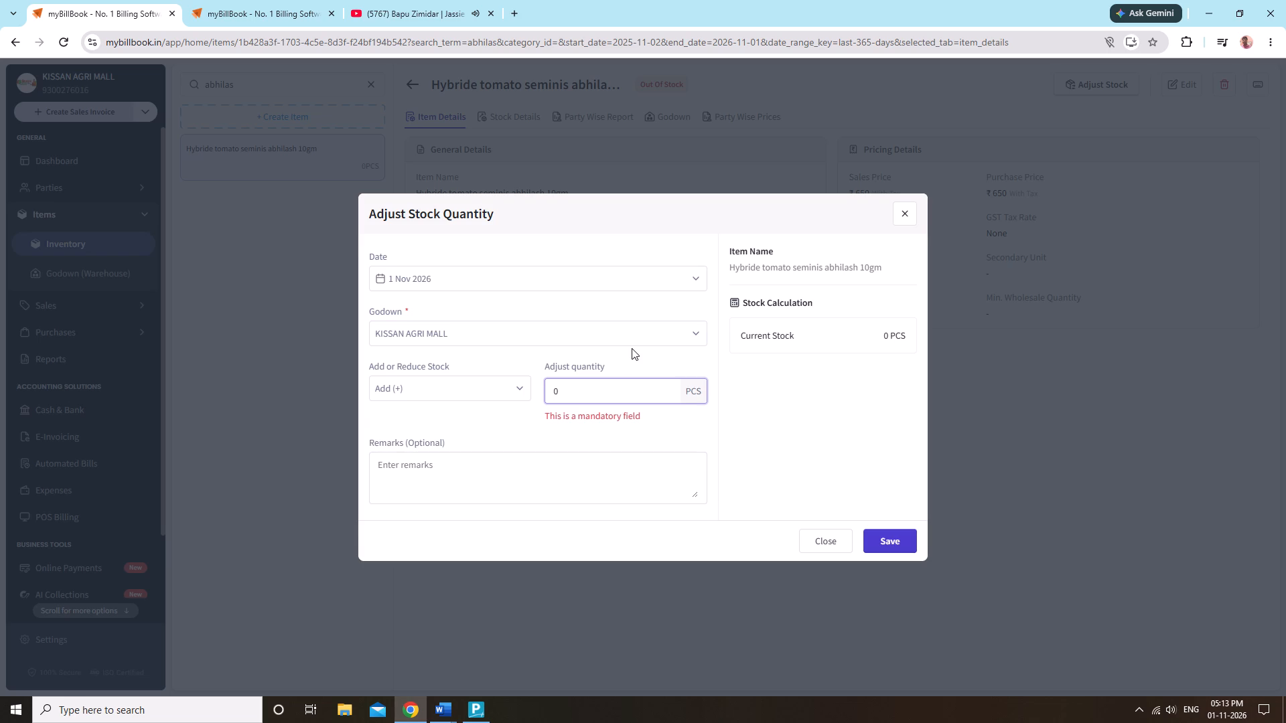
key("2")
left_click(887, 544)
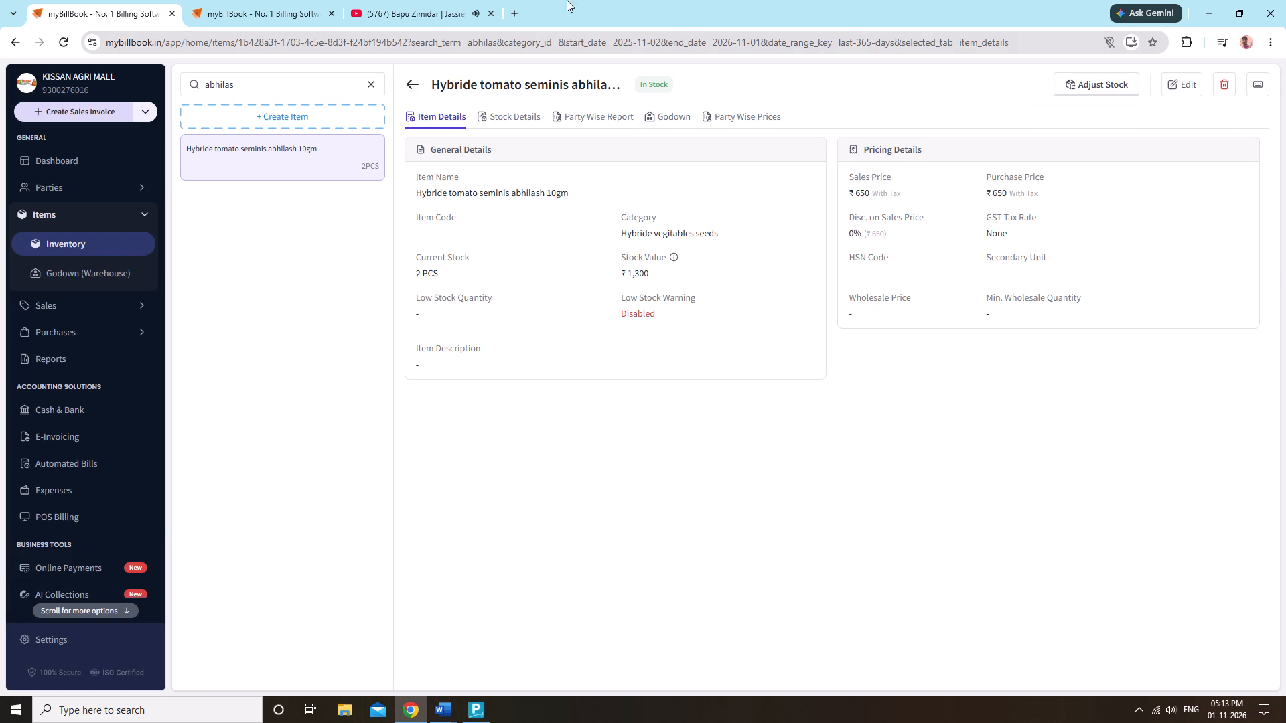
Replace the inventory search with mahyc and open the mahyco loki item.
left_click(370, 79)
key("m")
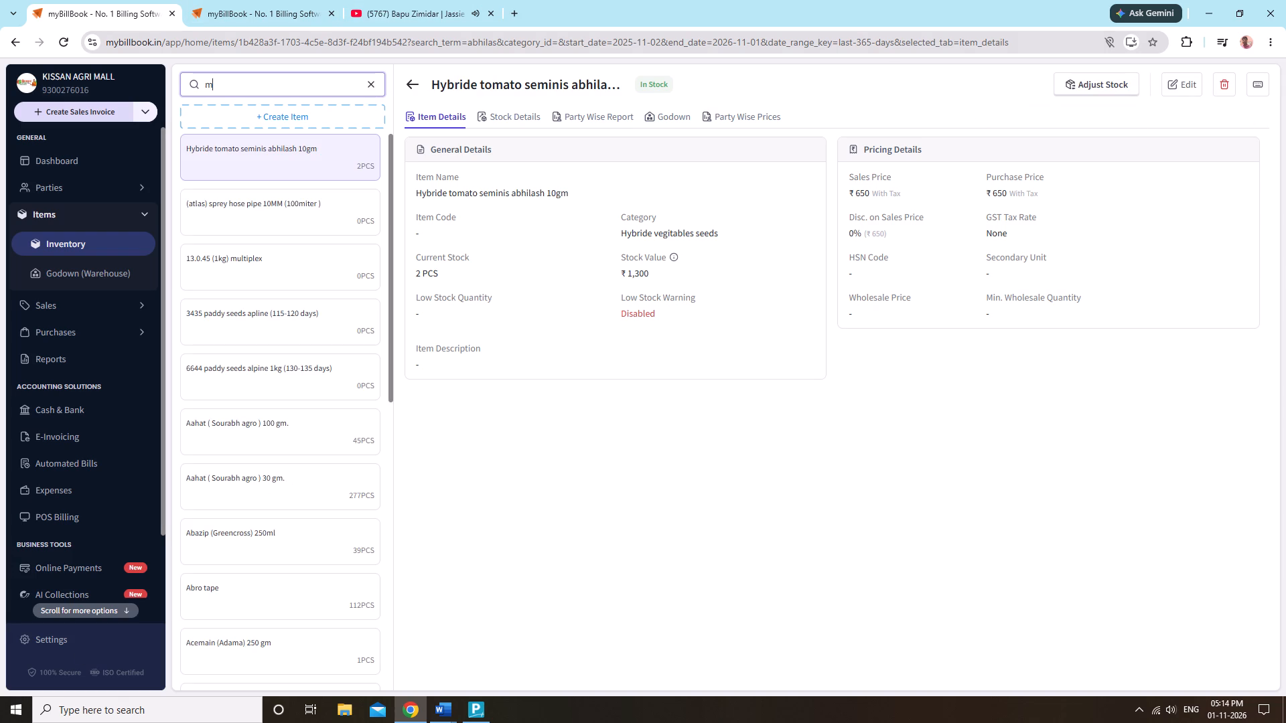
key("a")
type("hy")
key("c")
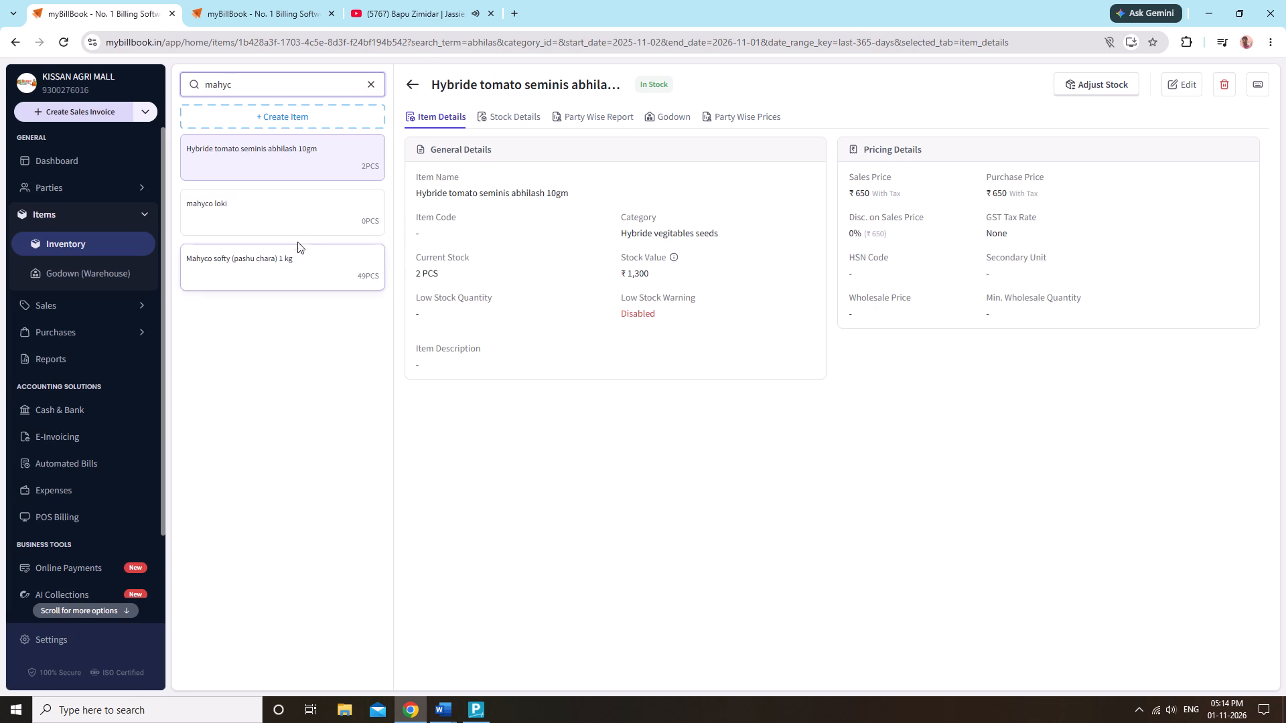
left_click(294, 224)
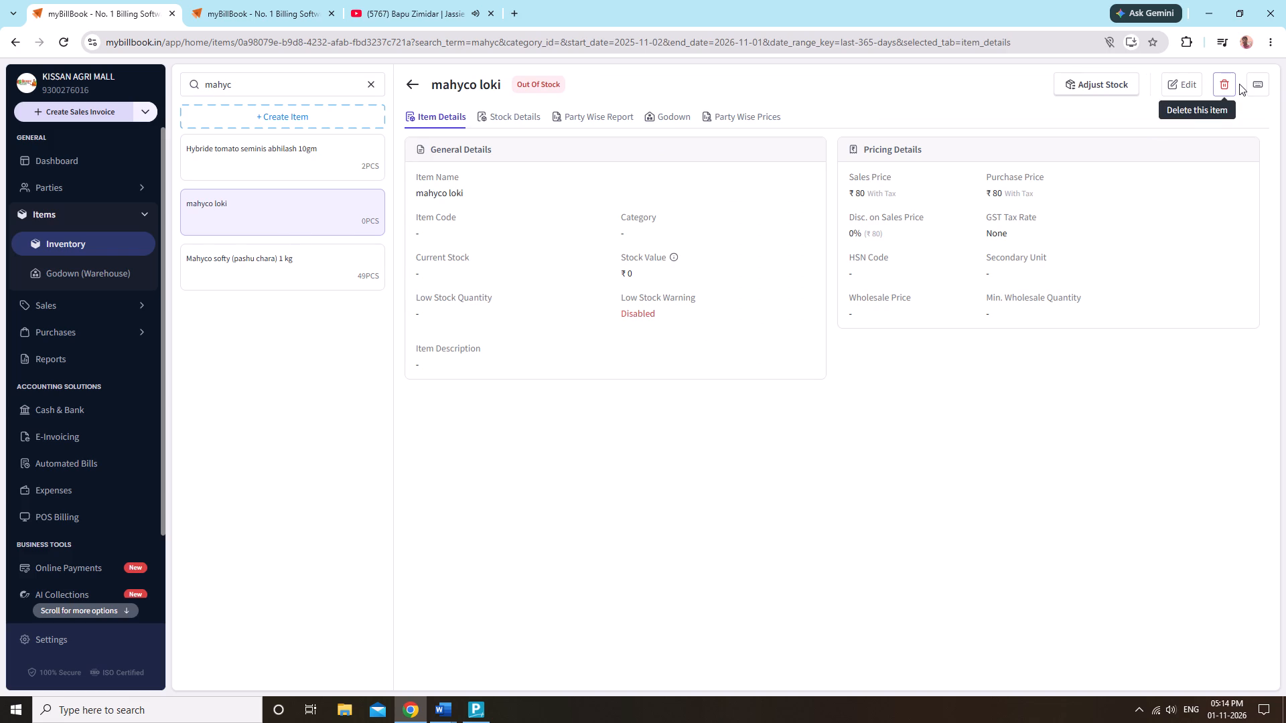
Edit the mahyco loki item and rename it as Mahyco louki 10 gm.
left_click(1166, 88)
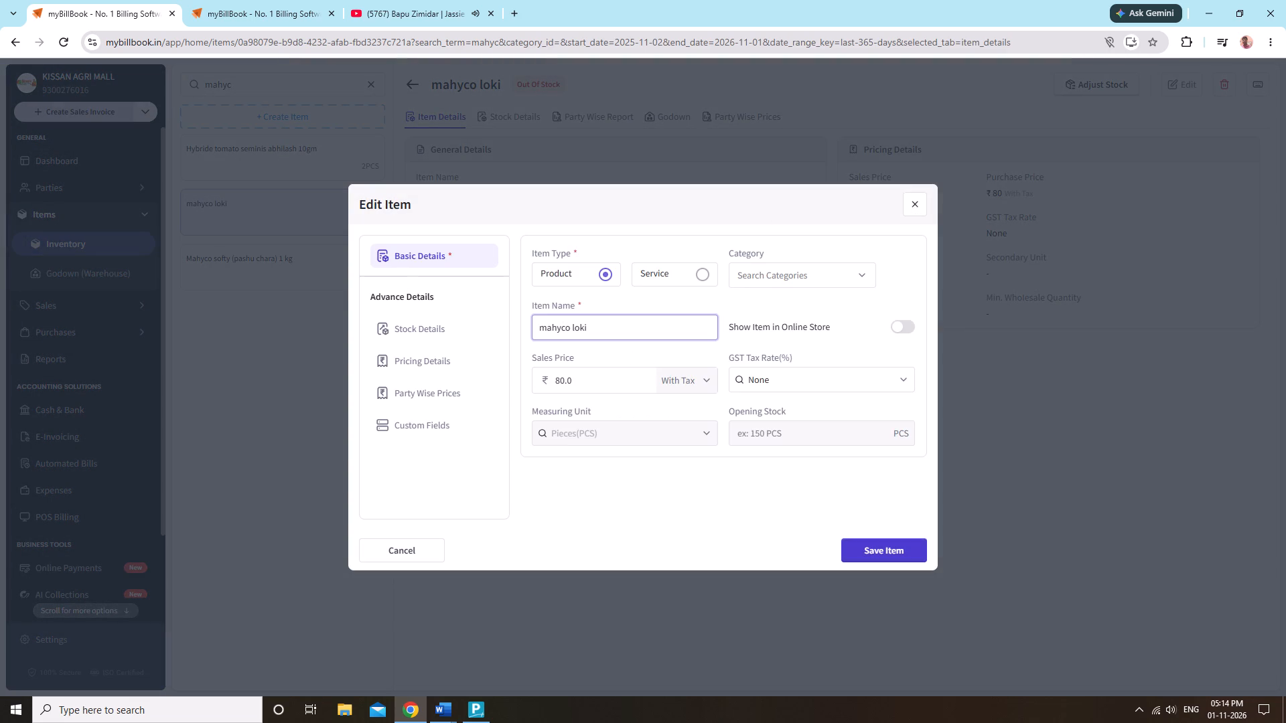
left_click(583, 330)
left_click(579, 327)
key("u")
left_click(549, 322)
left_click(547, 323)
key("BackSpace")
key("shift+m")
left_click(602, 328)
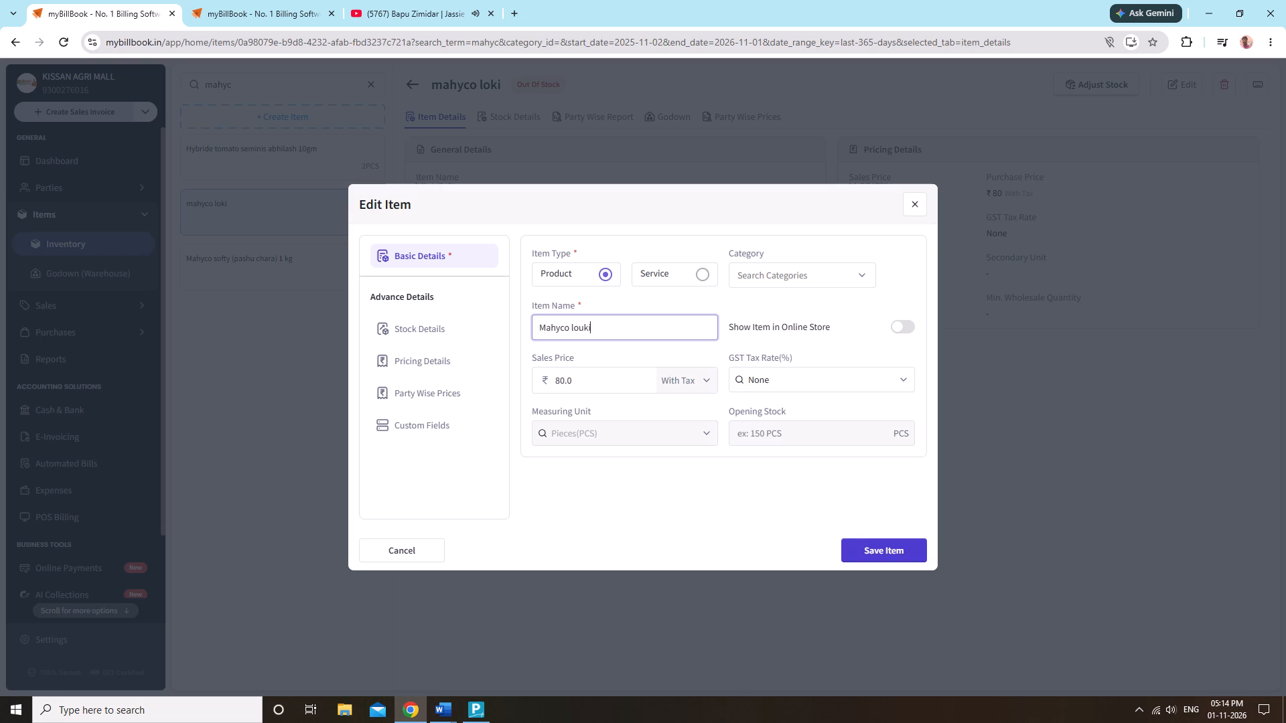
key("space")
type("10 gm")
Assign the Mahyco louki 10 gm item to the vegitables seeds category, check its stock and pricing details, and save the item.
left_click(800, 272)
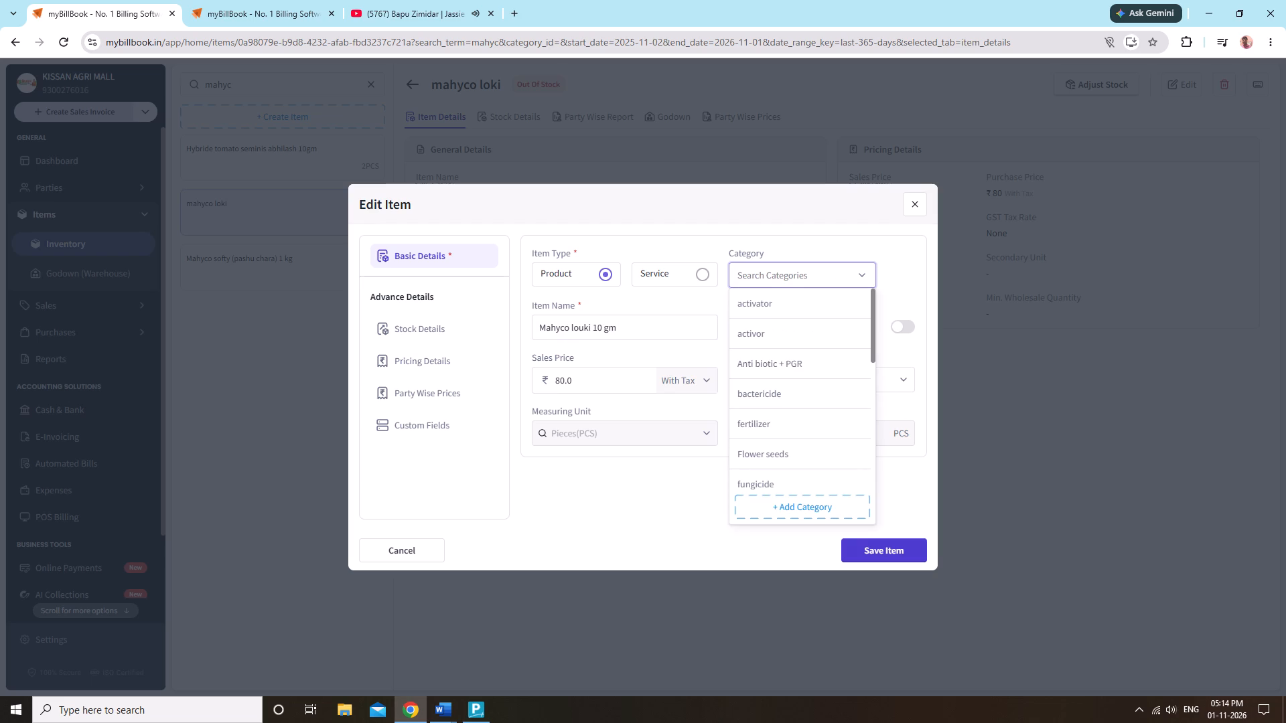
key("v")
left_click(799, 393)
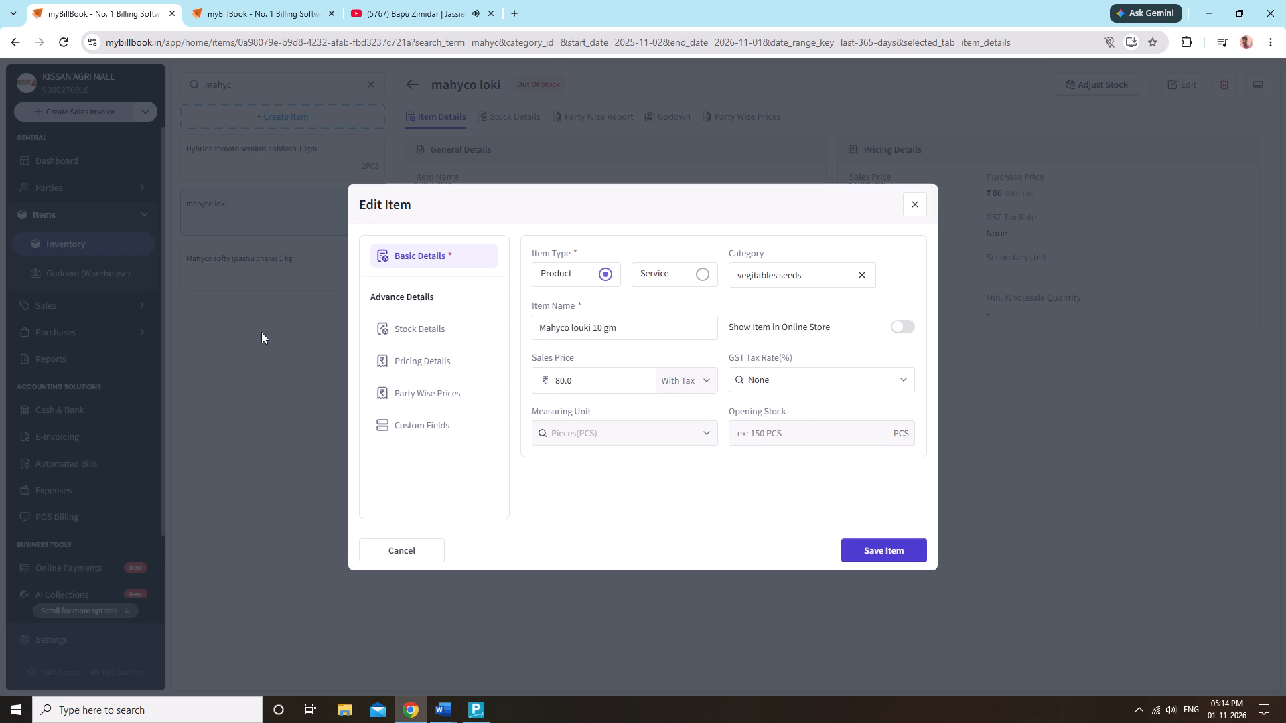
left_click(433, 333)
left_click(443, 344)
left_click(453, 357)
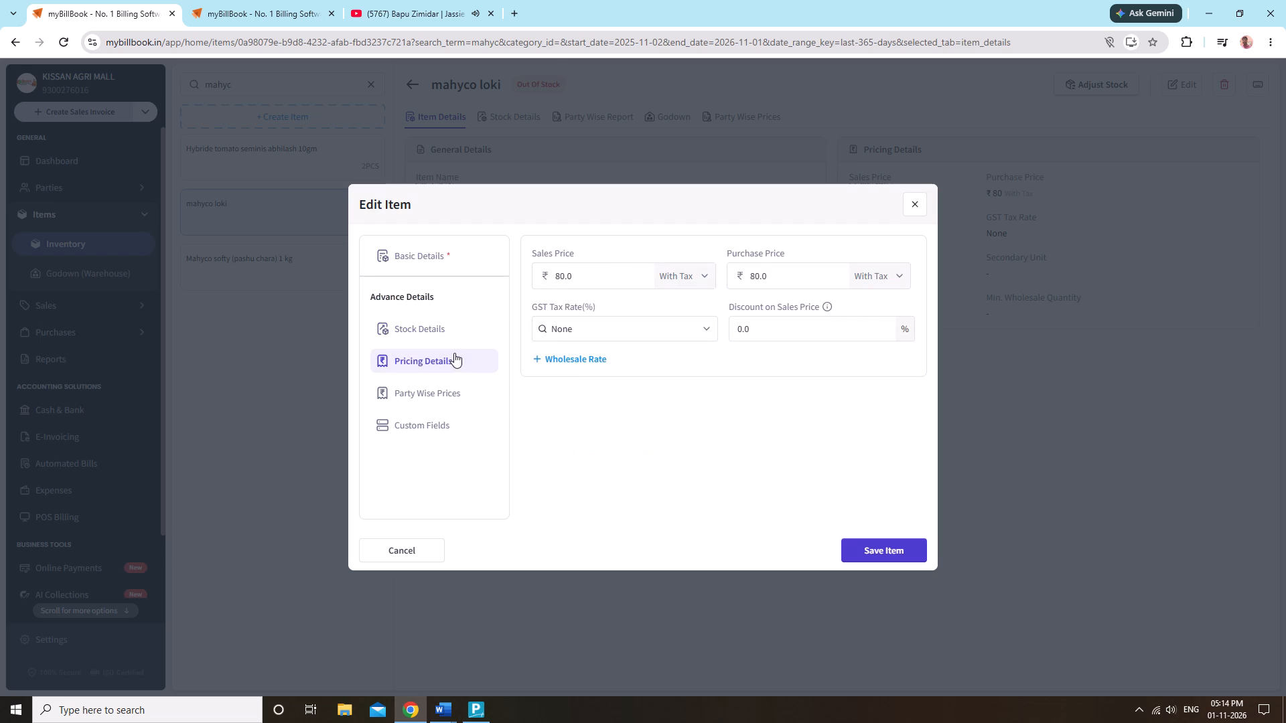
left_click(879, 548)
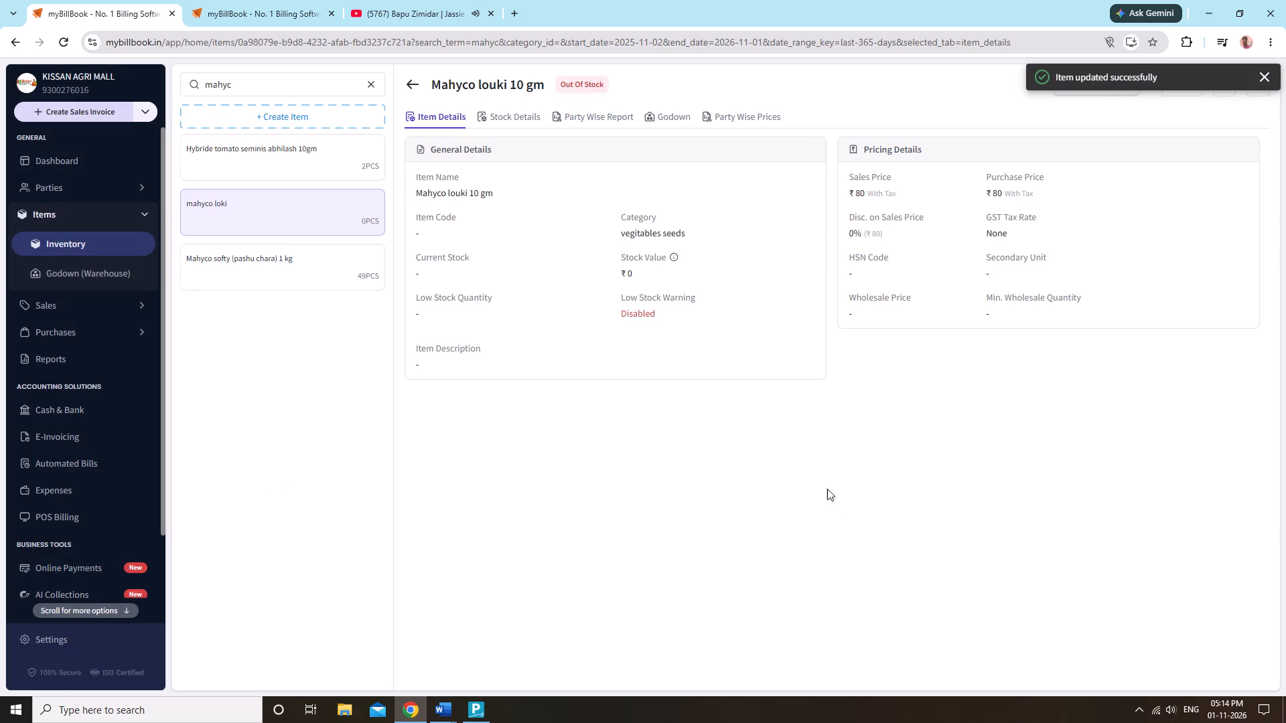
left_click(801, 473)
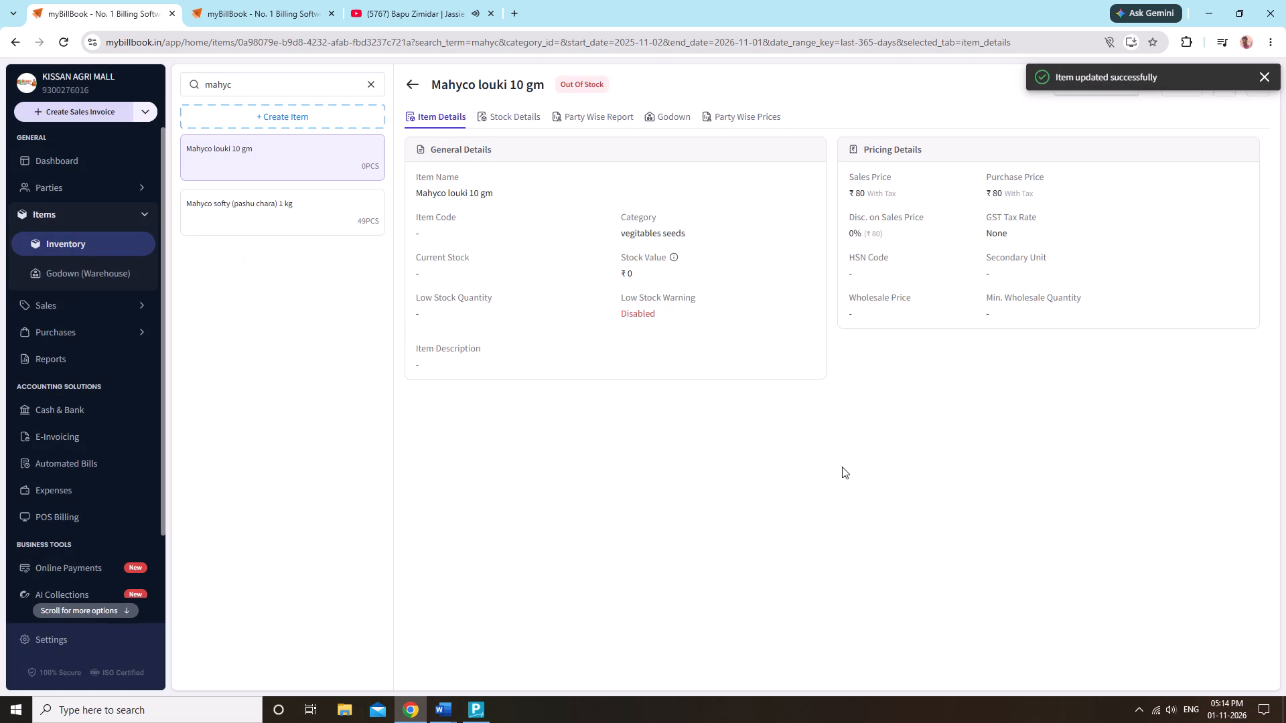
left_click(842, 467)
left_click(865, 461)
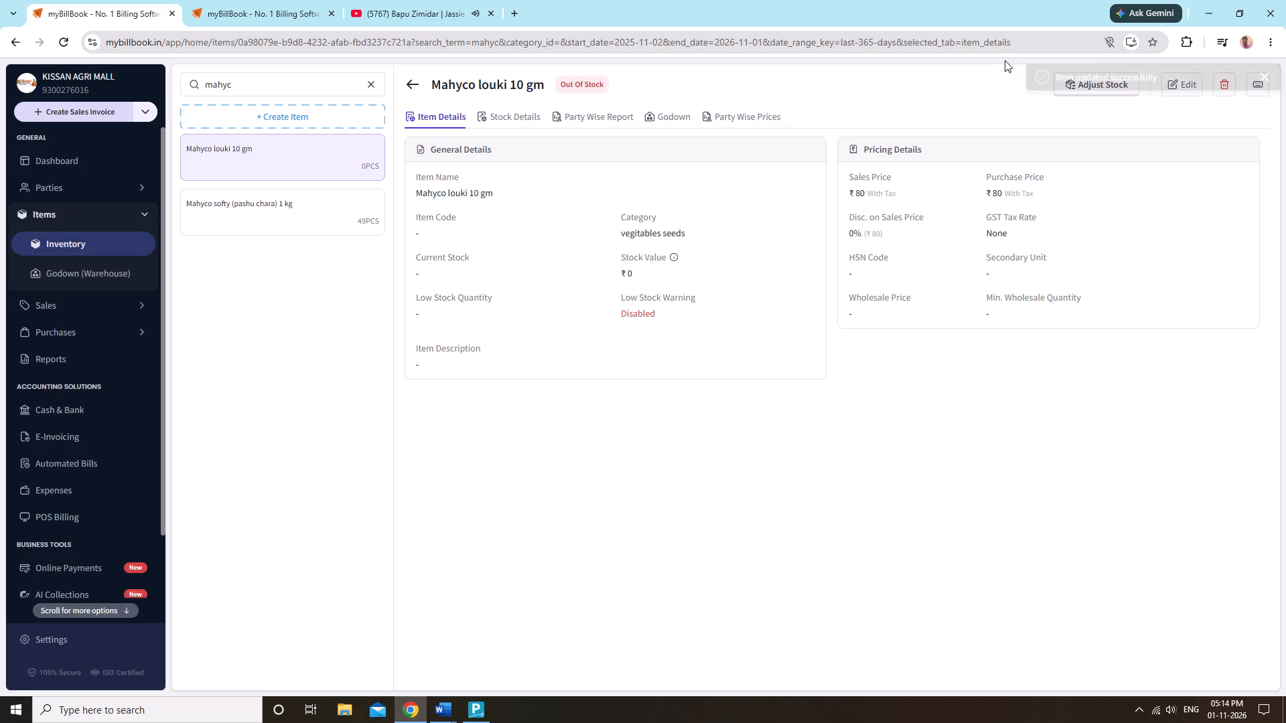
Adjust the Mahyco louki 10 gm stock by adding 77 PCS in the KISSAN AGRI MALL godown, and save the adjustment.
left_click(1107, 78)
left_click(433, 331)
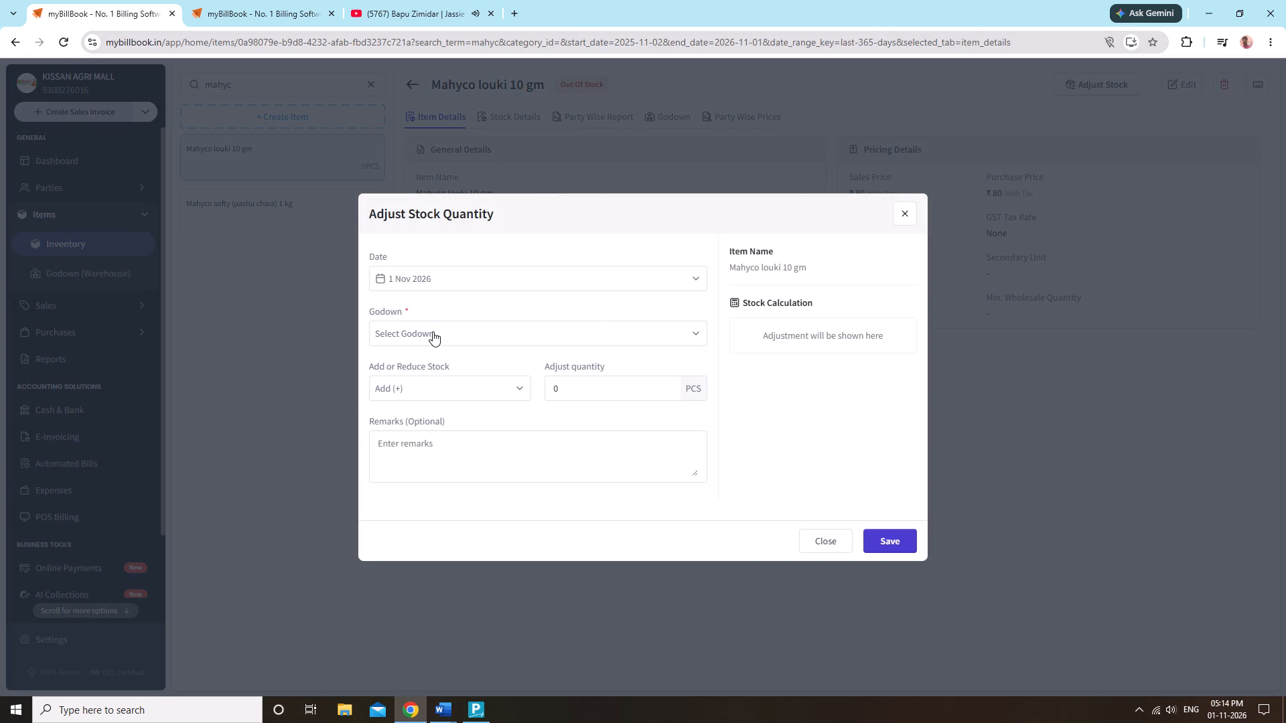
left_click(440, 374)
left_click(477, 348)
left_click(556, 392)
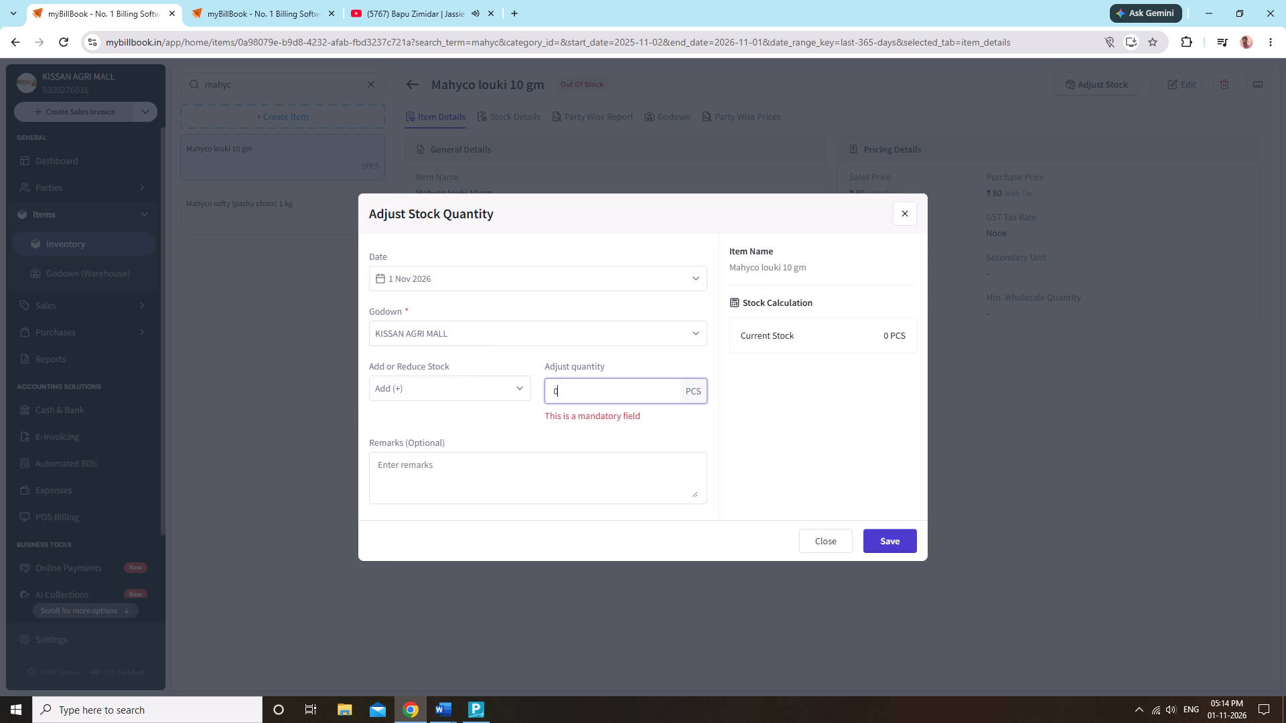
key("7")
key("7")
left_click_drag(861, 524, 866, 536)
left_click(867, 532)
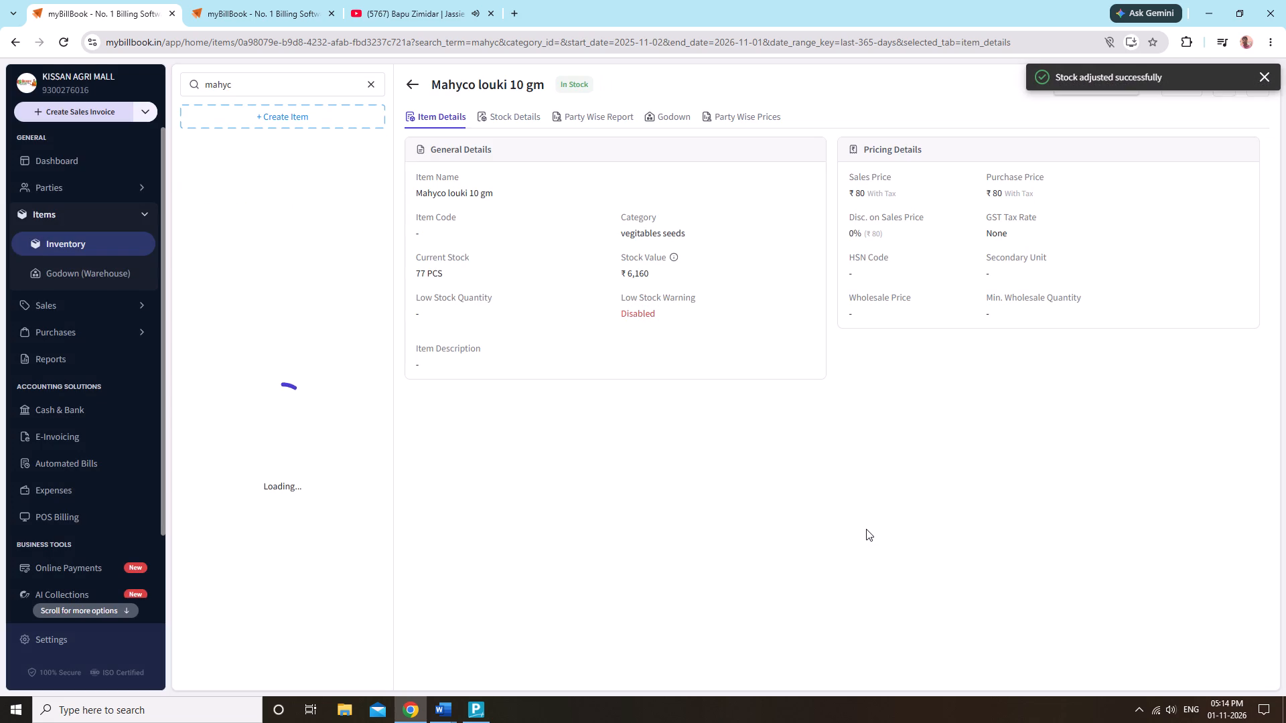
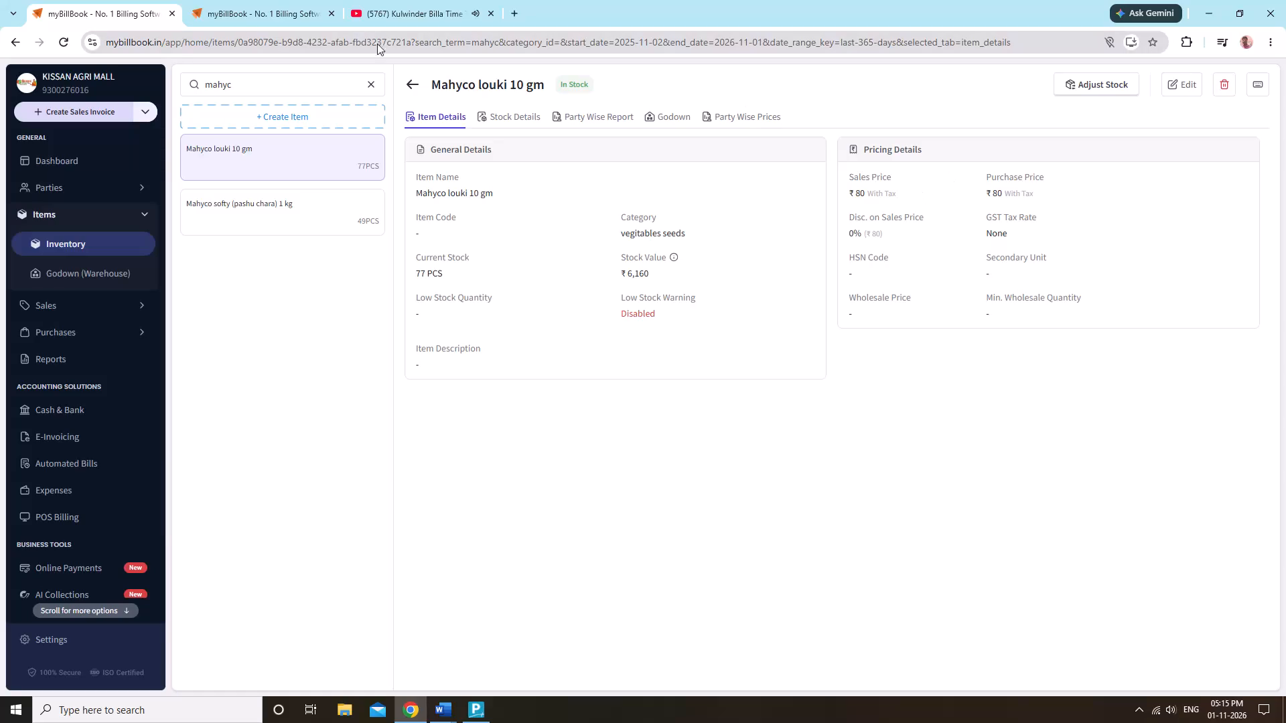
Replace the inventory search with Syng and open the syngenta saaho tomato 10gm item.
left_click(368, 79)
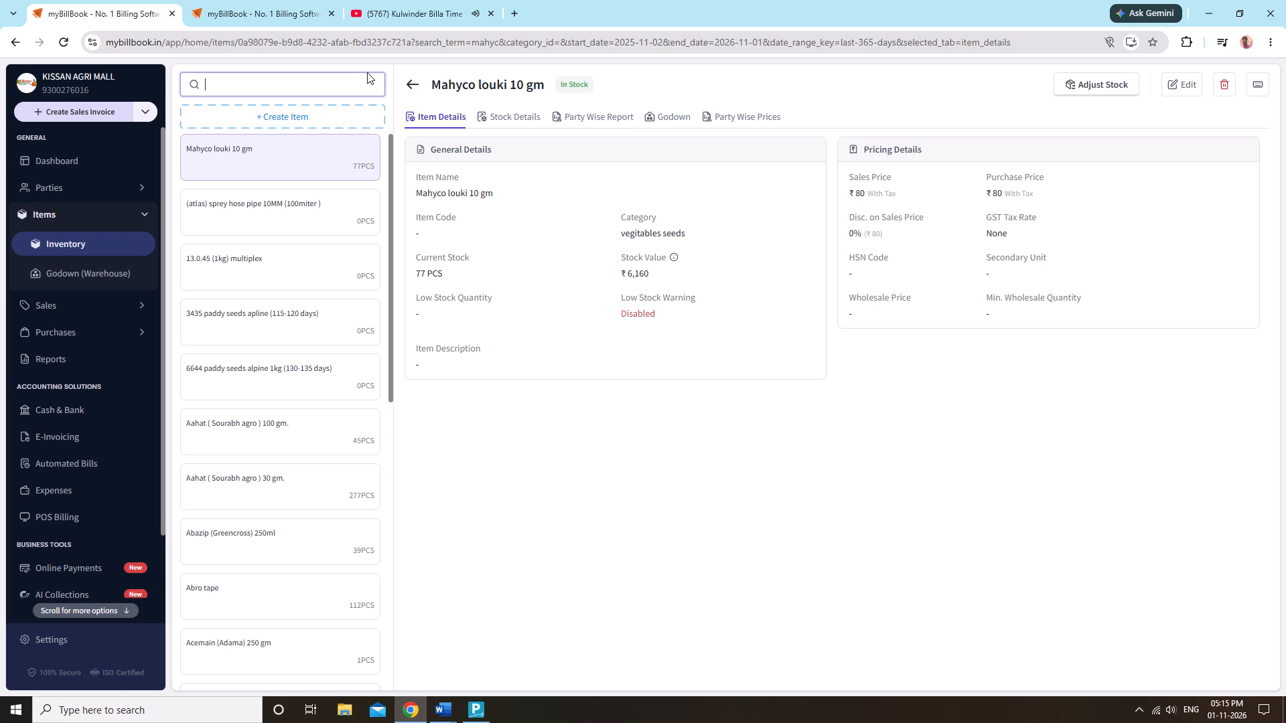
key("shift+s")
key("y")
key("n")
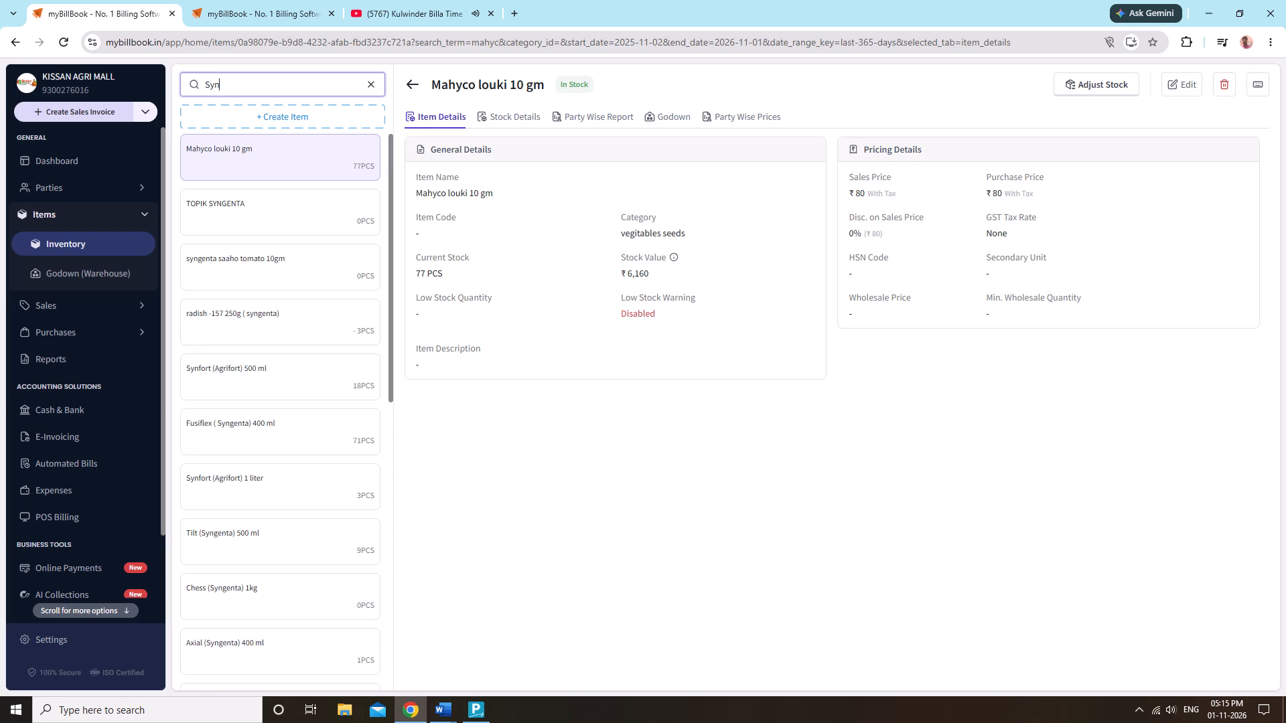
key("g")
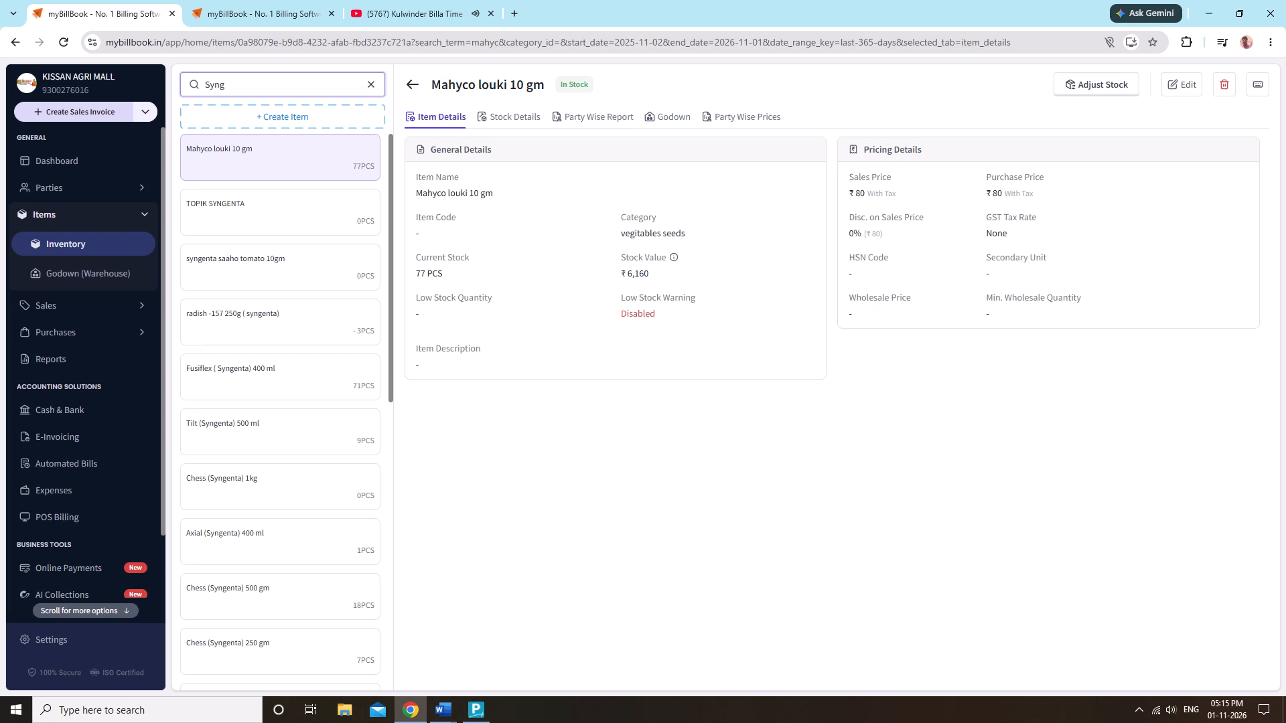
left_click(326, 268)
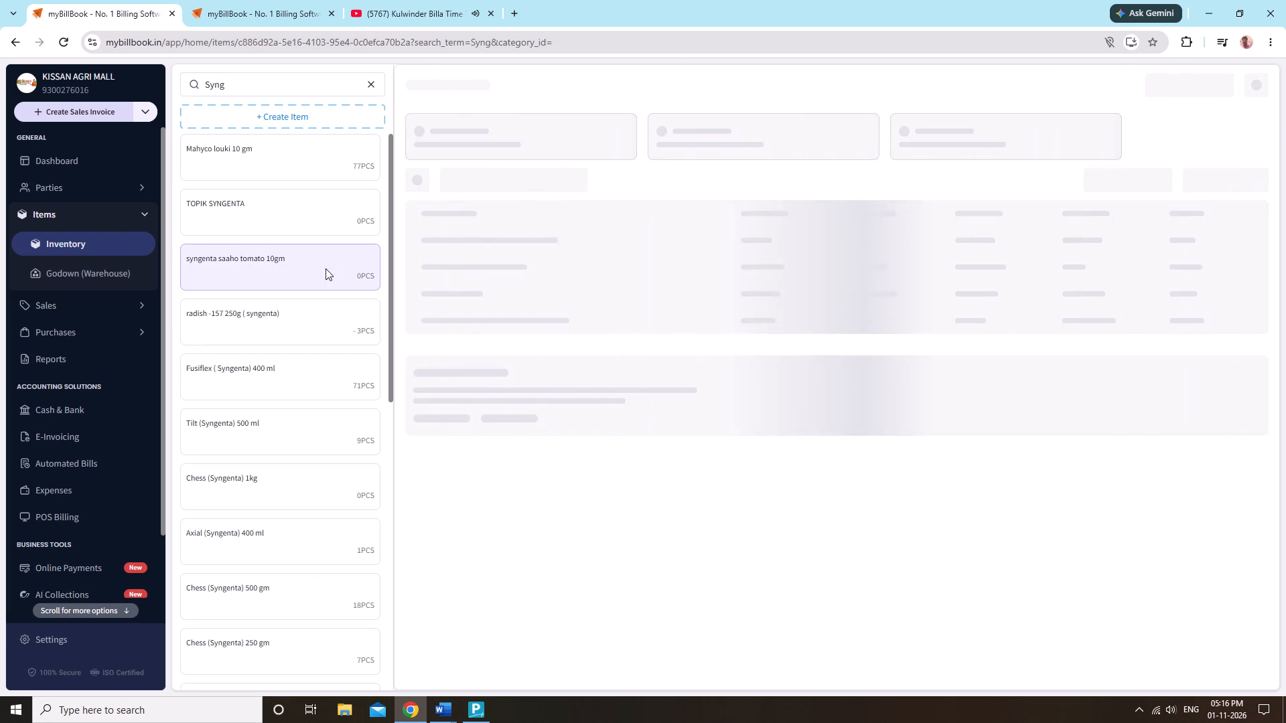
Edit the item to rename it Syngenta saaho tomato 10gm, assign it to the Hybride vegitables seeds category, and save it.
left_click(1172, 78)
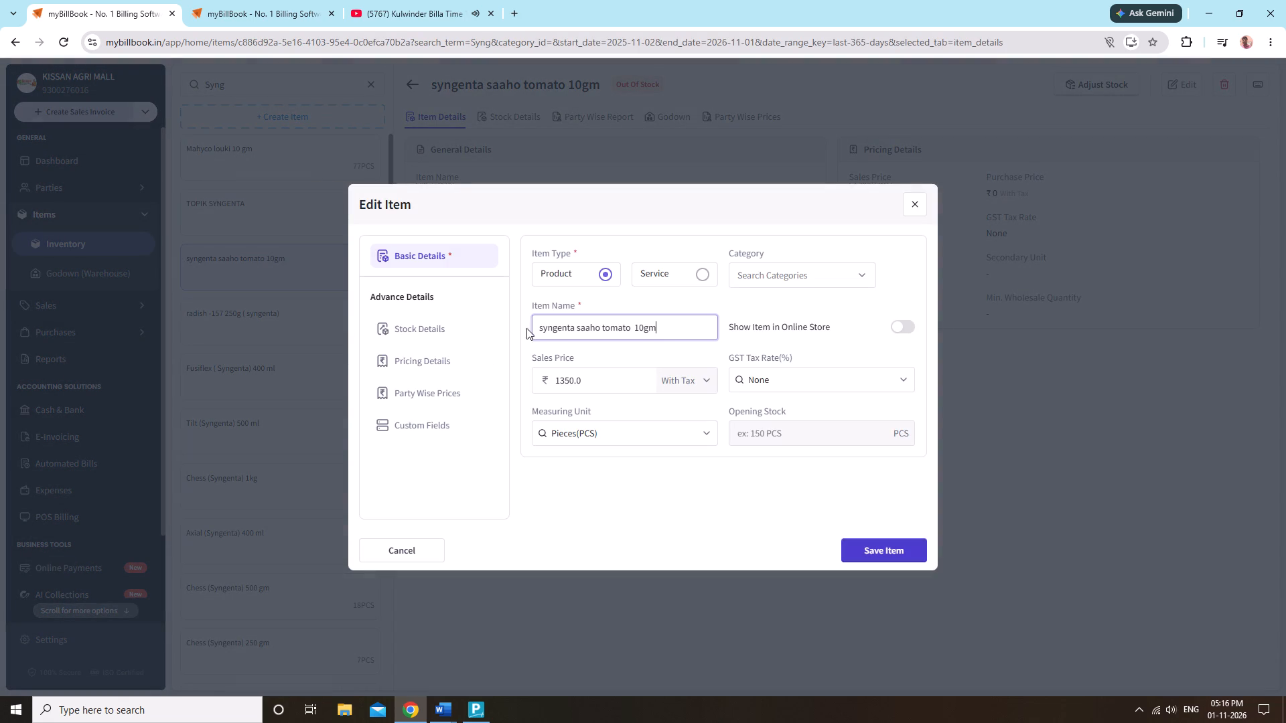
left_click(541, 325)
key("BackSpace")
key("shift+s")
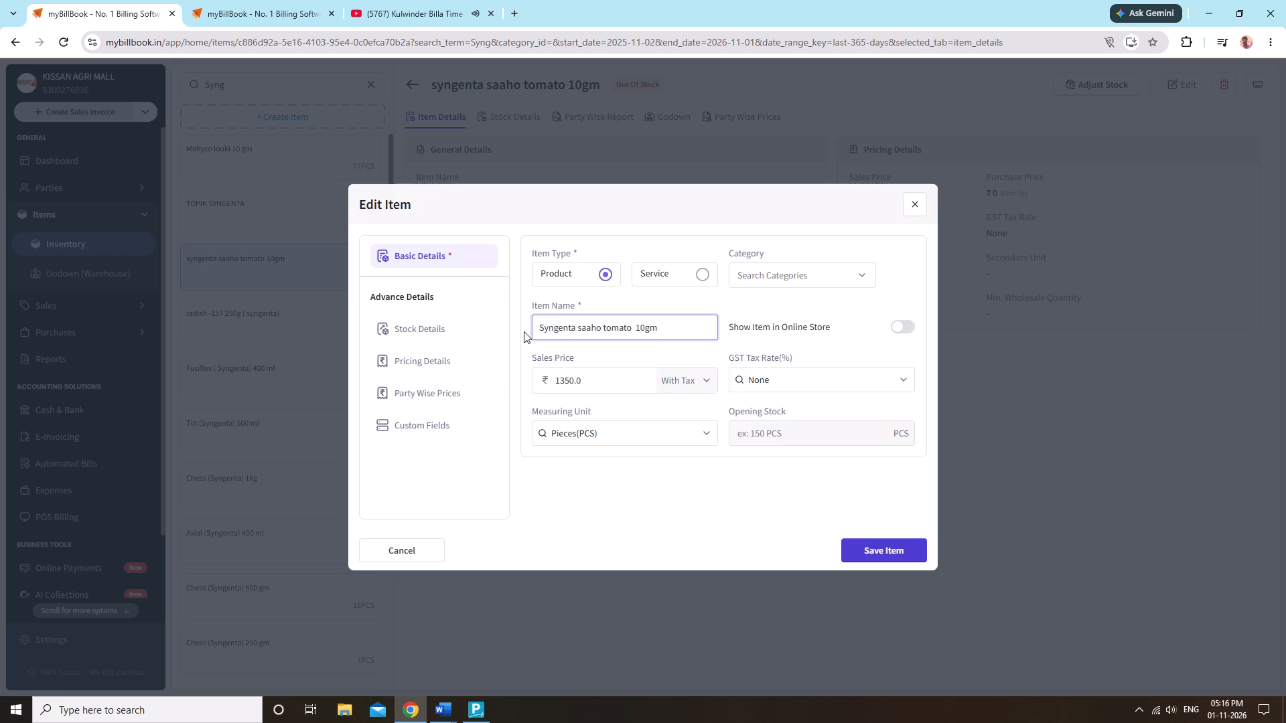
left_click(792, 281)
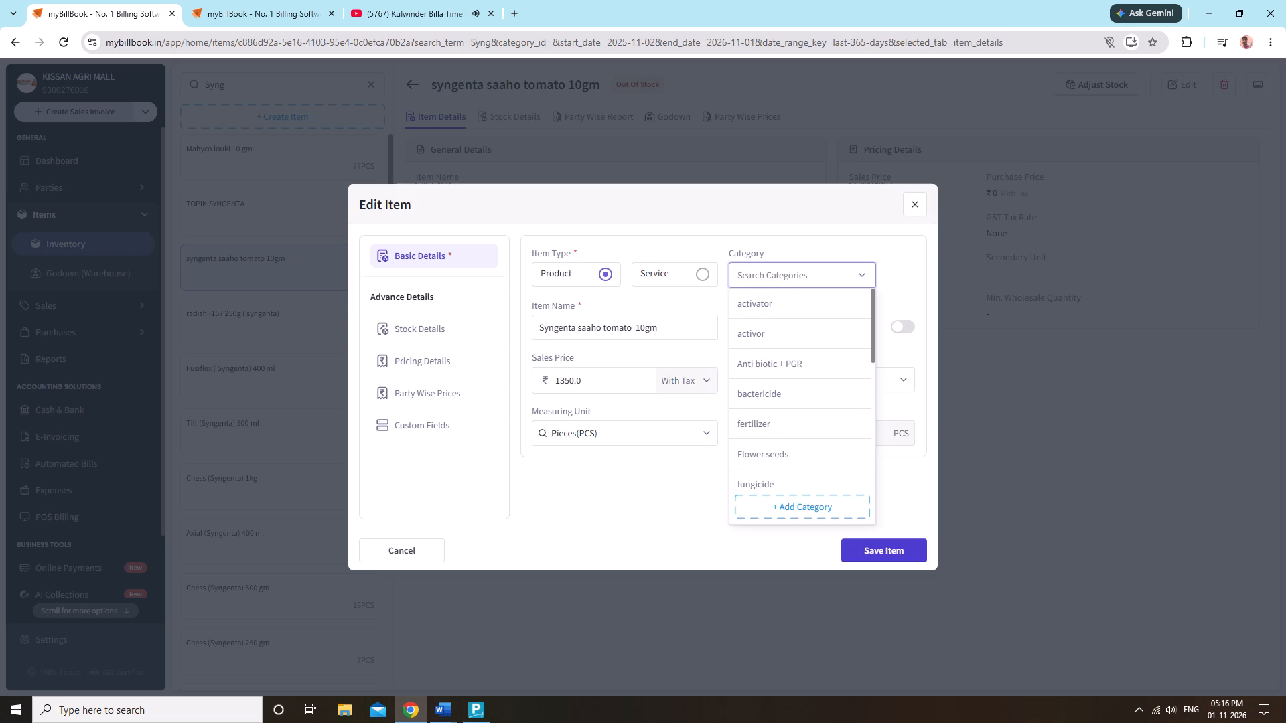
key("h")
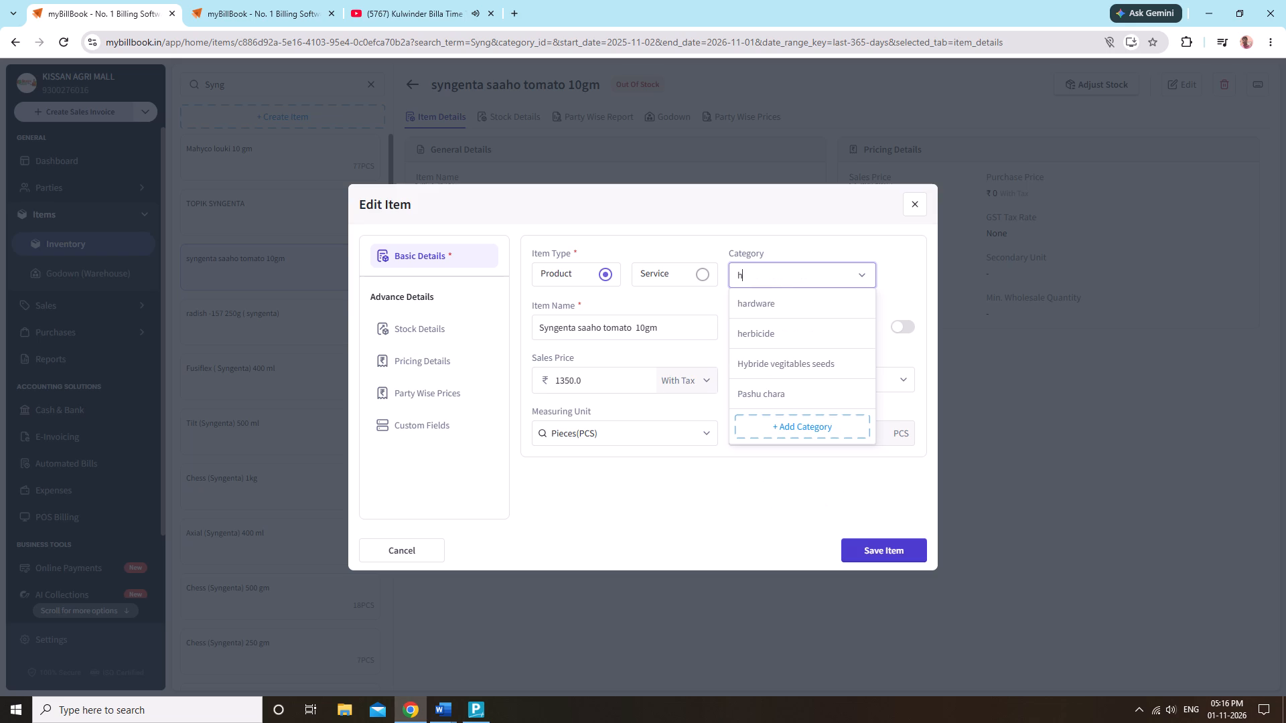
left_click(777, 374)
left_click(439, 326)
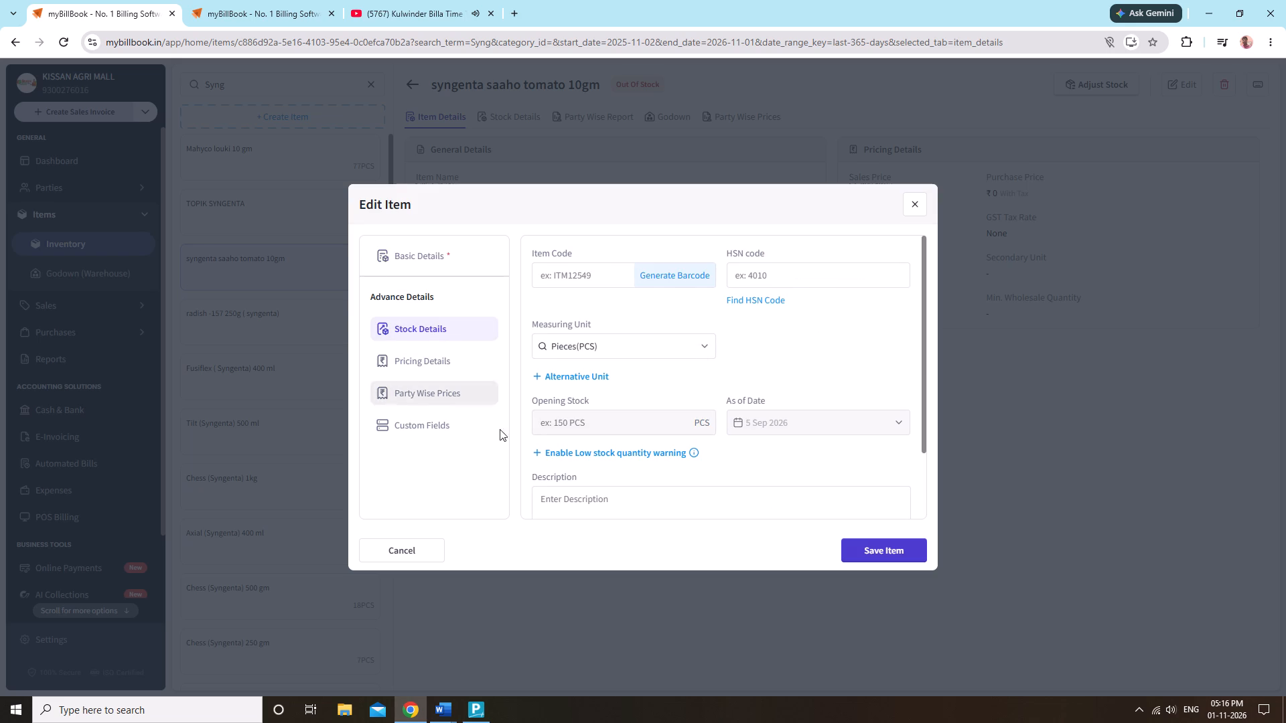
left_click(861, 548)
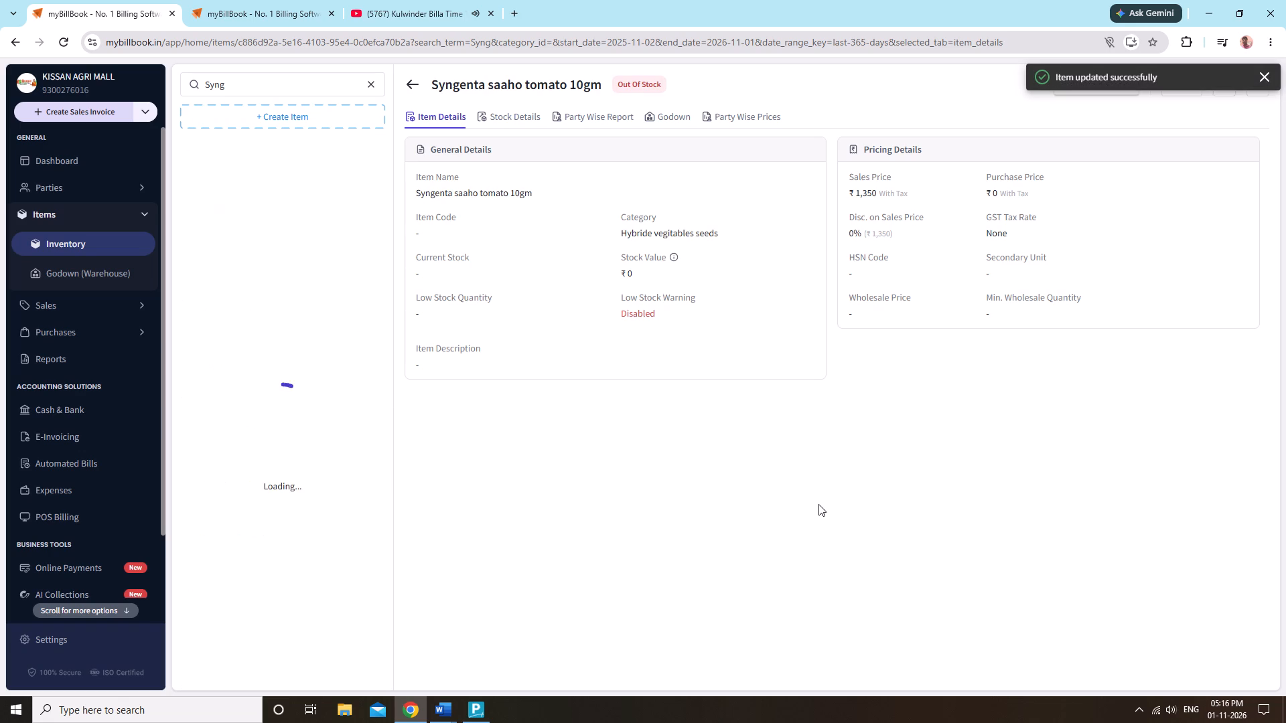
left_click(818, 504)
left_click(818, 504)
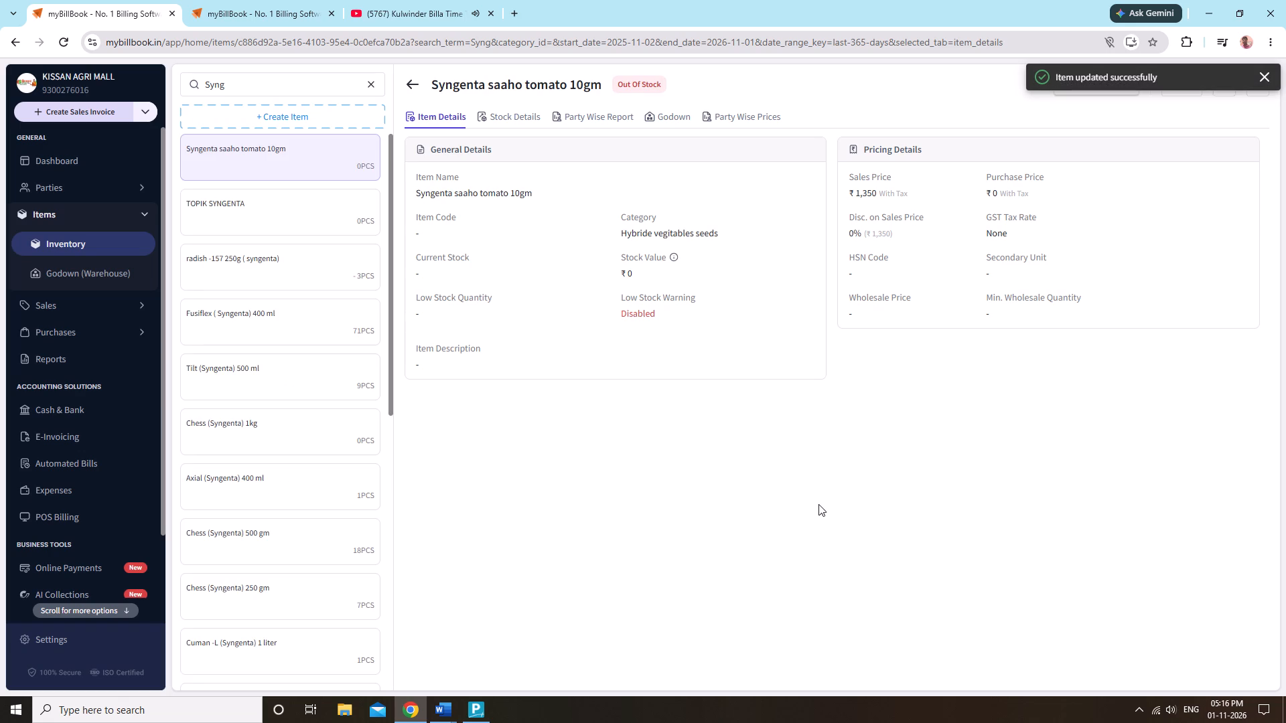
Adjust the Syngenta saaho tomato 10gm stock by adding 6 PCS in the KISSAN AGRI MALL godown, and save the adjustment.
left_click(1138, 72)
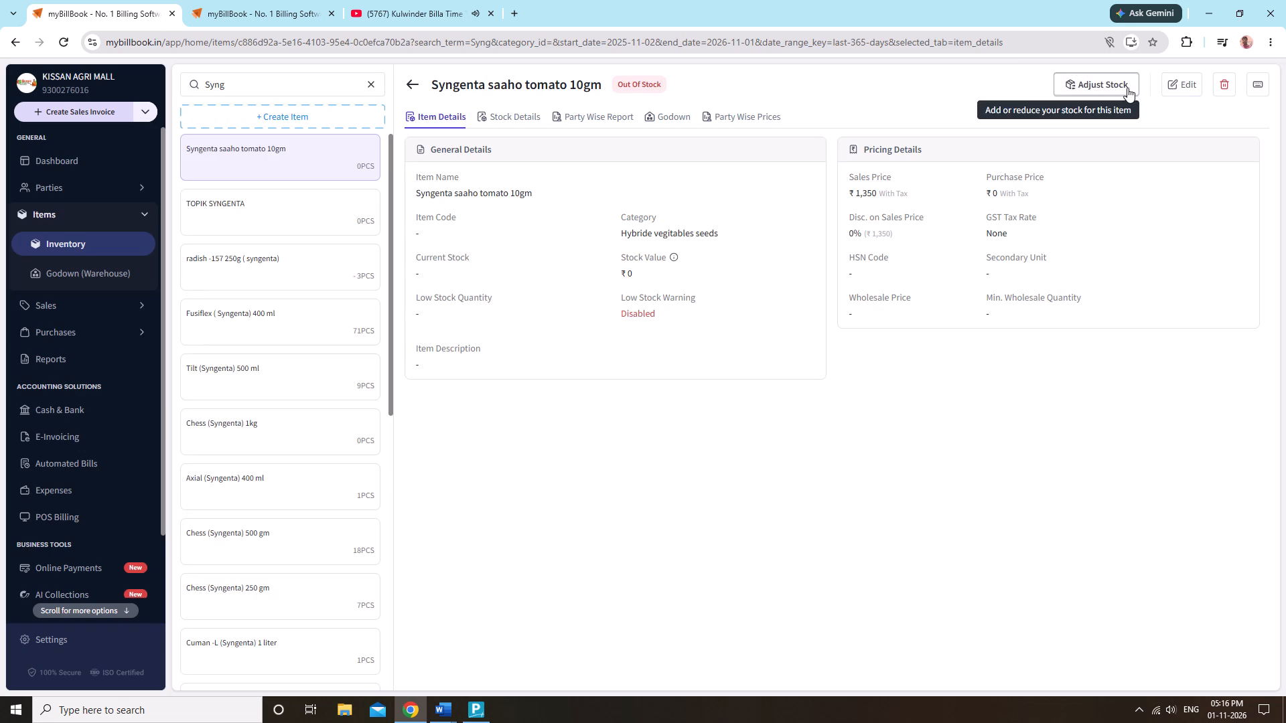
left_click(1127, 88)
left_click(543, 317)
left_click(552, 335)
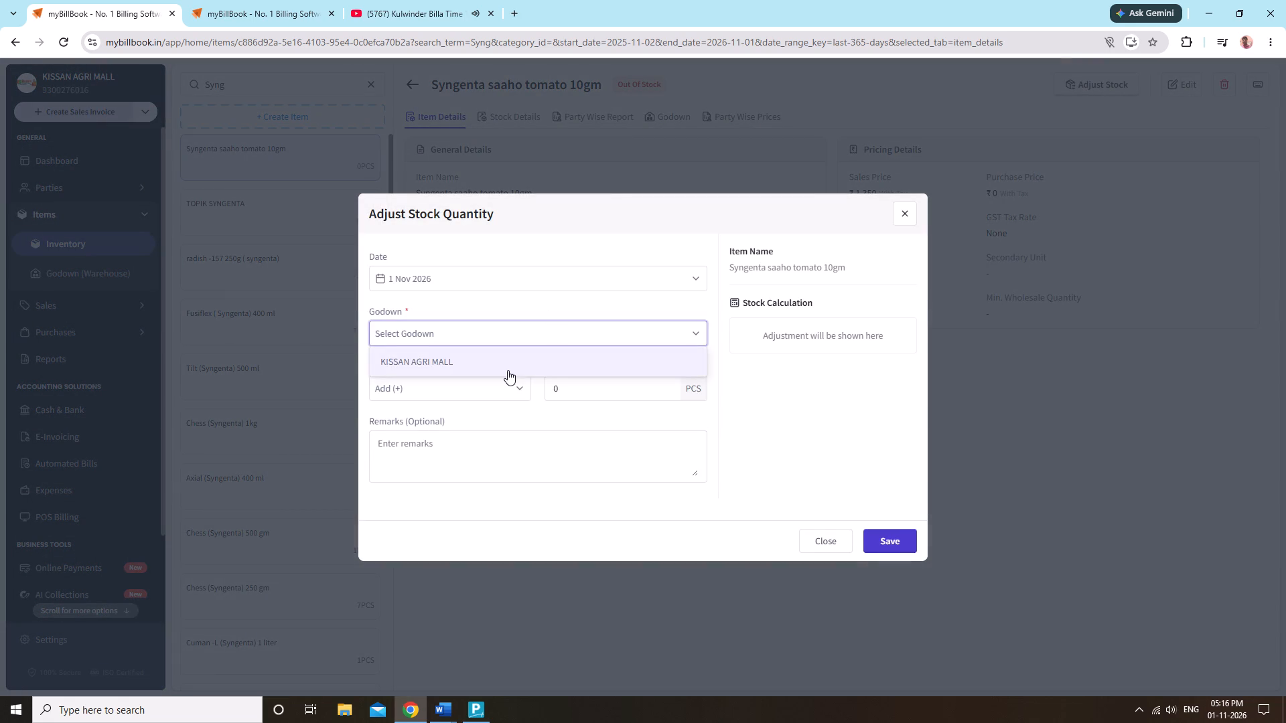
left_click(508, 370)
left_click(573, 393)
key("6")
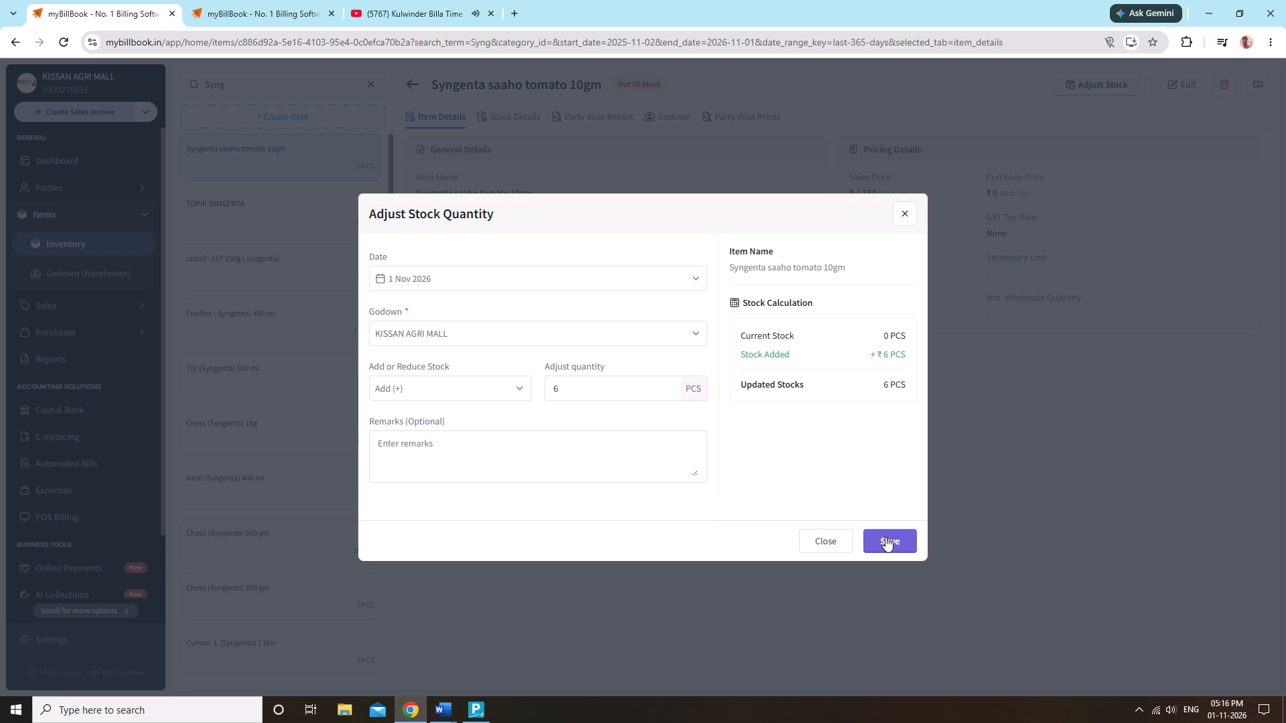
left_click(885, 537)
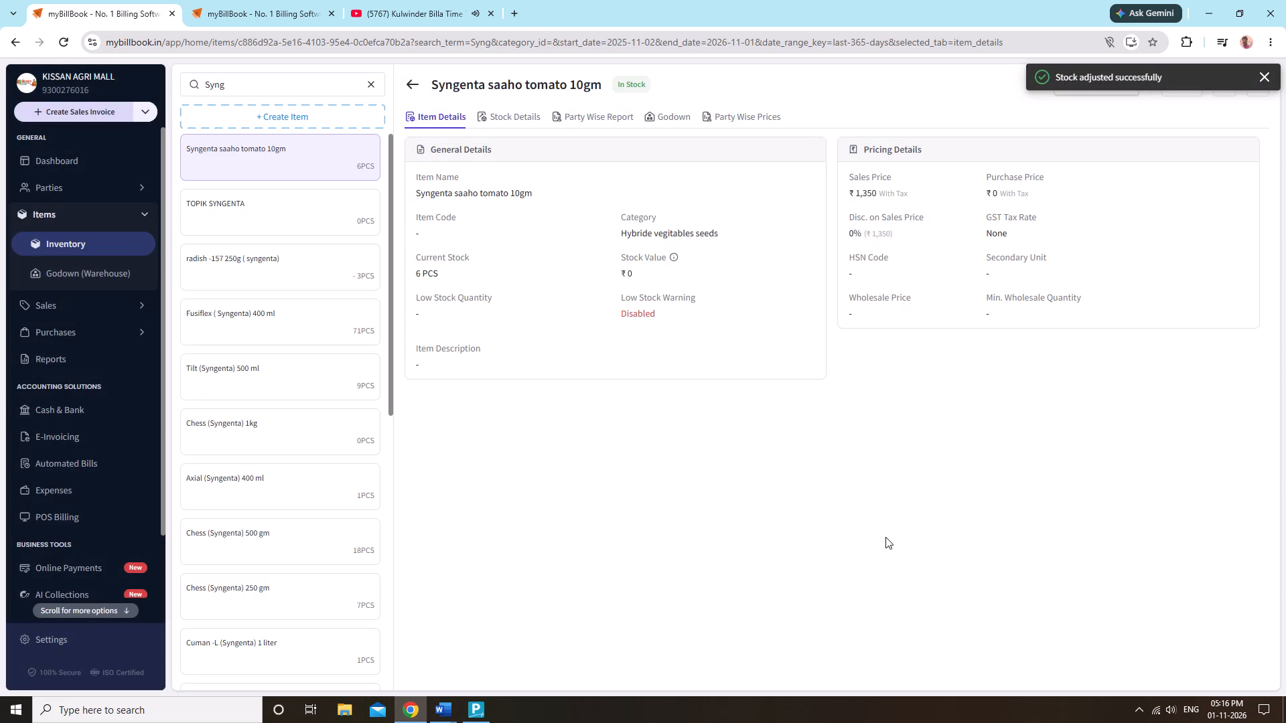
Replace the inventory search with vnr212, refine it to vnr ba, and open the hybride baigan VNR-212 10gm item.
left_click(369, 85)
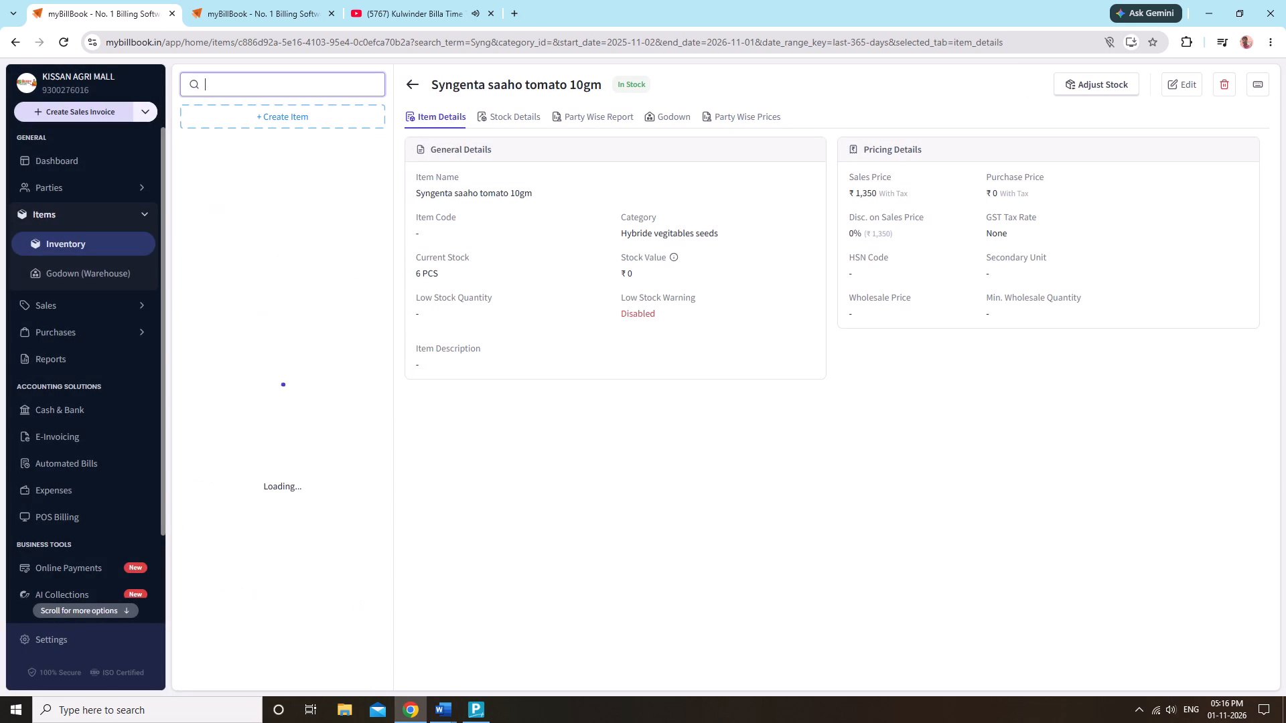
type("vn")
key("r")
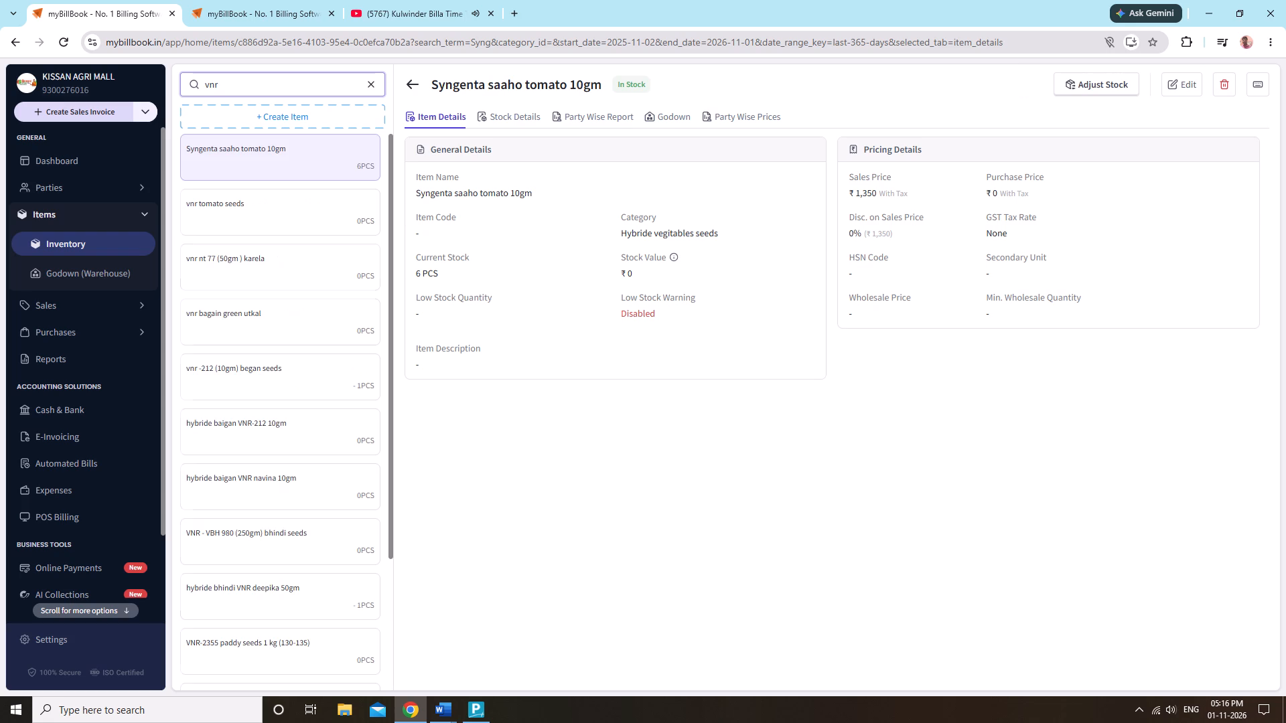
type("212")
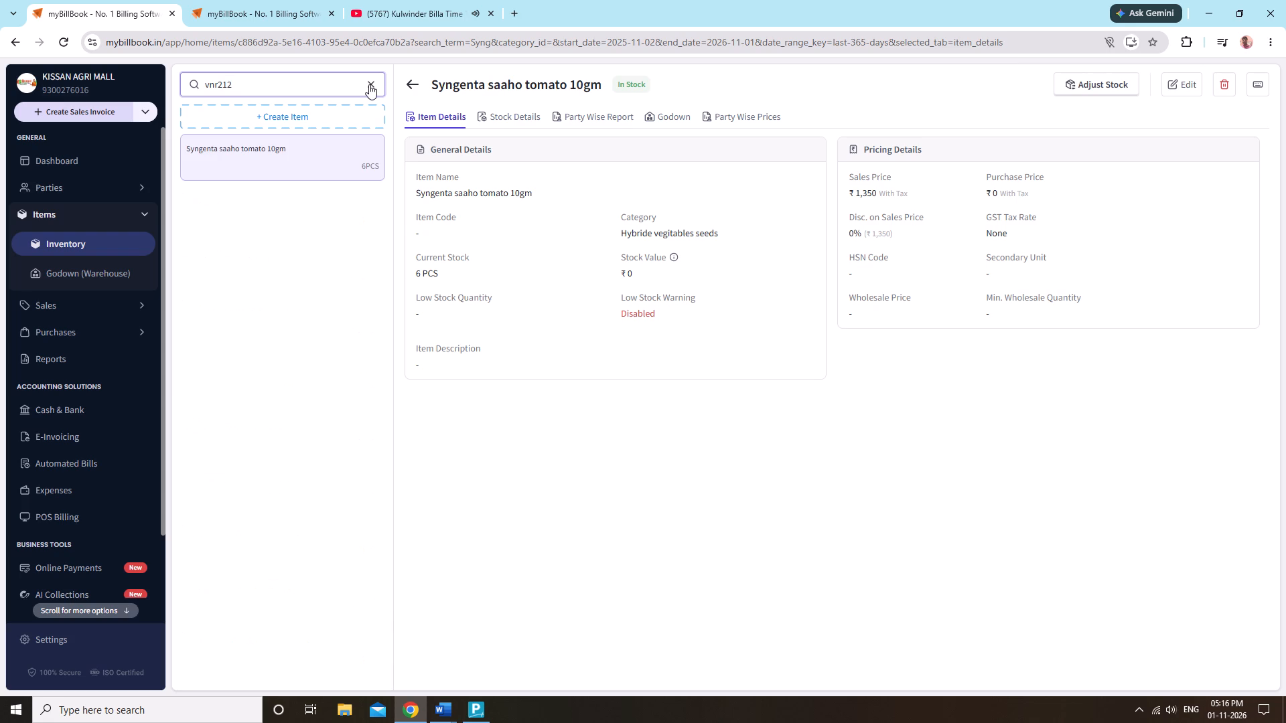
key("BackSpace")
key("BackSpace")
key("BackSpace")
key("space")
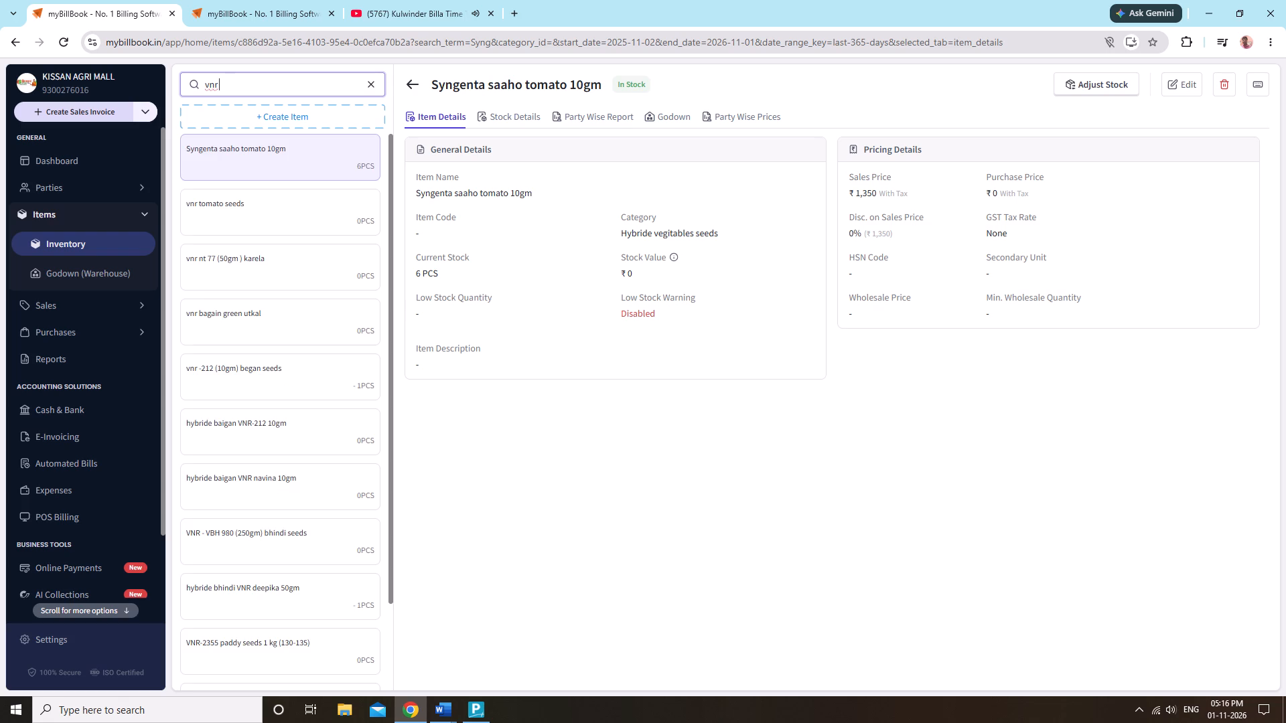
type("ba")
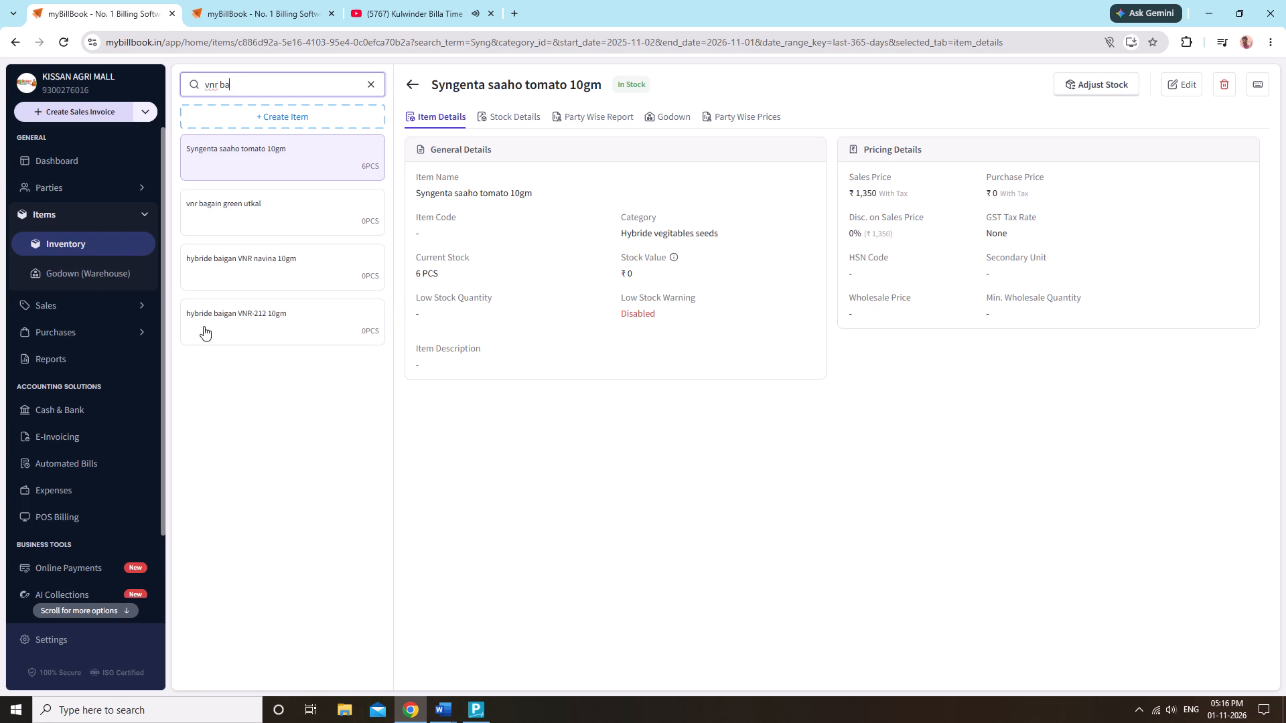
left_click(204, 326)
Edit the item to assign it to the Hybride vegitables seeds category, rename it Hybride baigan VNR-212 10gm, and save it.
left_click(1190, 92)
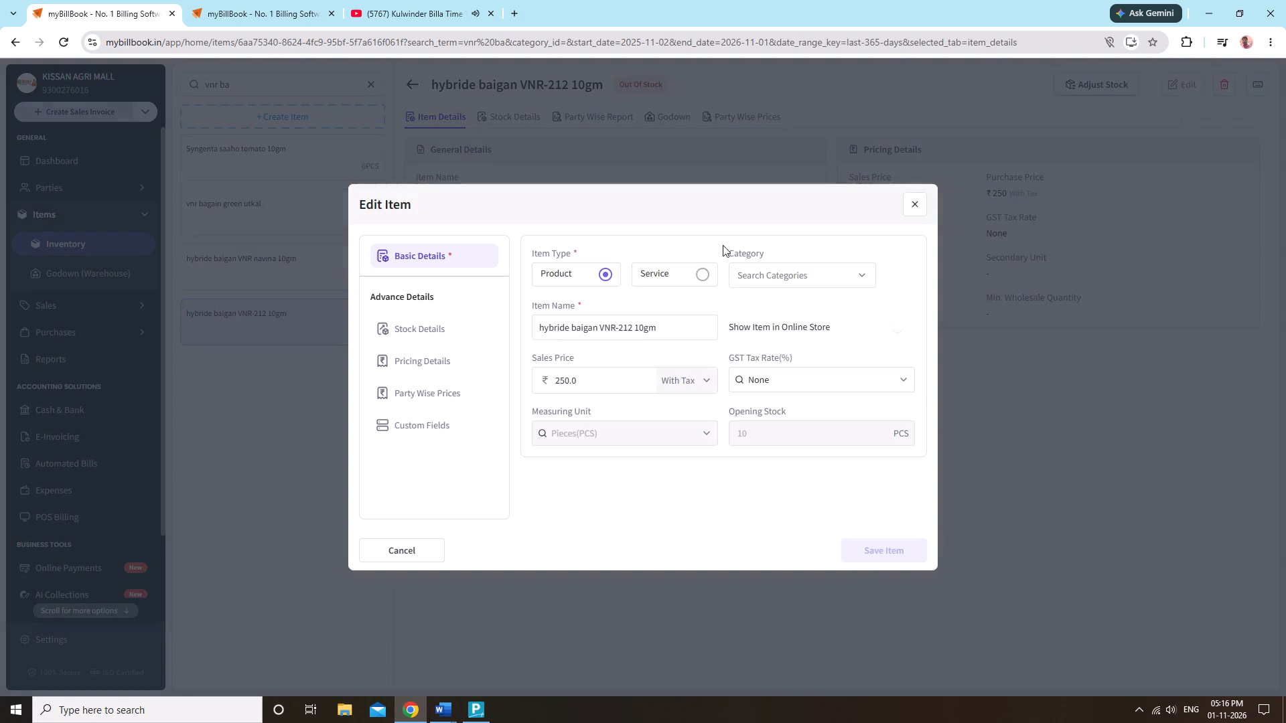
left_click(779, 283)
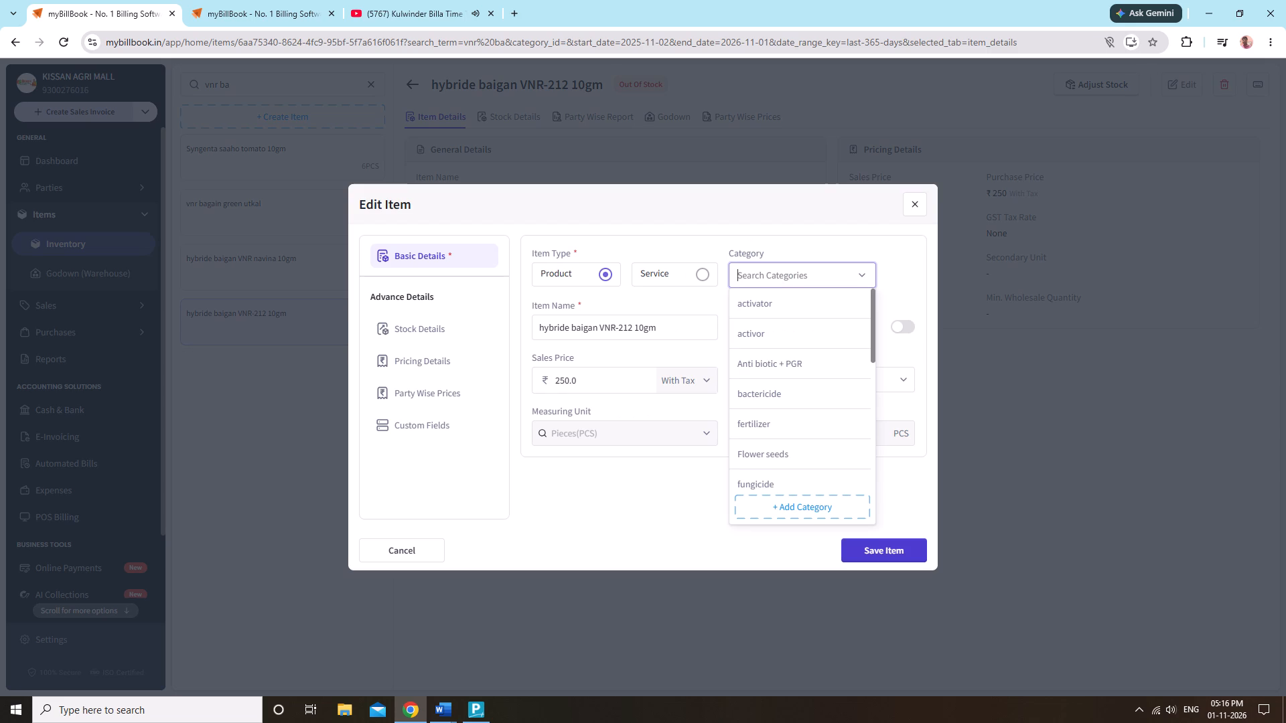
type("hy")
left_click(781, 311)
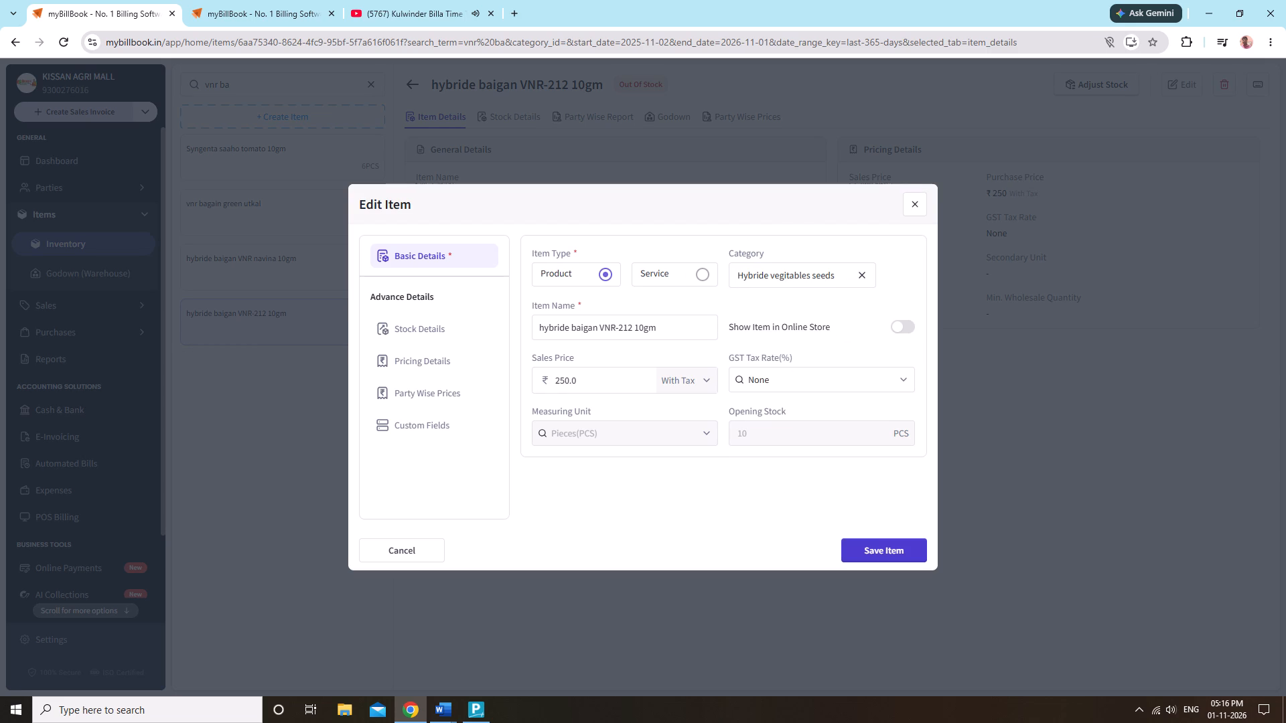
left_click(547, 333)
left_click(542, 331)
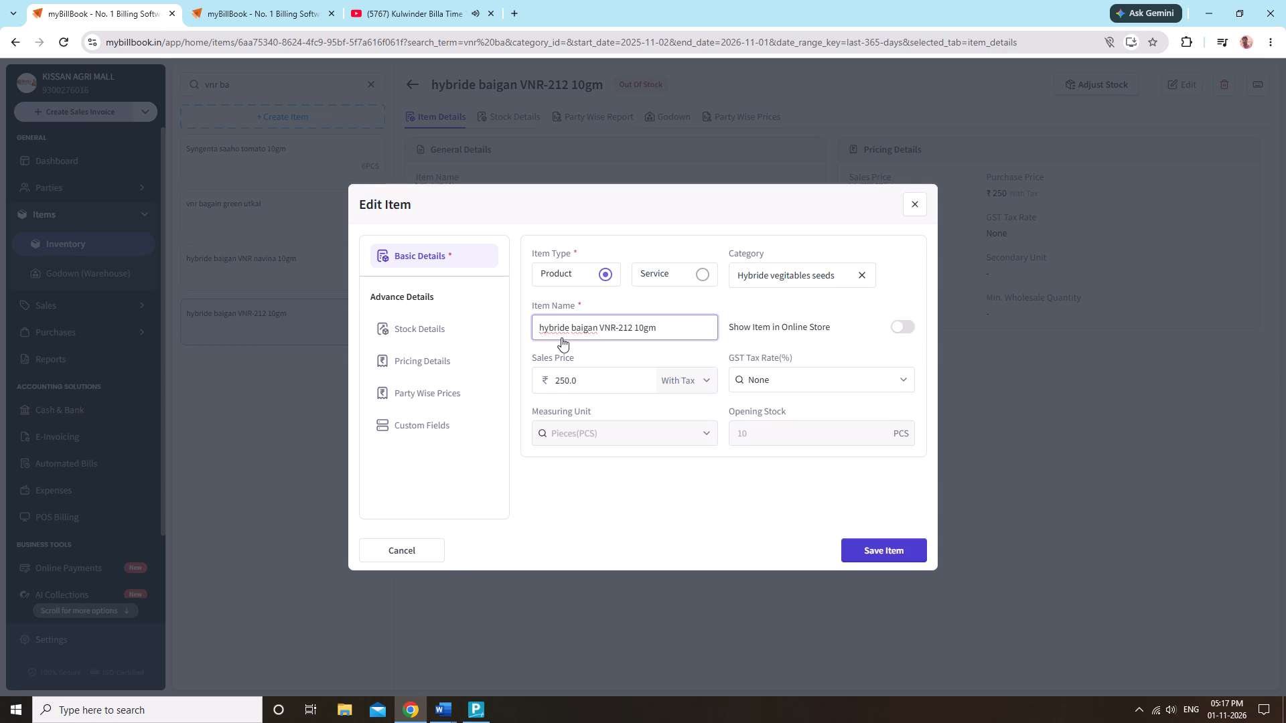
key("BackSpace")
key("shift+h")
left_click(436, 337)
left_click(426, 361)
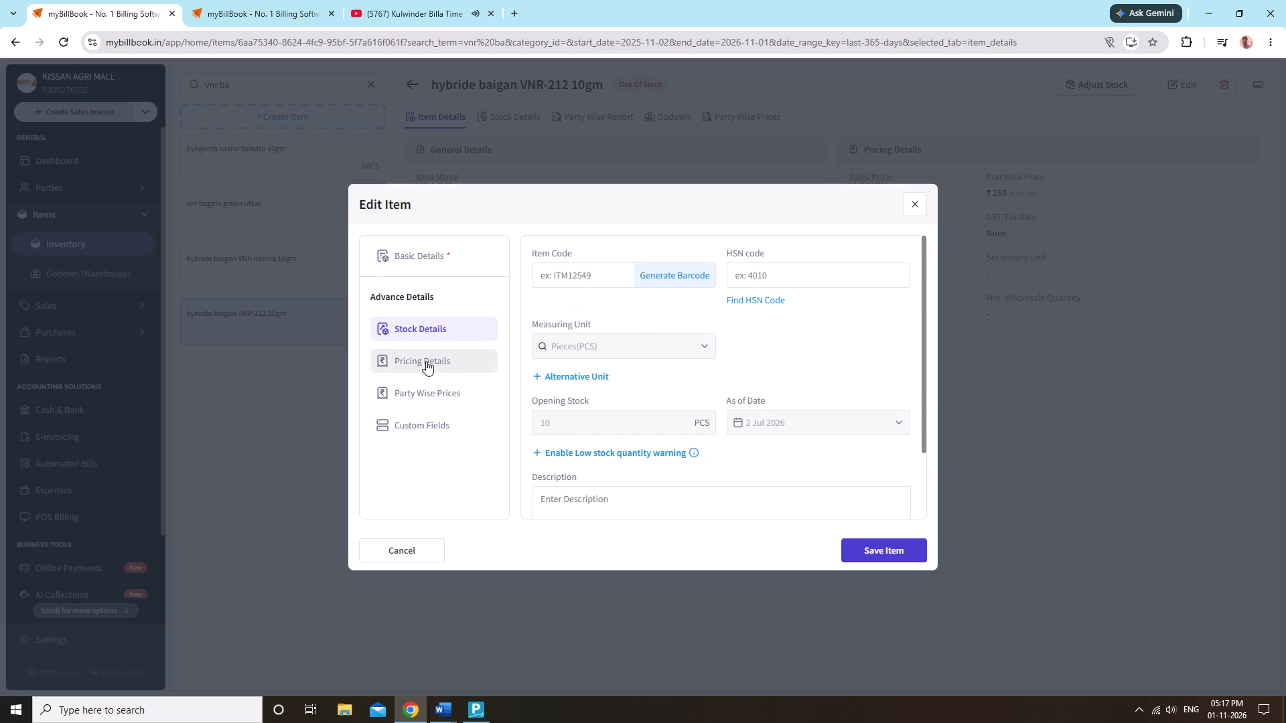
left_click(852, 544)
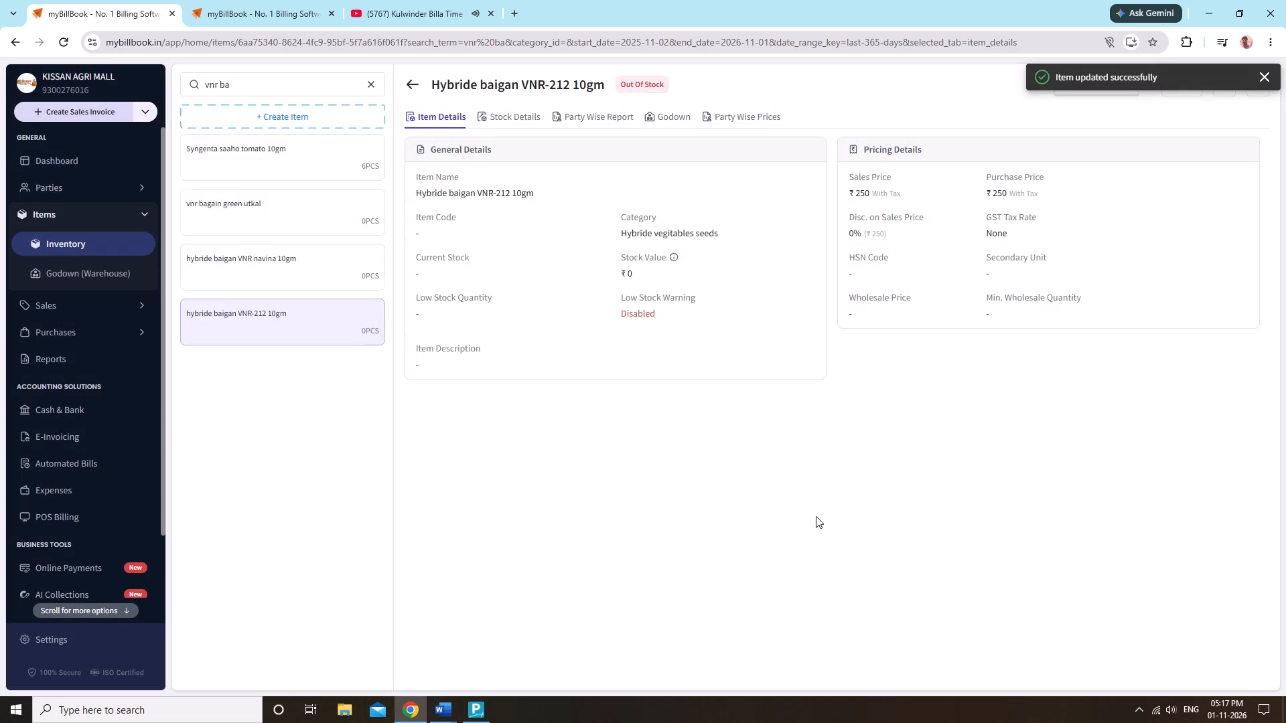
left_click(767, 516)
left_click(680, 500)
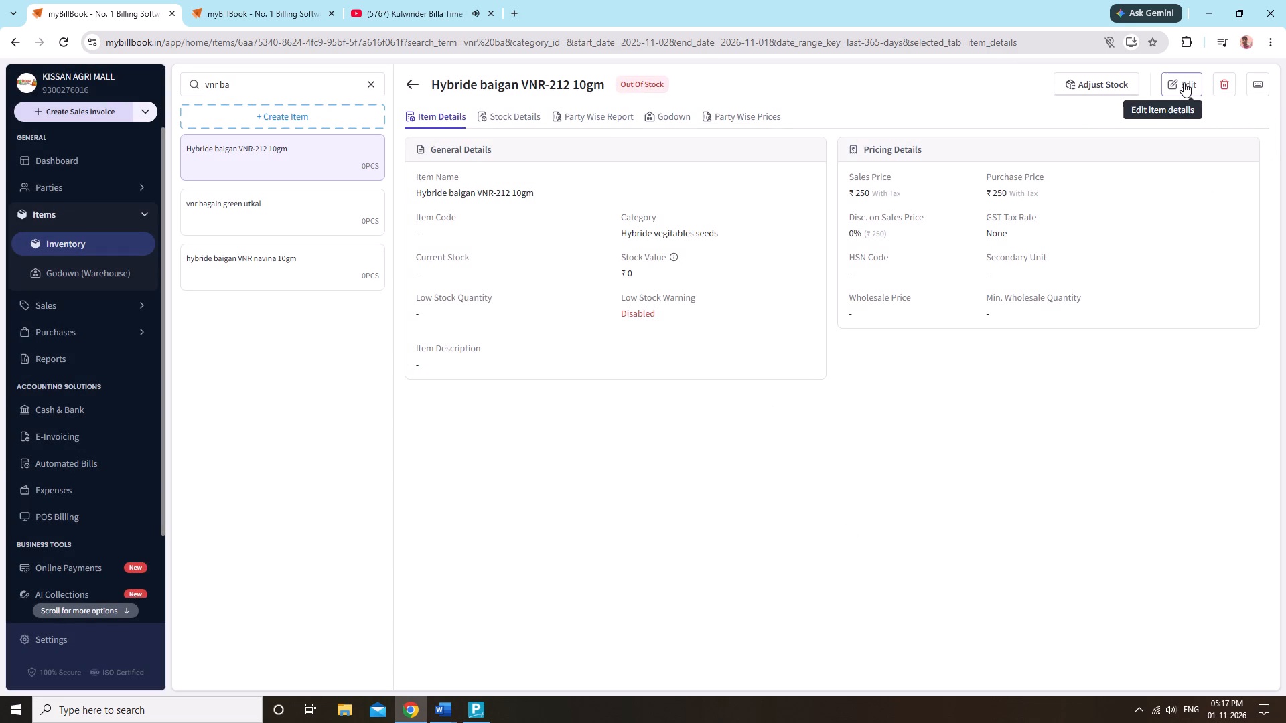
Reopen the Hybride baigan VNR-212 10gm item for editing and set its sales price to 200.
left_click(1184, 83)
left_click(599, 385)
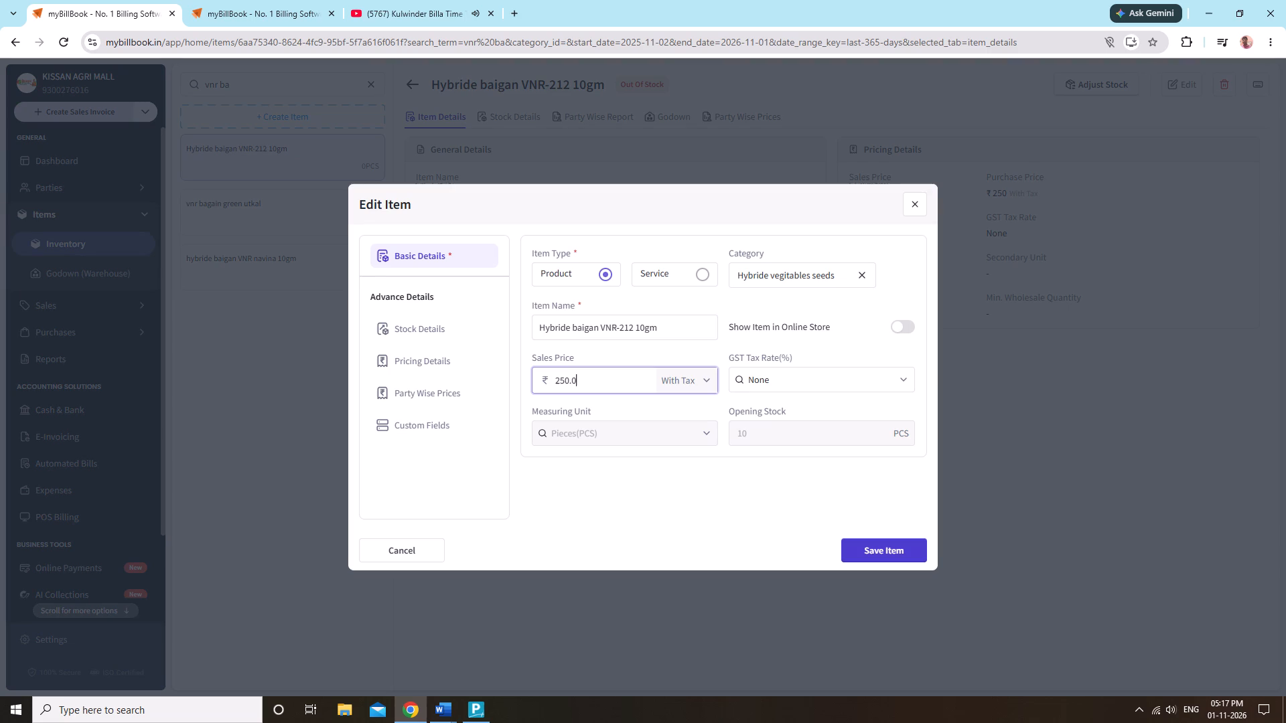
key("BackSpace")
key("BackSpace")
key("BackSpace")
key("BackSpace")
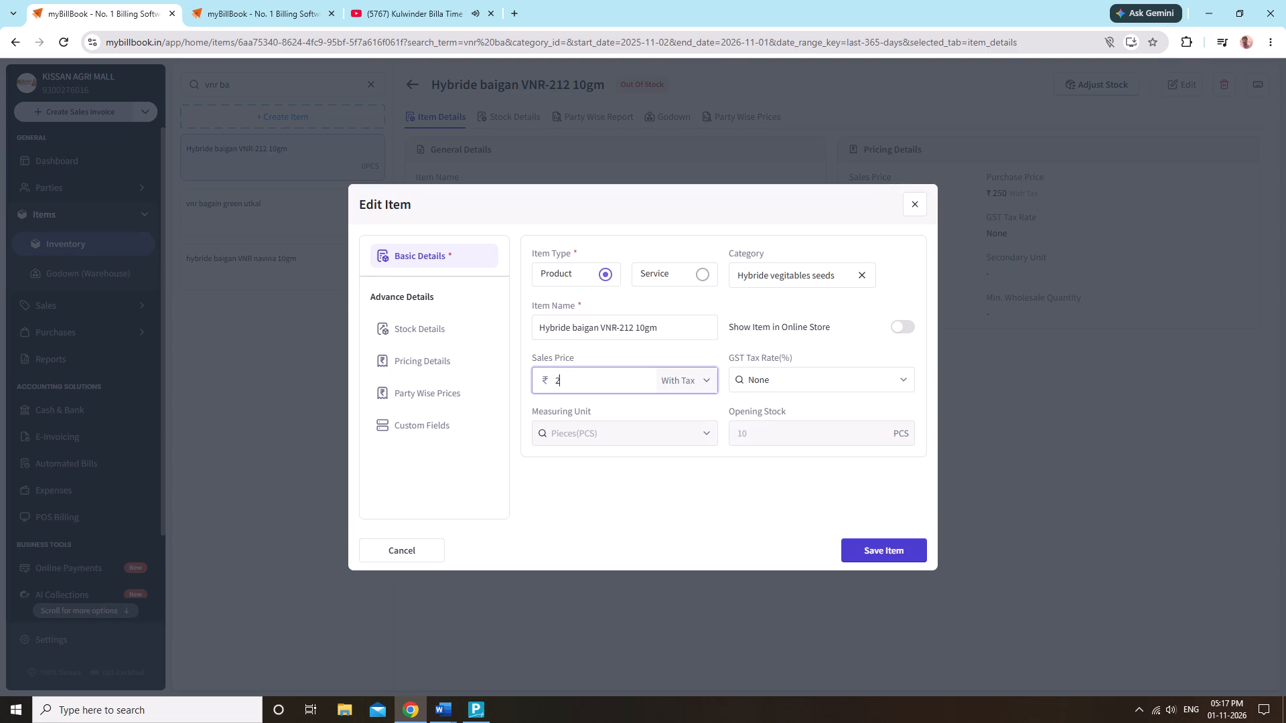
key("0")
key("0")
Set the purchase price of Hybride baigan VNR-212 10gm to 200 in its pricing details and save the item.
left_click(414, 343)
left_click(417, 365)
left_click(780, 278)
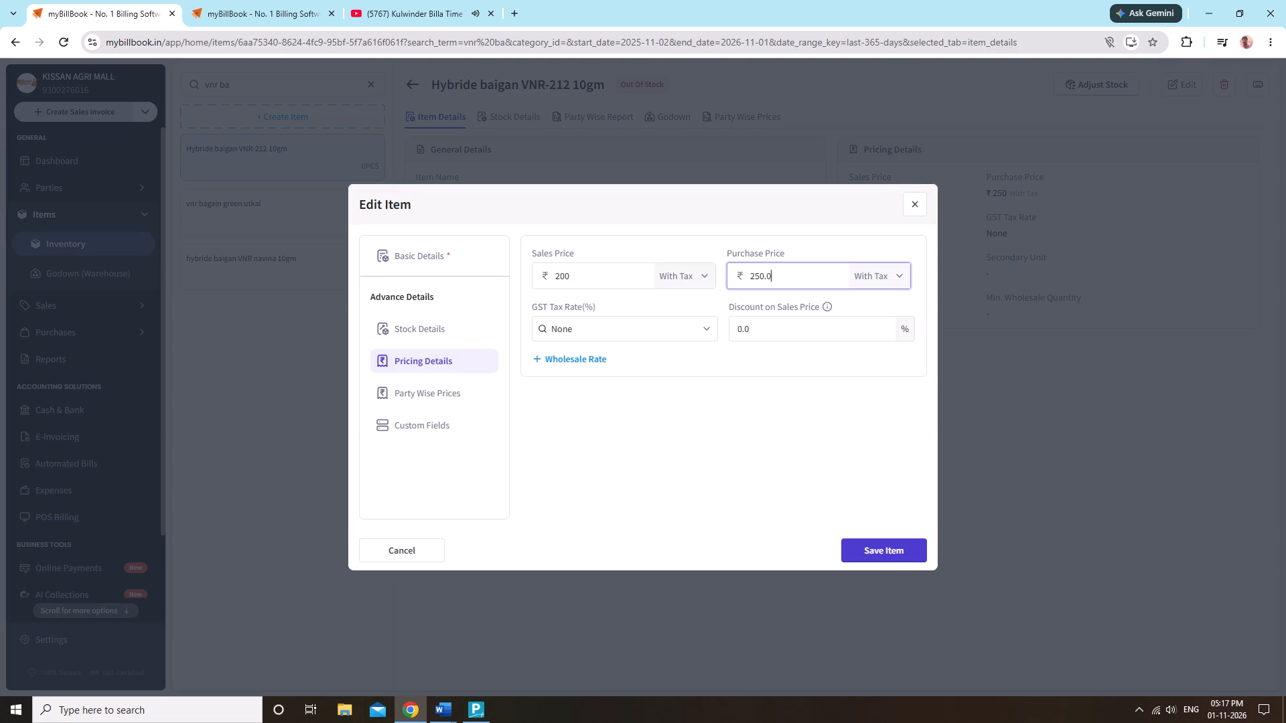
key("BackSpace")
key("BackSpace")
key("BackSpace")
key("BackSpace")
type("00")
left_click(850, 550)
left_click(1000, 459)
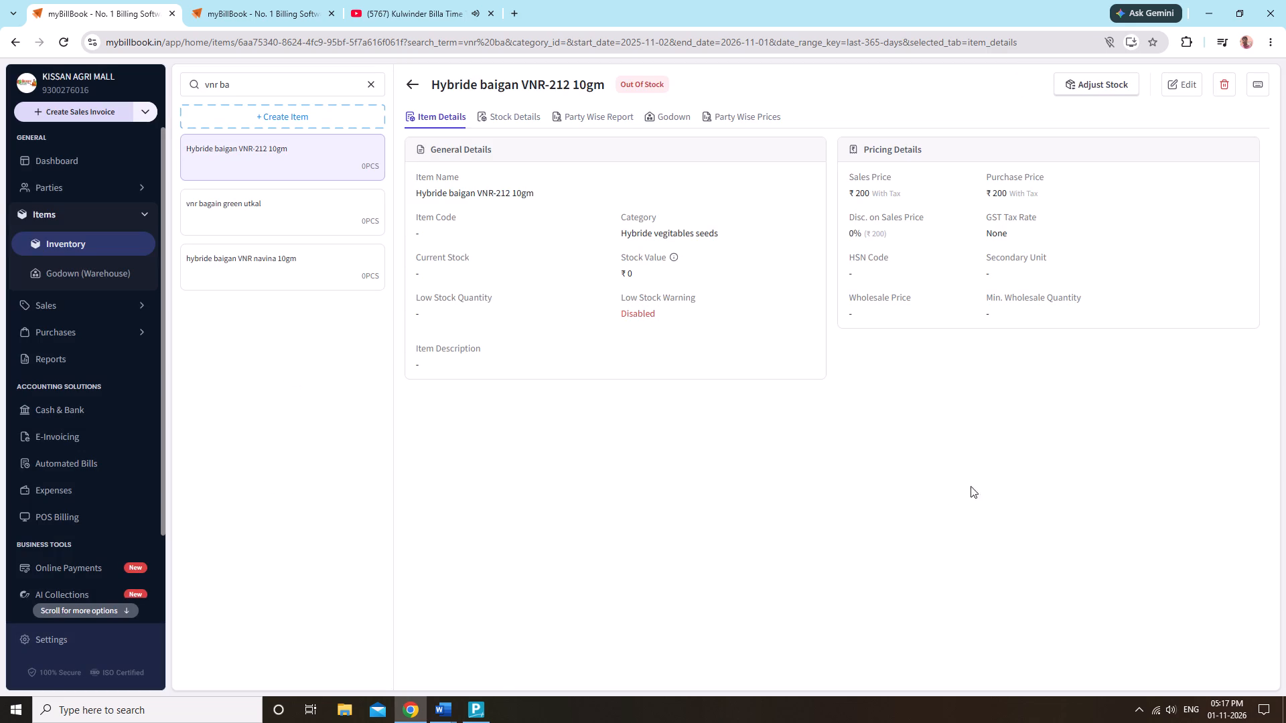
Switch to TallyPrime, quit it from the open purchase voucher, and return to the myBillBook item page in Chrome.
left_click(501, 692)
left_click(480, 702)
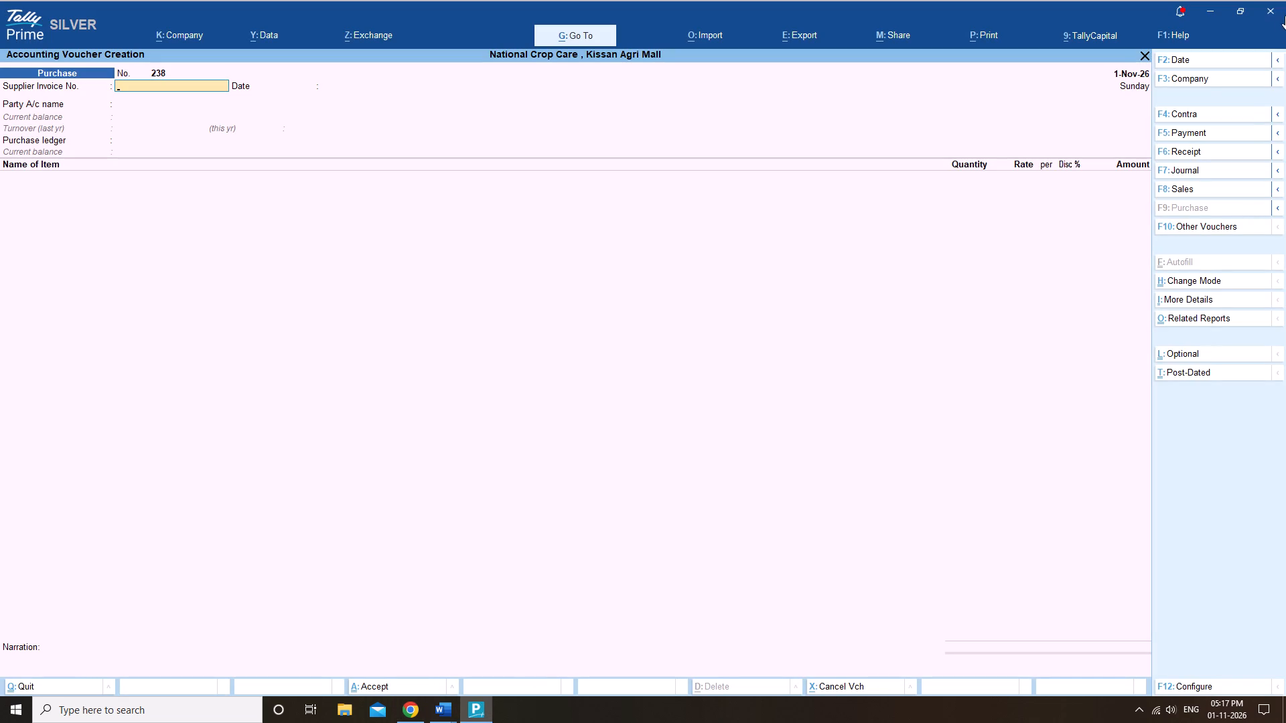
left_click(1272, 10)
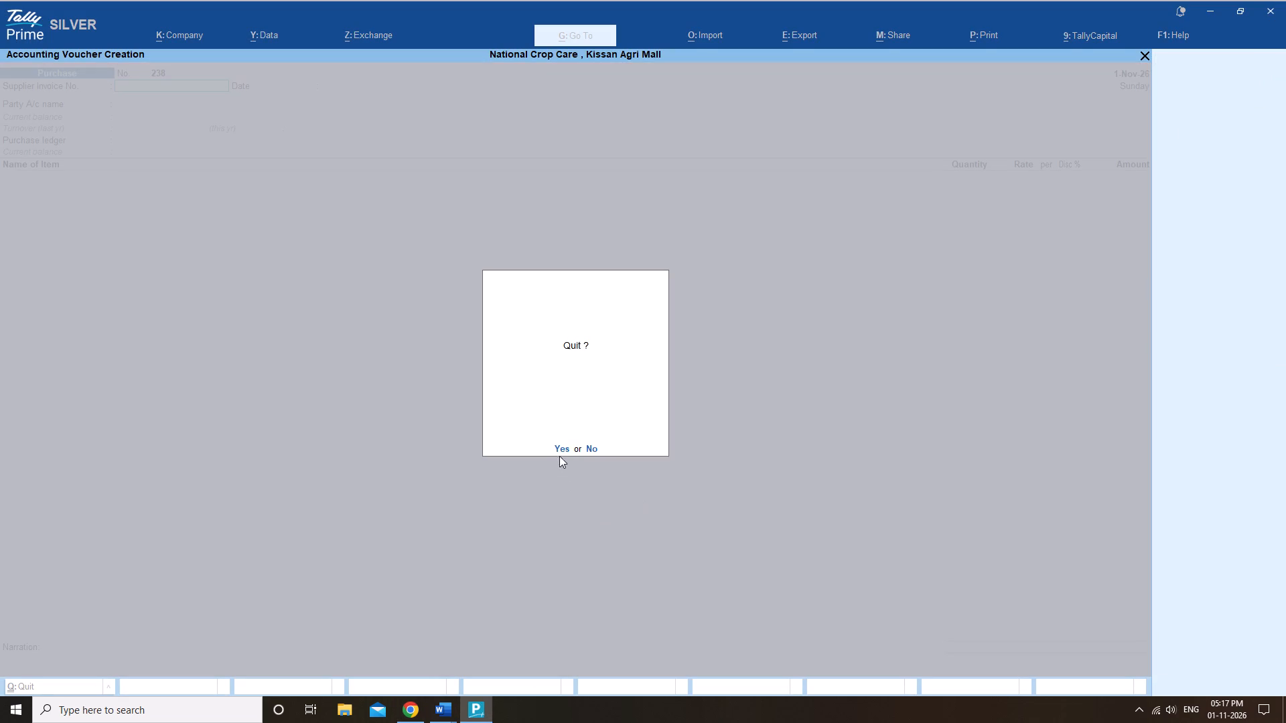
left_click(563, 445)
left_click(411, 706)
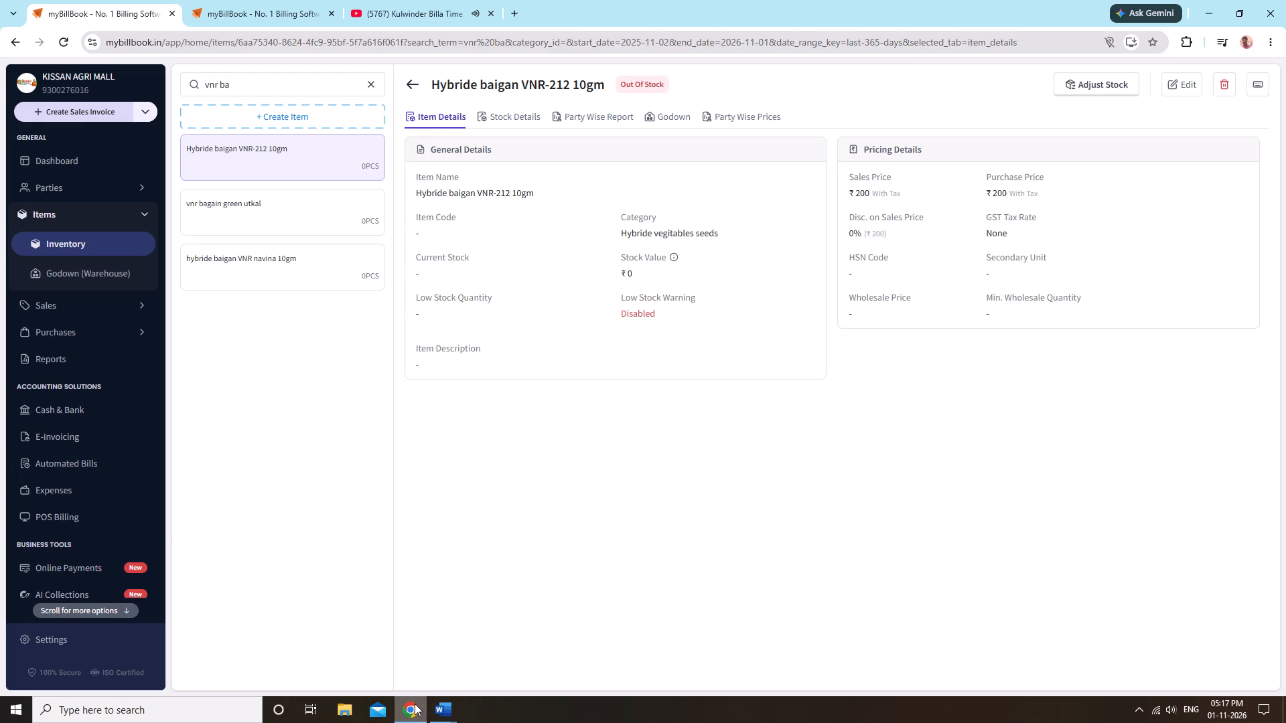
left_click(517, 511)
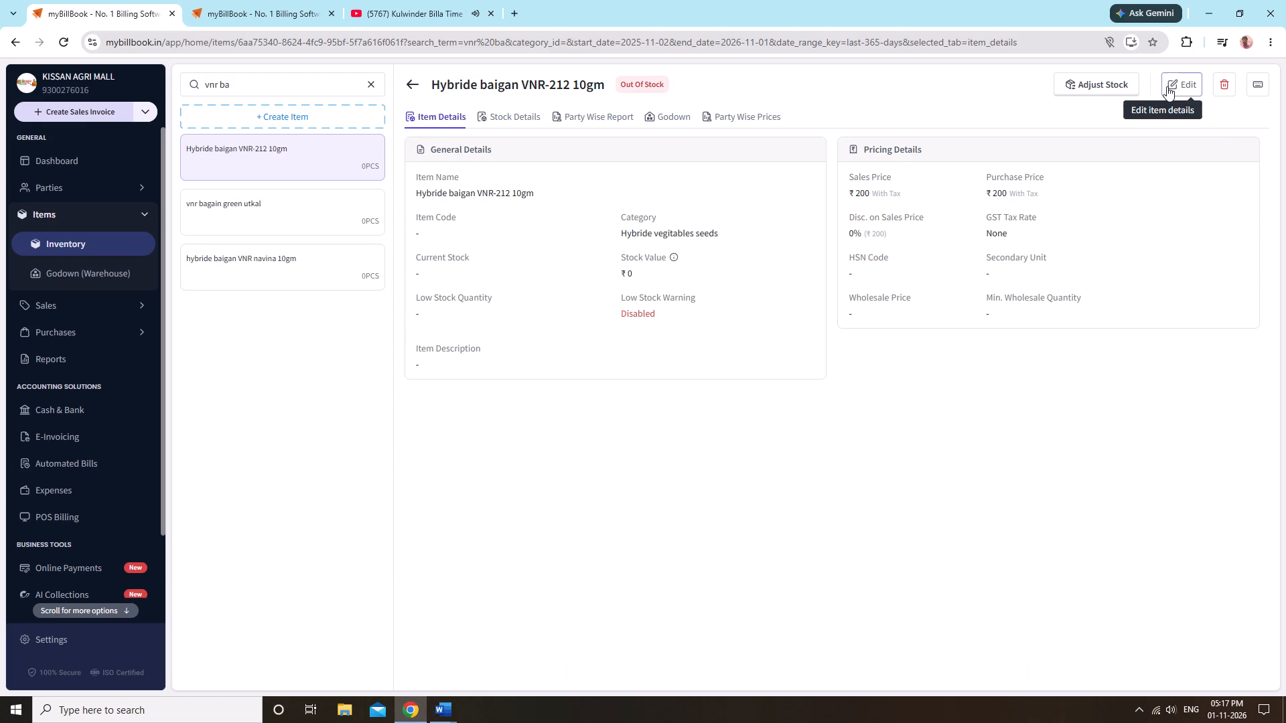
Adjust the Hybride baigan VNR-212 10gm stock by adding 5 PCS in the KISSAN AGRI MALL godown, and save the adjustment.
left_click(1167, 86)
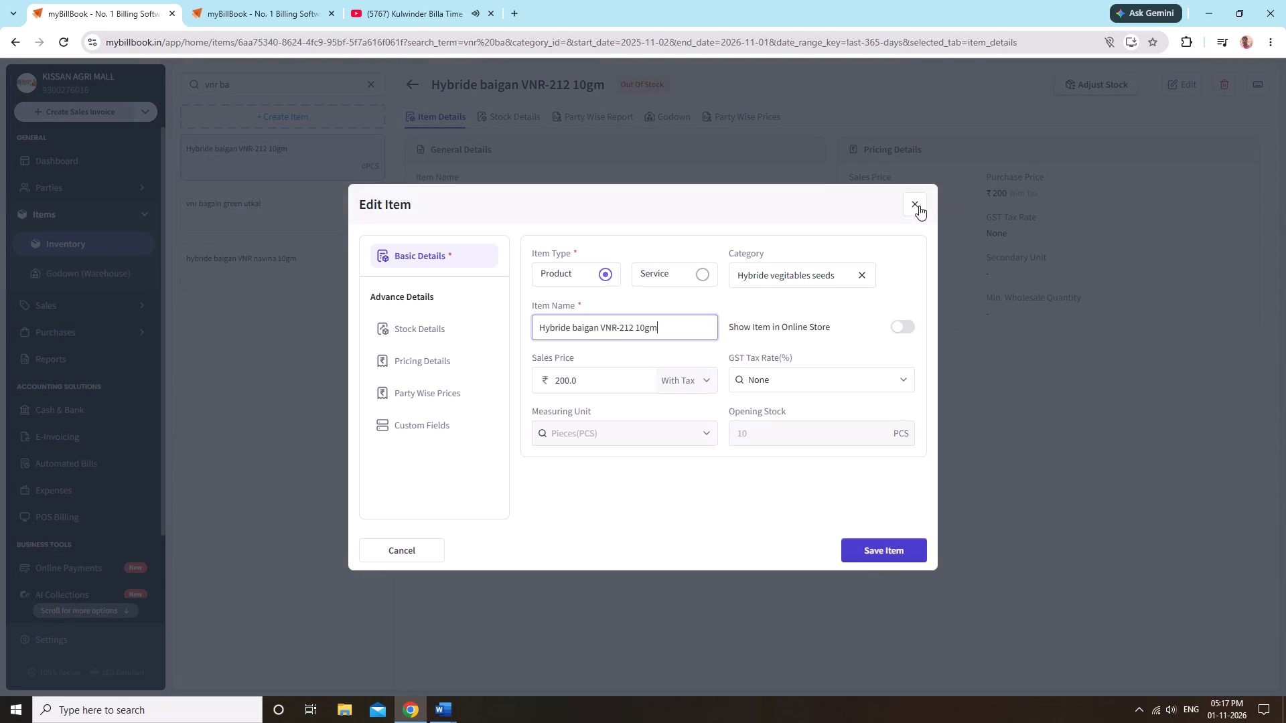
left_click(919, 206)
left_click(1113, 99)
left_click(1112, 84)
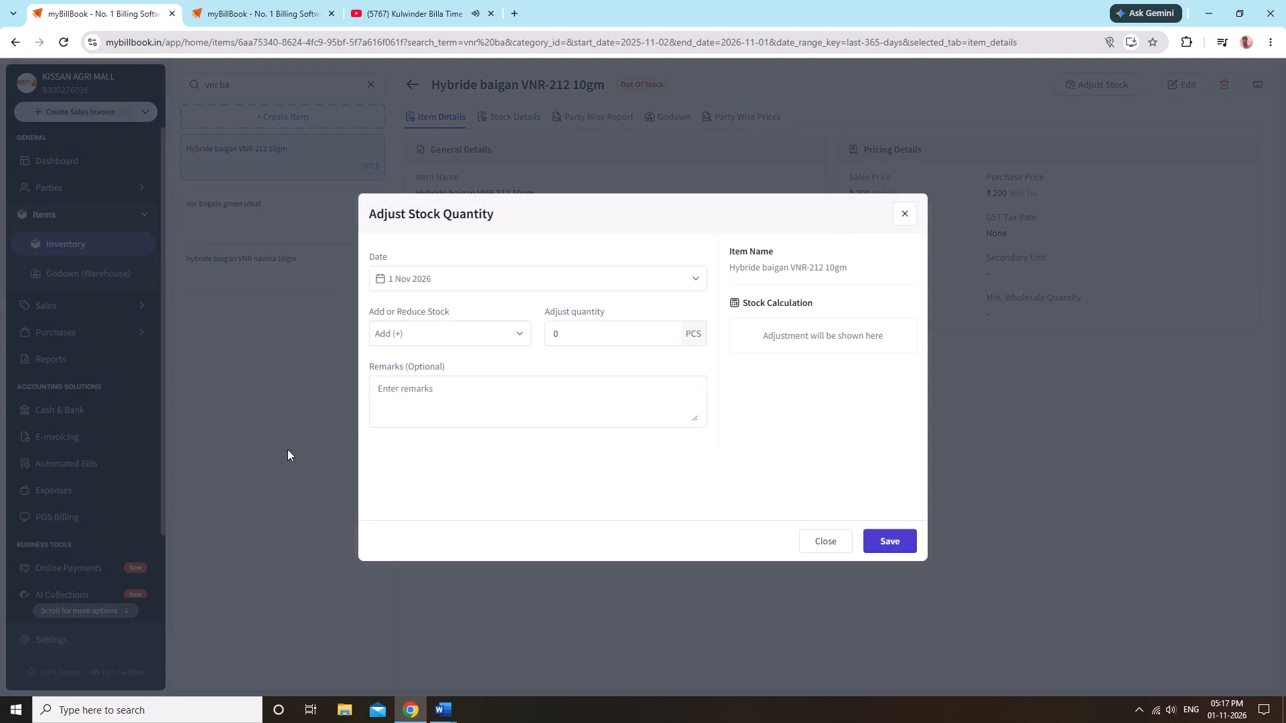
left_click(455, 327)
left_click(470, 355)
left_click(580, 384)
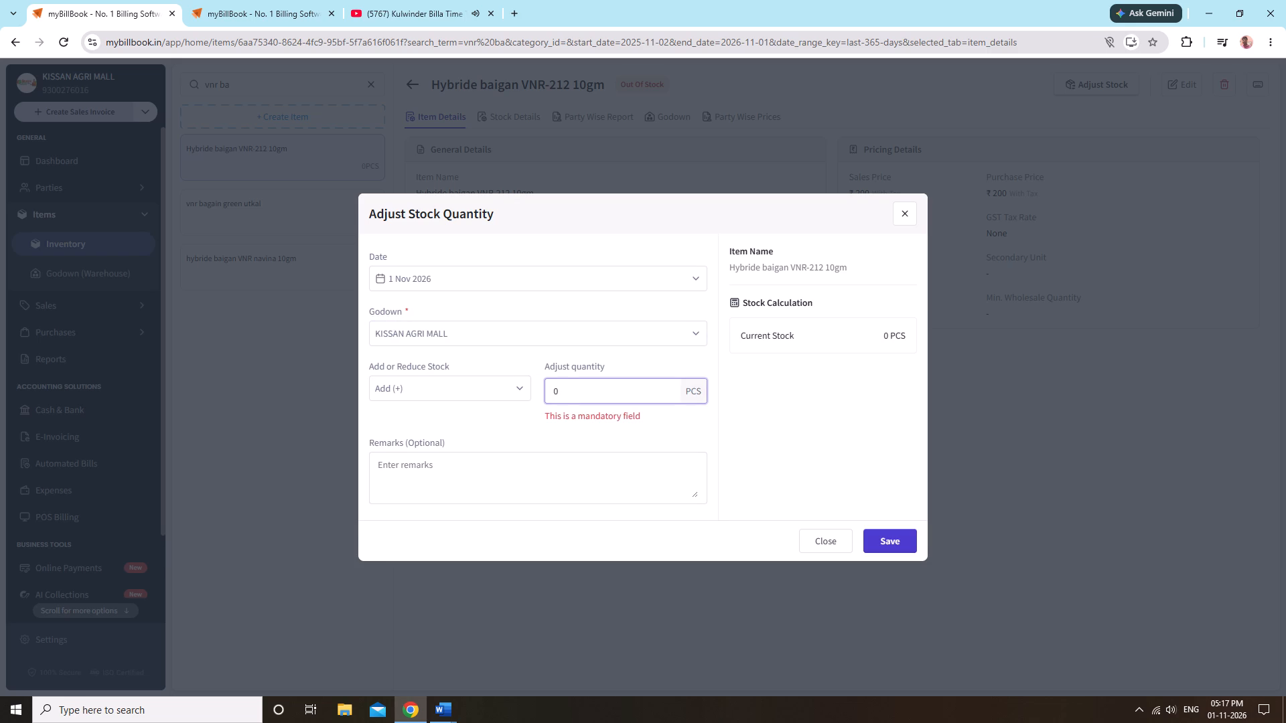
key("5")
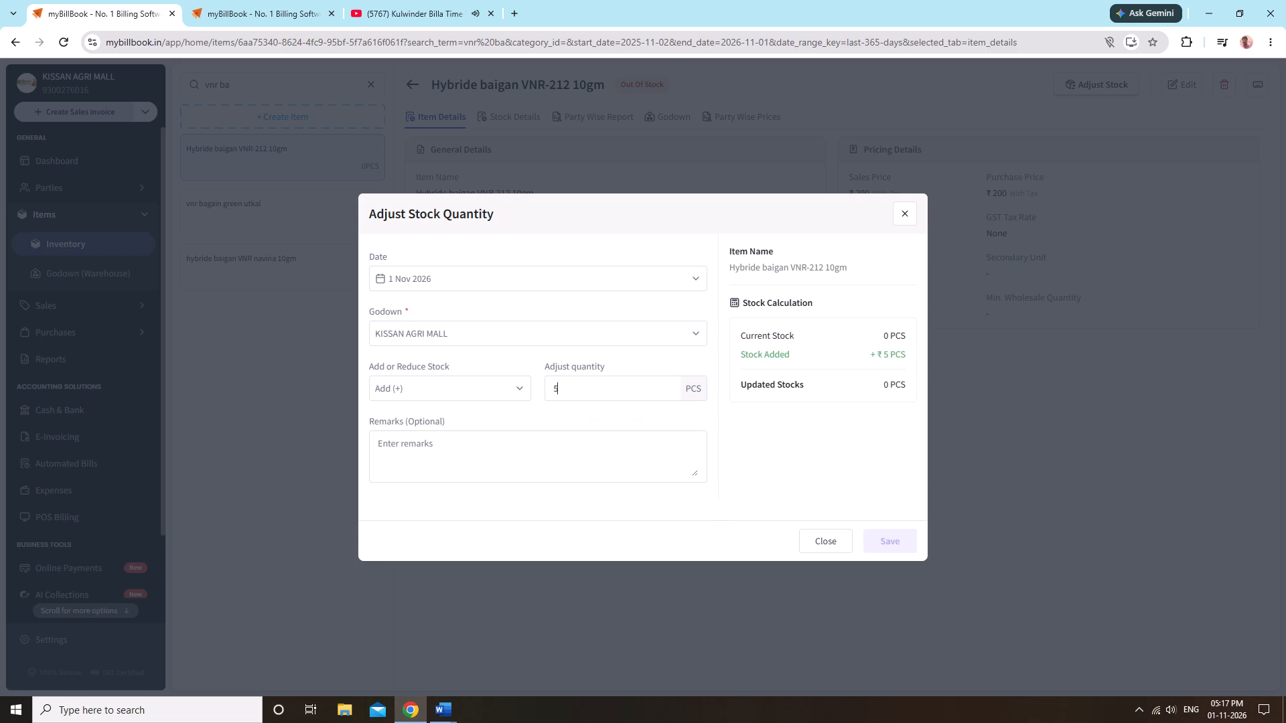
left_click(882, 534)
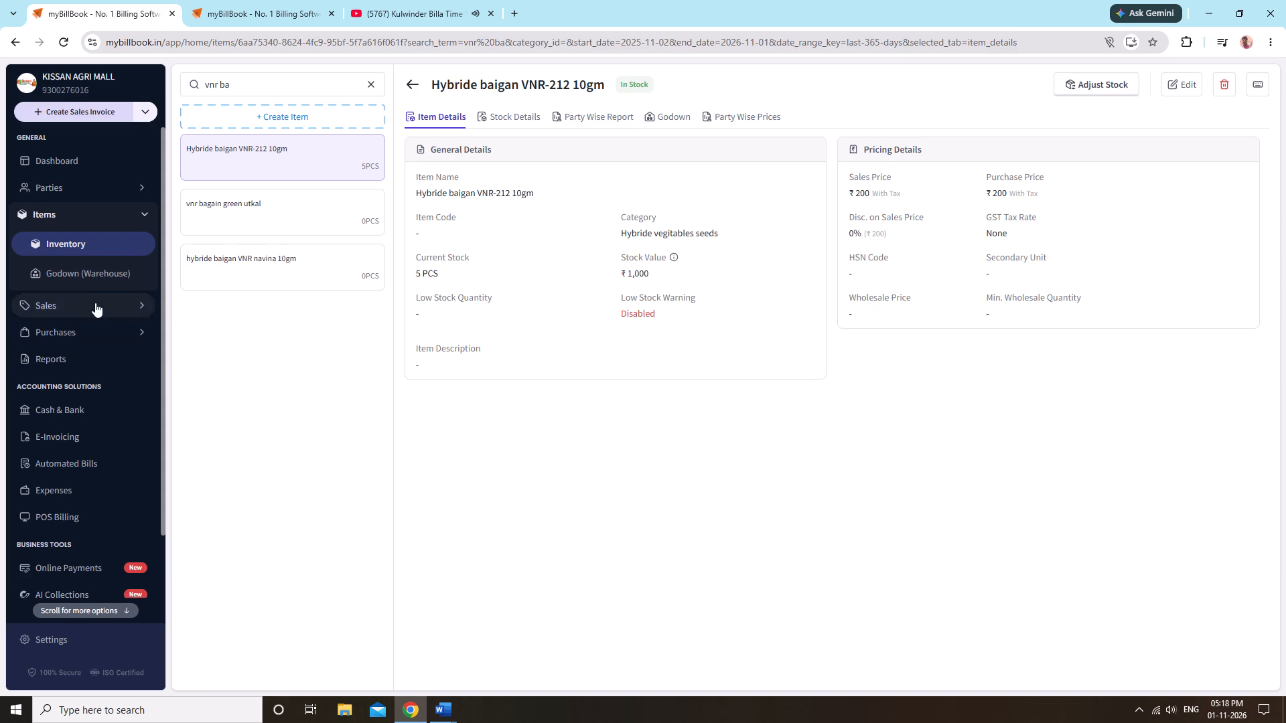
Edit the VNR navina 10gm item: rename it Hybride baigan VNR navina 10gm, assign the Hybride vegitables seeds category, review its pricing, and save.
left_click(306, 285)
left_click(1182, 82)
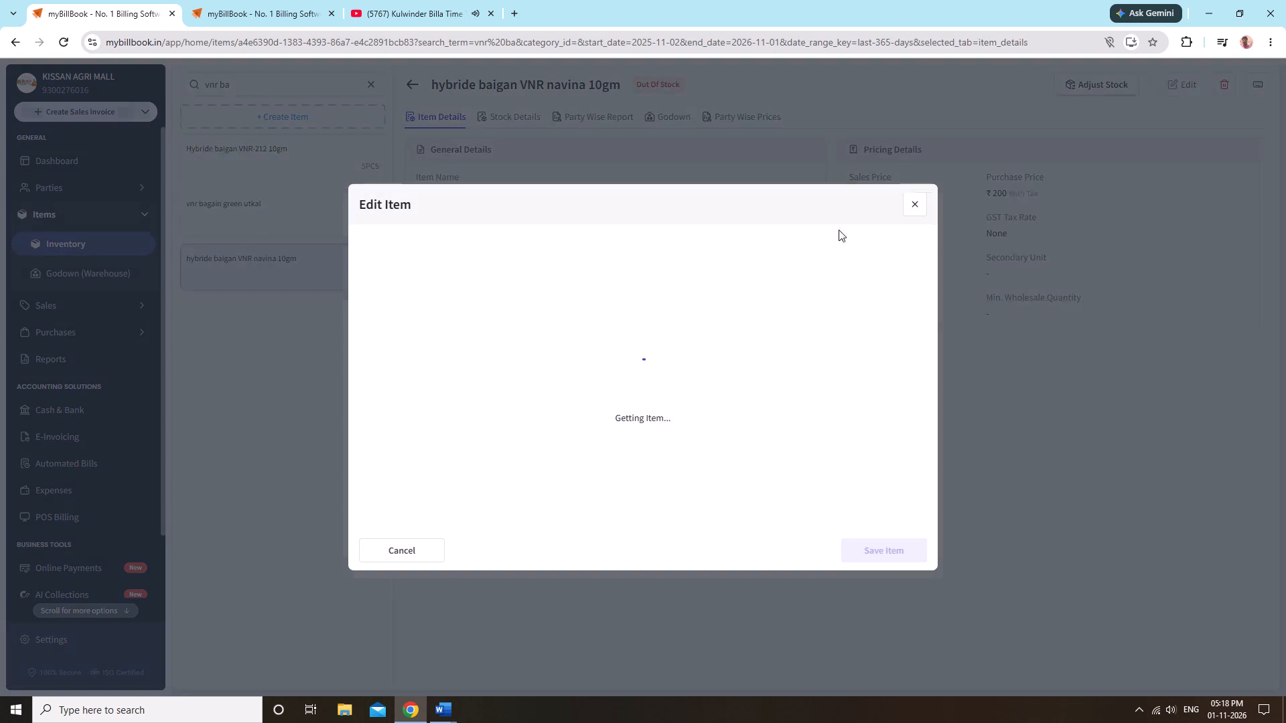
left_click(546, 325)
key("BackSpace")
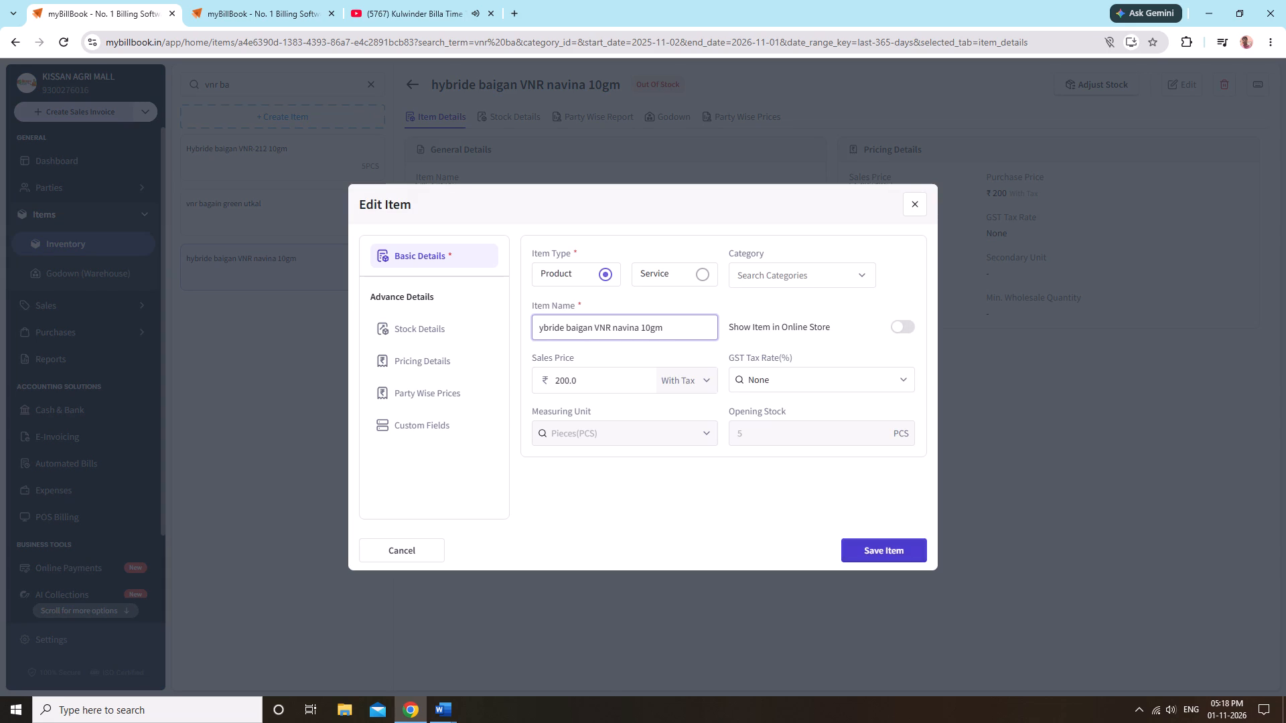
key("shift+n")
key("BackSpace")
key("shift+h")
left_click(805, 262)
left_click(796, 276)
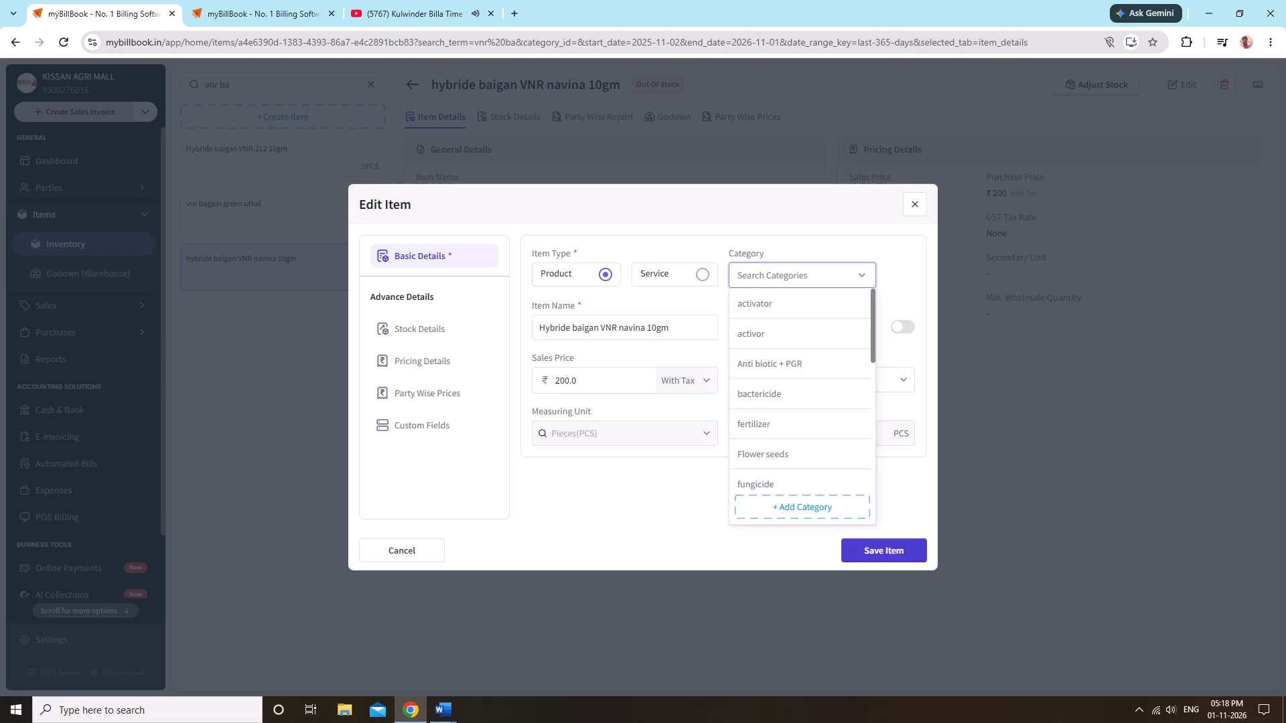
key("h")
left_click(787, 359)
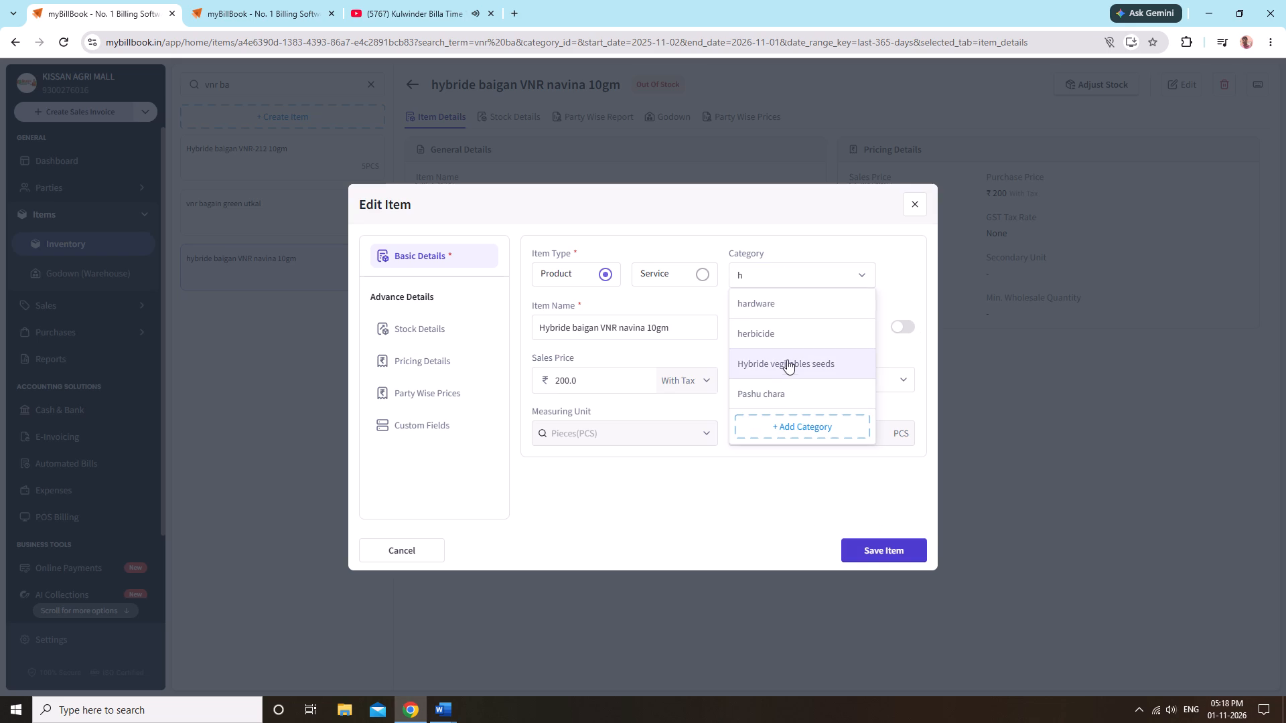
left_click(445, 337)
left_click(415, 368)
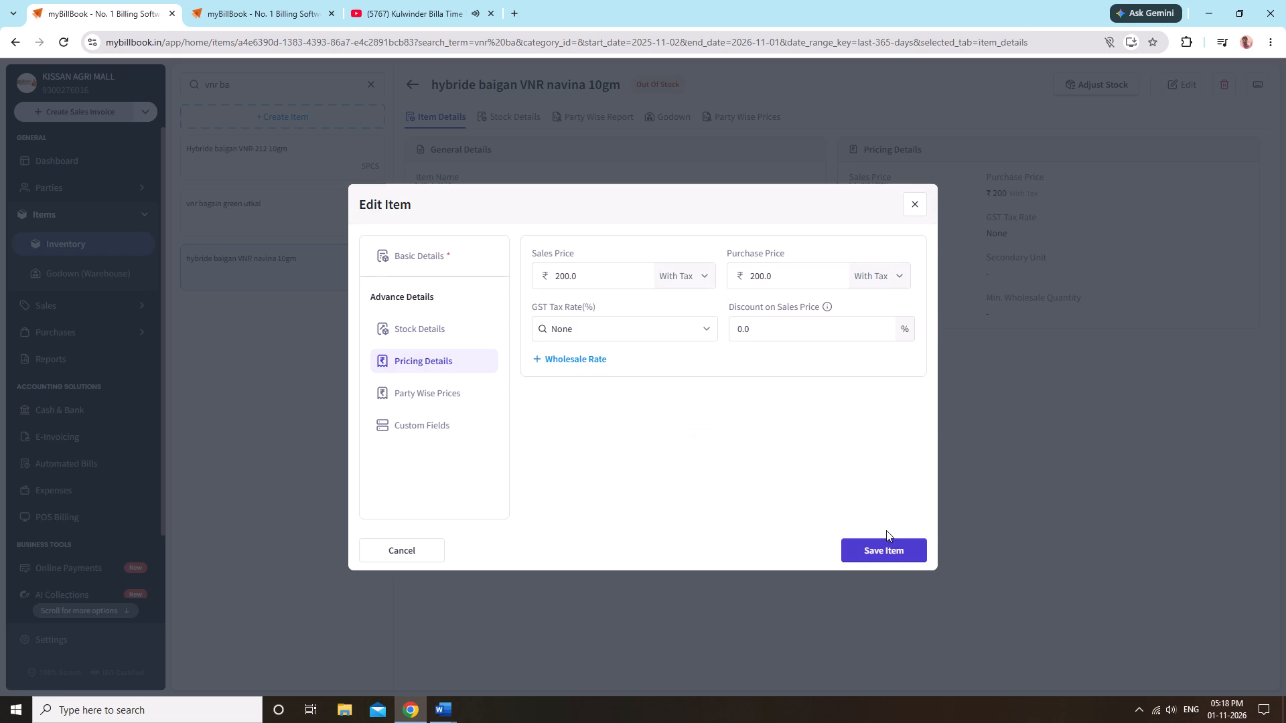
left_click(886, 541)
left_click(866, 113)
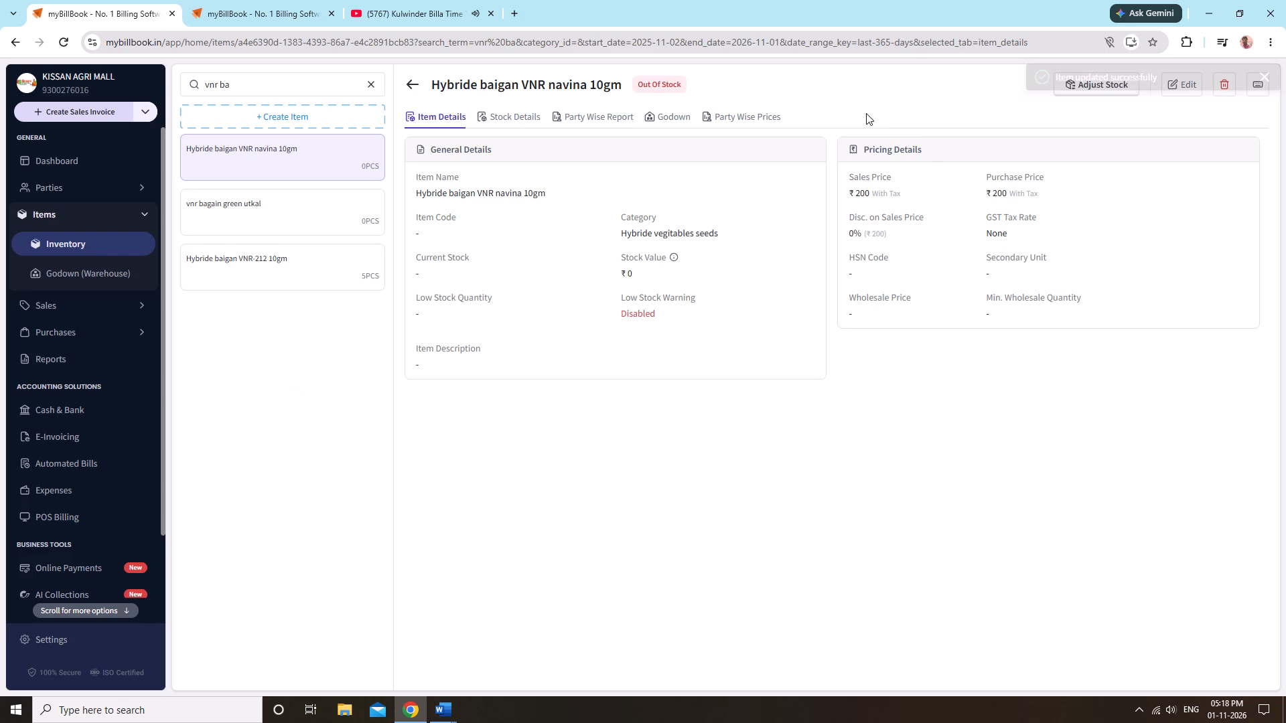
Adjust the Hybride baigan VNR navina 10gm stock by adding 5 PCS in the KISSAN AGRI MALL godown, and save the adjustment.
left_click_drag(1109, 96, 1101, 101)
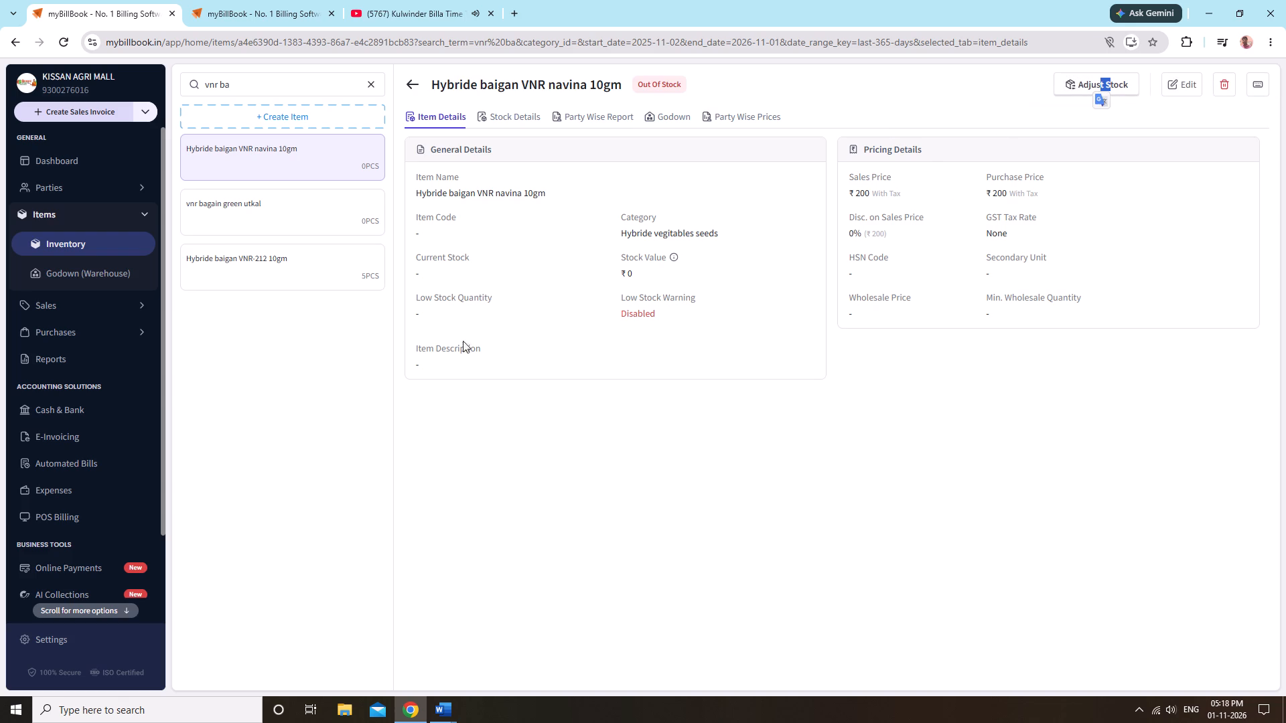
left_click(320, 248)
left_click(302, 159)
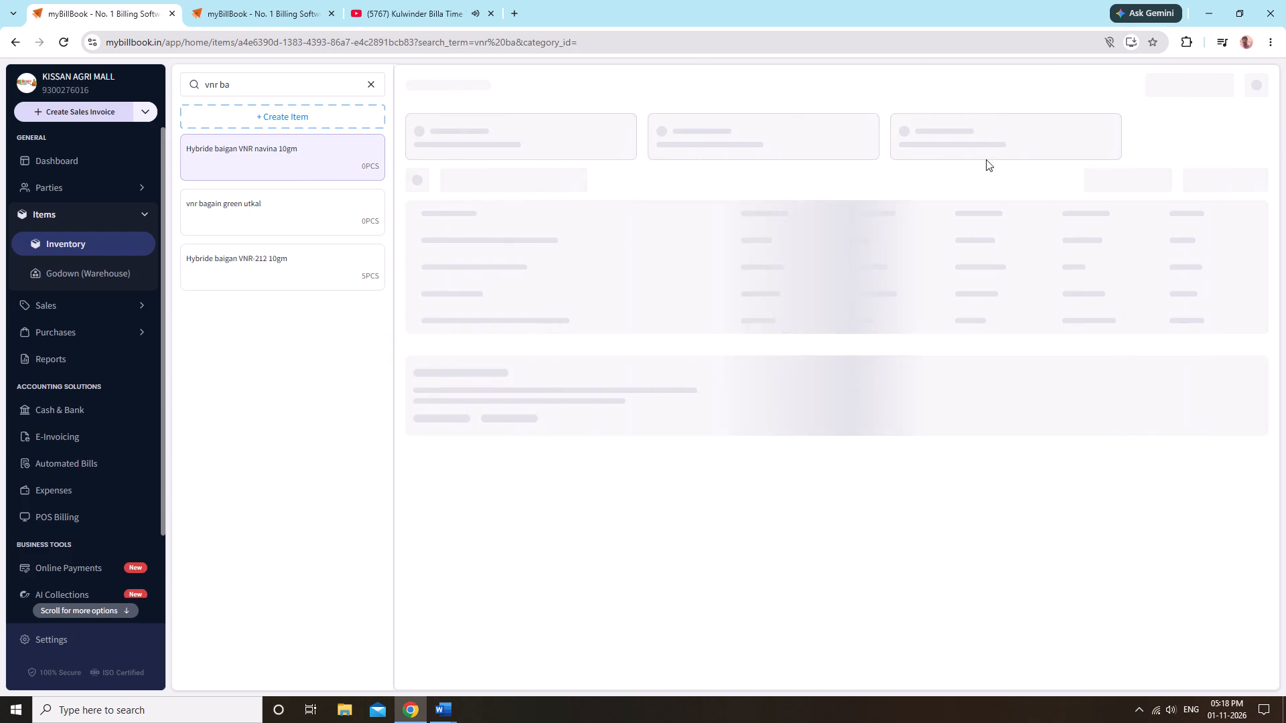
left_click(1093, 95)
left_click(530, 339)
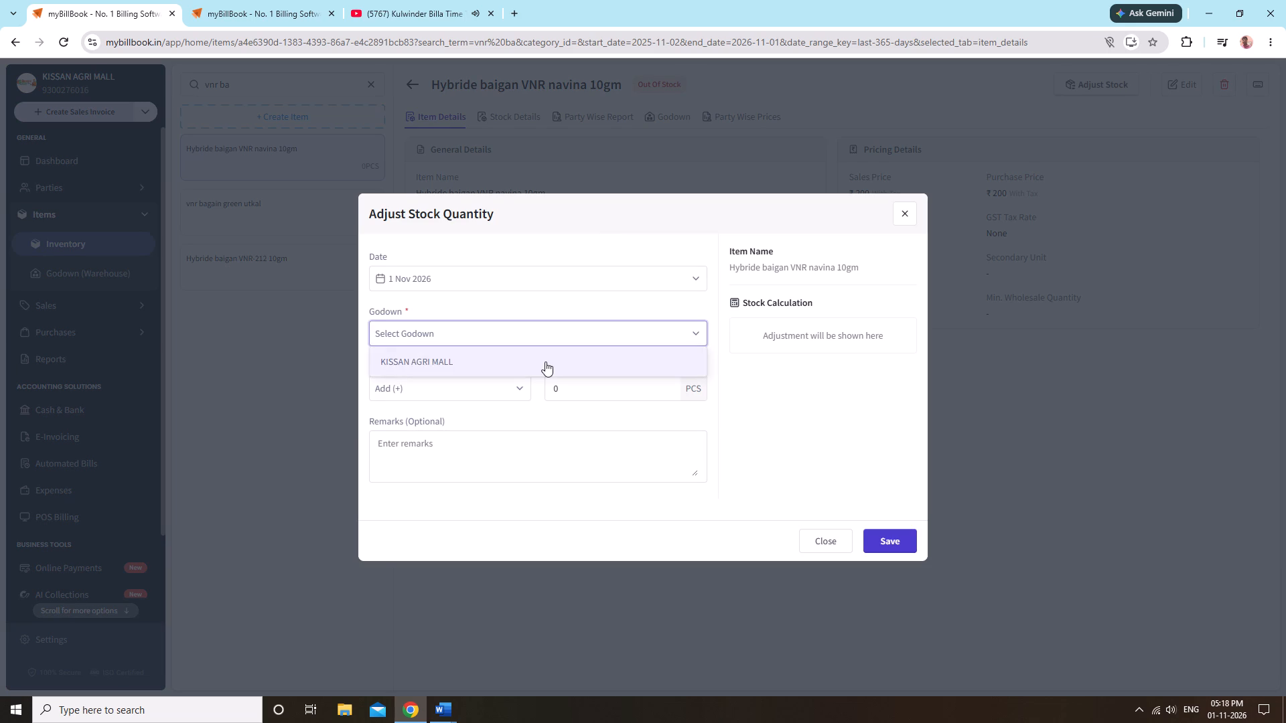
left_click(546, 361)
left_click(577, 388)
key("5")
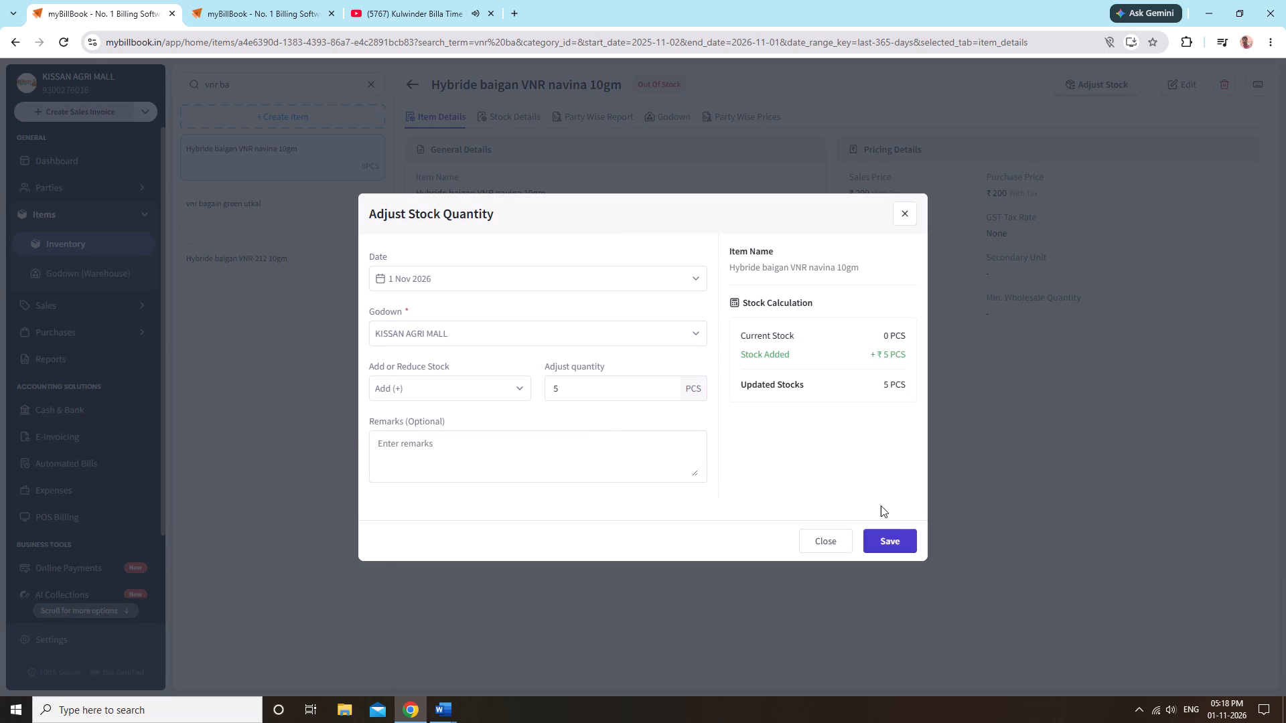
left_click(898, 538)
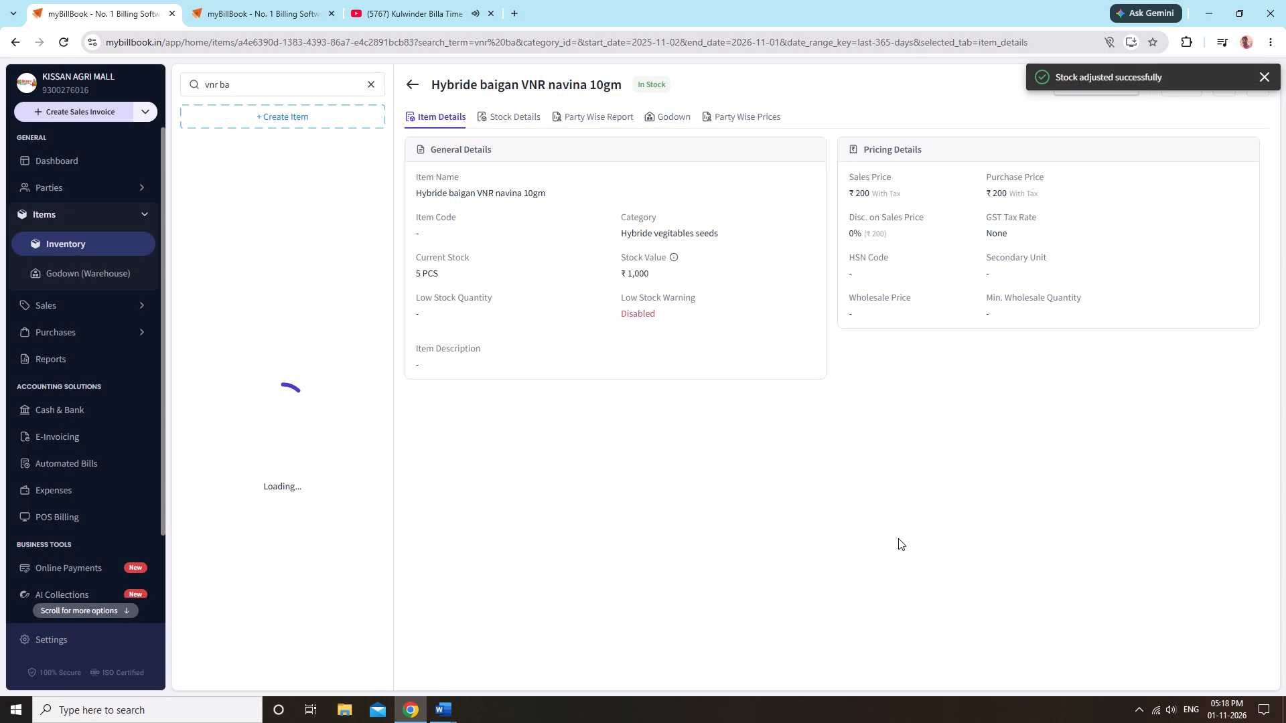
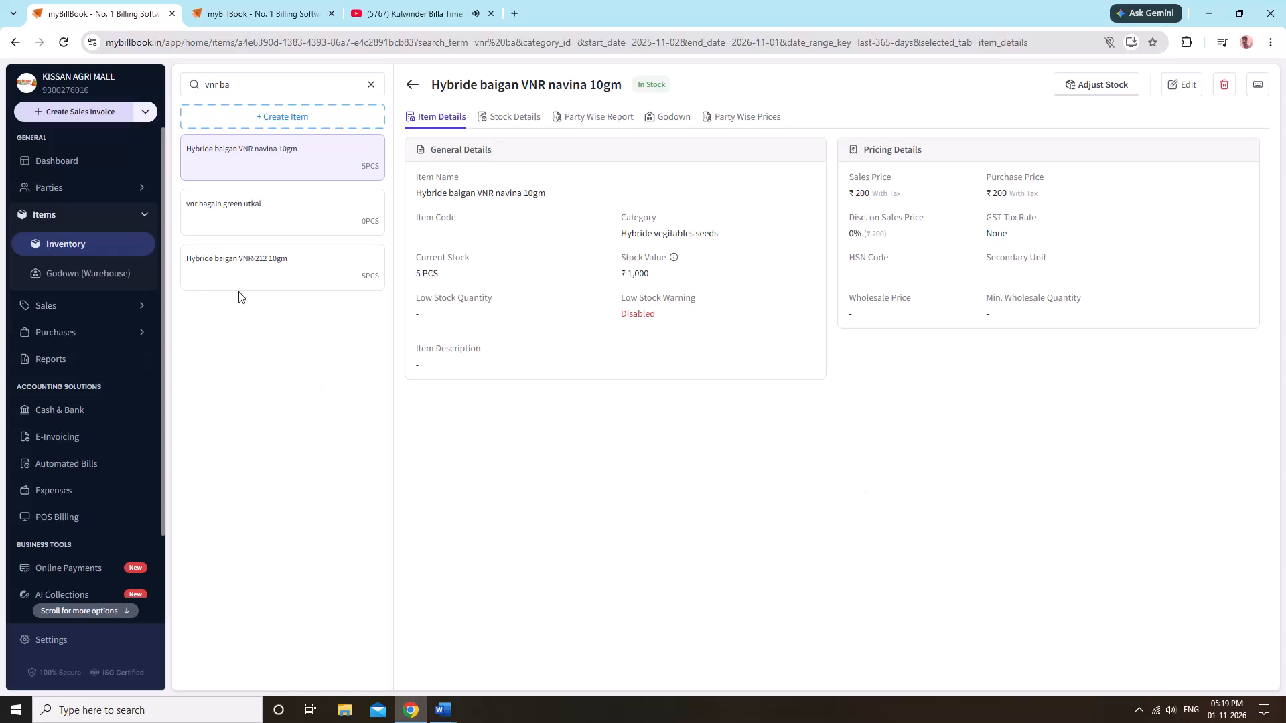
Start a new sales invoice and open a blank new-item form from its item selection.
left_click(66, 307)
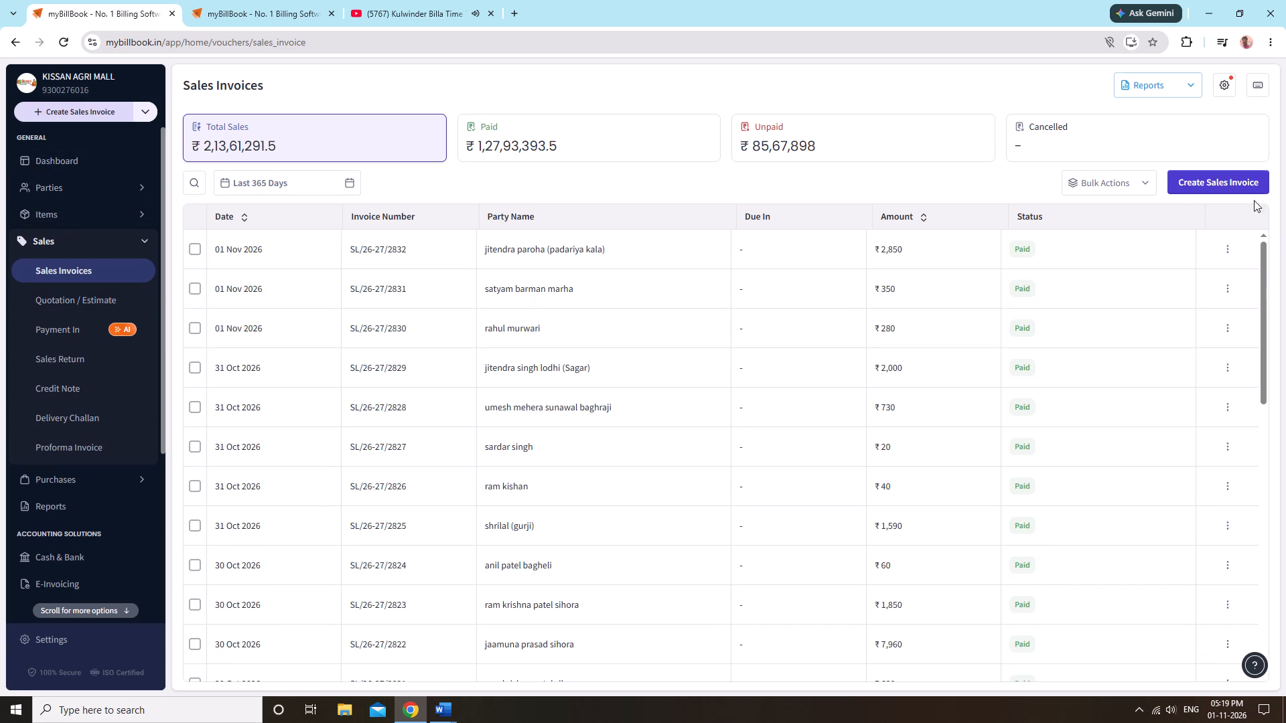
left_click(1216, 173)
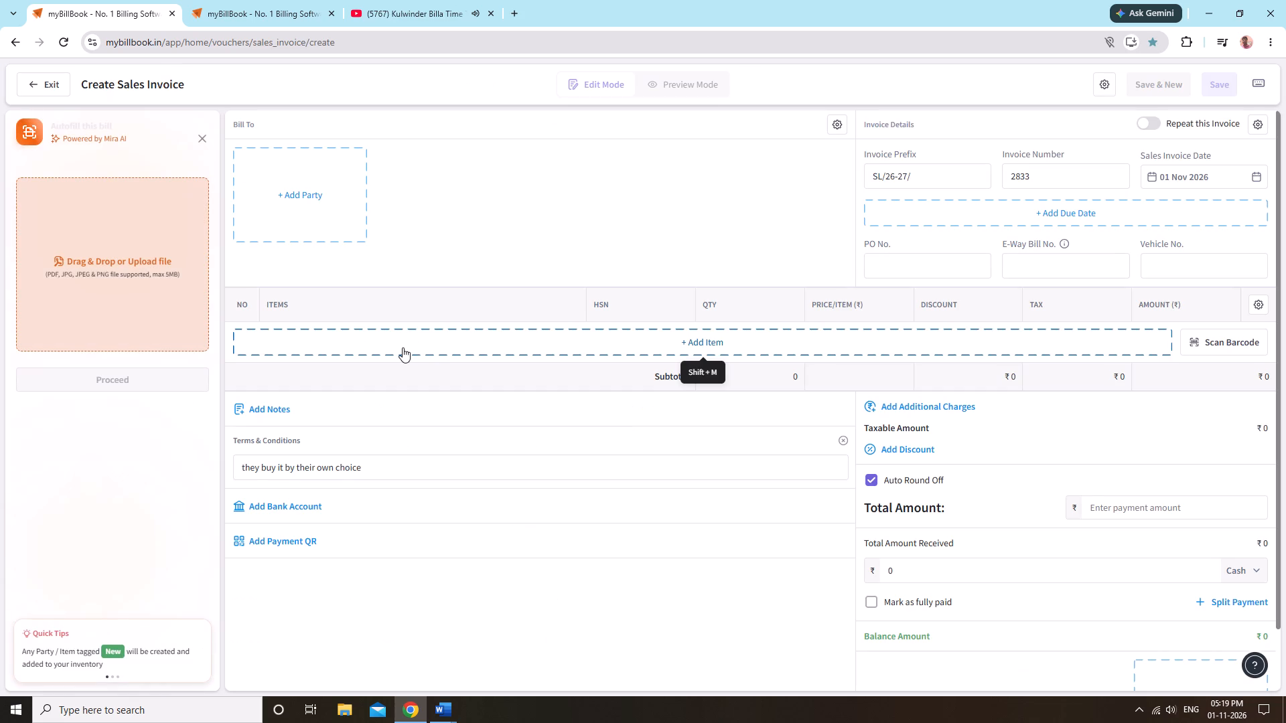
left_click(403, 347)
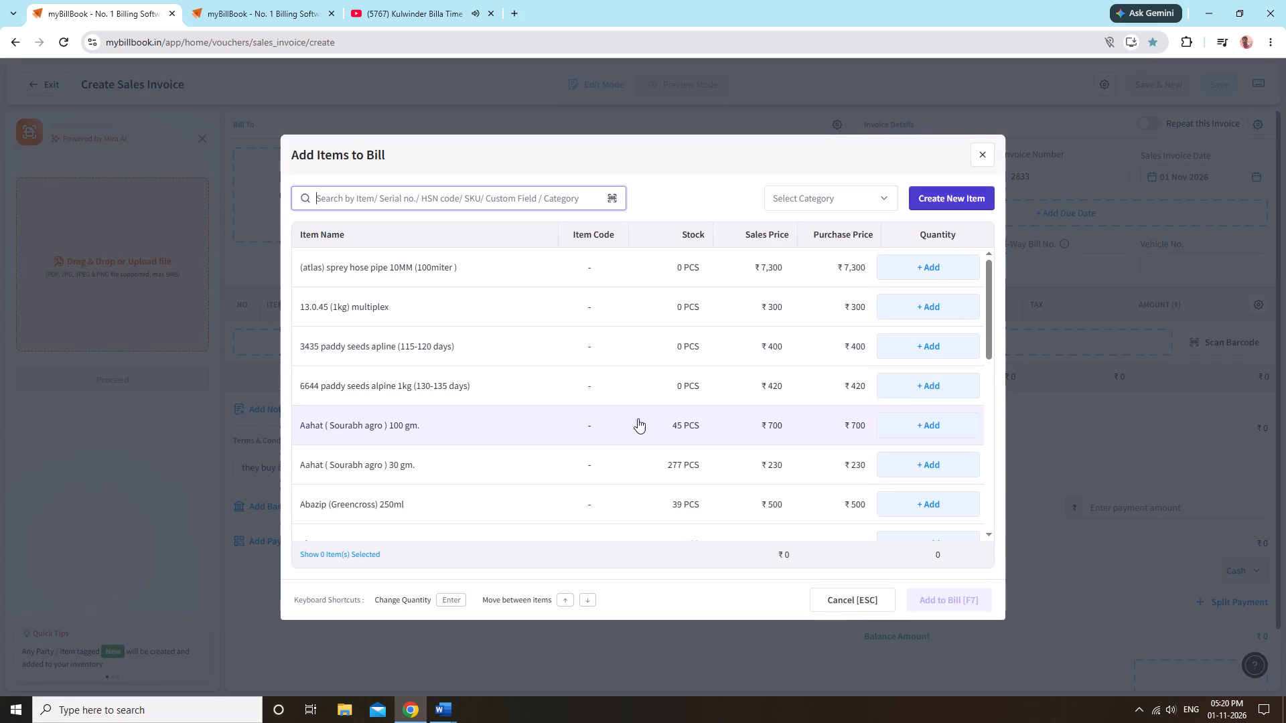
left_click(977, 199)
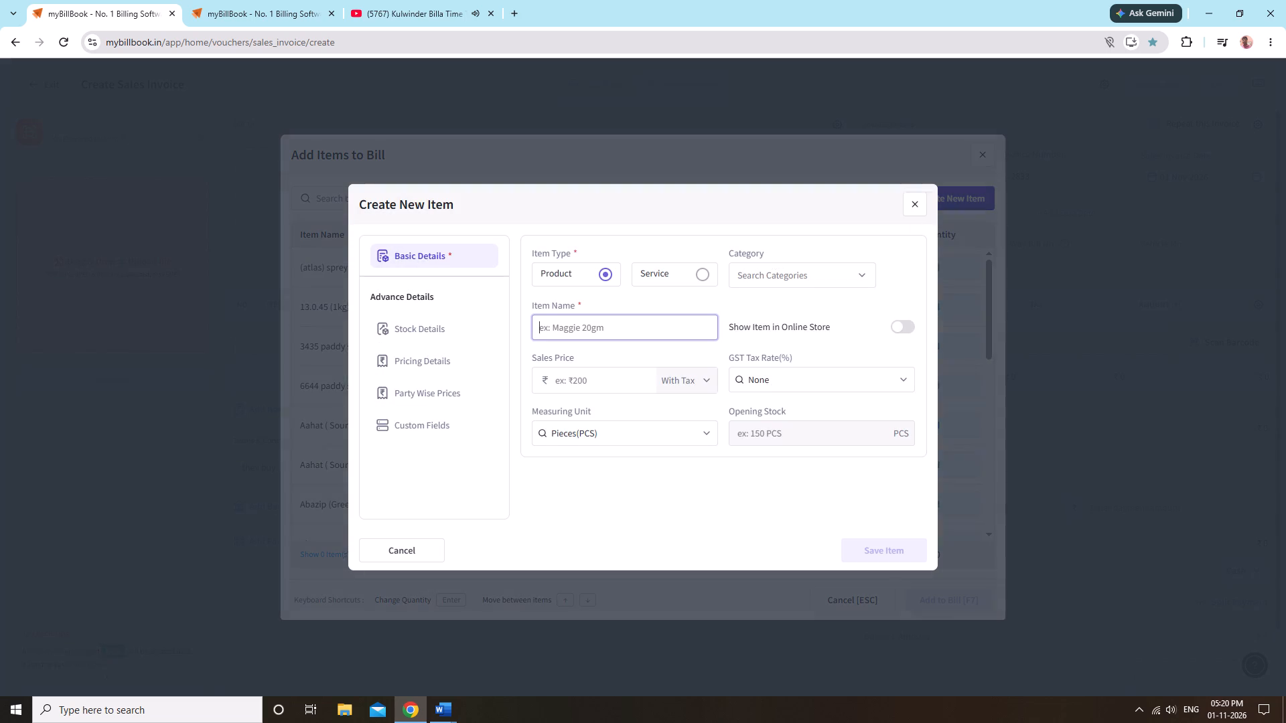
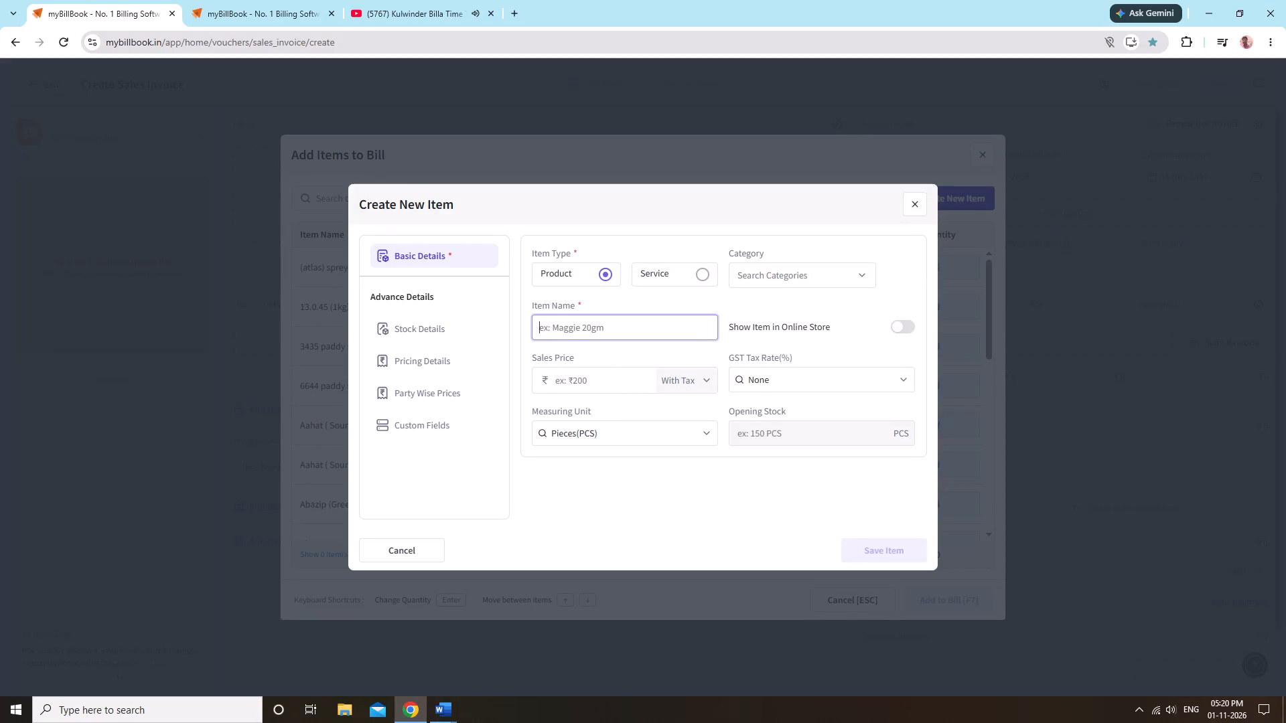
Name the new product item "Wheat seeds HD-2851 (Samadhaan) 40 kg".
key("shift+w")
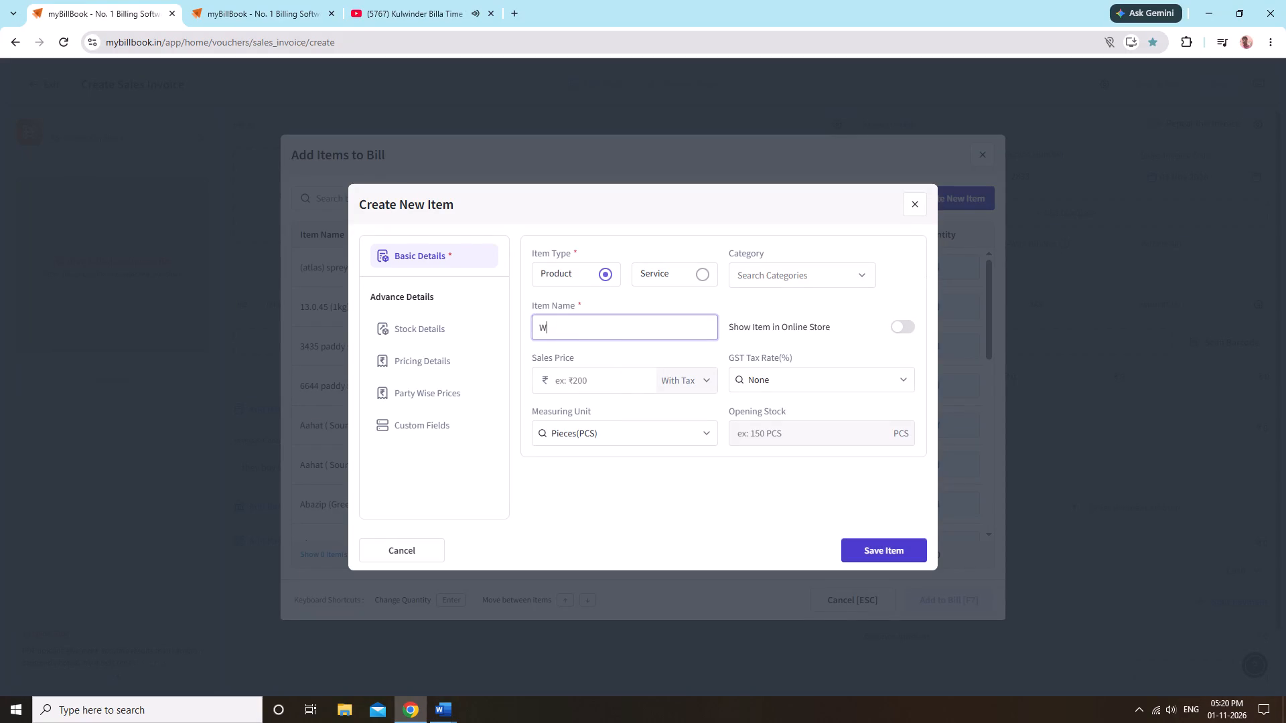
type("heat s")
type("eeds")
key("space")
type("HD")
key("minus")
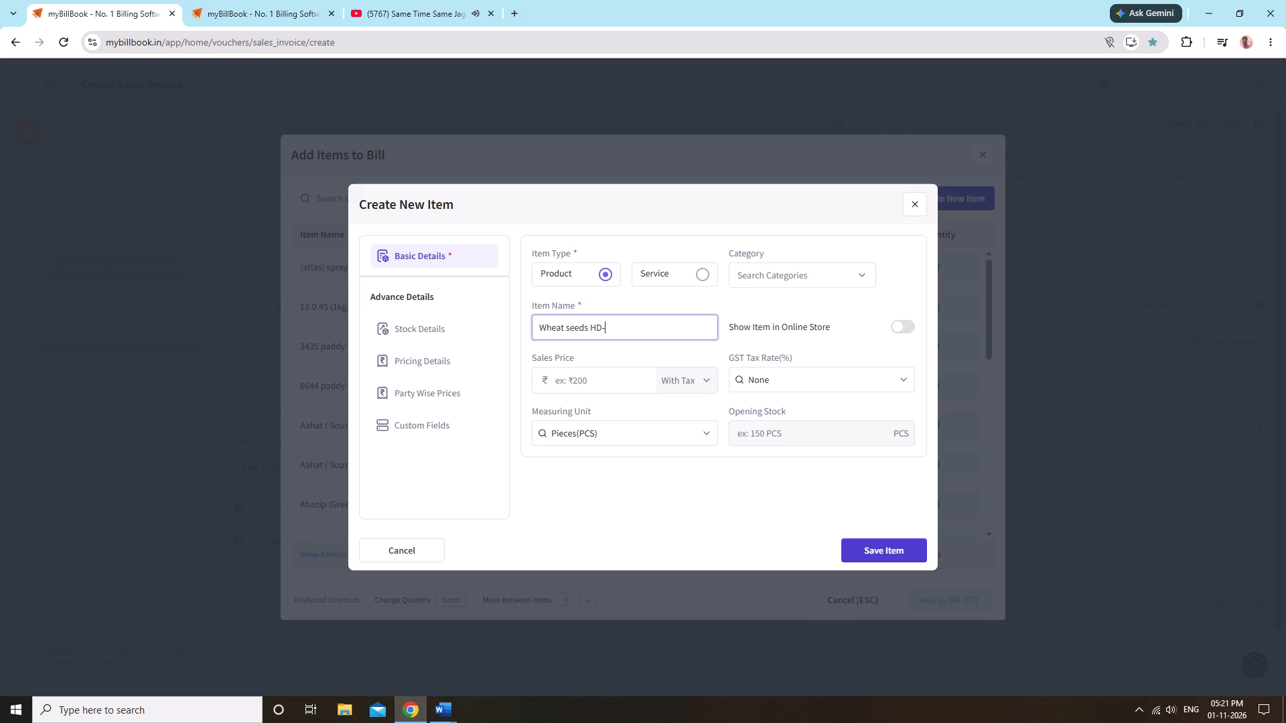
type("2851")
key("space")
key("shift+parenleft")
key("shift+s")
type("hama")
key("BackSpace")
key("BackSpace")
key("BackSpace")
key("BackSpace")
key("a")
type("ma")
type("dhaan")
type(")")
key("space")
type("40 kg")
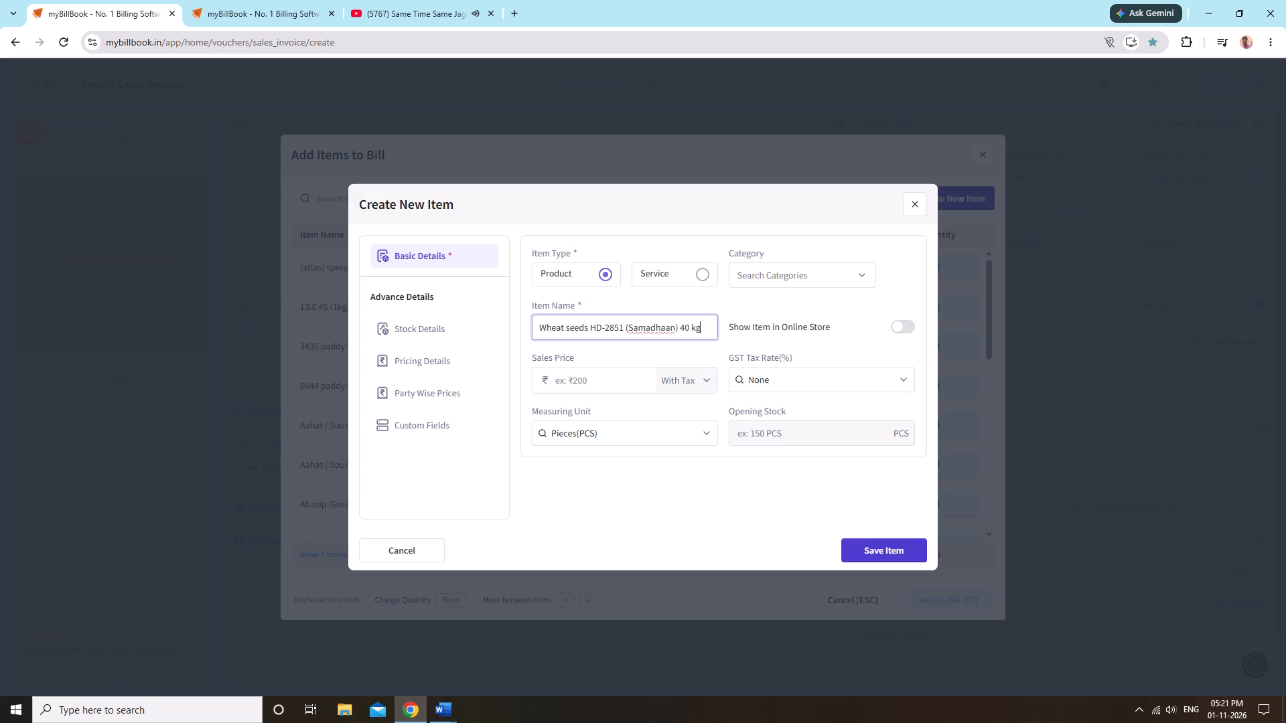
Assign the wheat seed item to the category seeds (Filed crop) with Bags(BAG) as its measuring unit.
left_click(796, 276)
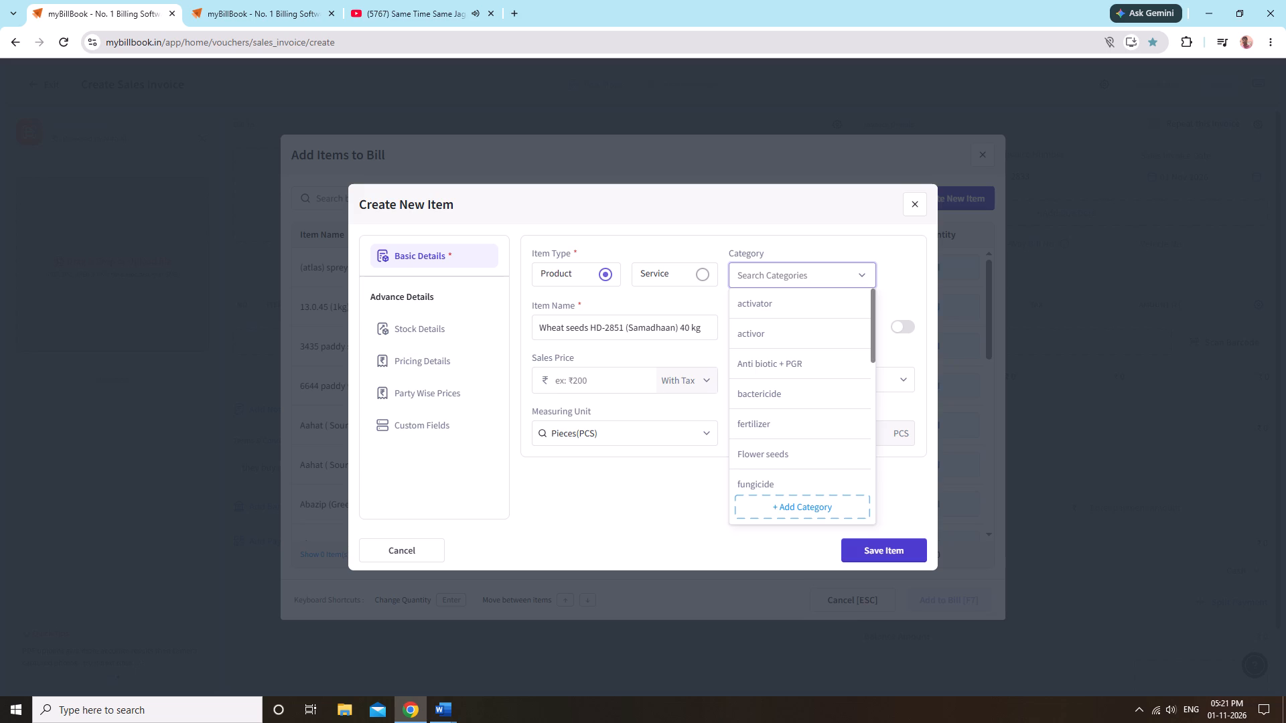
type("see")
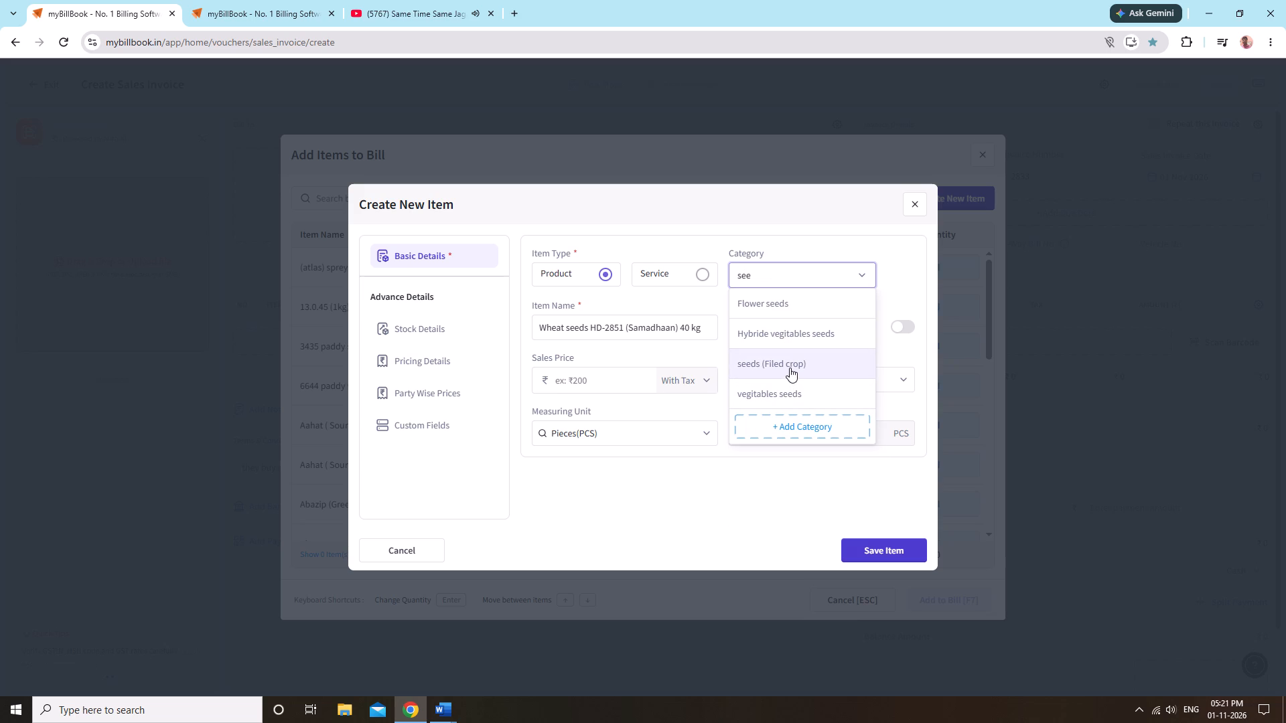
left_click(790, 368)
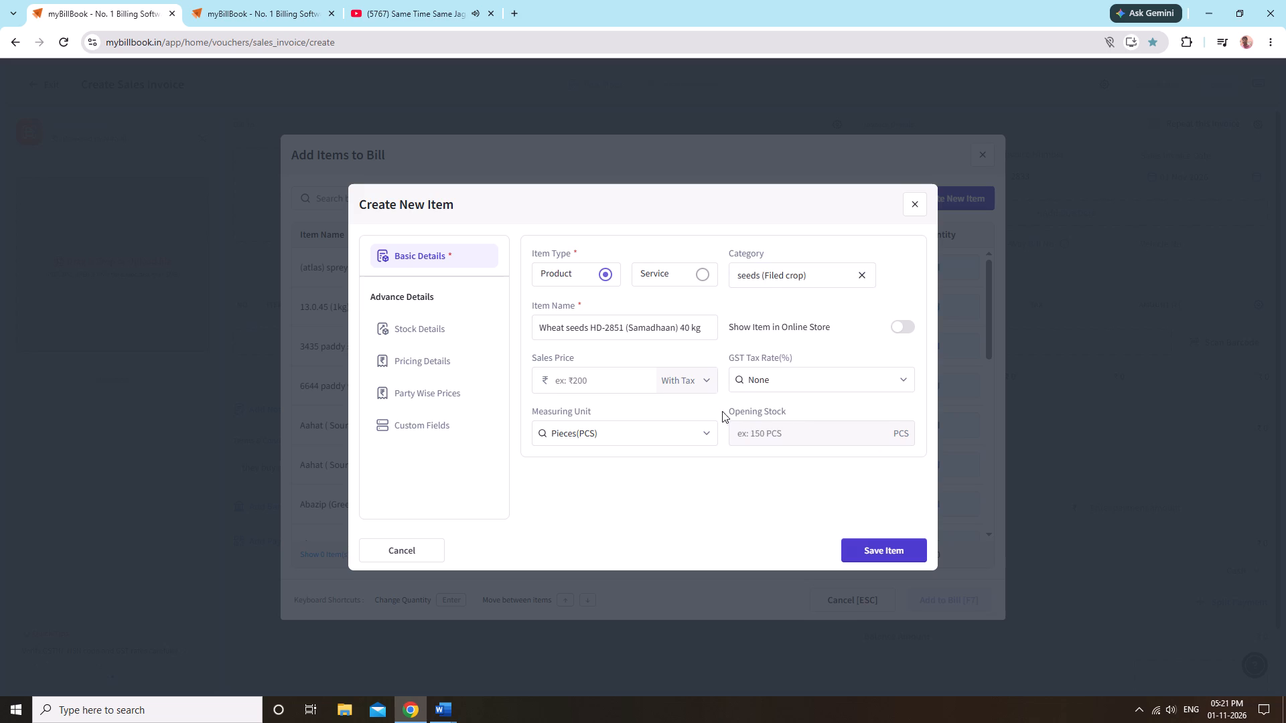
left_click(625, 429)
left_click(623, 492)
Give the wheat seed item an opening stock of 175 bags in the KISSAN AGRI MALL godown.
left_click(449, 331)
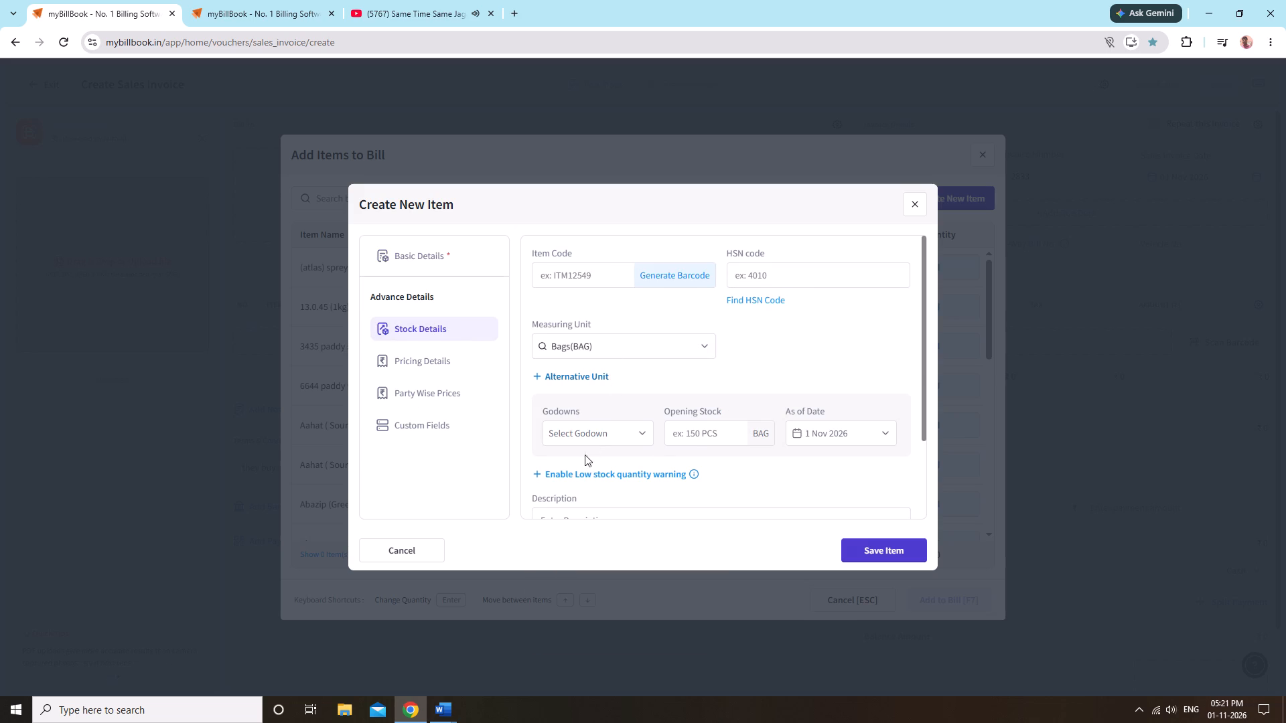
left_click(582, 433)
left_click(597, 456)
left_click(739, 437)
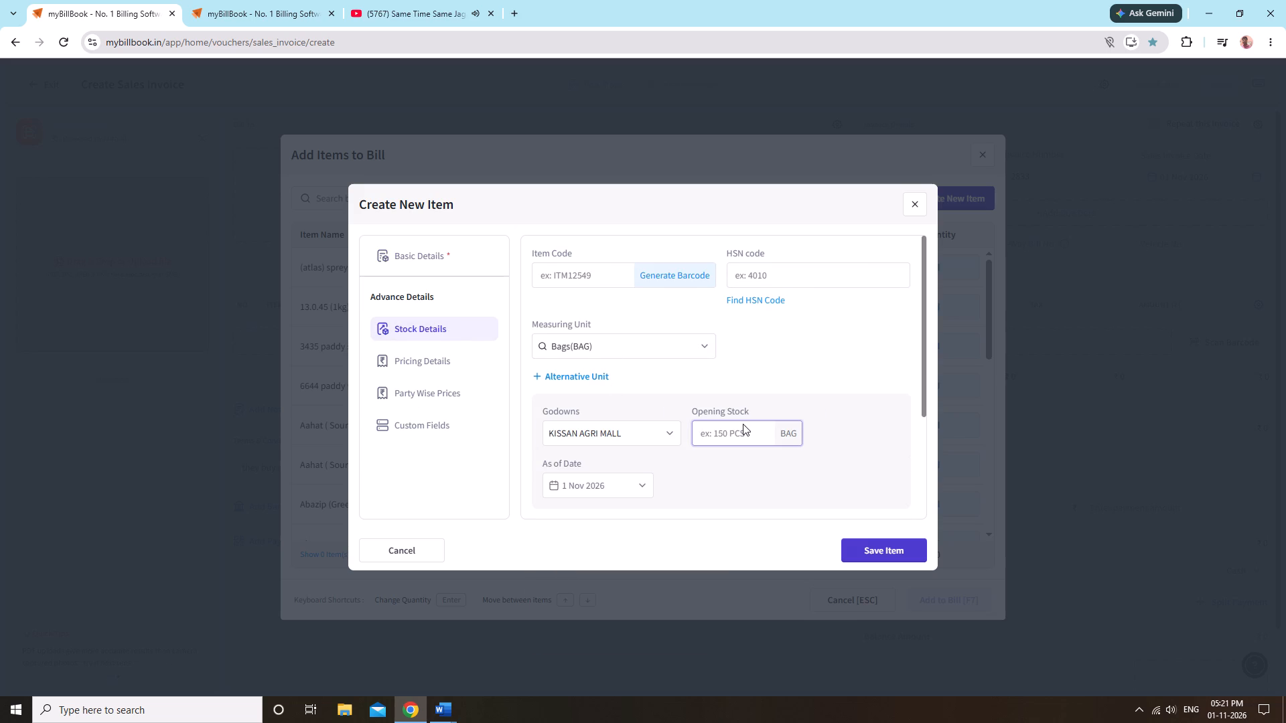
type("17")
key("5")
Set the wheat seed item's sales price and purchase price to 1800 each and save the item.
left_click(399, 357)
double_click(622, 283)
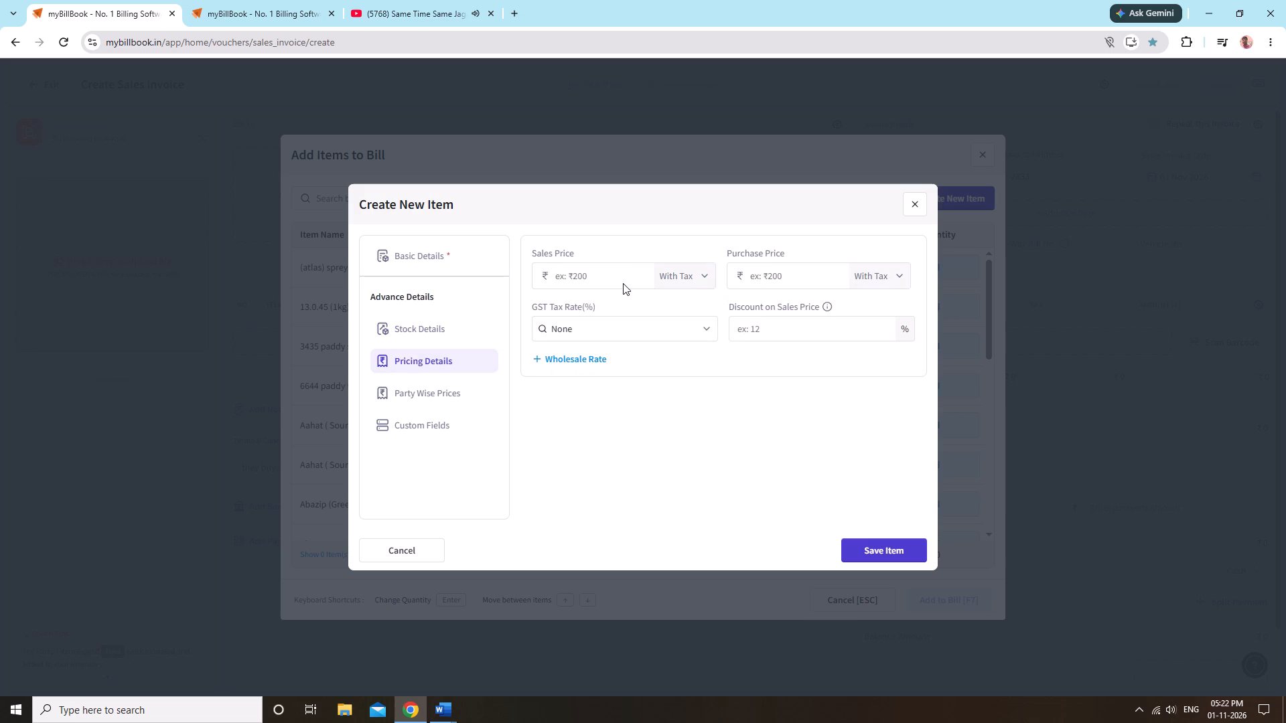
type("1800")
left_click(767, 272)
type("1800")
left_click(907, 550)
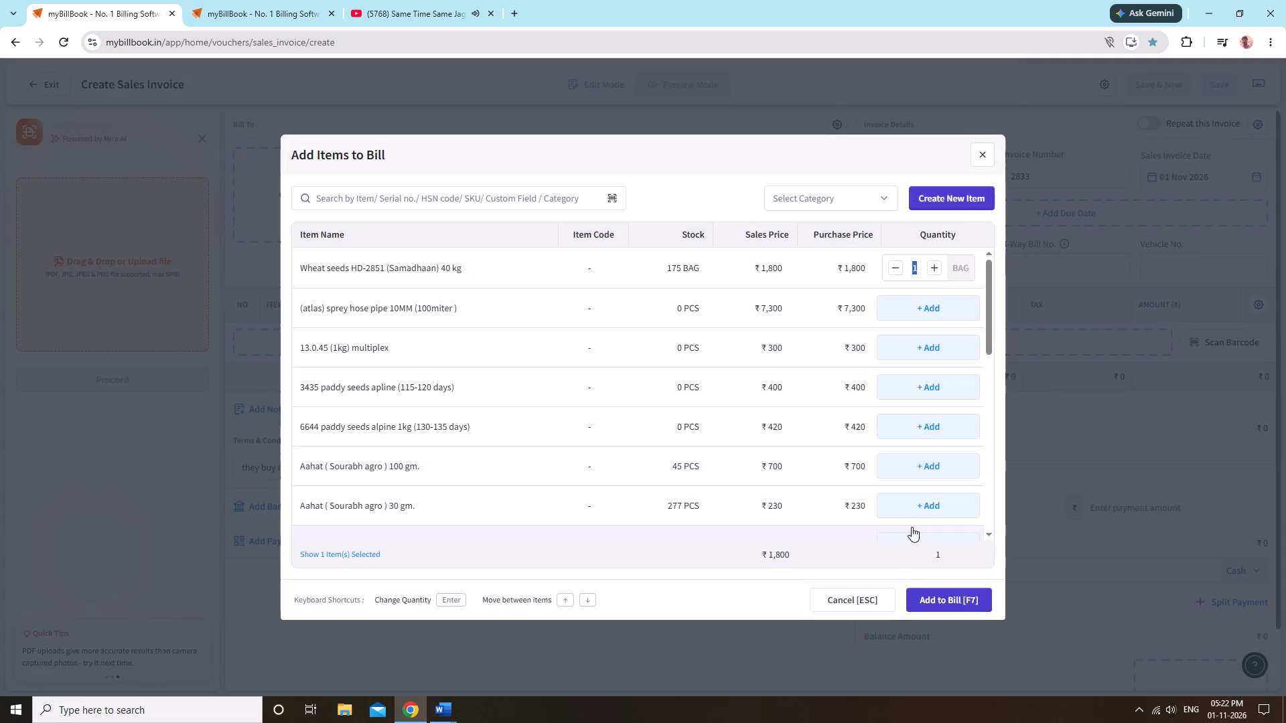
Leave the sales invoice without adding the new wheat seed item to the bill, and go to the items inventory.
left_click(892, 261)
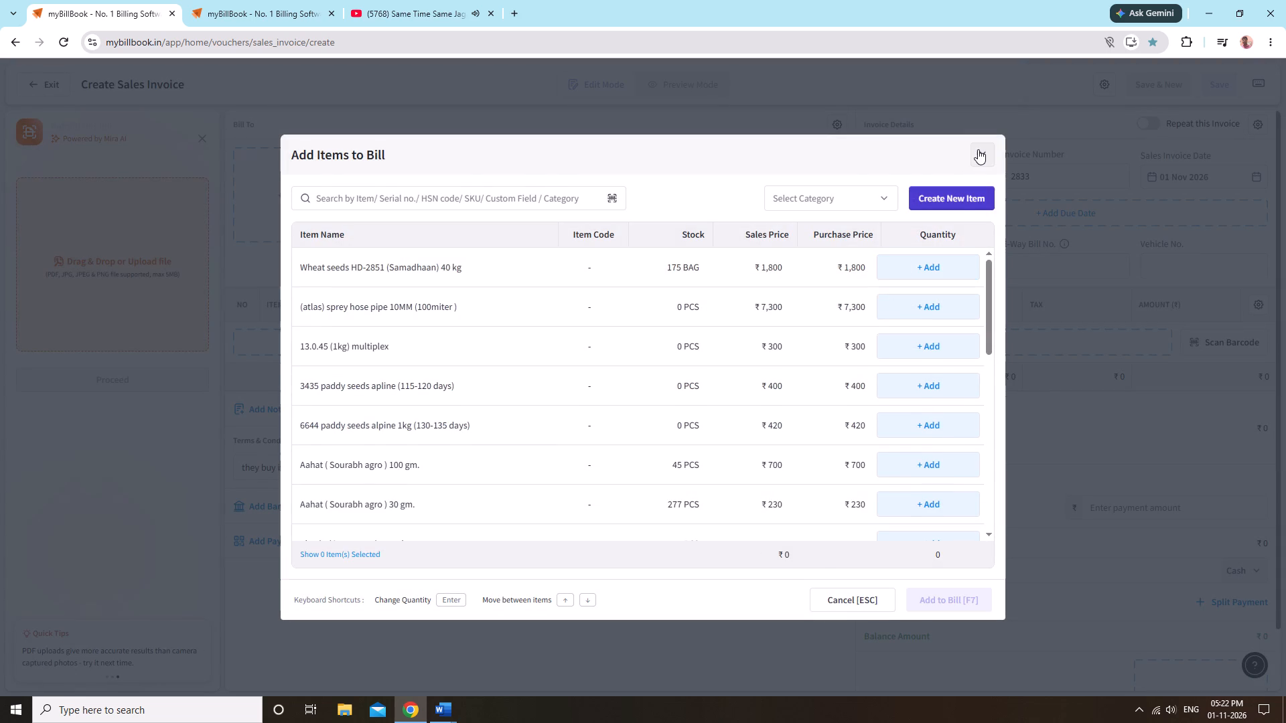
left_click(978, 149)
left_click(10, 45)
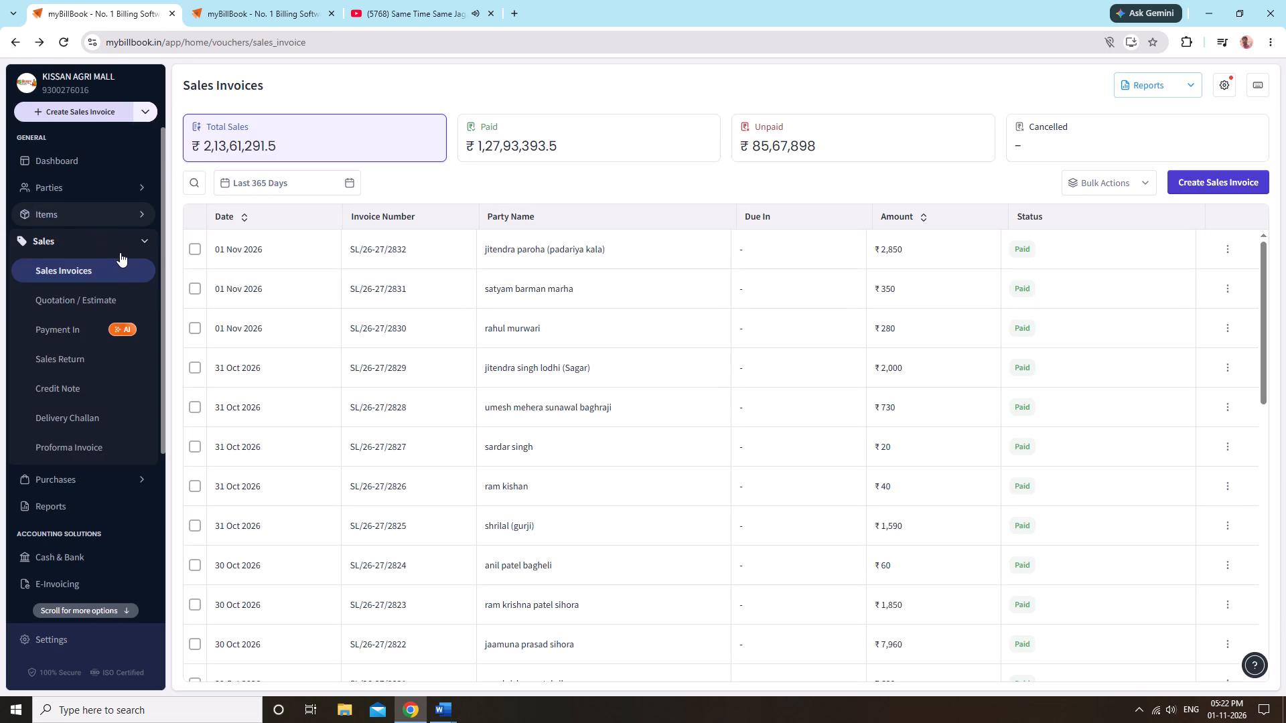
left_click(85, 221)
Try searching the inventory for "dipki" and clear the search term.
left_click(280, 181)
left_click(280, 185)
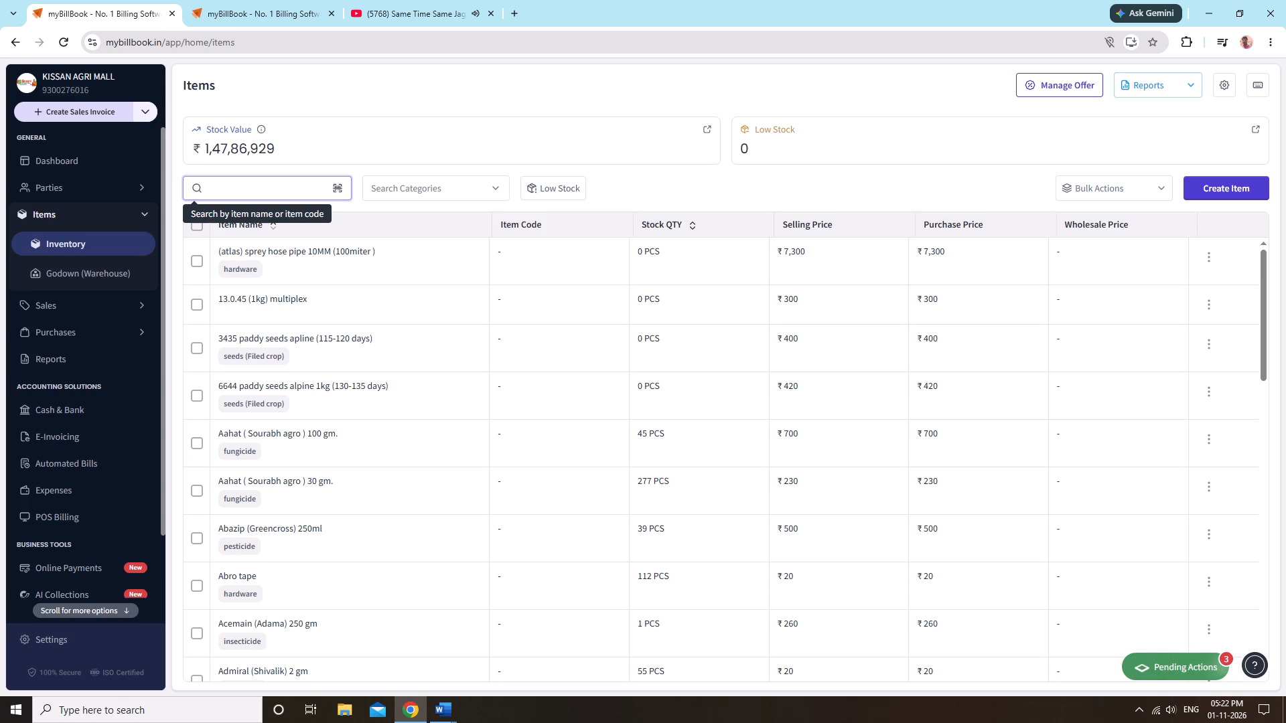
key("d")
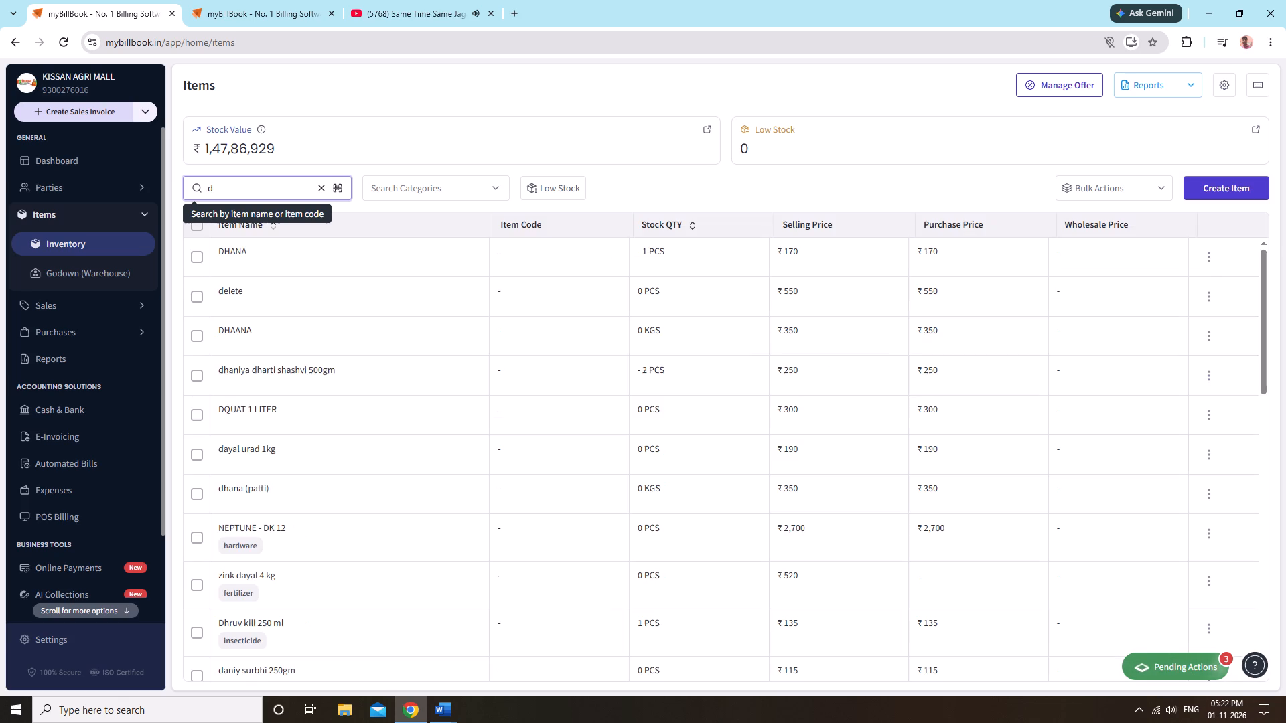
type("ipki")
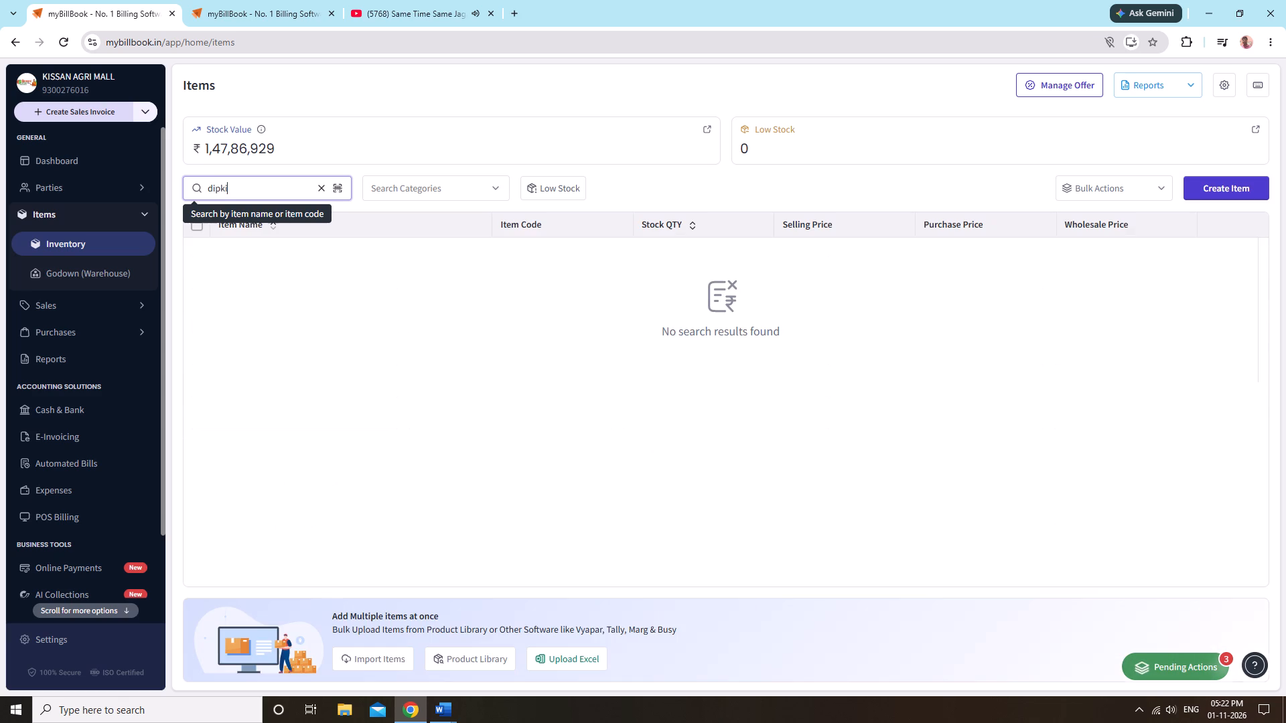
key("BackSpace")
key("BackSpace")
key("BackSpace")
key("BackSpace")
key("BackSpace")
Search the inventory for "vnr b" and open the item hybride bhindi VNR deepika 50gm.
type("vnr")
key("space")
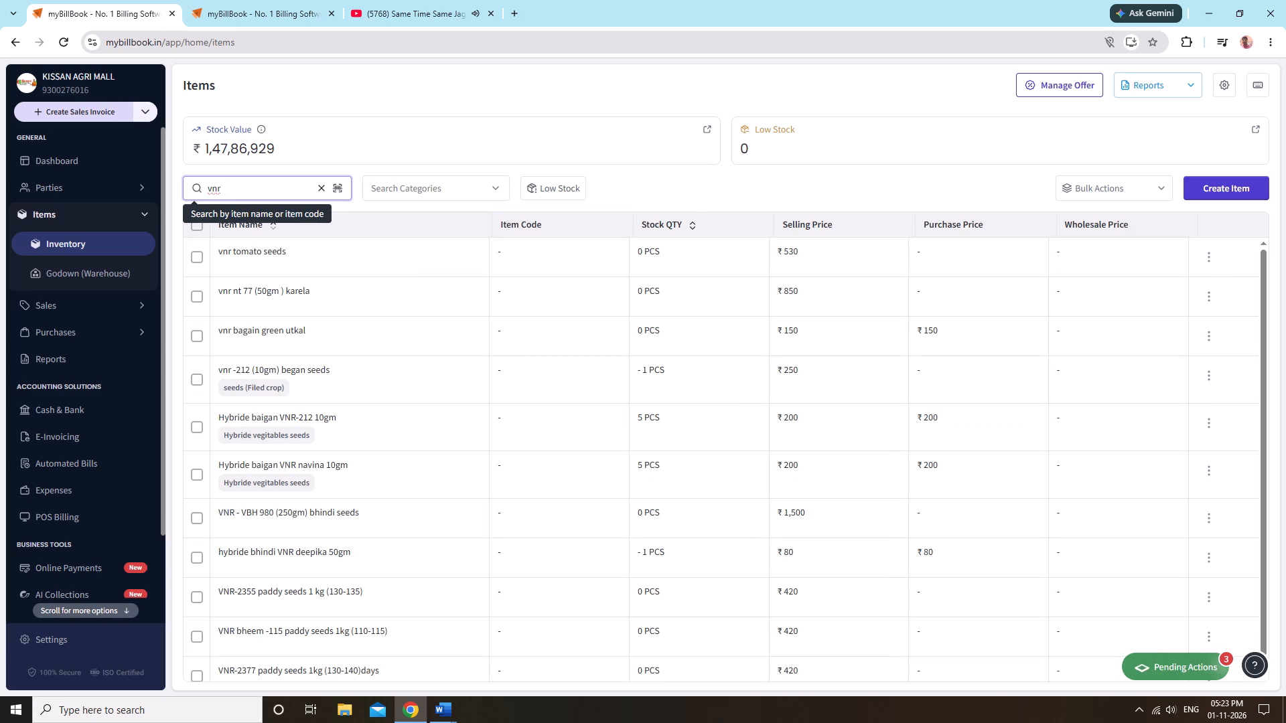
key("b")
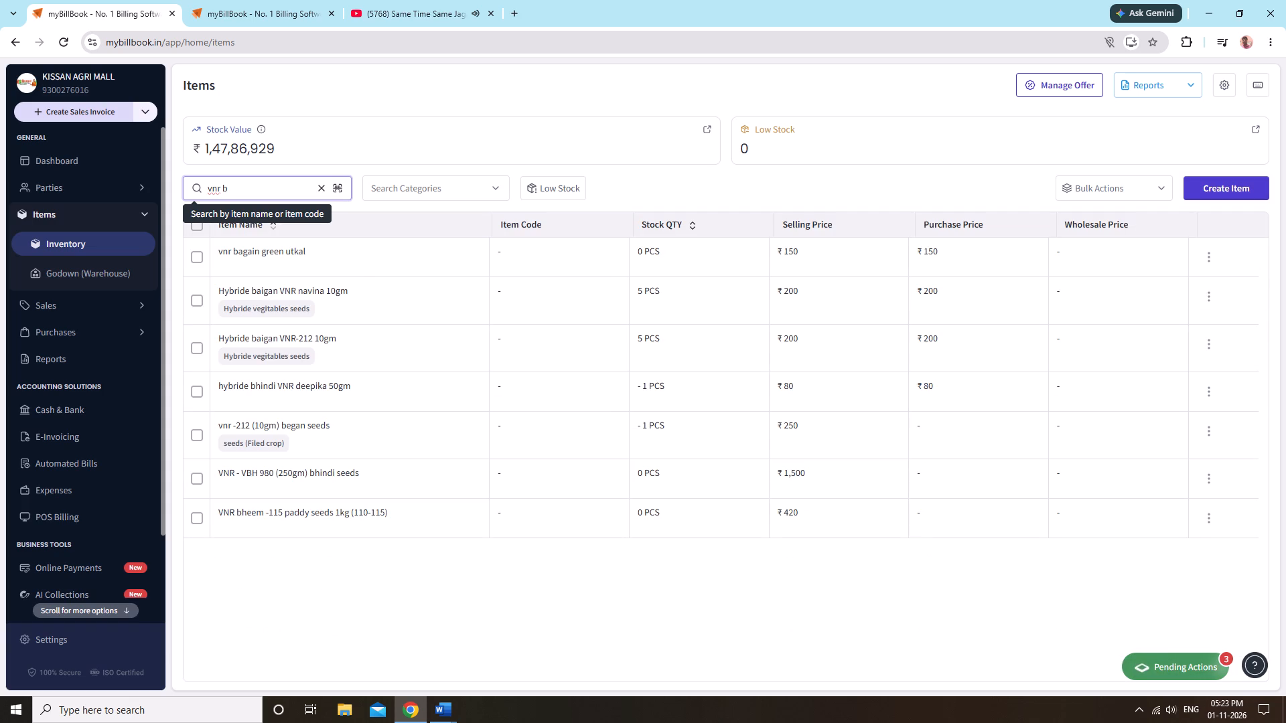
left_click(360, 382)
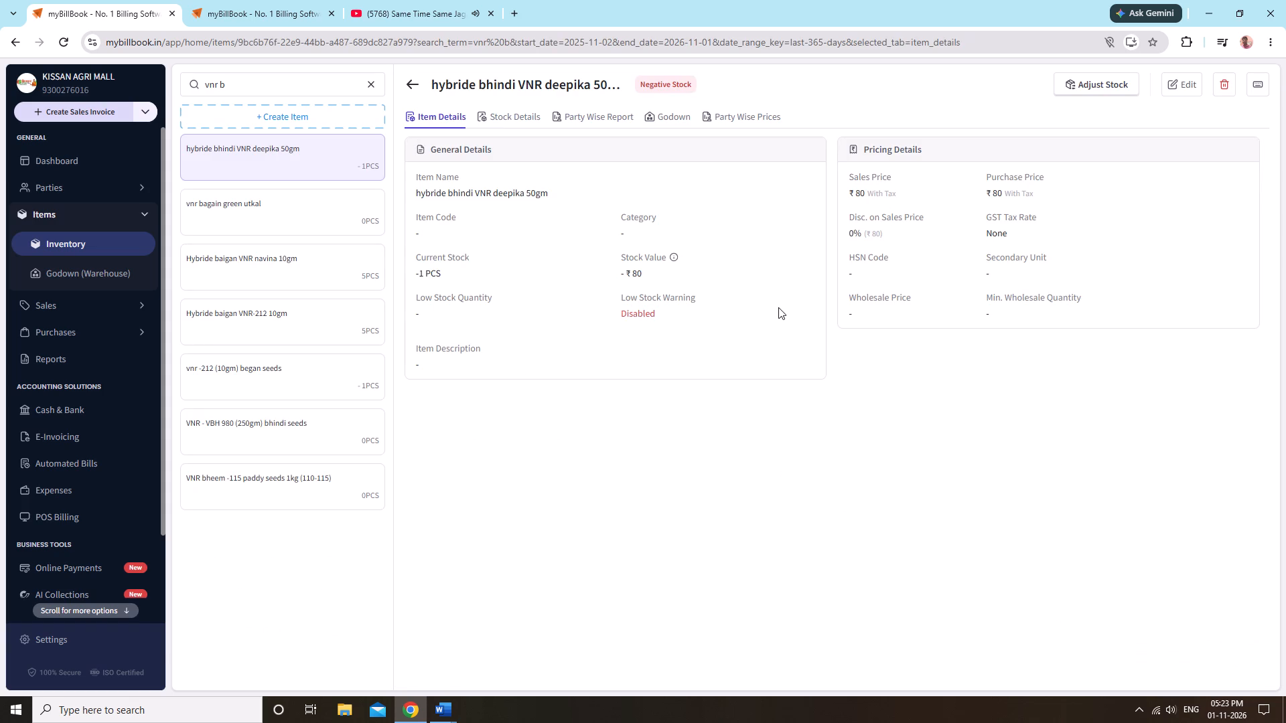
Adjust the stock of hybride bhindi VNR deepika 50gm by adding 7 PCS in the KISSAN AGRI MALL godown, and save.
left_click(1101, 70)
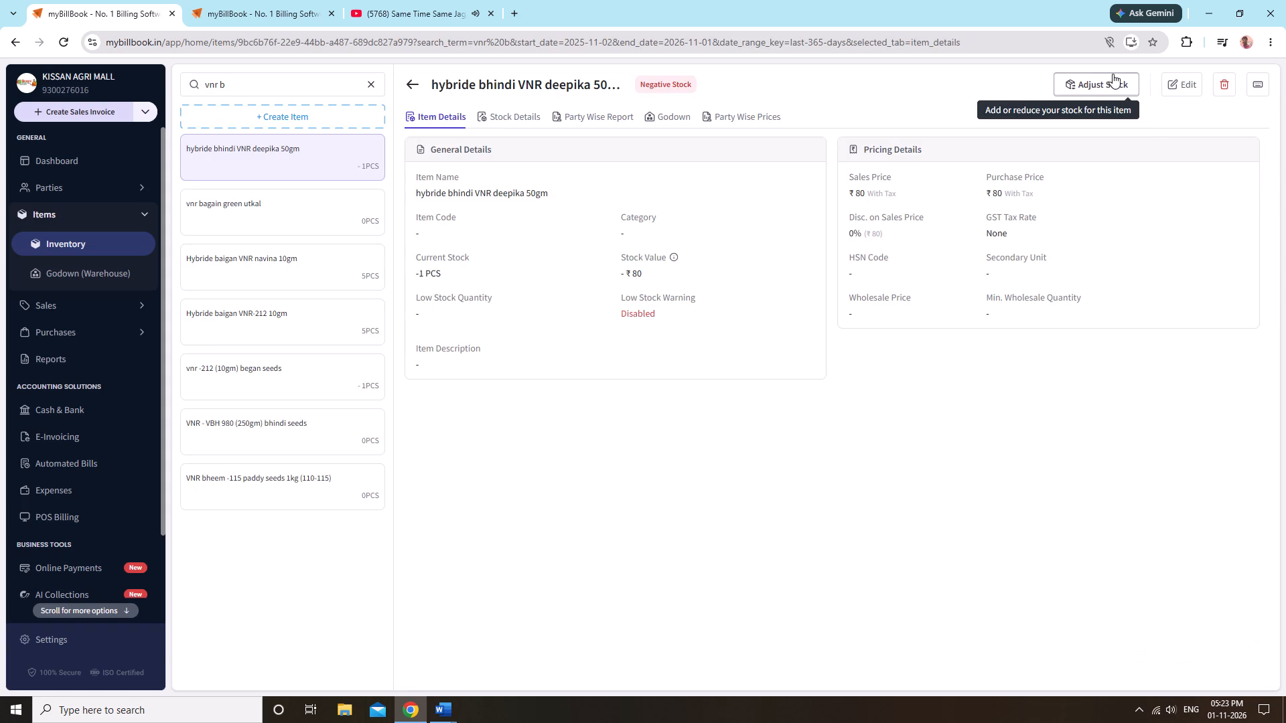
left_click(1111, 77)
left_click(522, 342)
left_click(521, 359)
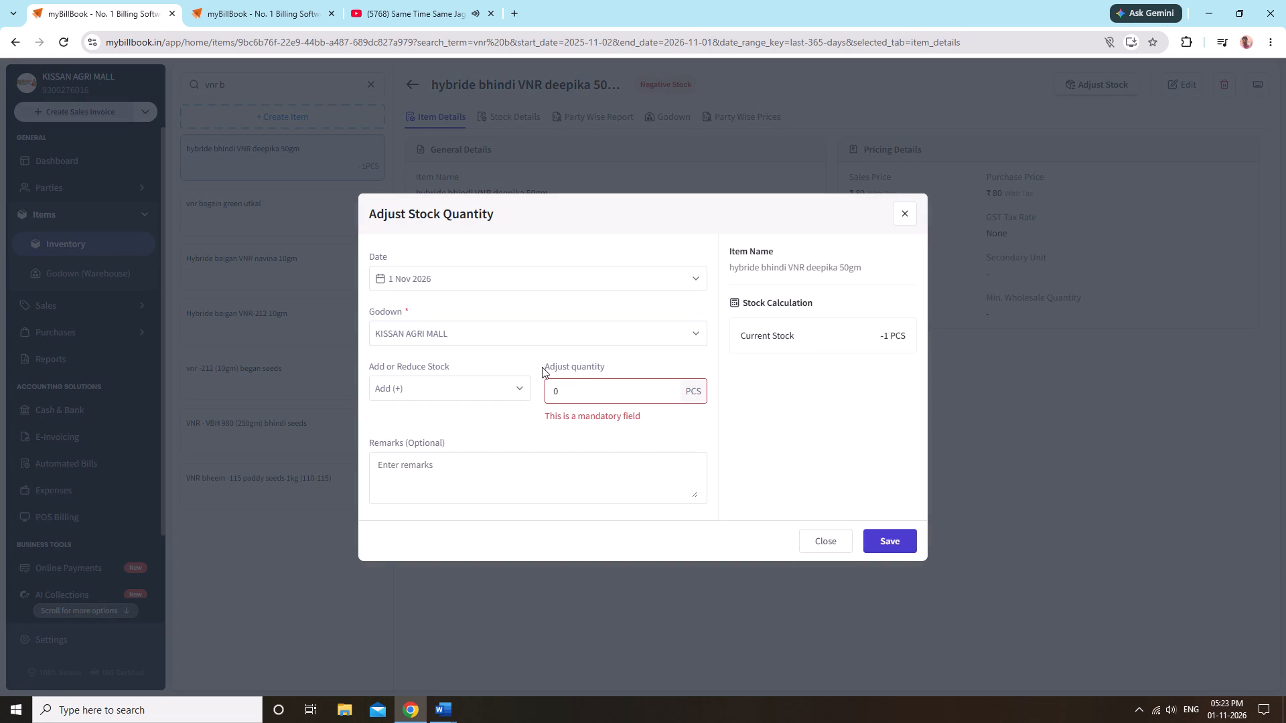
left_click(589, 386)
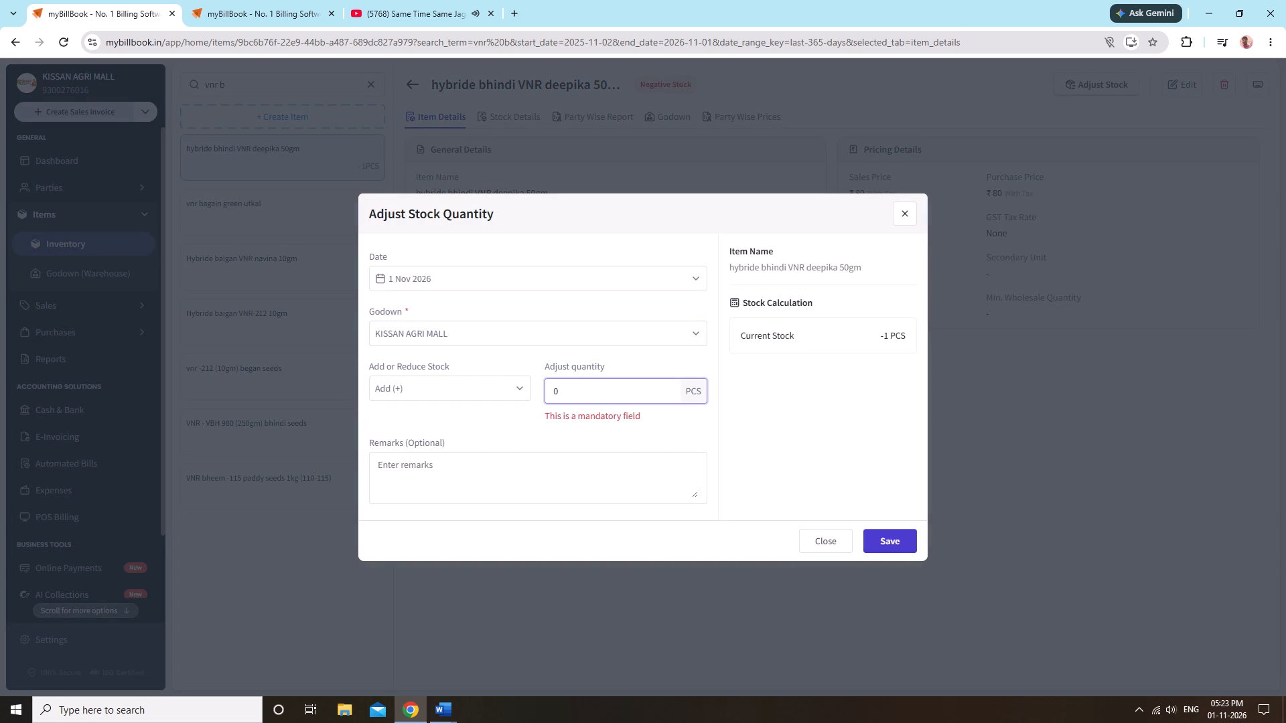
key("7")
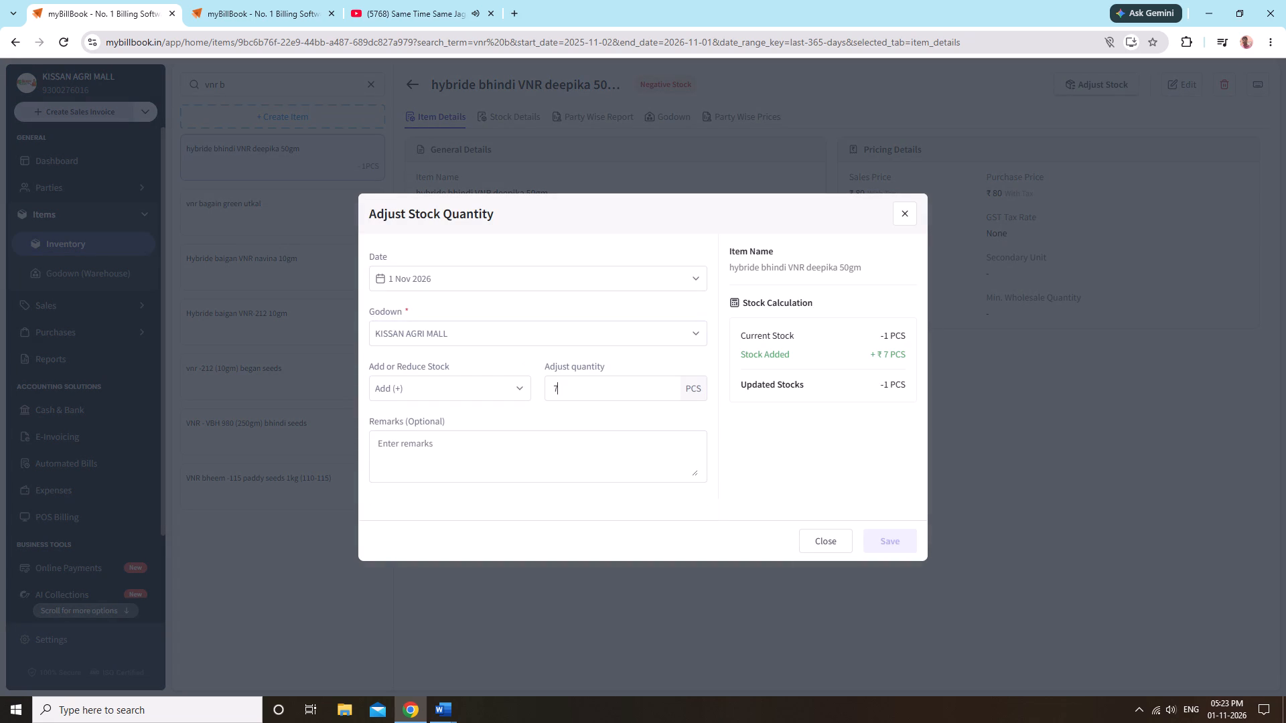
left_click(898, 547)
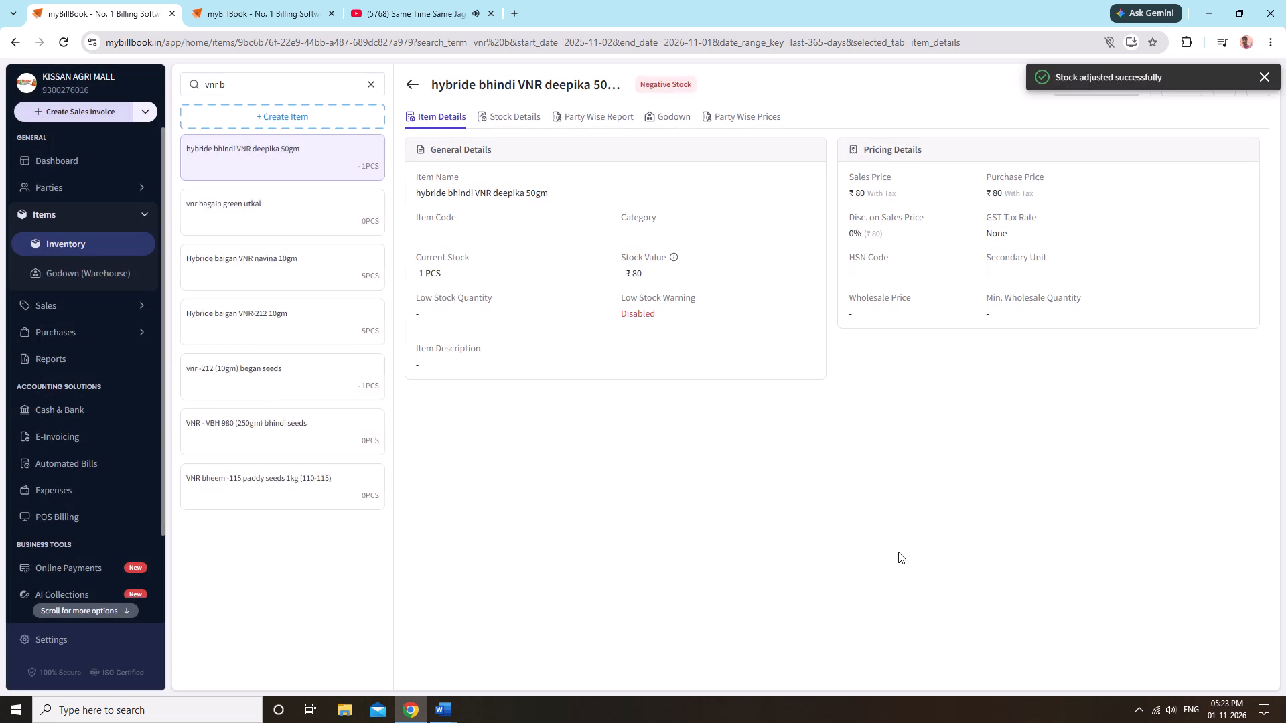
left_click(728, 533)
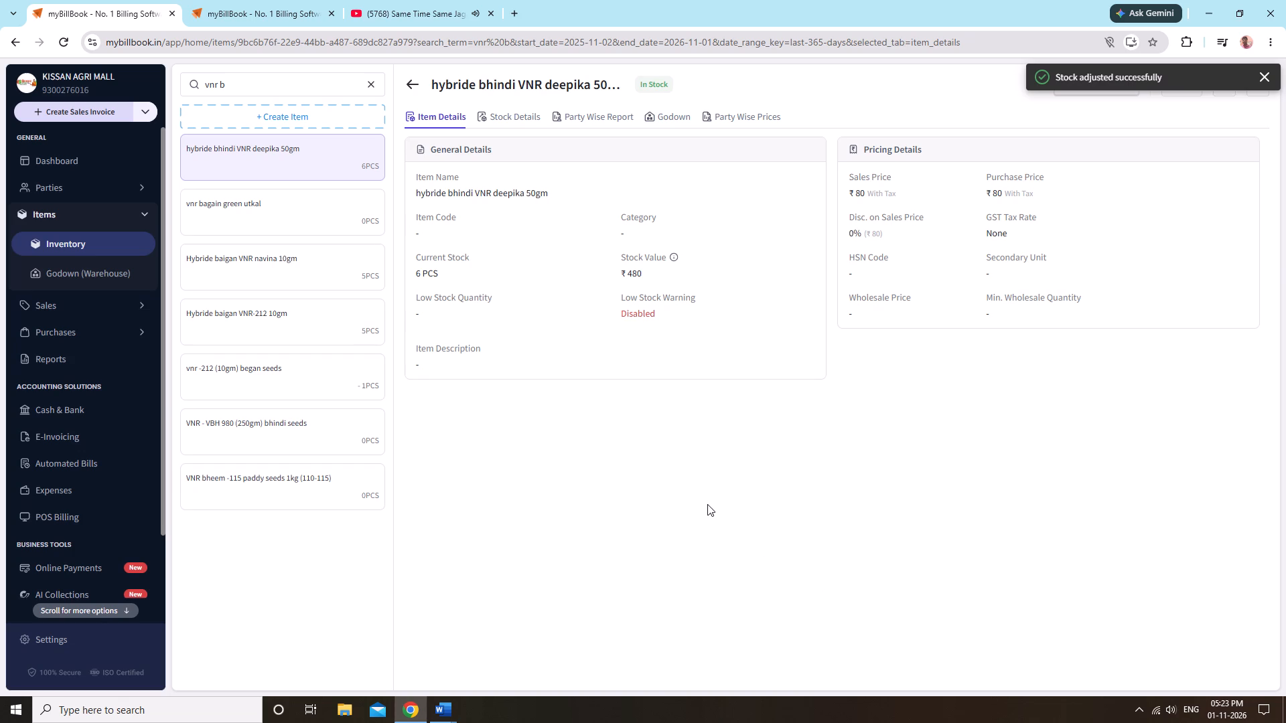
Rename the item as Hybride bhindi VNR deepika 50gm with a capital H, assign the Hybride vegitables seeds category, and save it.
left_click(1192, 84)
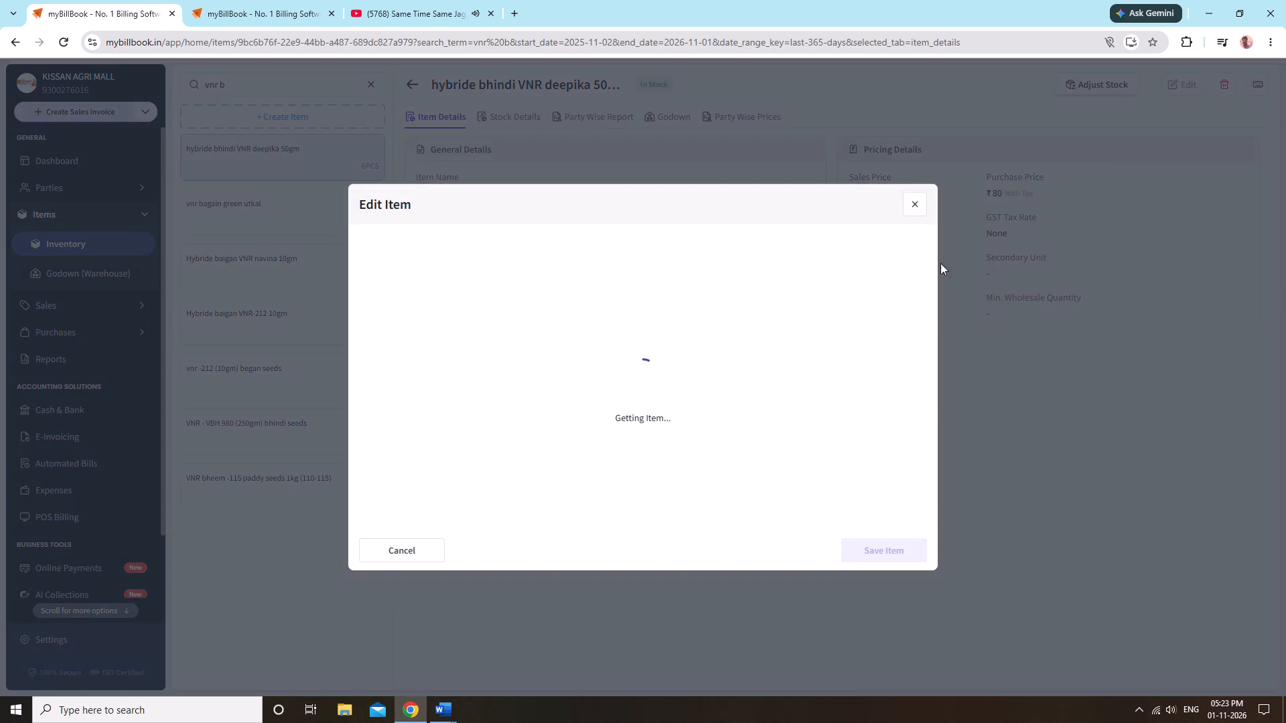
left_click(545, 329)
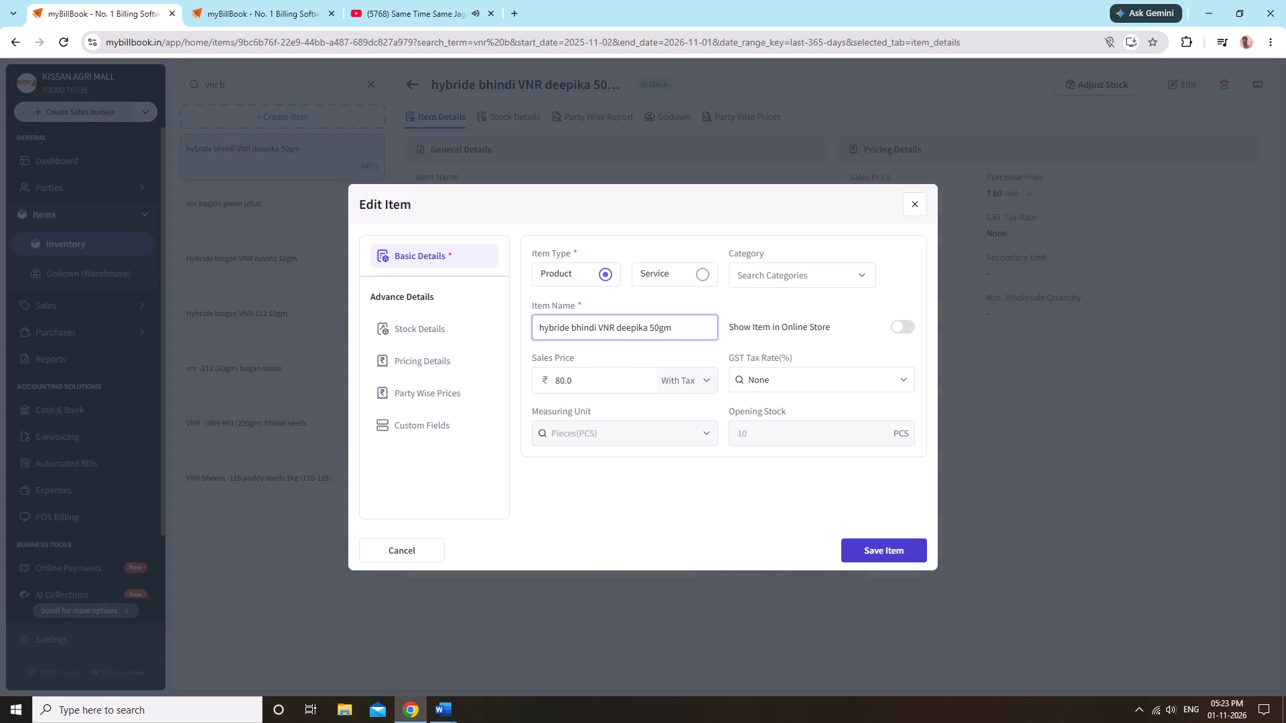
key("BackSpace")
key("shift+h")
left_click(783, 270)
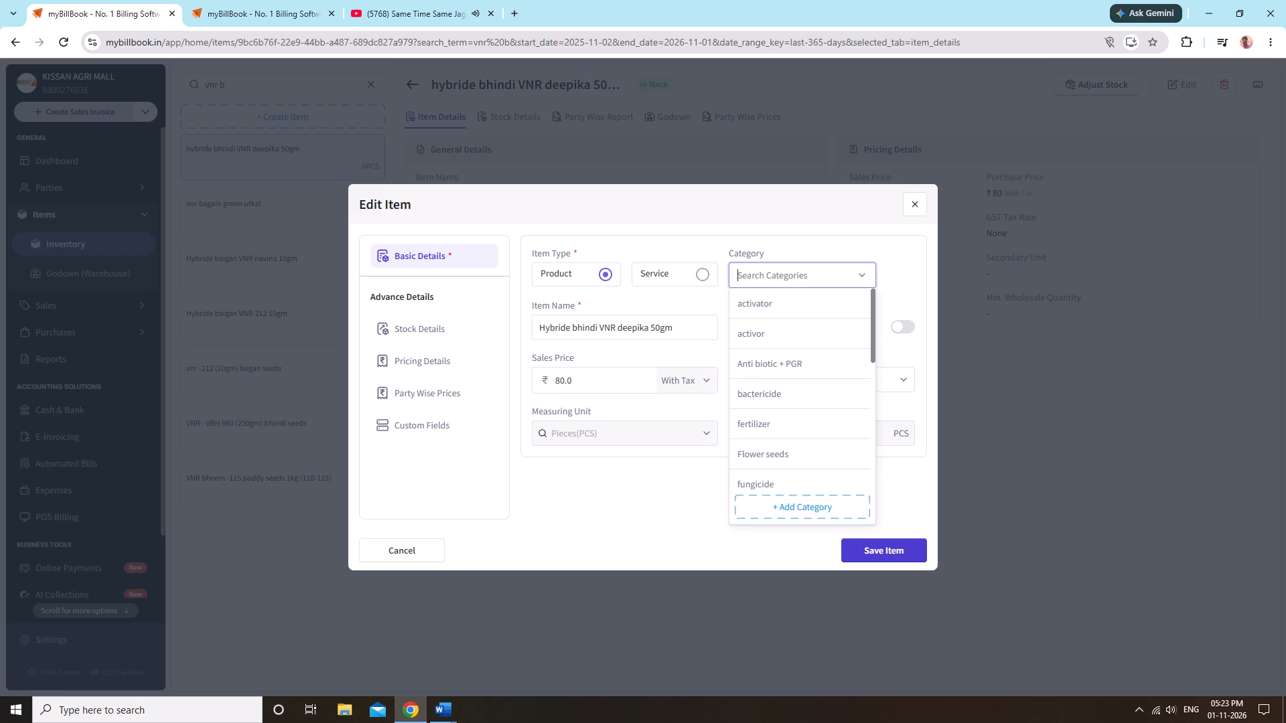
key("v")
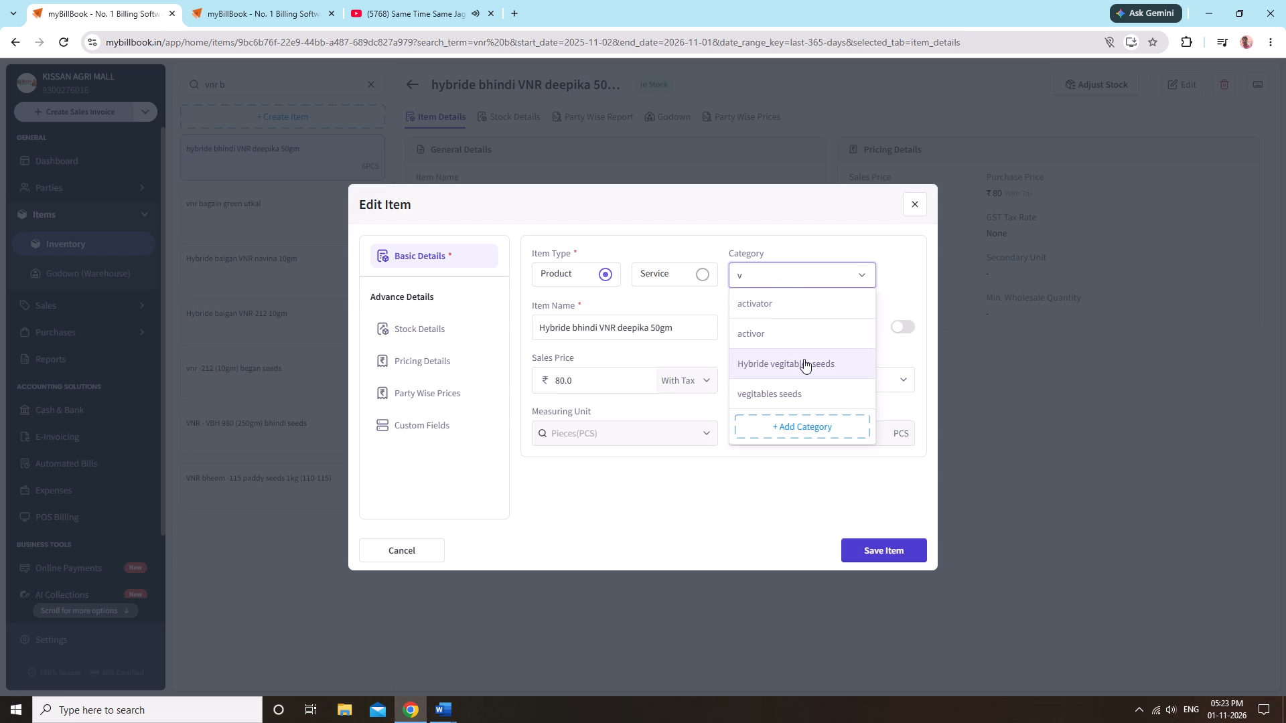
left_click(804, 359)
left_click(399, 329)
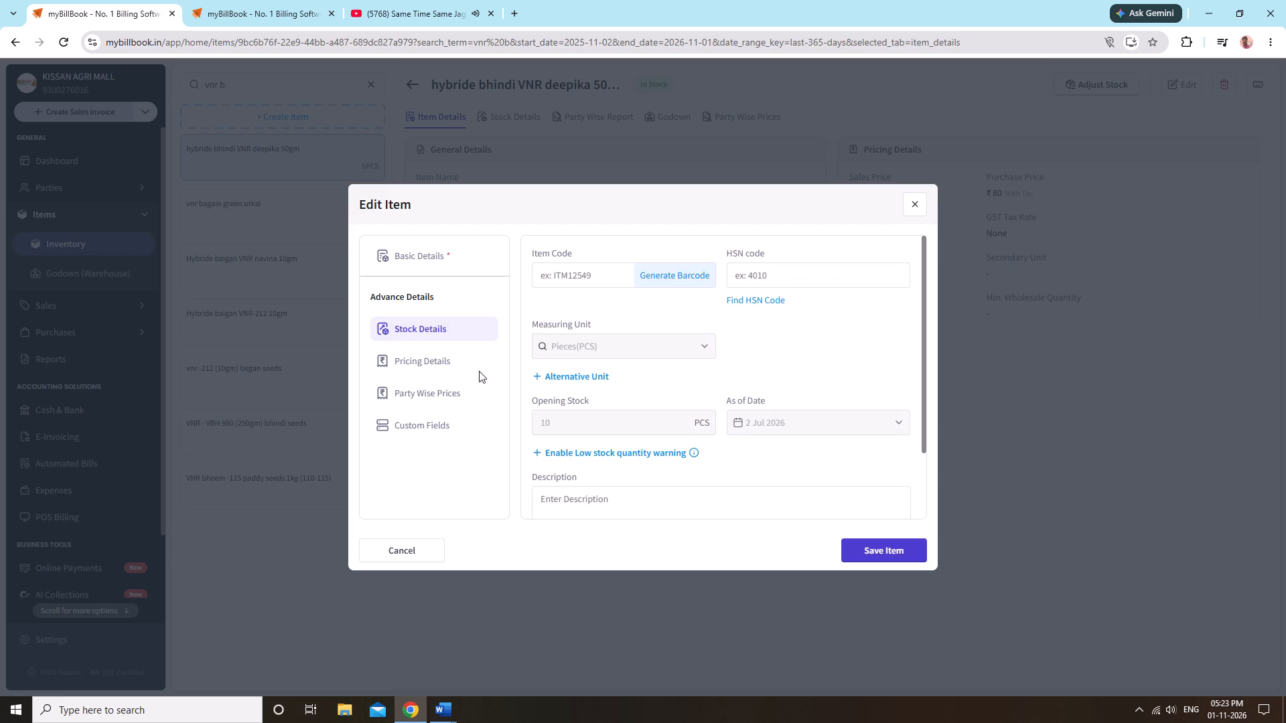
left_click(411, 363)
left_click(871, 552)
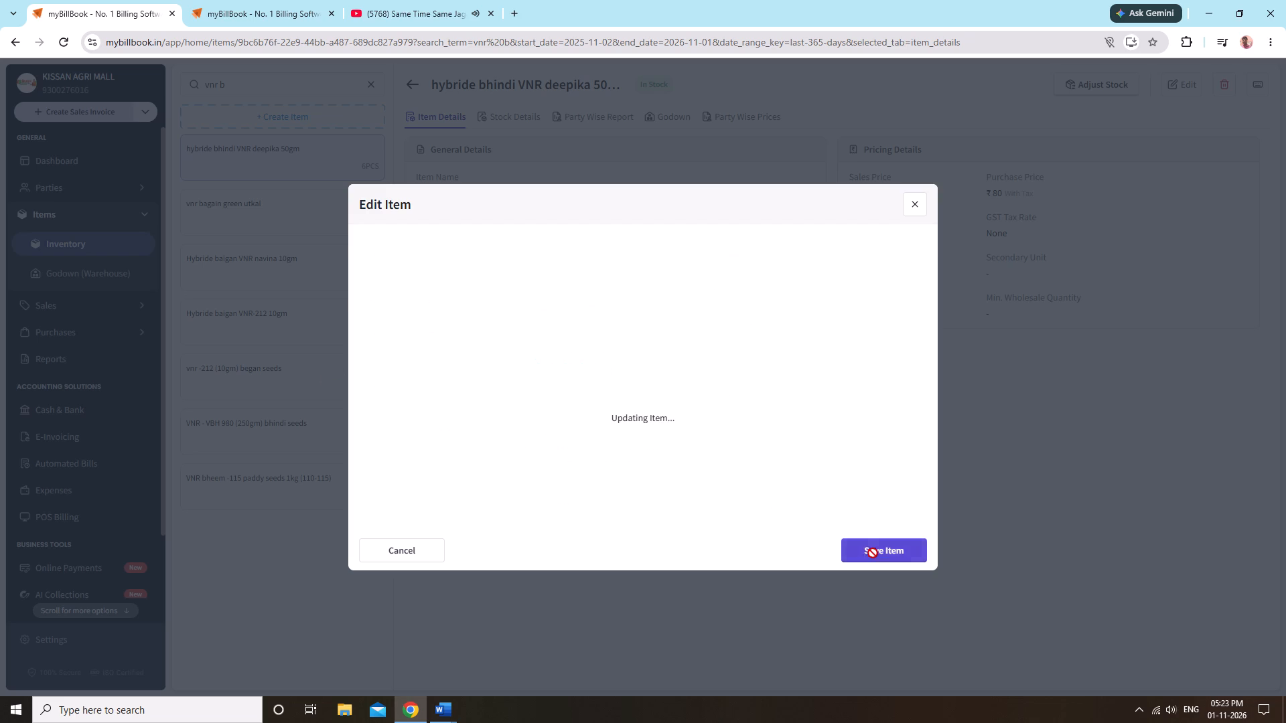
left_click(678, 469)
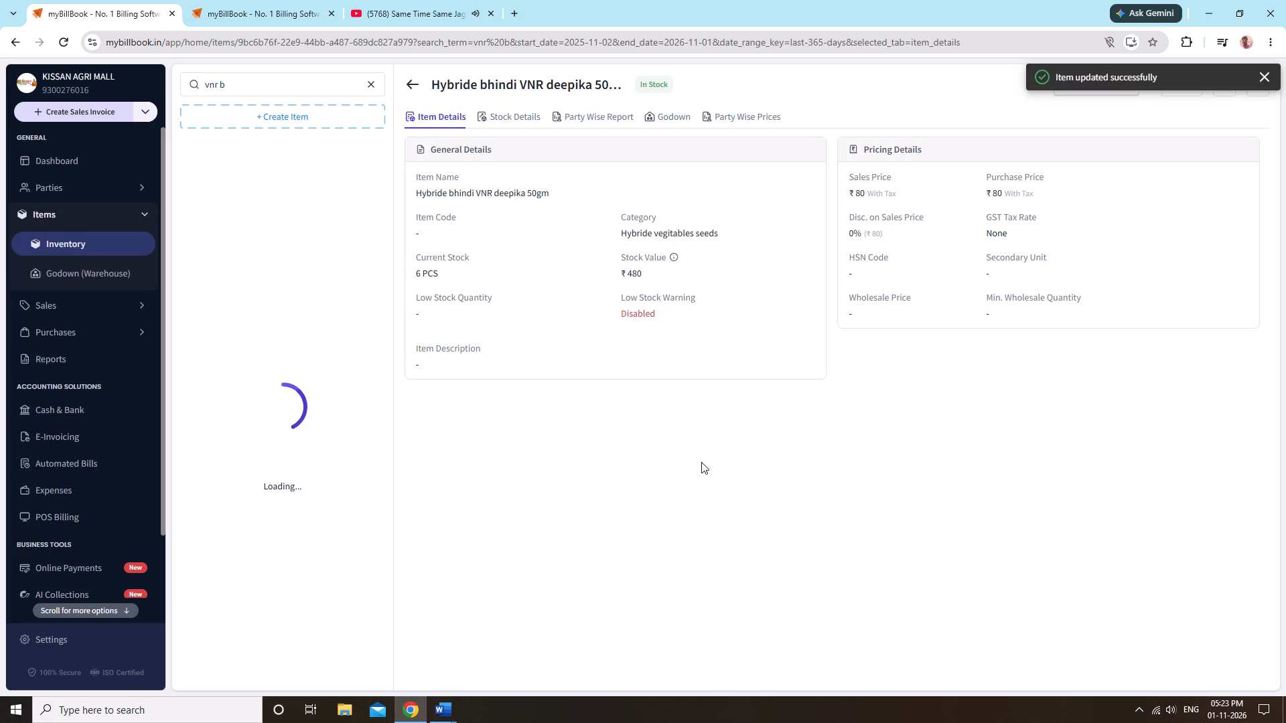
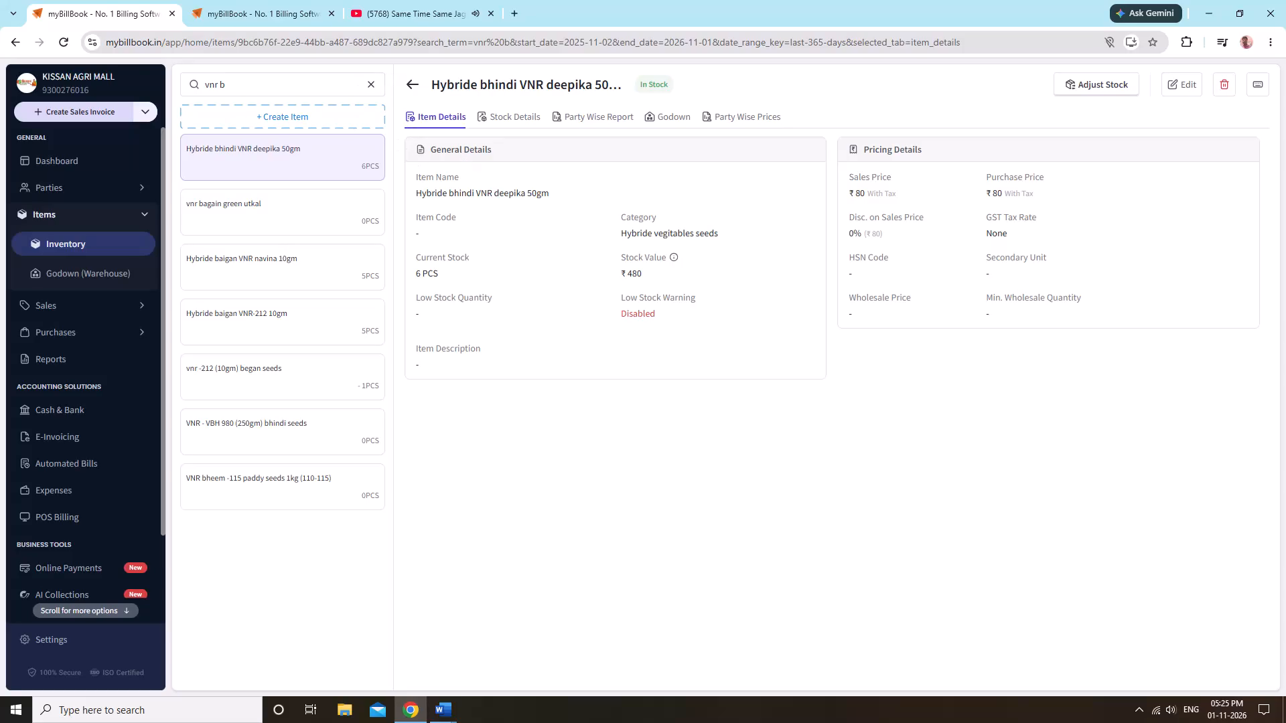
Search the inventory for "tej".
left_click_drag(353, 84, 360, 84)
left_click(374, 89)
type("te")
key("j")
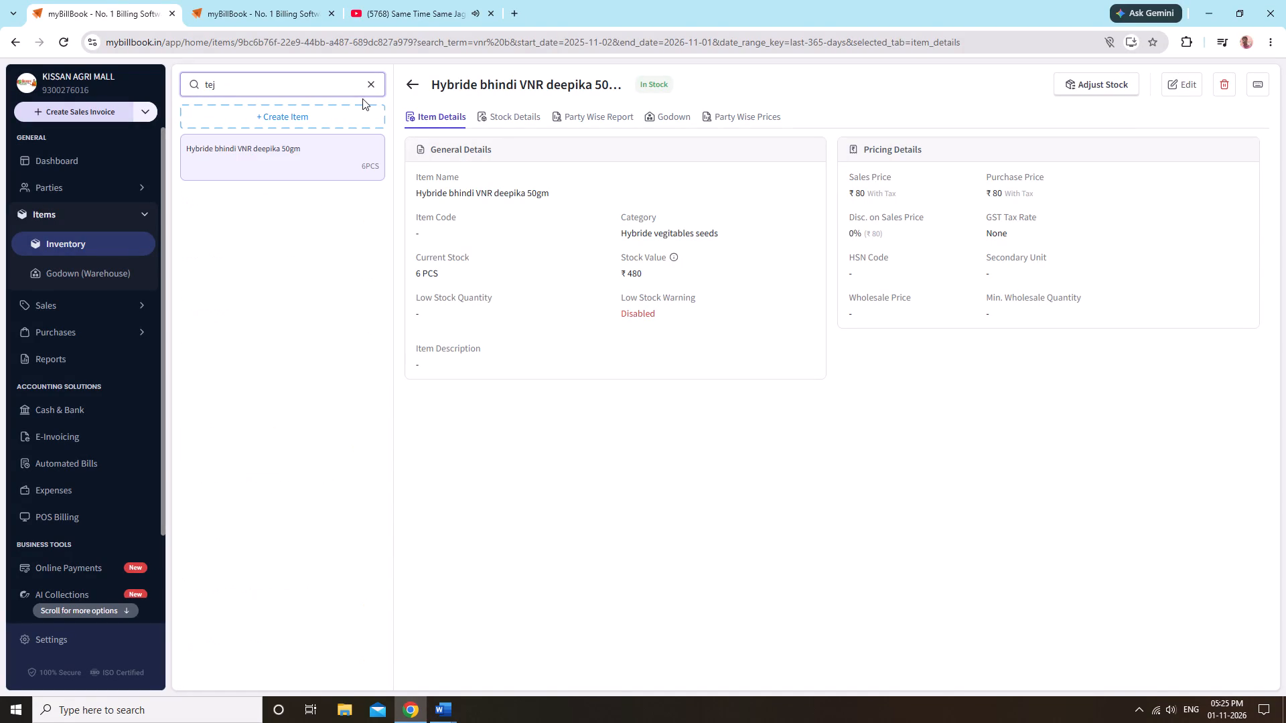
Start a new product item named Chili Mahyco teja 10 gm and assign it the Hybride vegitables seeds category.
left_click(343, 125)
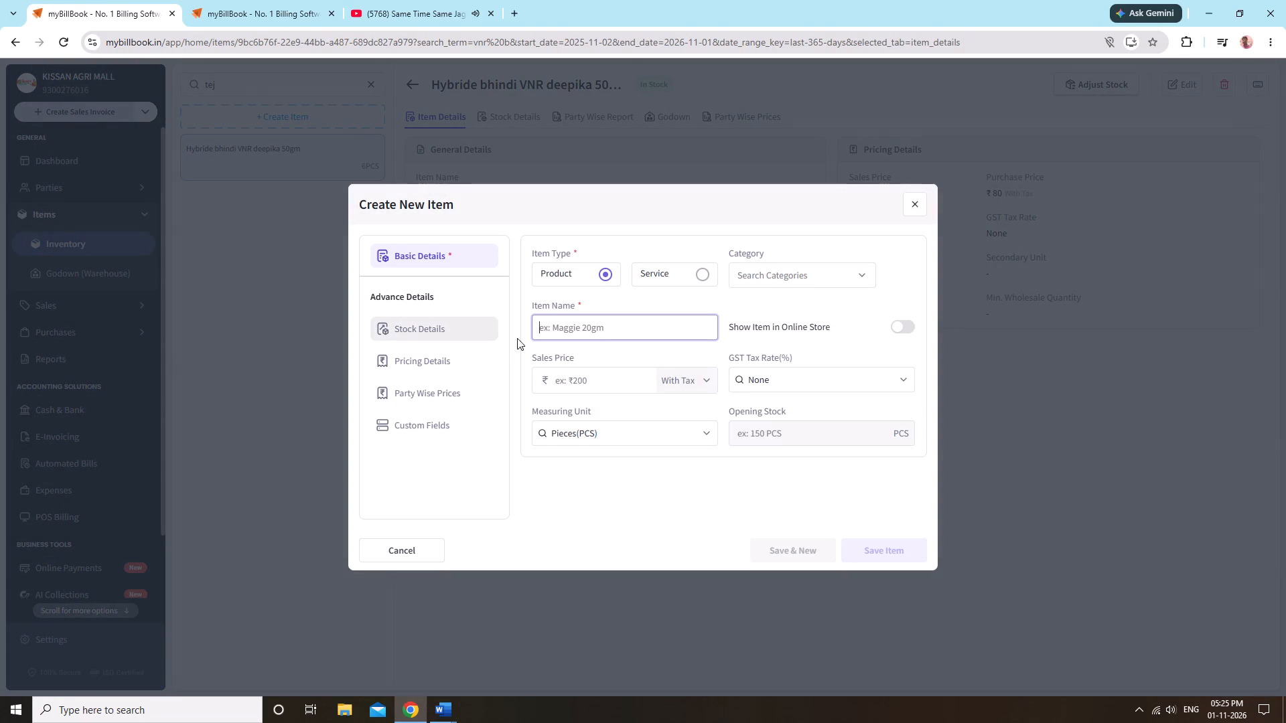
key("shift+m")
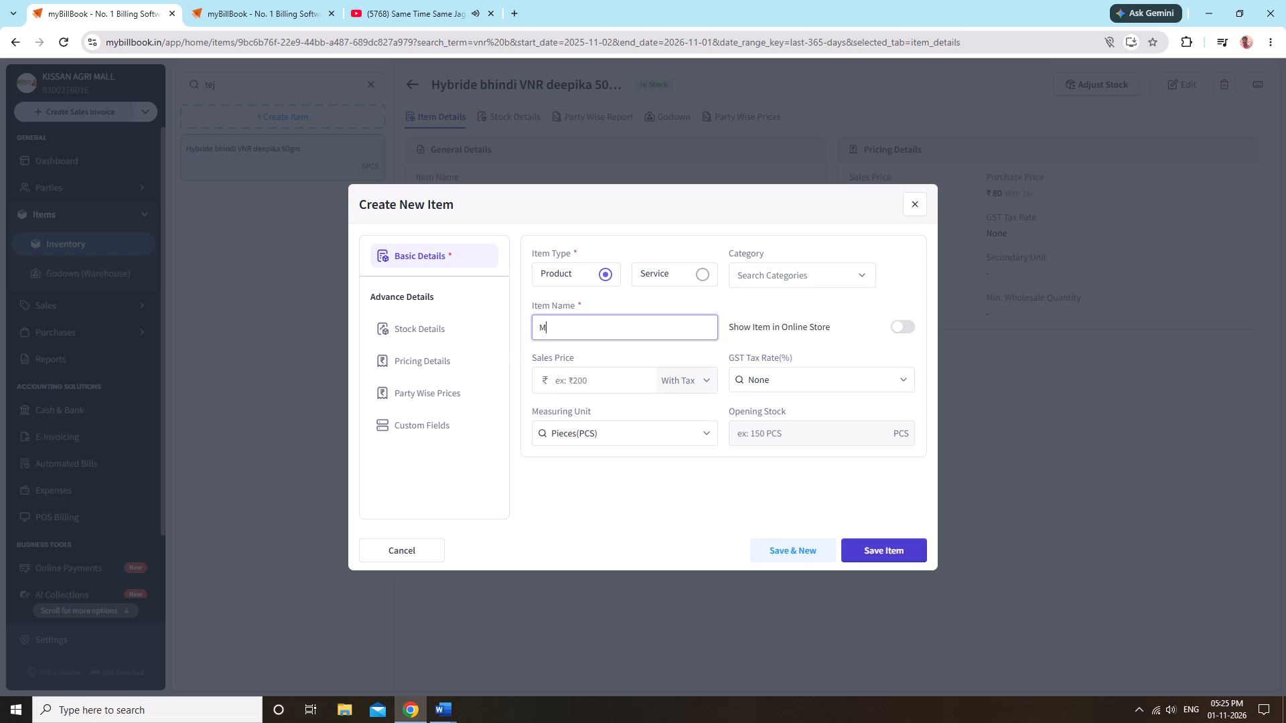
key("BackSpace")
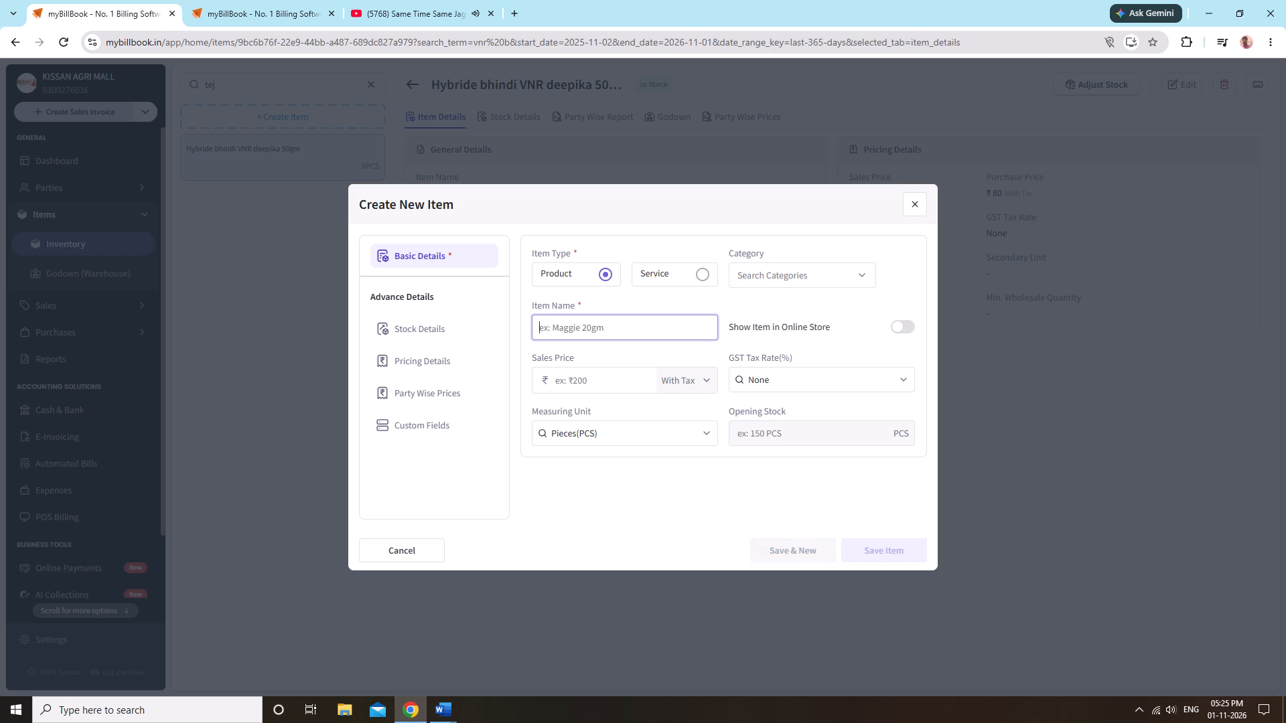
type("Chili M")
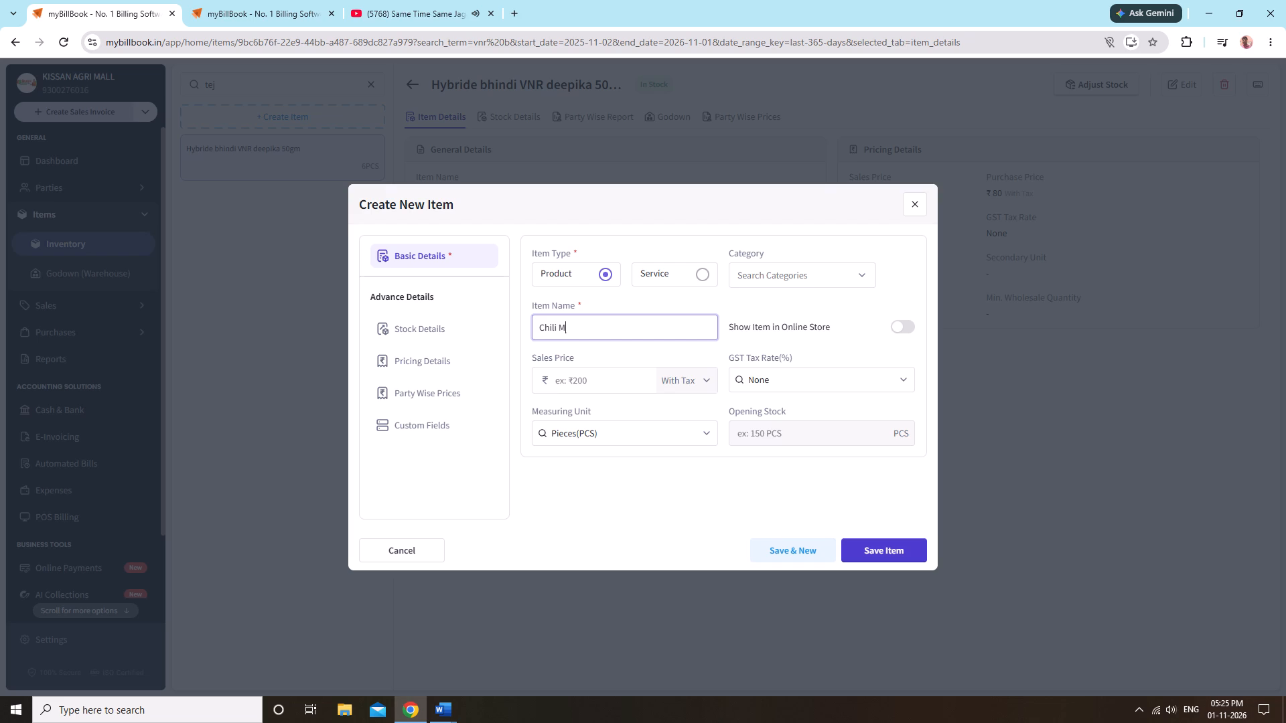
type("ah")
type("yco")
key("space")
type("teja")
key("space")
type("10 gm")
key("space")
left_click(788, 283)
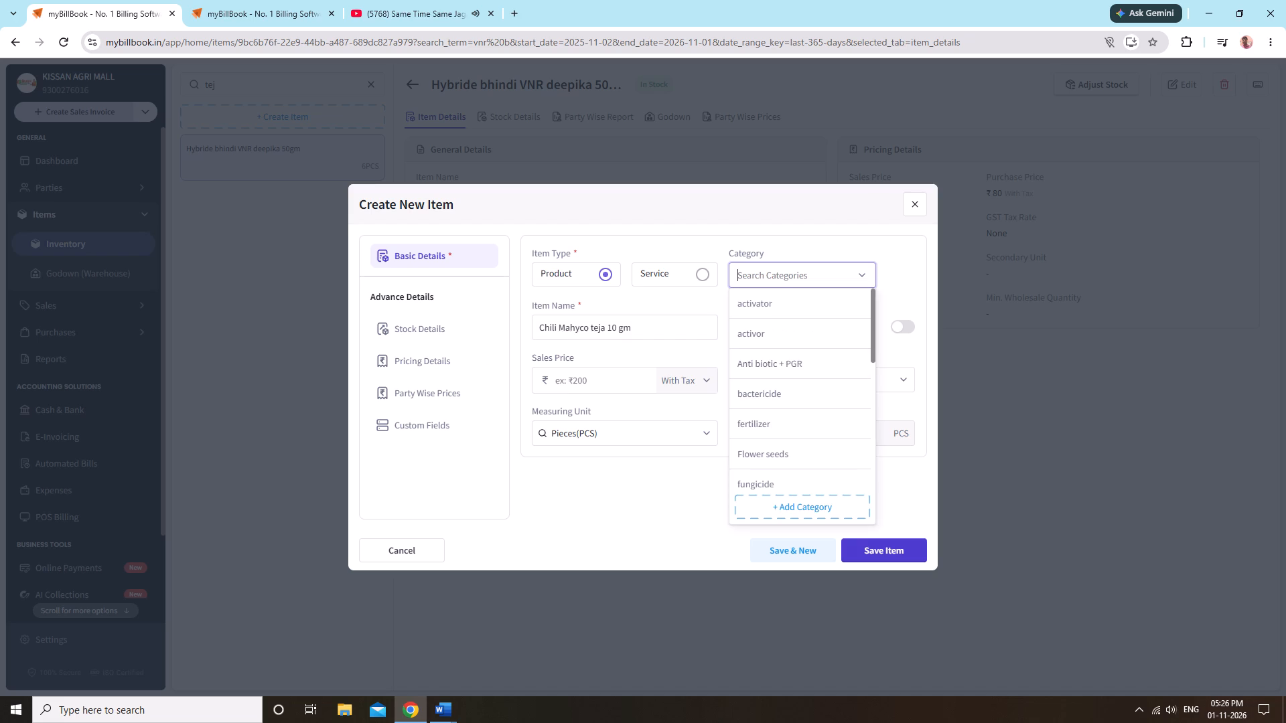
key("h")
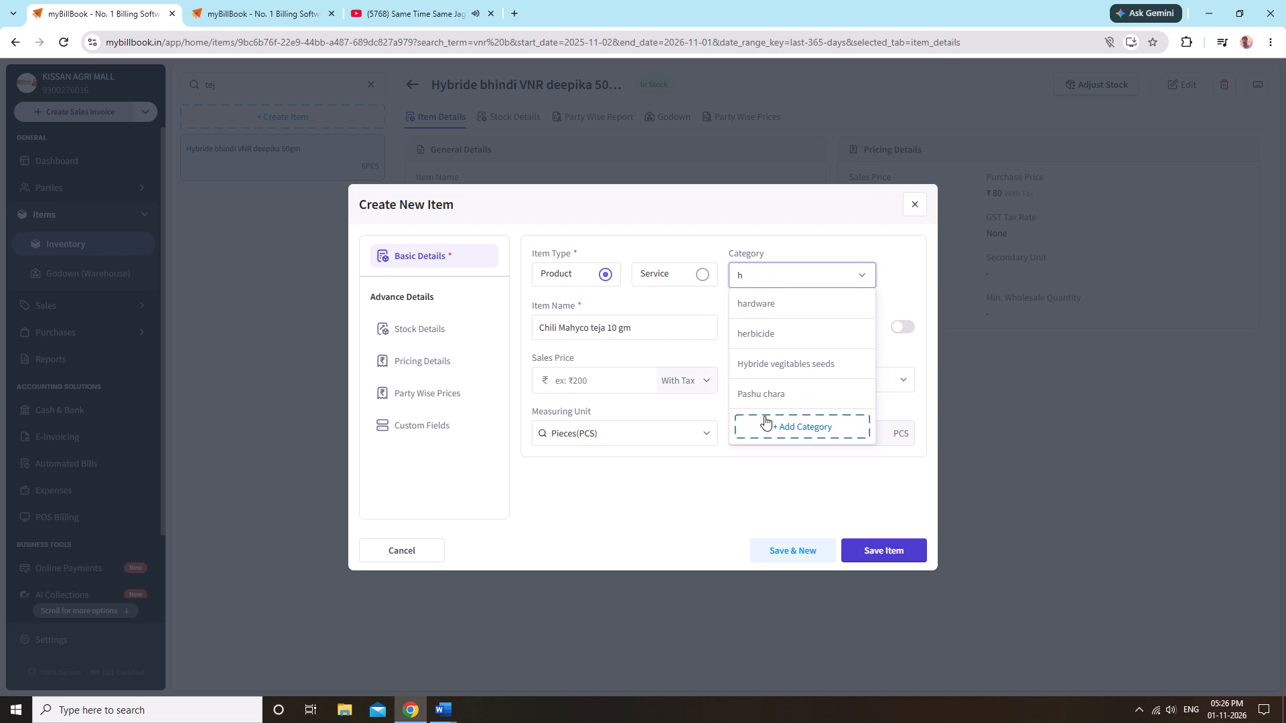
left_click(788, 367)
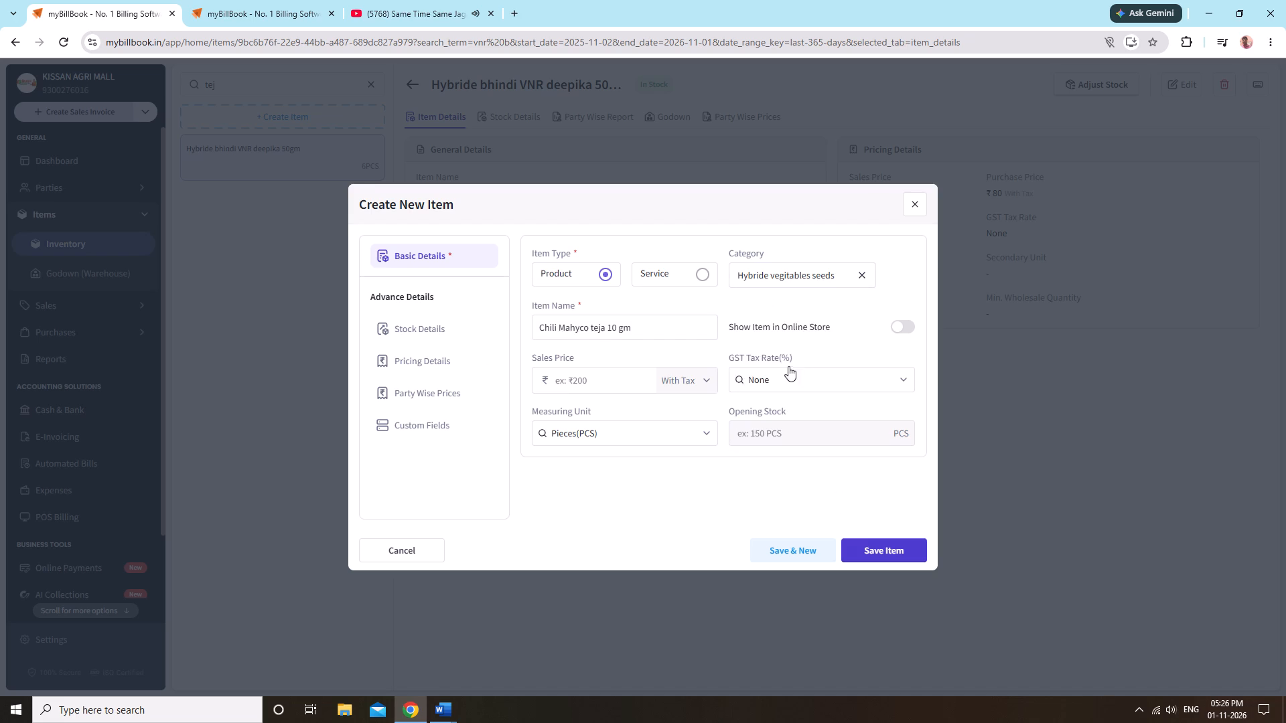
Switch to YouTube, pause the playing song, and return to the new item form in myBillBook.
left_click(408, 13)
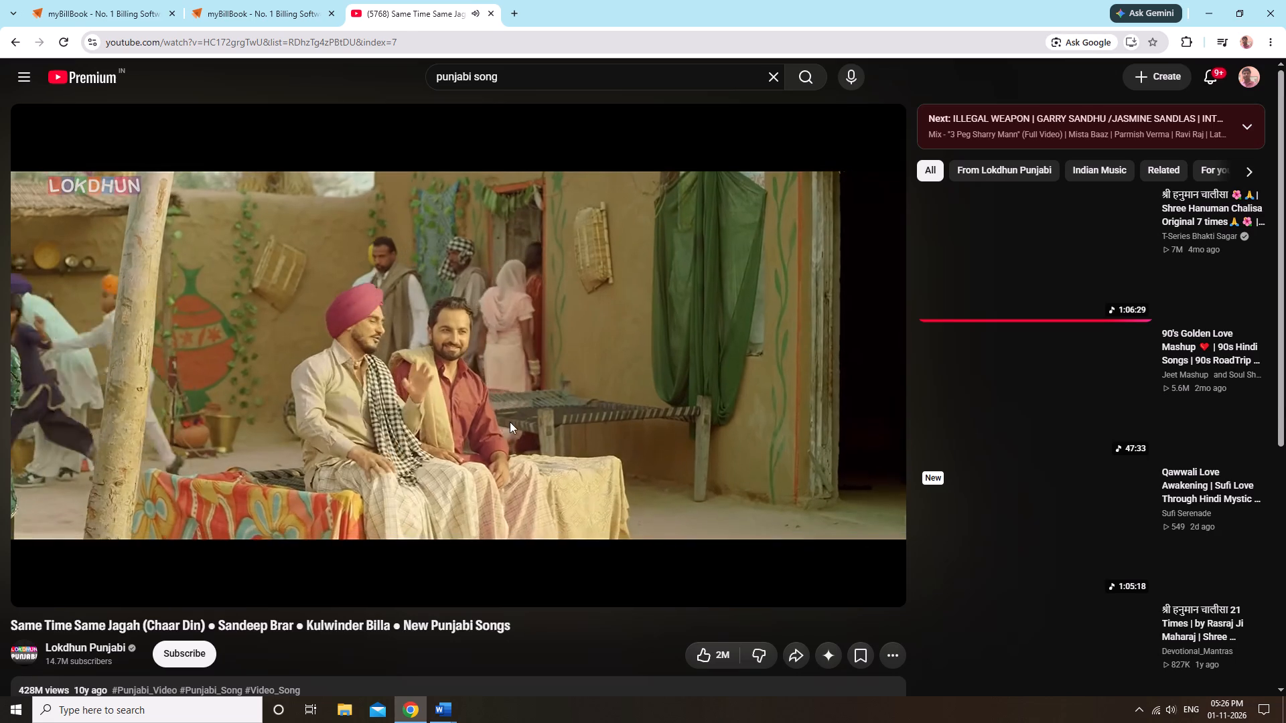
left_click(510, 422)
left_click(103, 3)
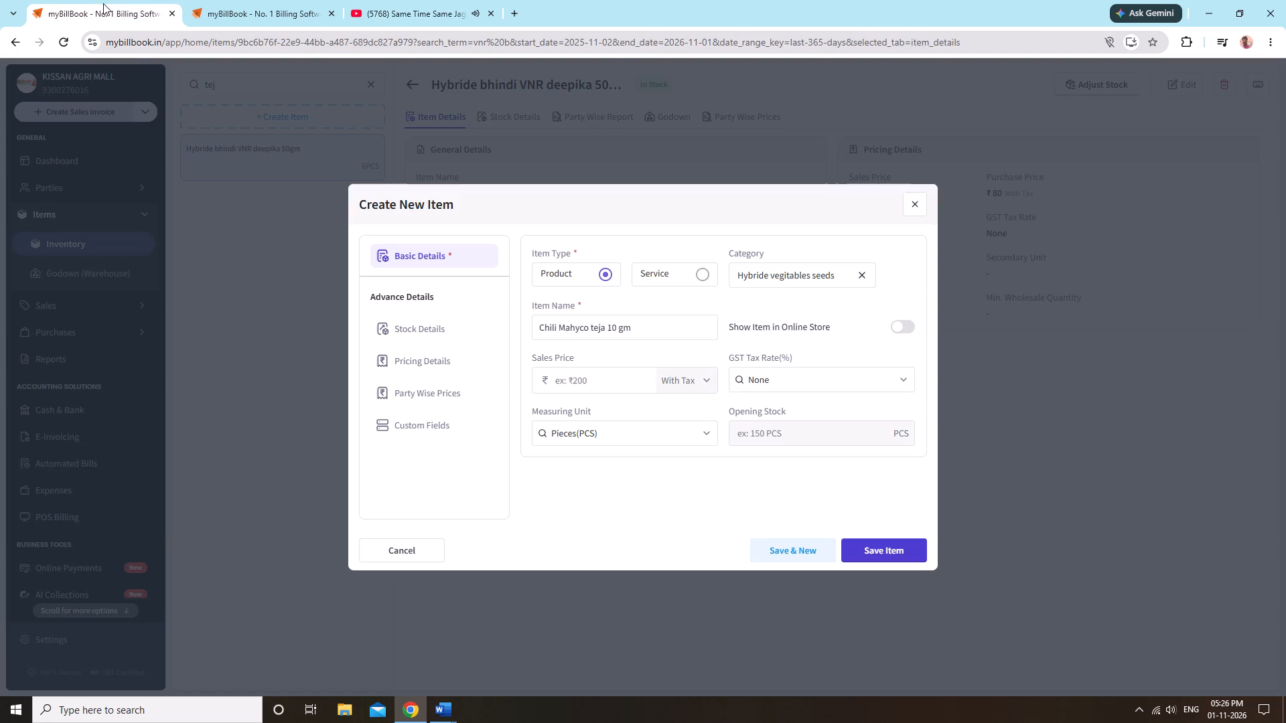
Open the sales price of the new Chili Mahyco teja 10 gm item for entry.
left_click(601, 383)
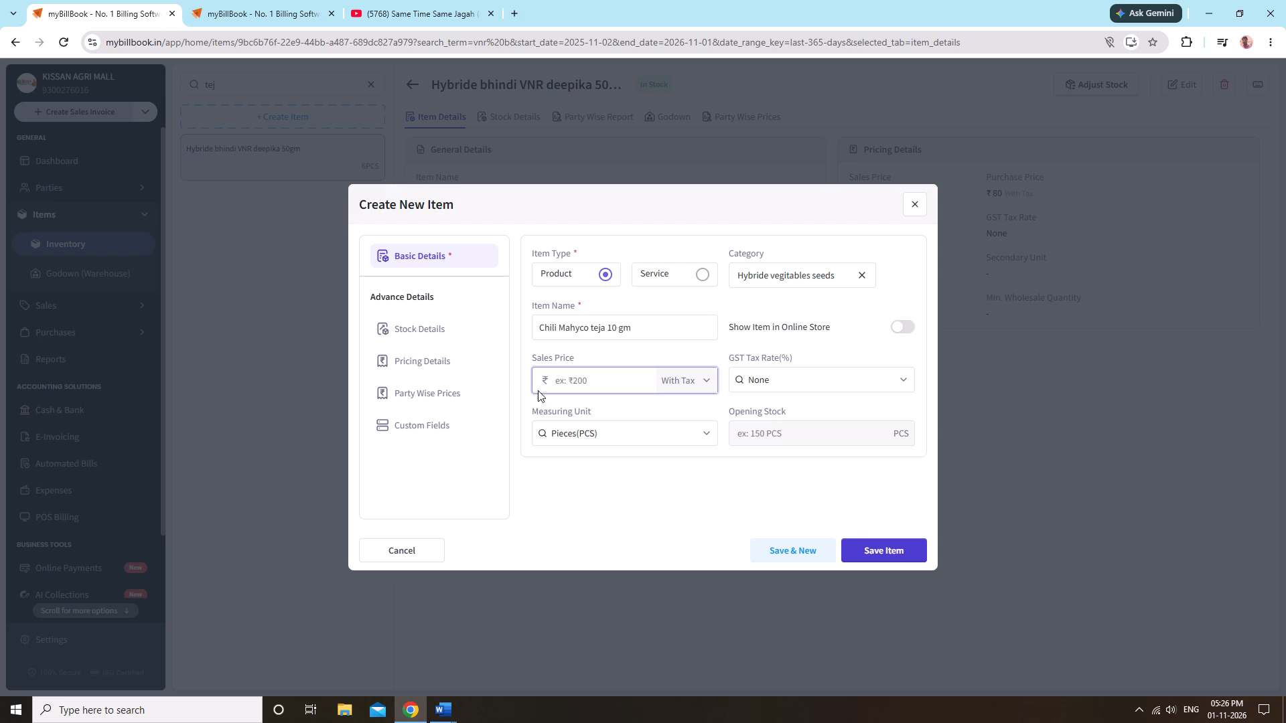
left_click(627, 384)
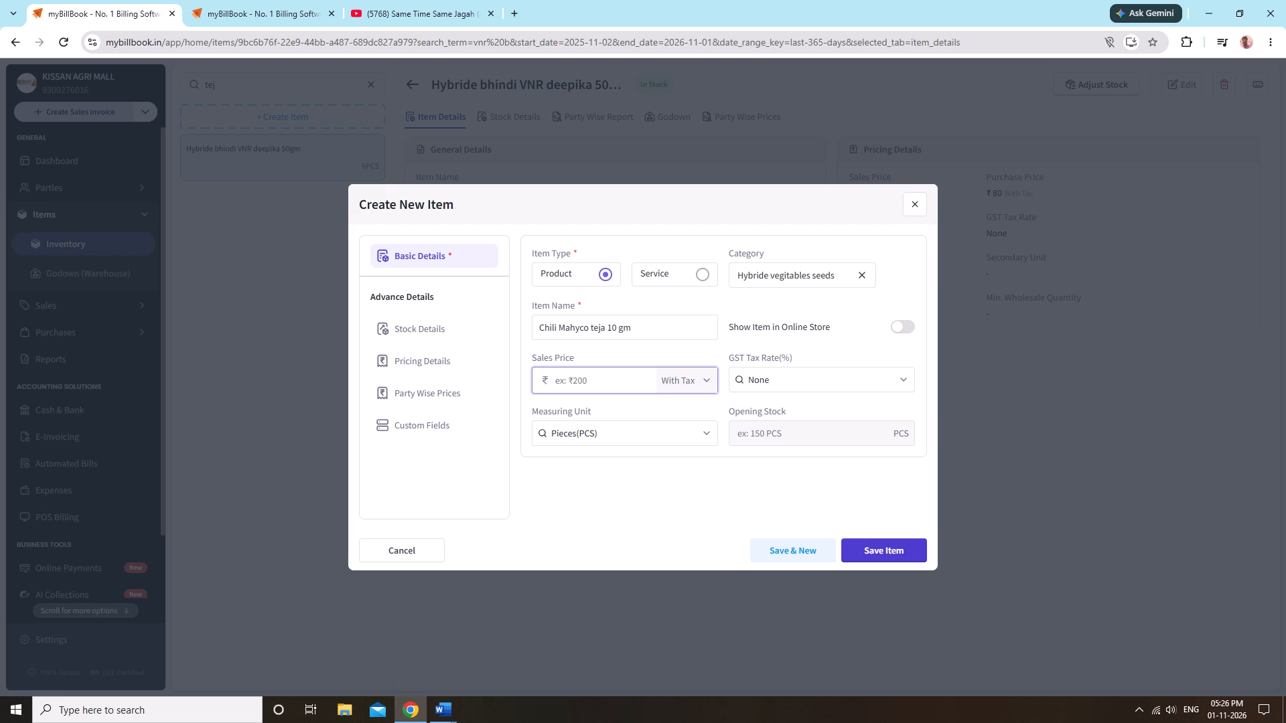
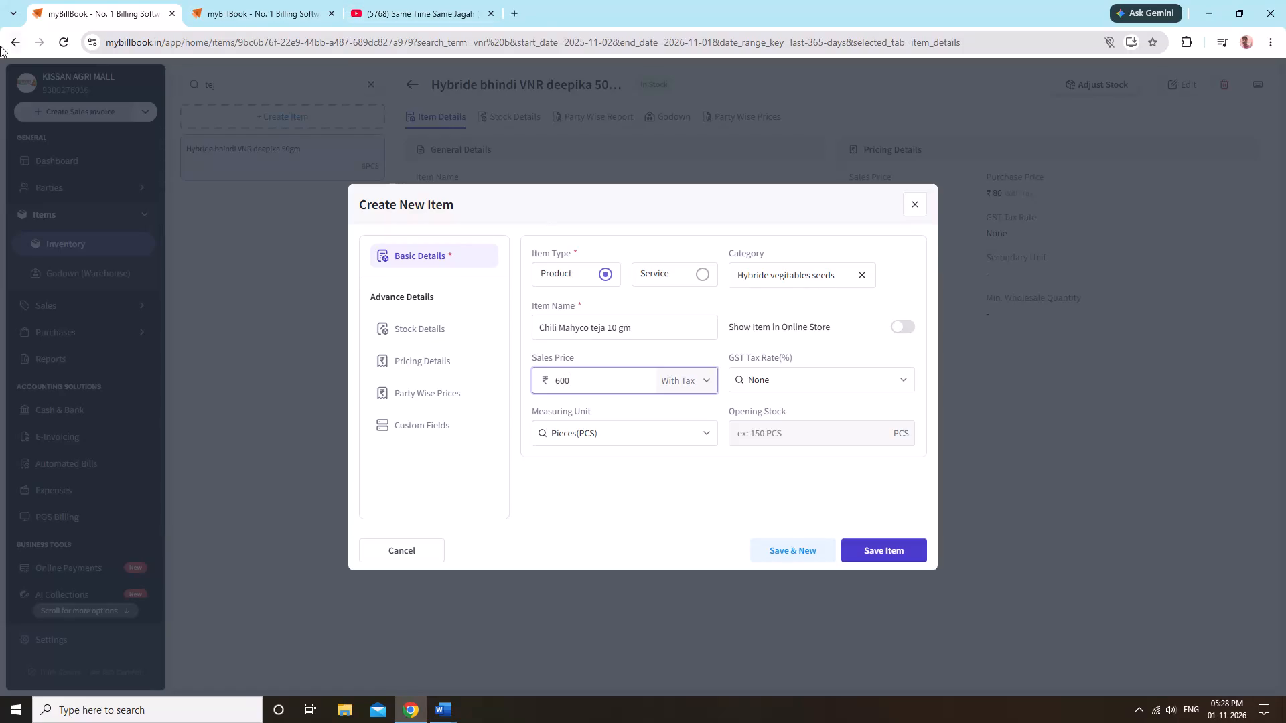
Set the new item's opening stock to 2 PCS in the KISSAN AGRI MALL godown.
left_click(404, 325)
left_click(405, 353)
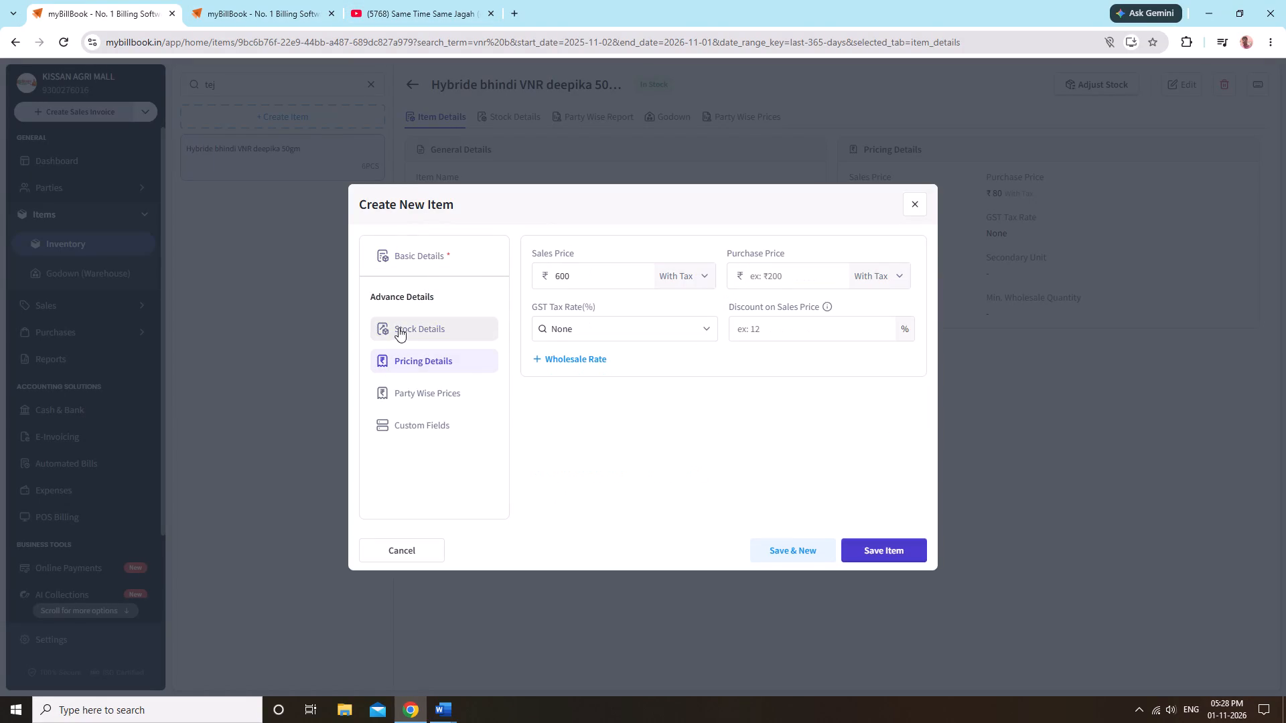
left_click(399, 327)
left_click(624, 424)
left_click(599, 478)
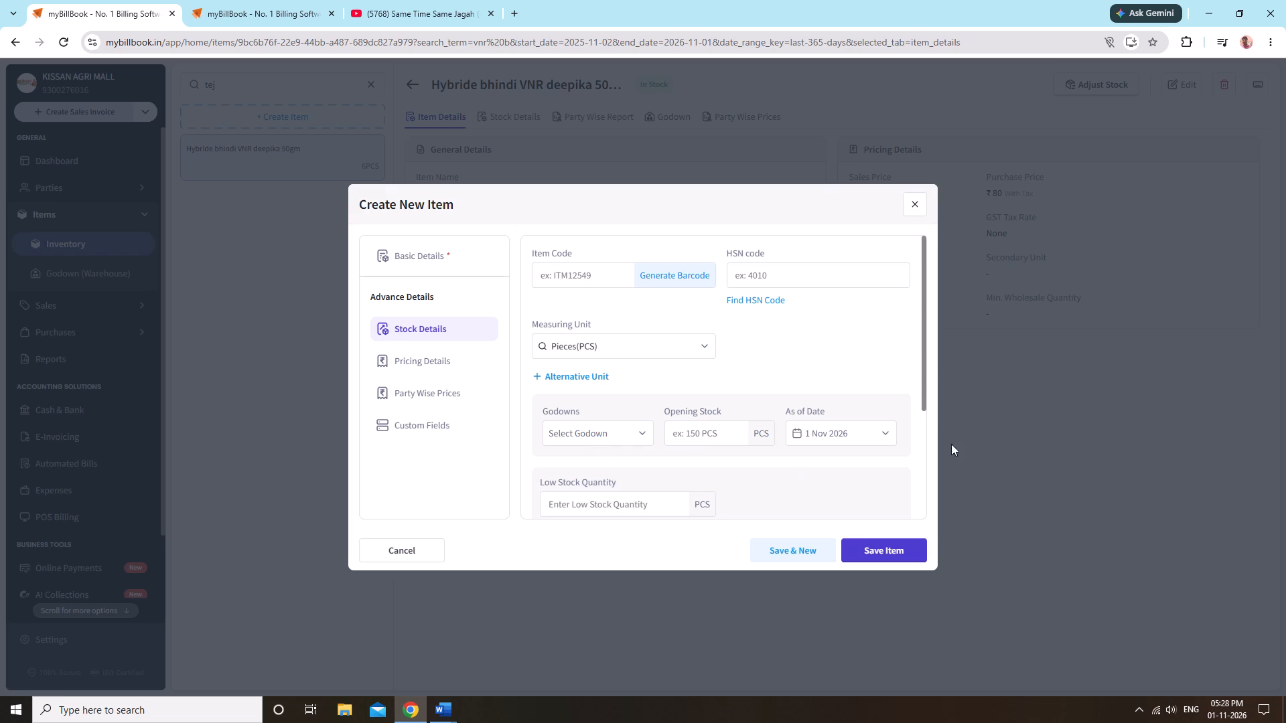
left_click(733, 429)
key("2")
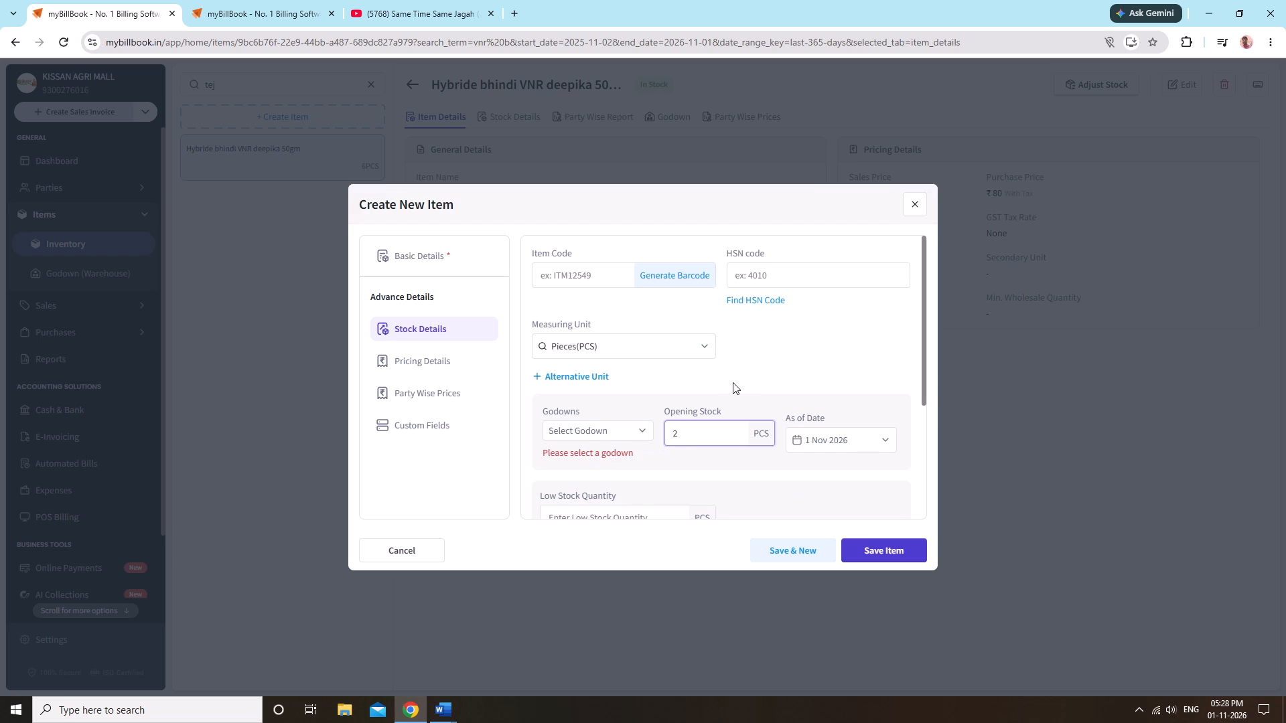
left_click(614, 418)
left_click(615, 436)
left_click(608, 468)
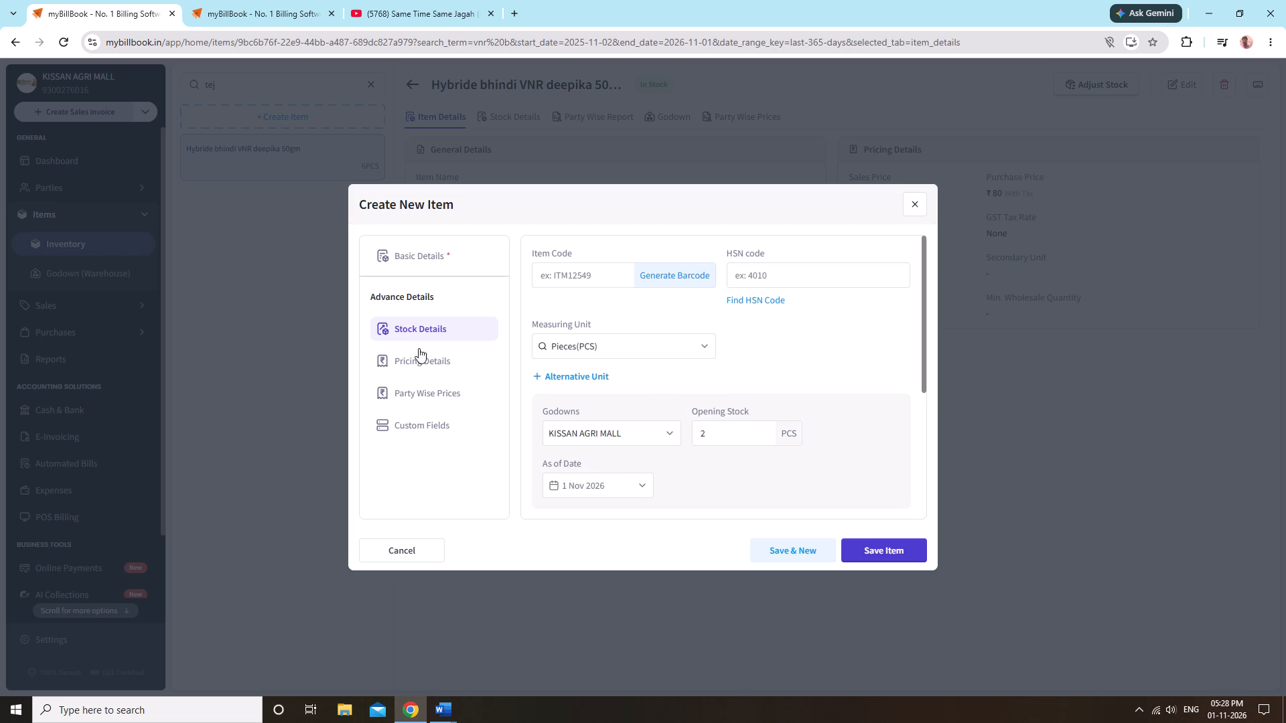
Set the purchase price of Chili Mahyco teja 10 gm to 600 and save the item.
left_click(427, 349)
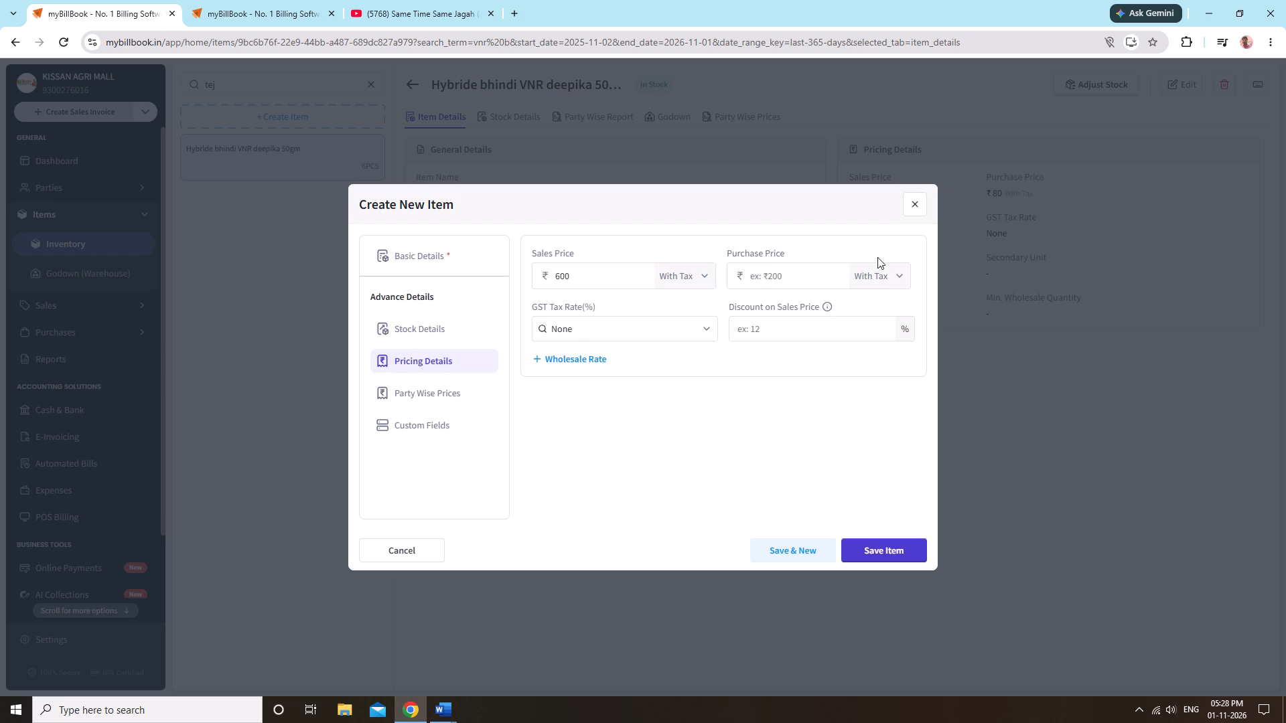
left_click(851, 265)
left_click(792, 270)
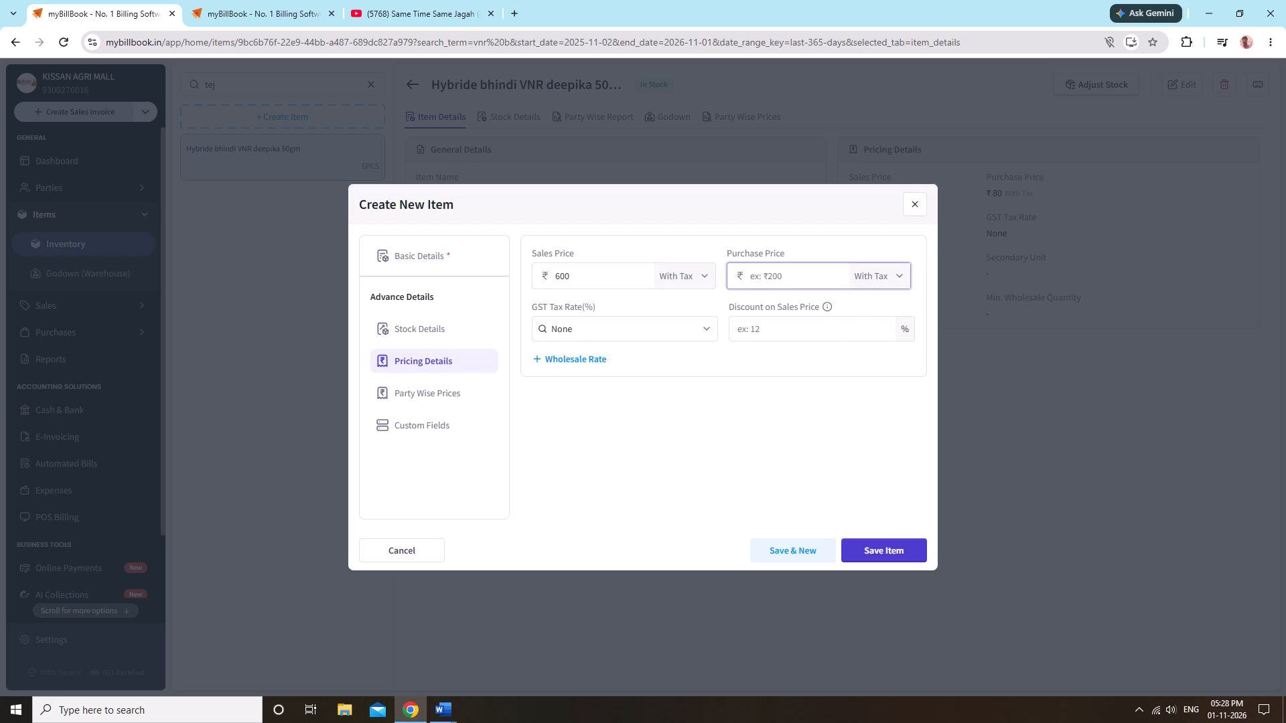
type("600")
left_click(393, 324)
left_click(409, 266)
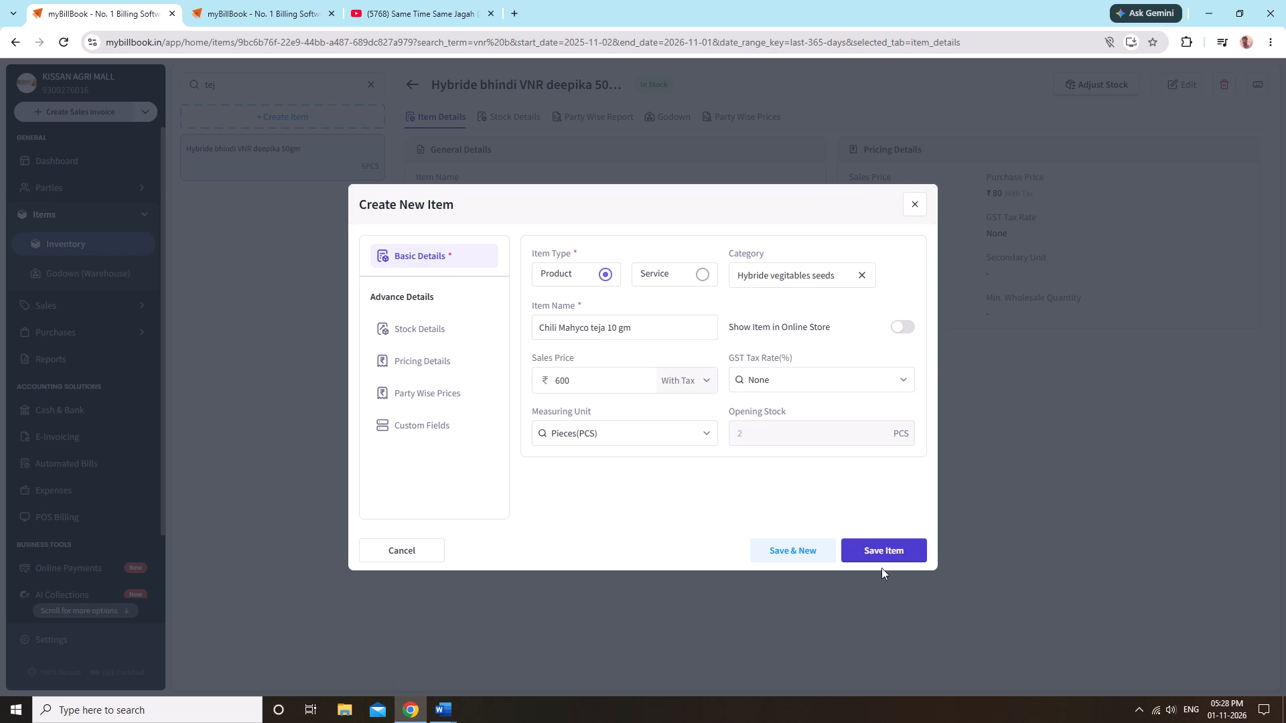
left_click(863, 549)
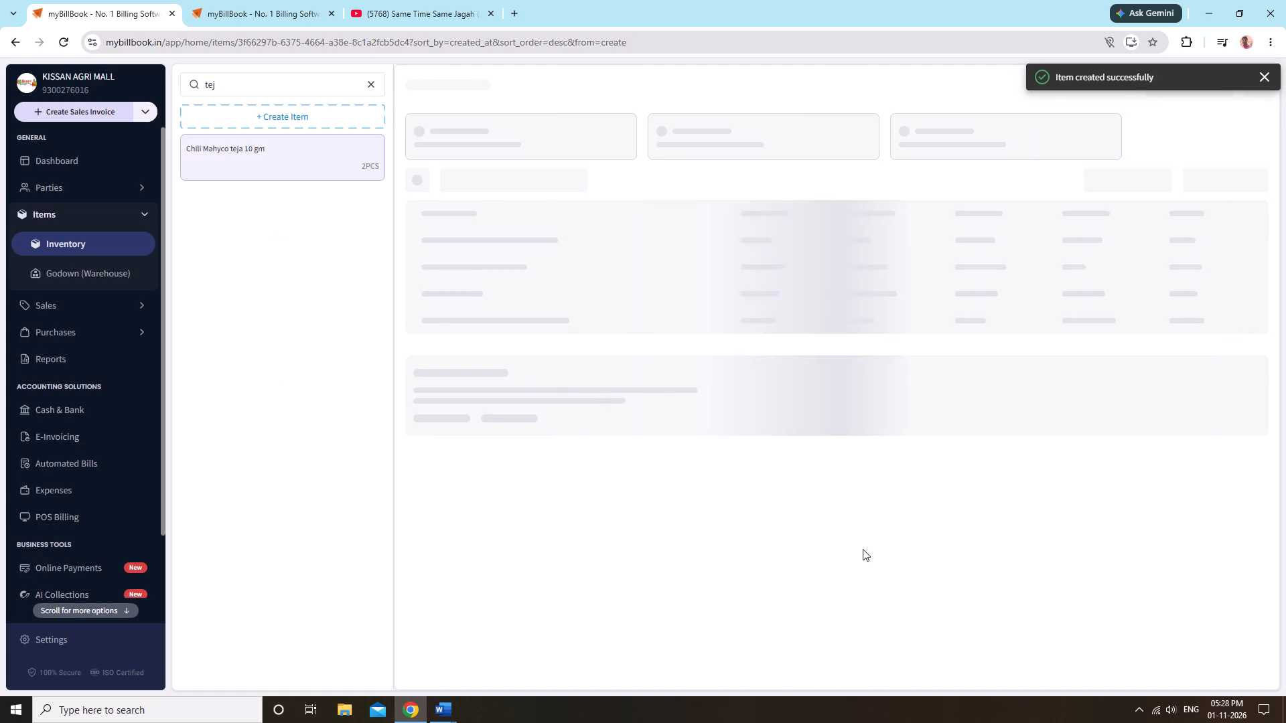
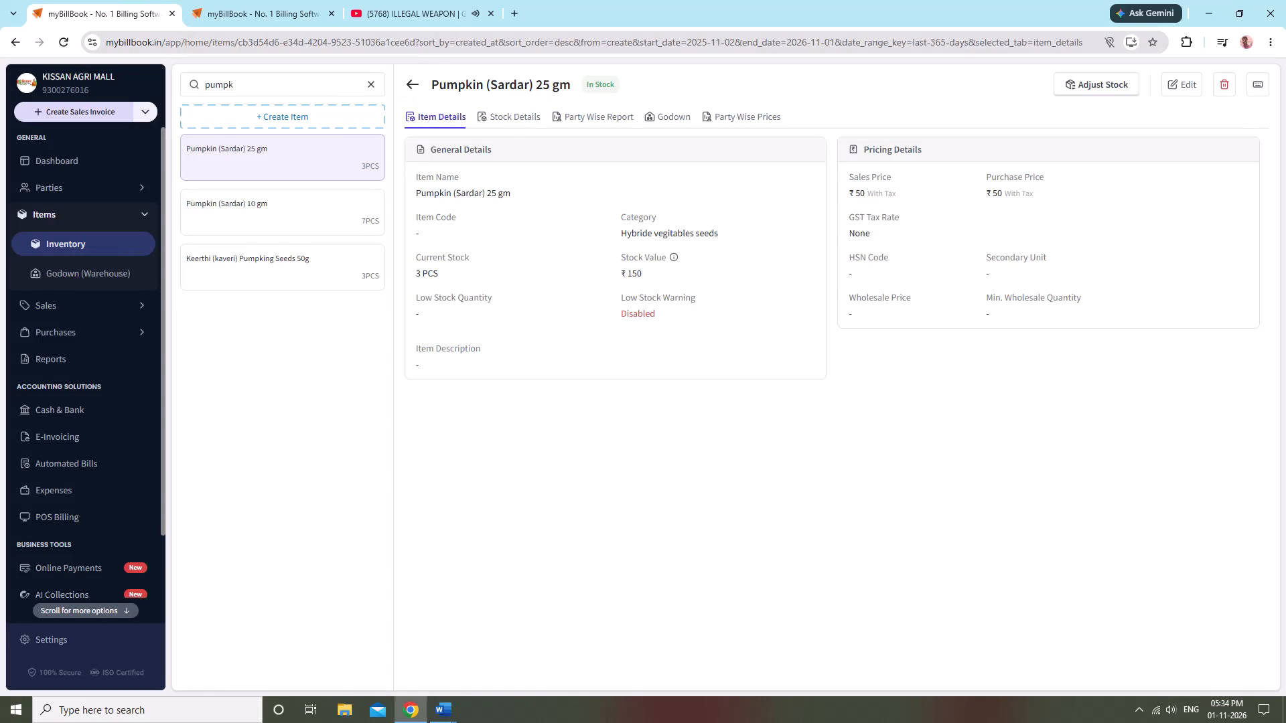
Search the inventory for "chi" and open the item chichinda satman 25gm.
left_click(367, 88)
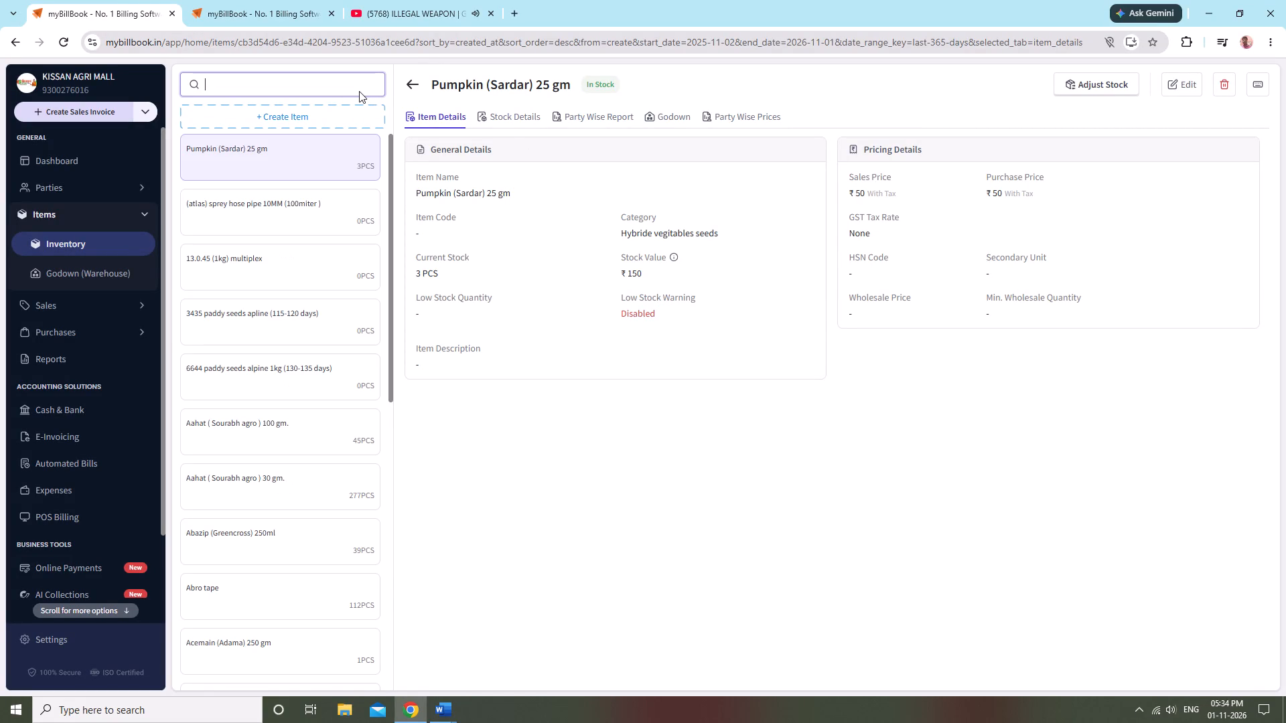
type("ch")
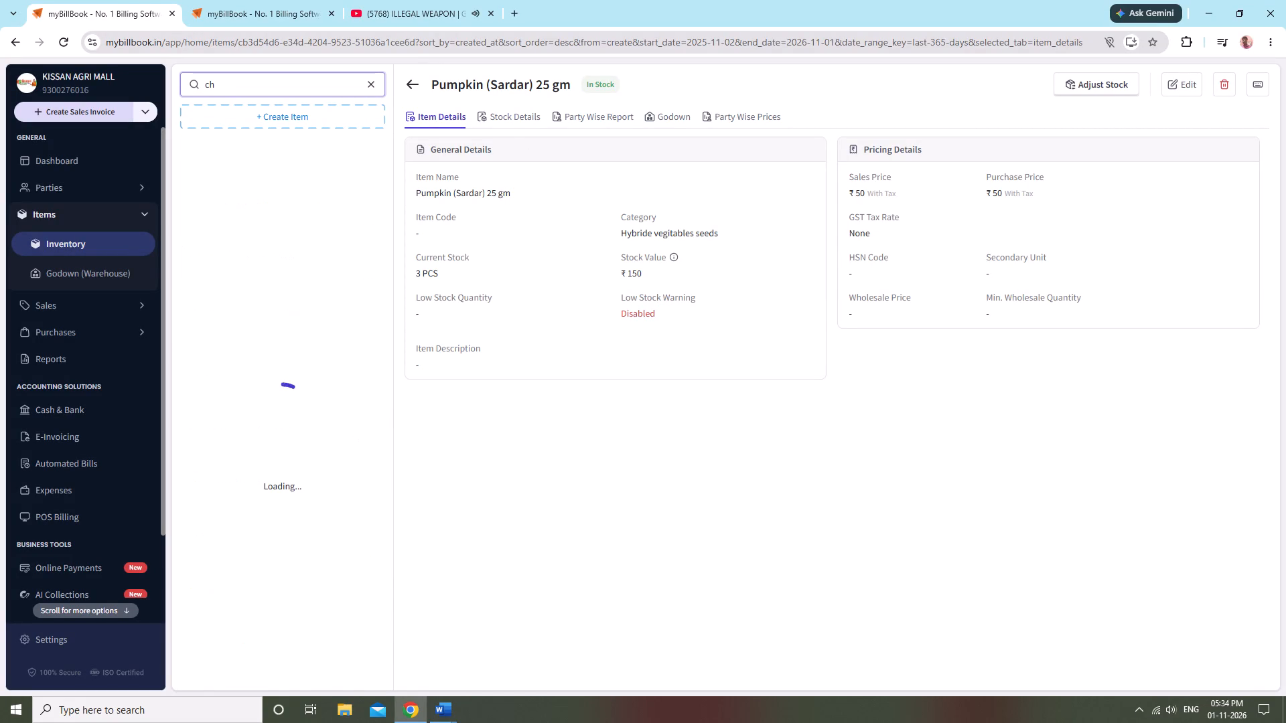
key("i")
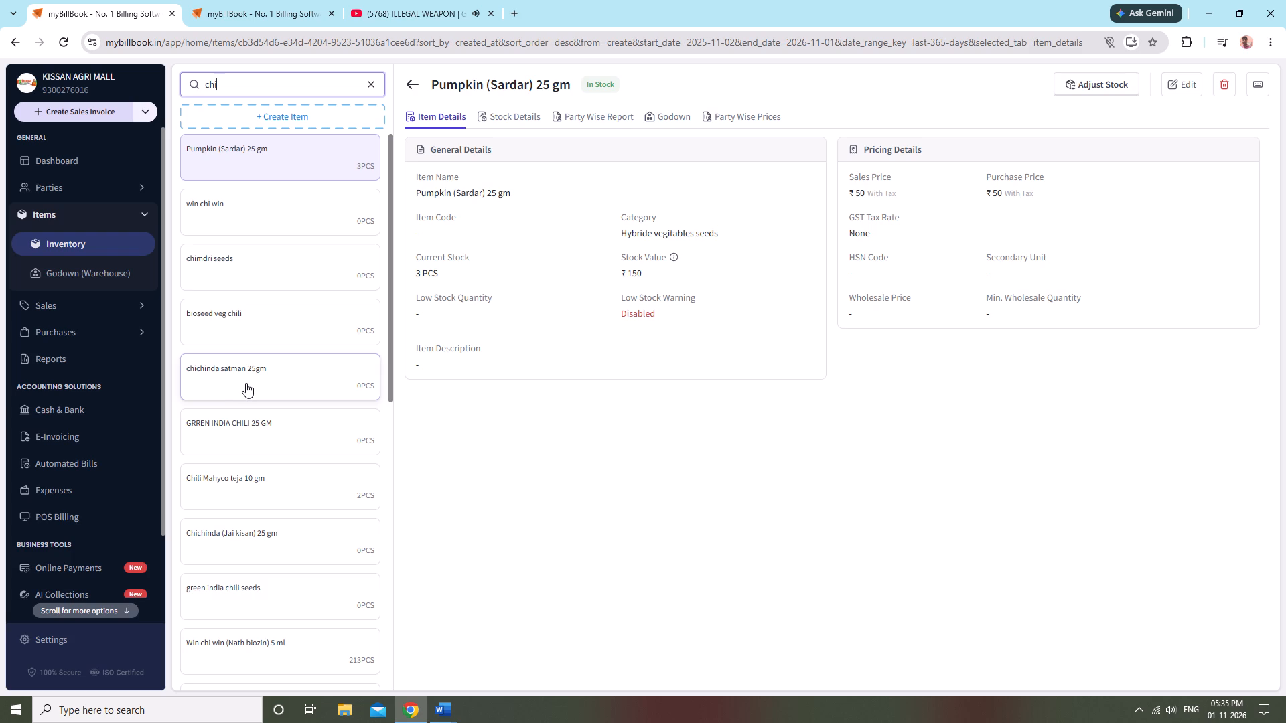
left_click(246, 383)
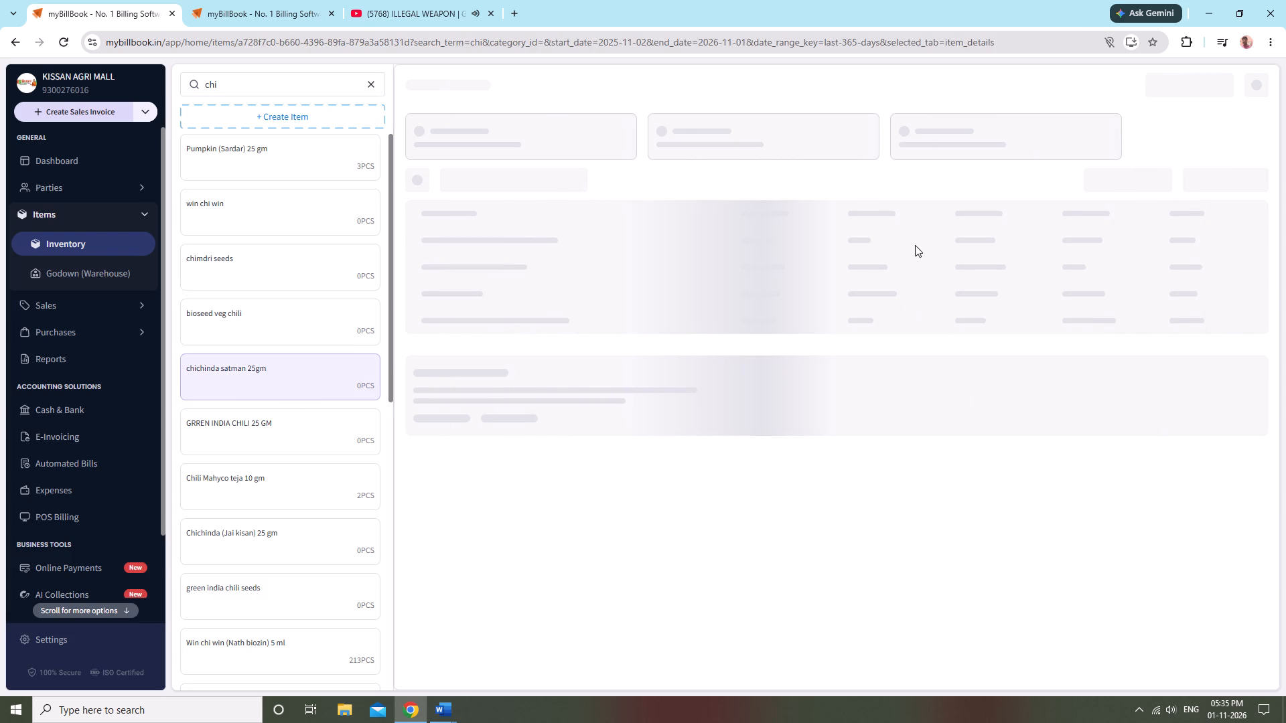
Add 9 PCS to the chichinda satman 25gm stock in the KISSAN AGRI MALL godown and save the adjustment.
left_click(1100, 73)
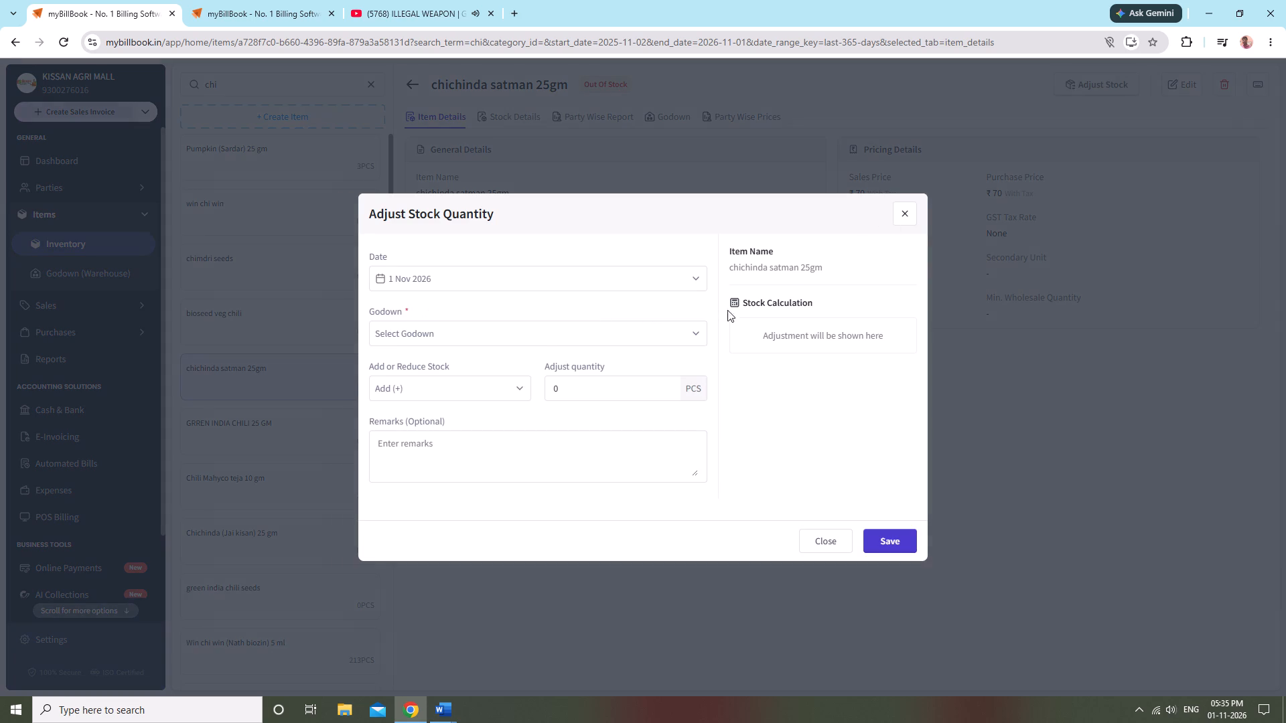
left_click(599, 329)
left_click(571, 359)
left_click(586, 404)
left_click(591, 398)
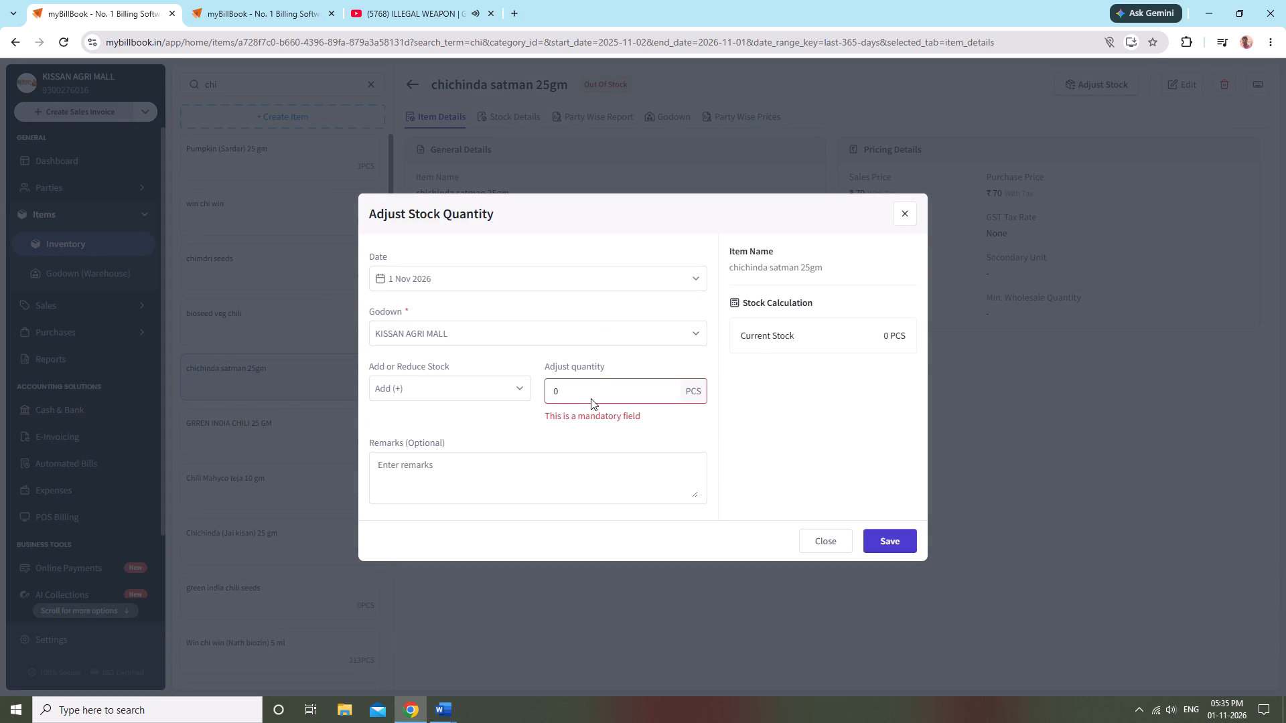
left_click(591, 398)
left_click(593, 392)
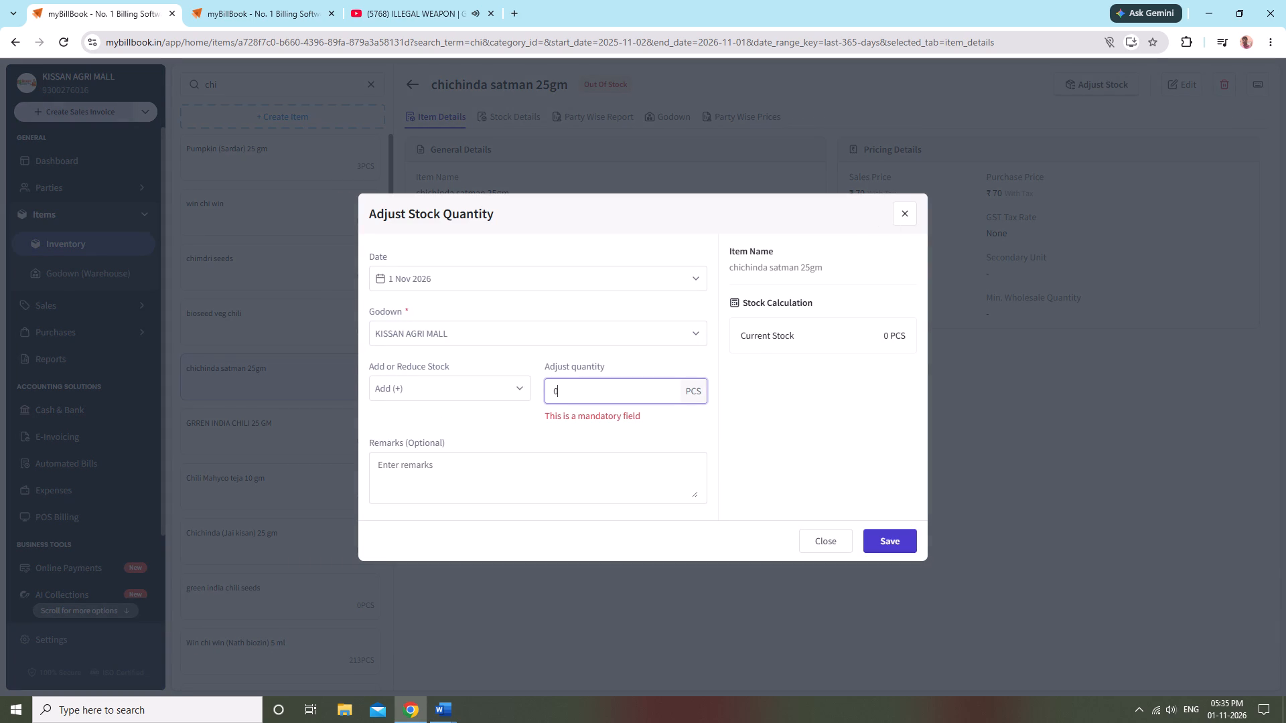
key("9")
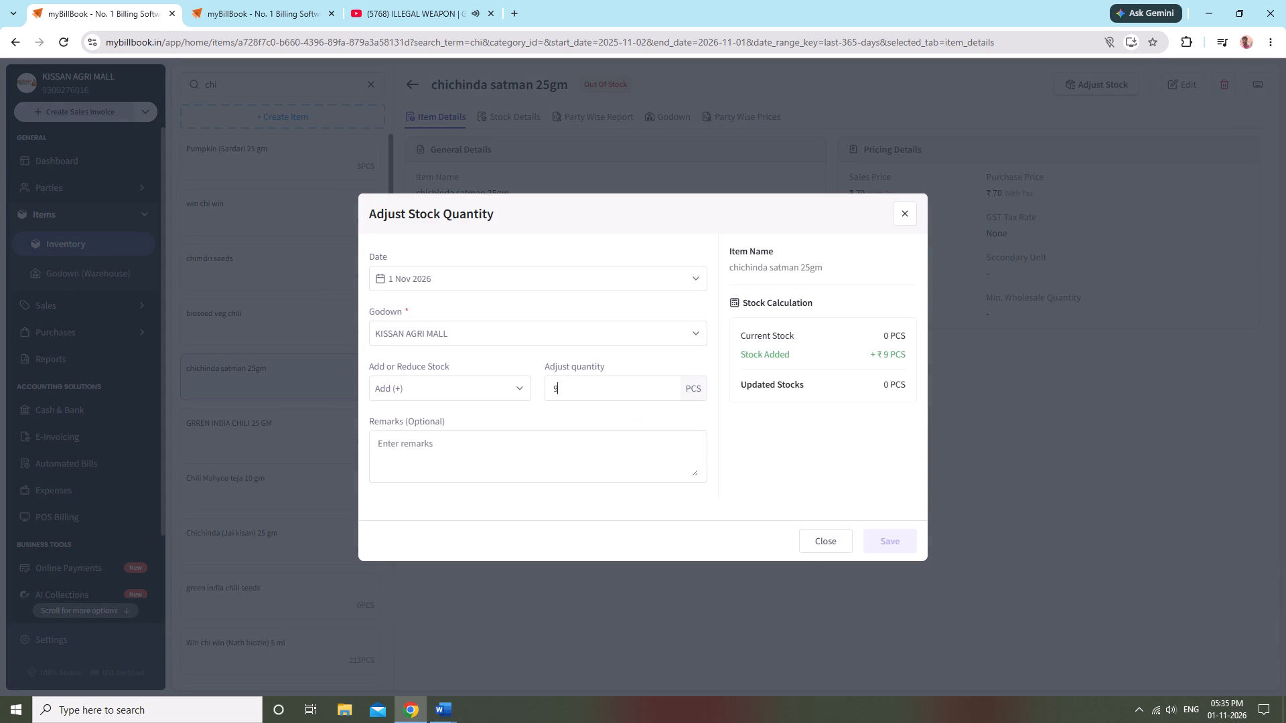
left_click(905, 548)
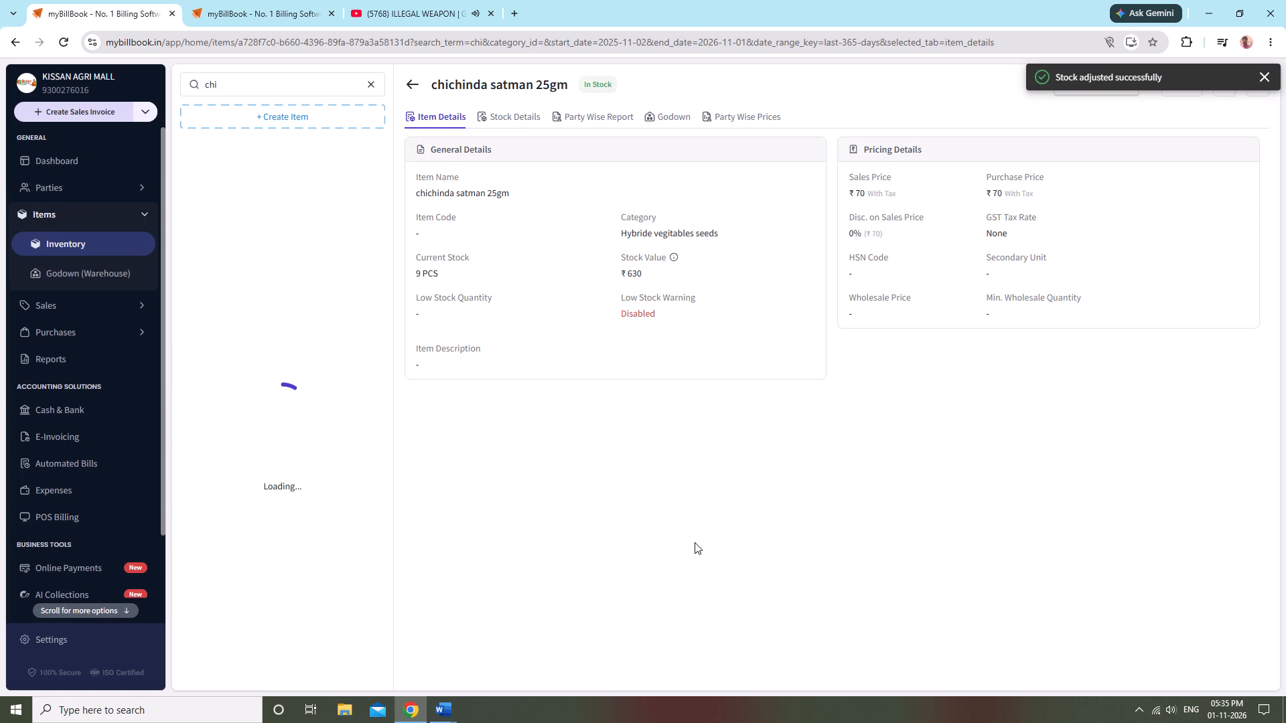
left_click(656, 508)
left_click(613, 430)
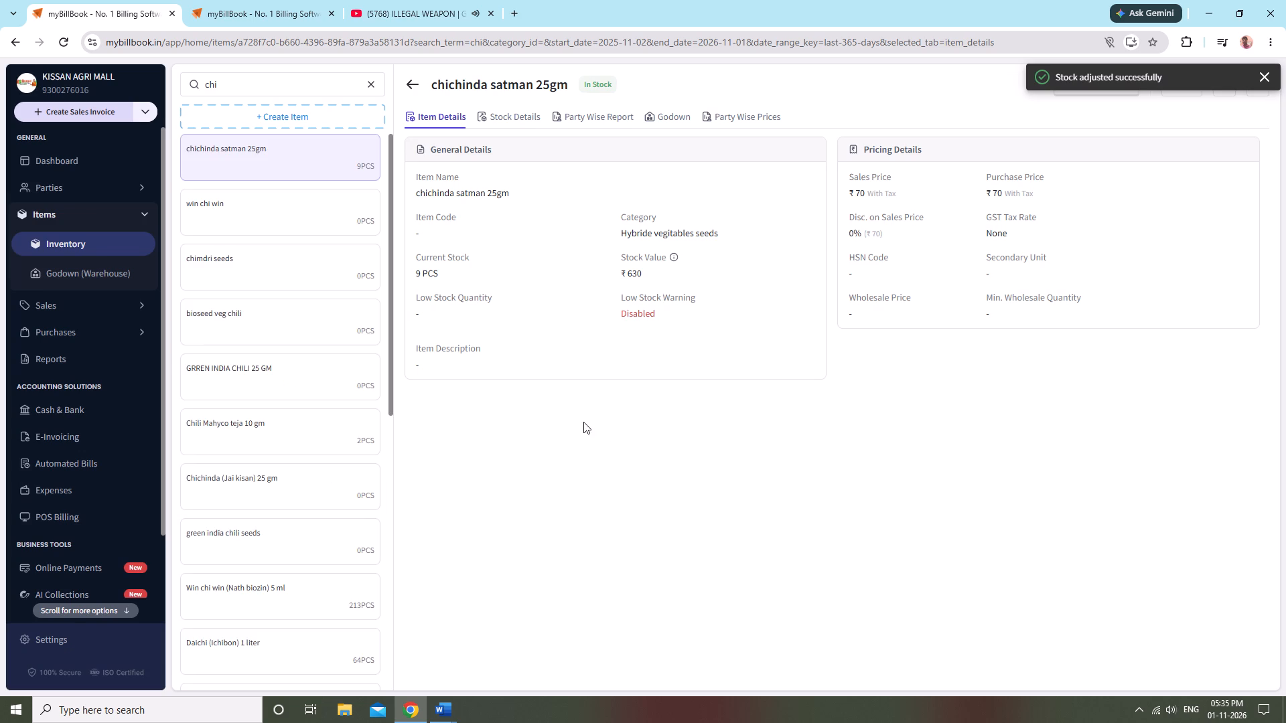
Rename the item as "Chichinda satman 25gm" with a capital C, review its stock and pricing details, and save it.
left_click(1149, 82)
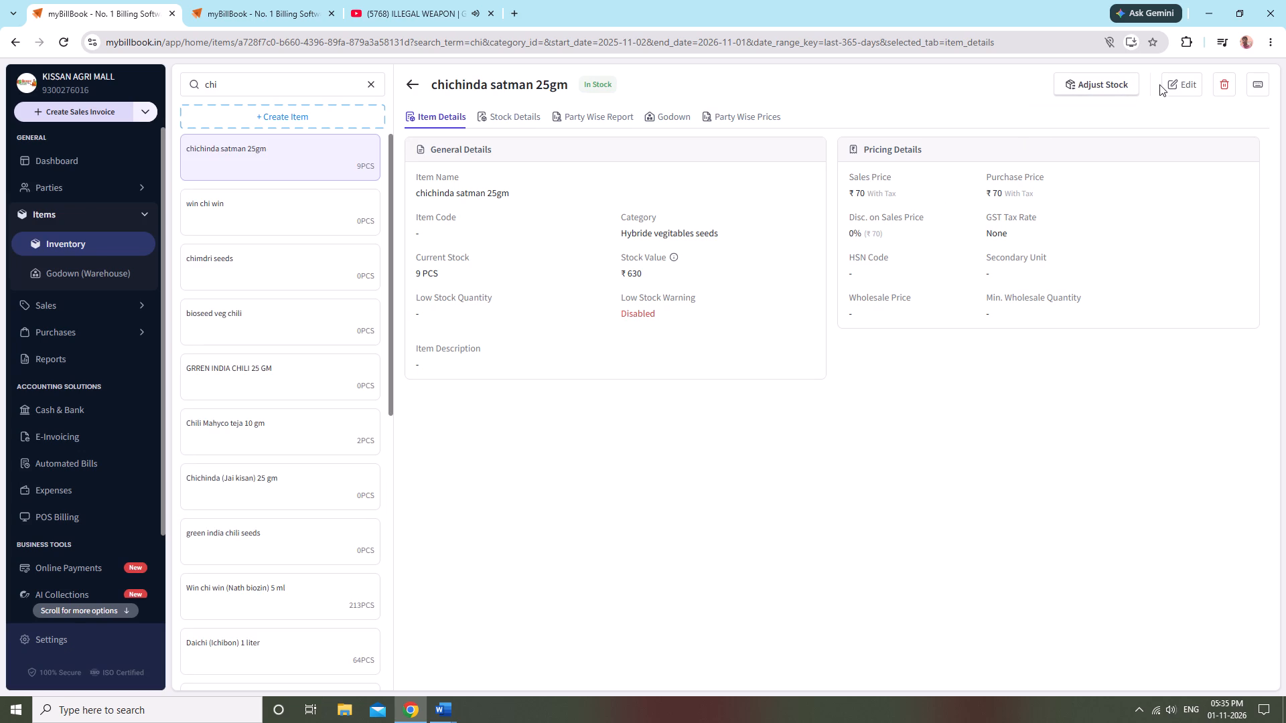
left_click(1169, 84)
left_click(541, 324)
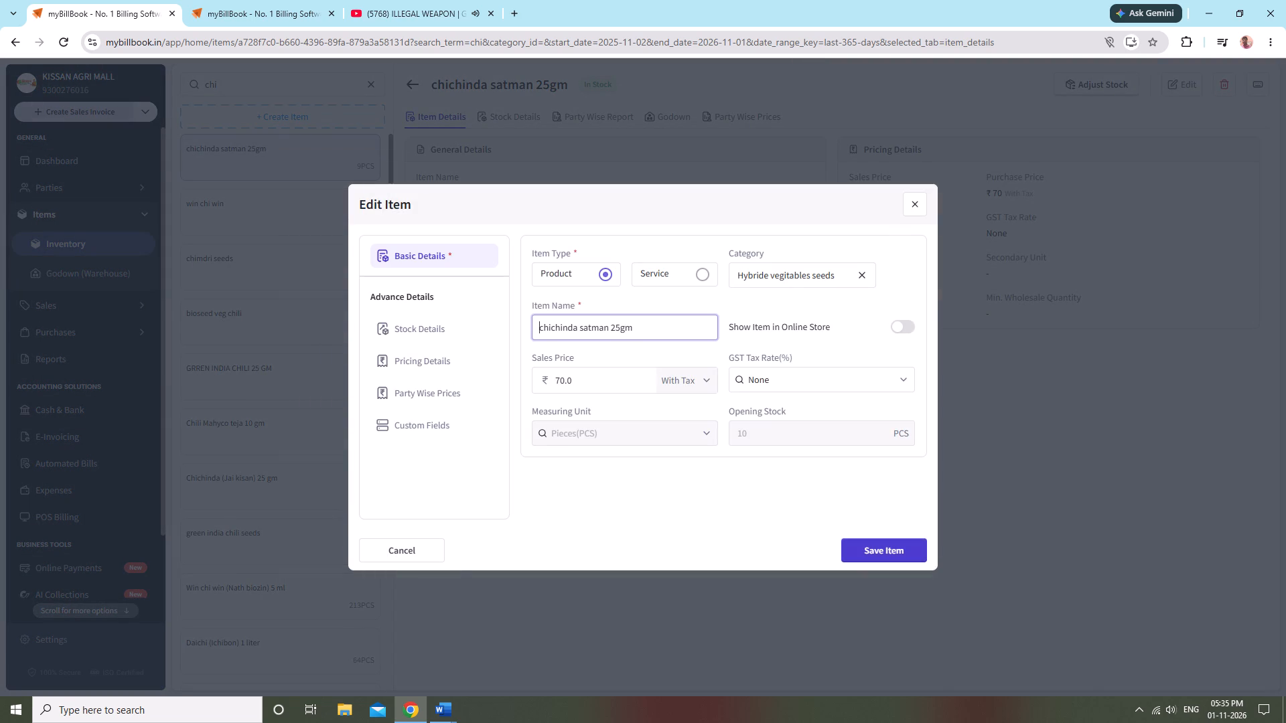
left_click(543, 324)
key("BackSpace")
key("shift+c")
left_click(433, 326)
left_click(437, 374)
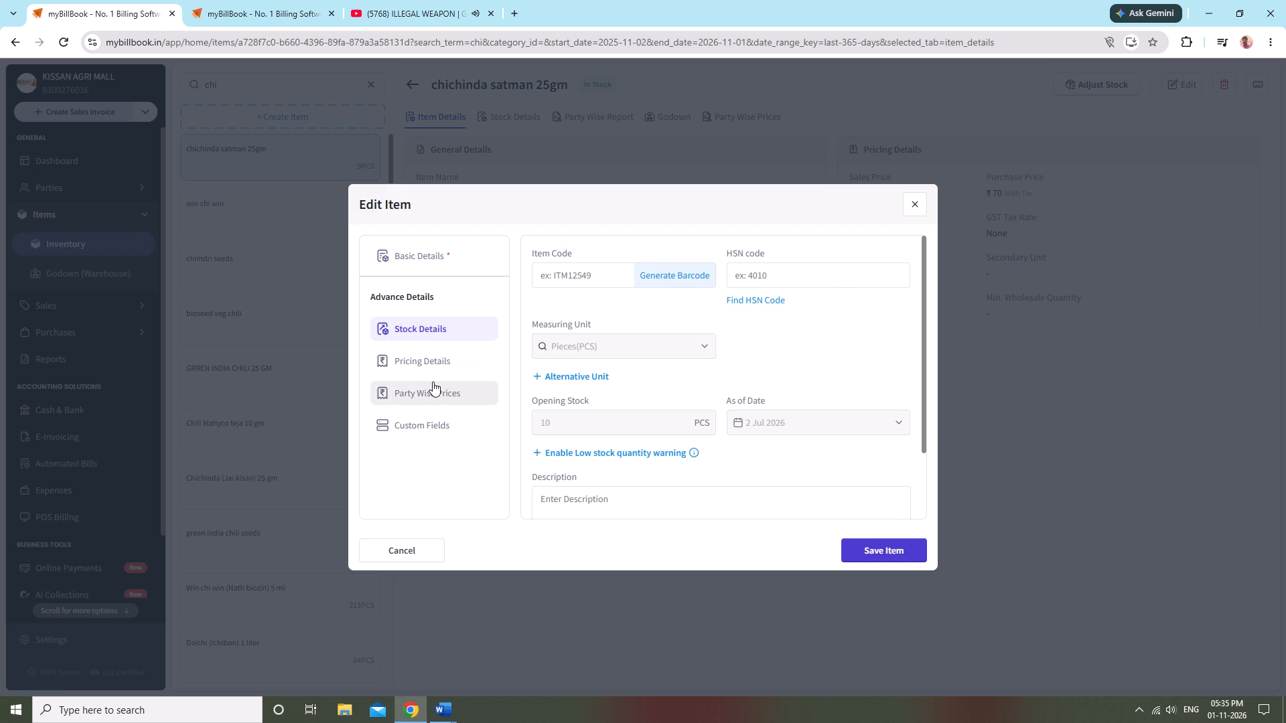
left_click(433, 382)
left_click(426, 365)
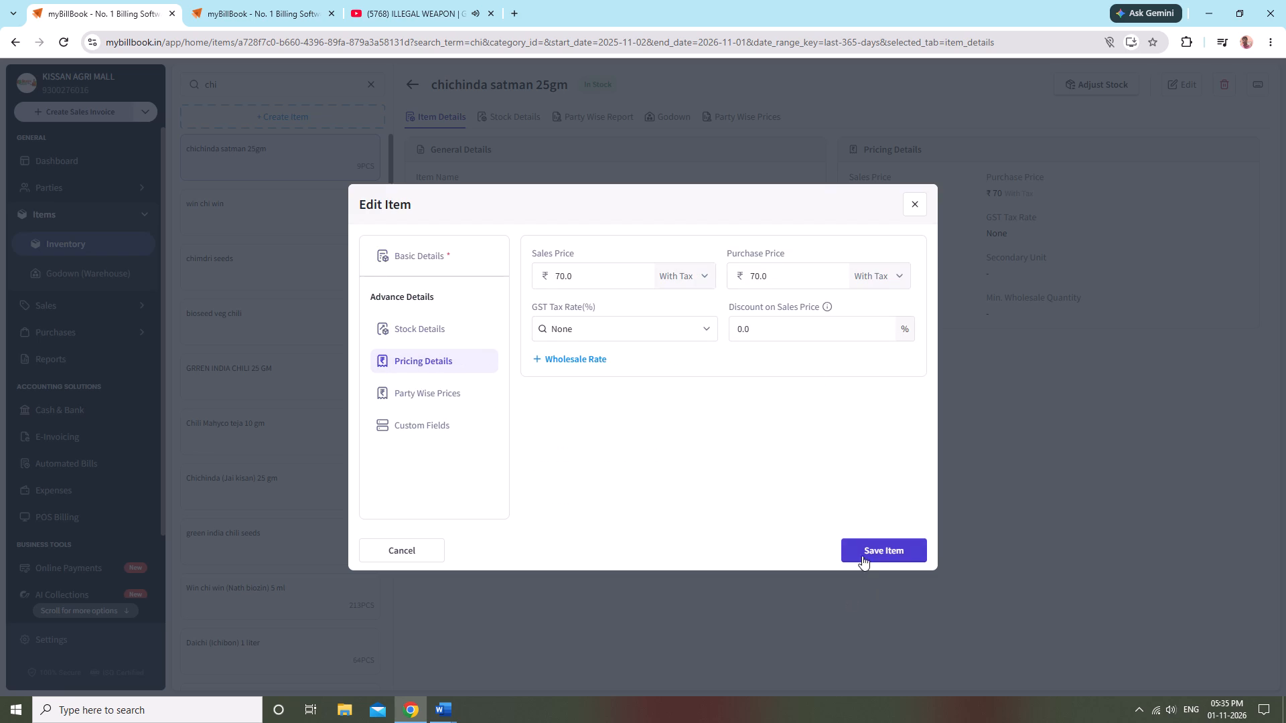
left_click(865, 550)
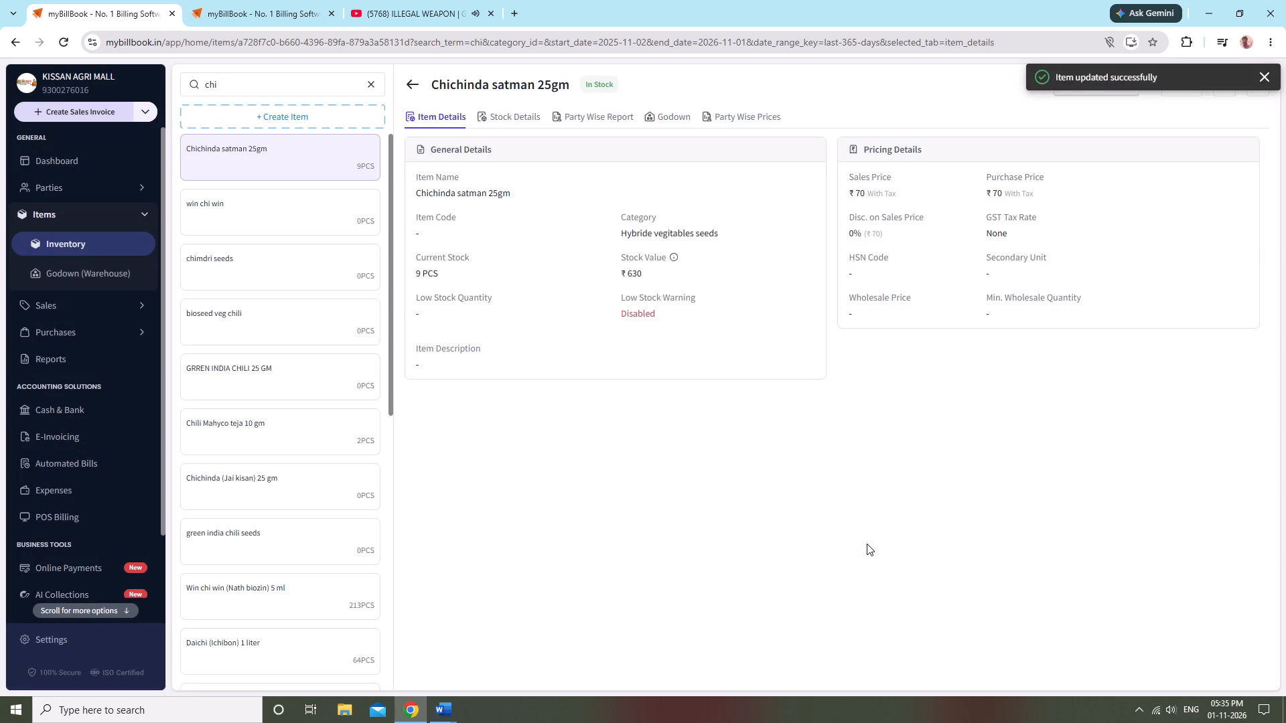
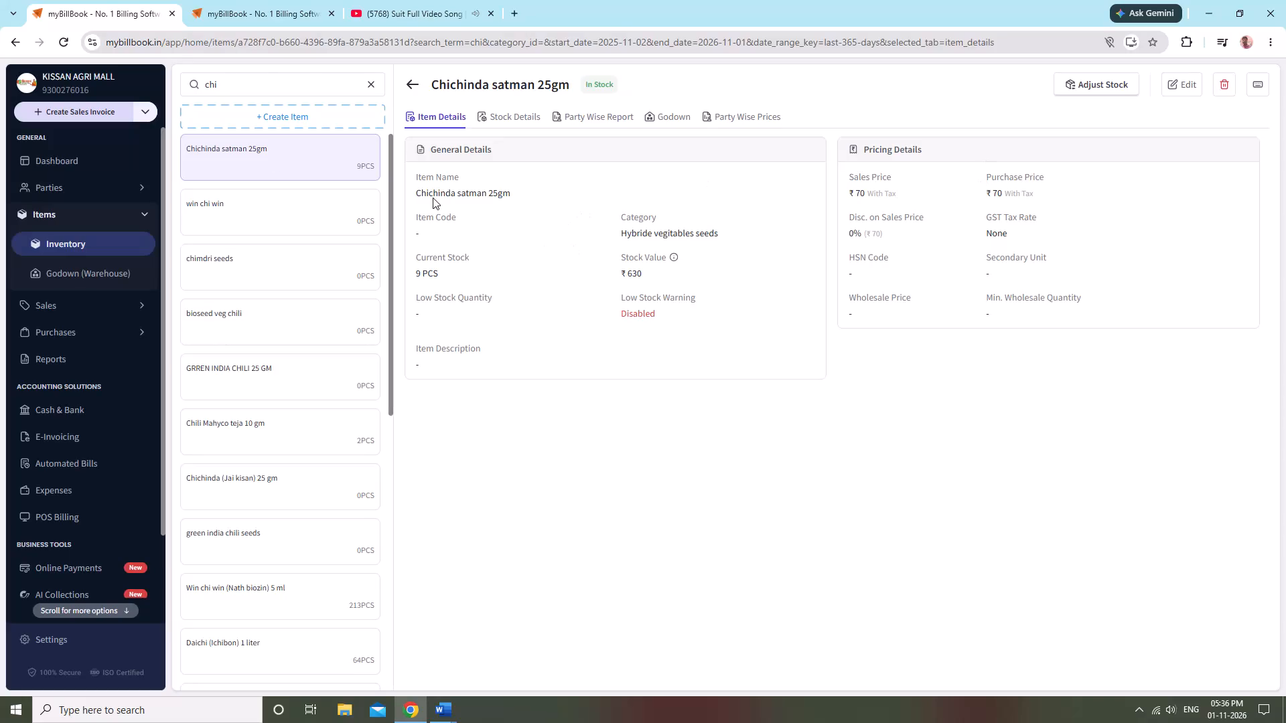
Search the inventory for "louki" and open the item louki green india golu 25gm.
left_click(372, 85)
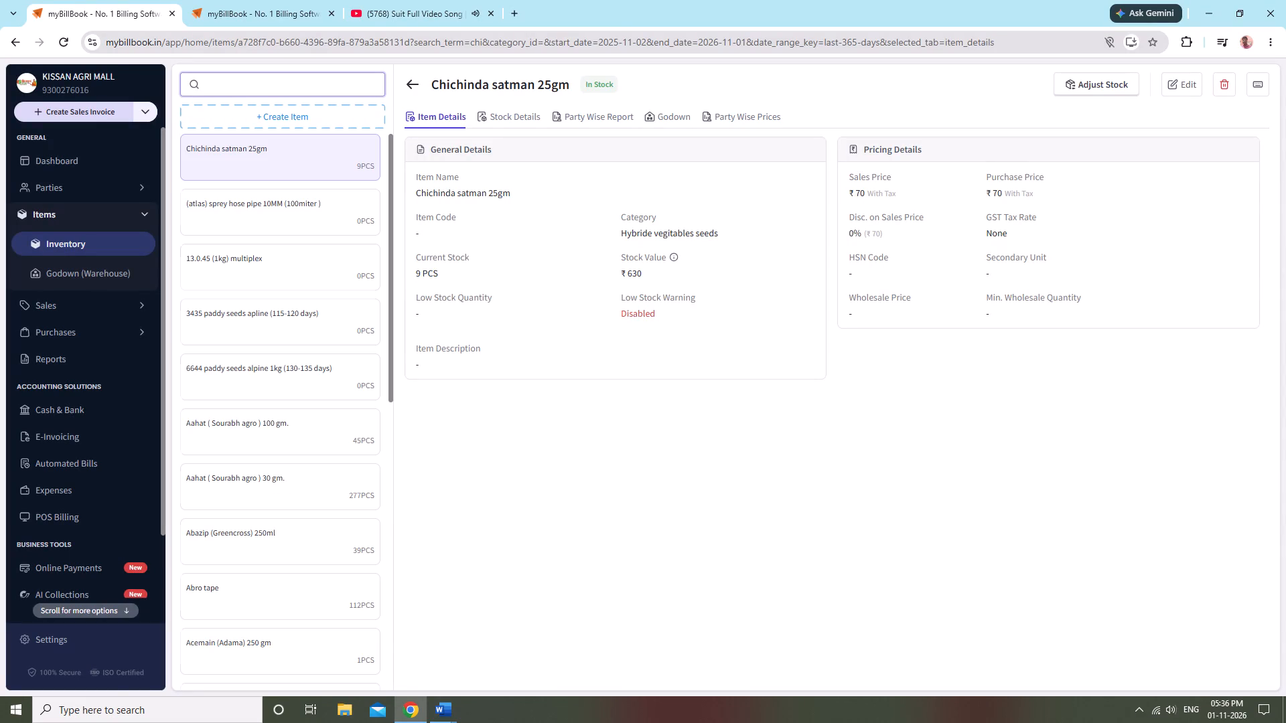
type("gre")
key("BackSpace")
key("BackSpace")
type("louki")
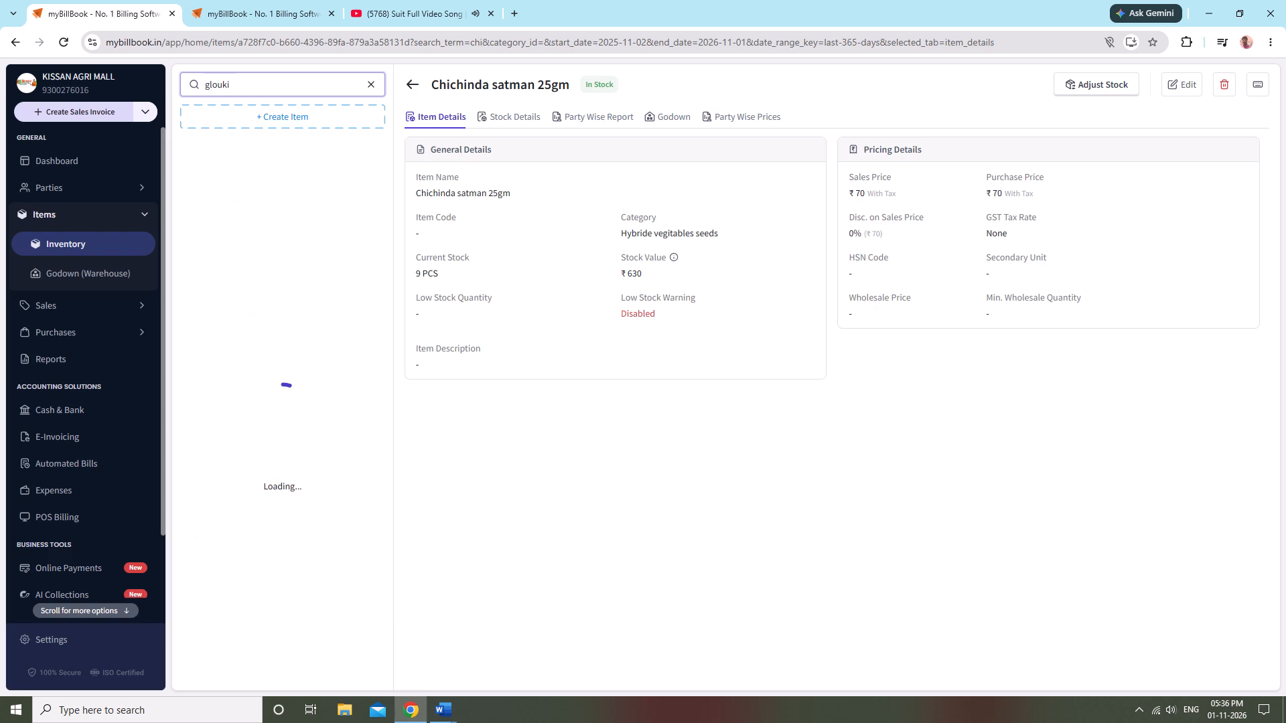
key("BackSpace")
key("BackSpace")
key("BackSpace")
key("BackSpace")
key("BackSpace")
key("BackSpace")
key("BackSpace")
key("BackSpace")
key("BackSpace")
key("BackSpace")
key("BackSpace")
type("louki")
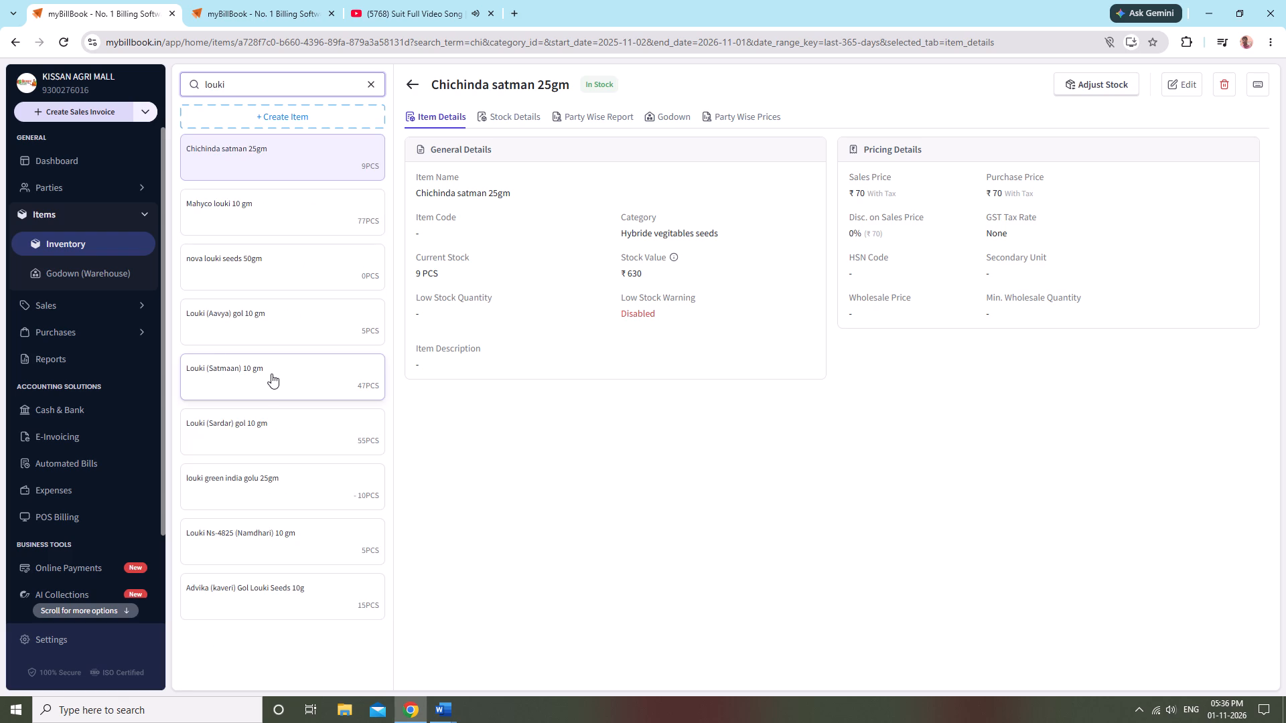
left_click(234, 488)
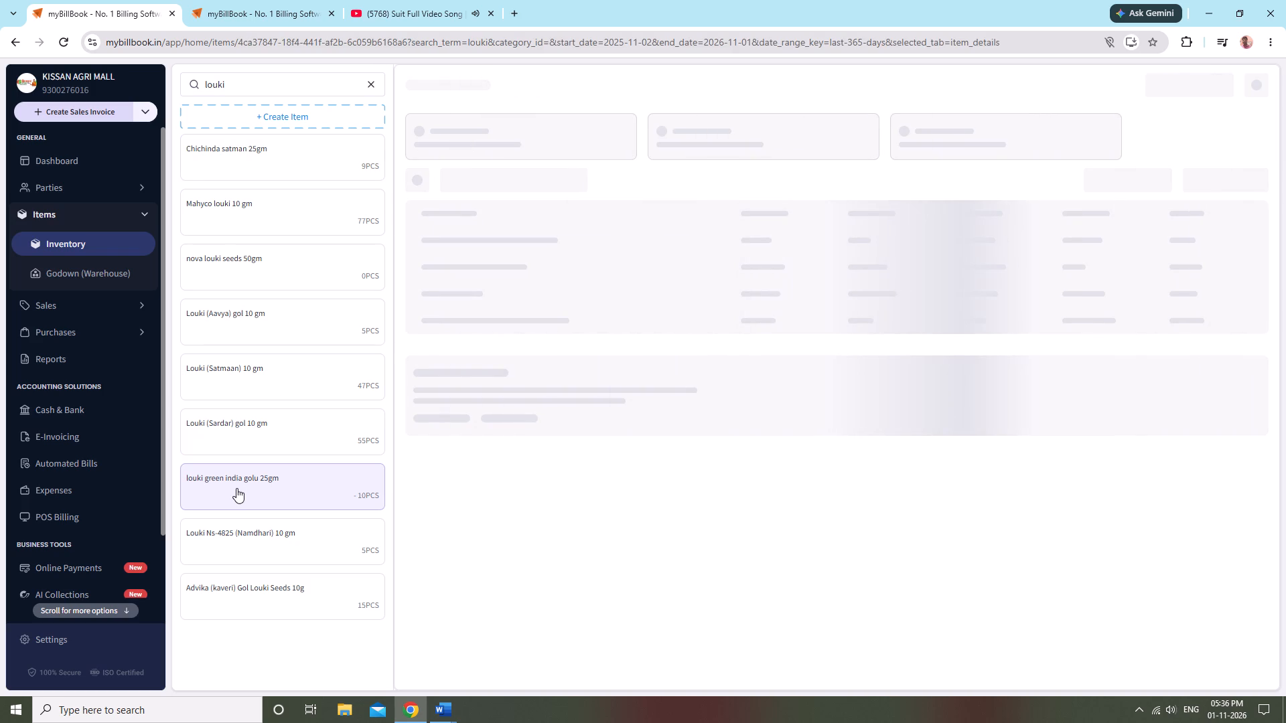
Add 14 PCS to the louki green india golu 25gm stock in the KISSAN AGRI MALL godown and save the adjustment.
left_click(1082, 88)
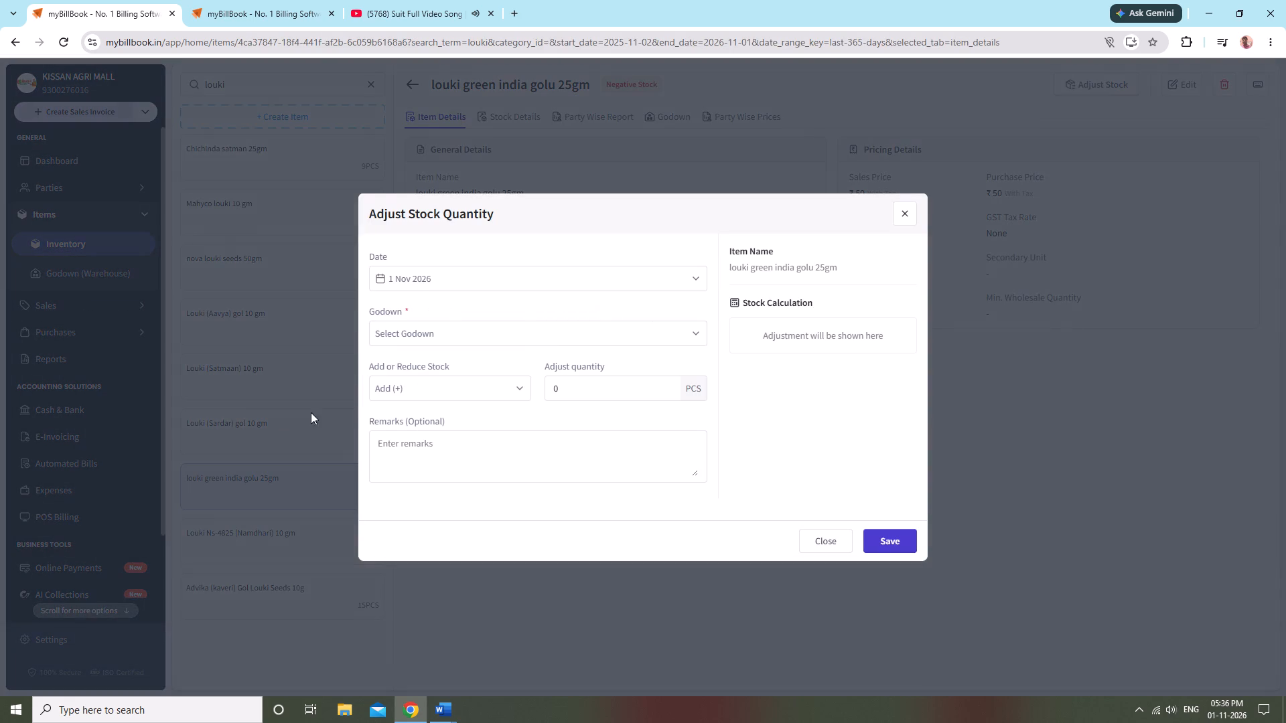
left_click(398, 341)
left_click(397, 355)
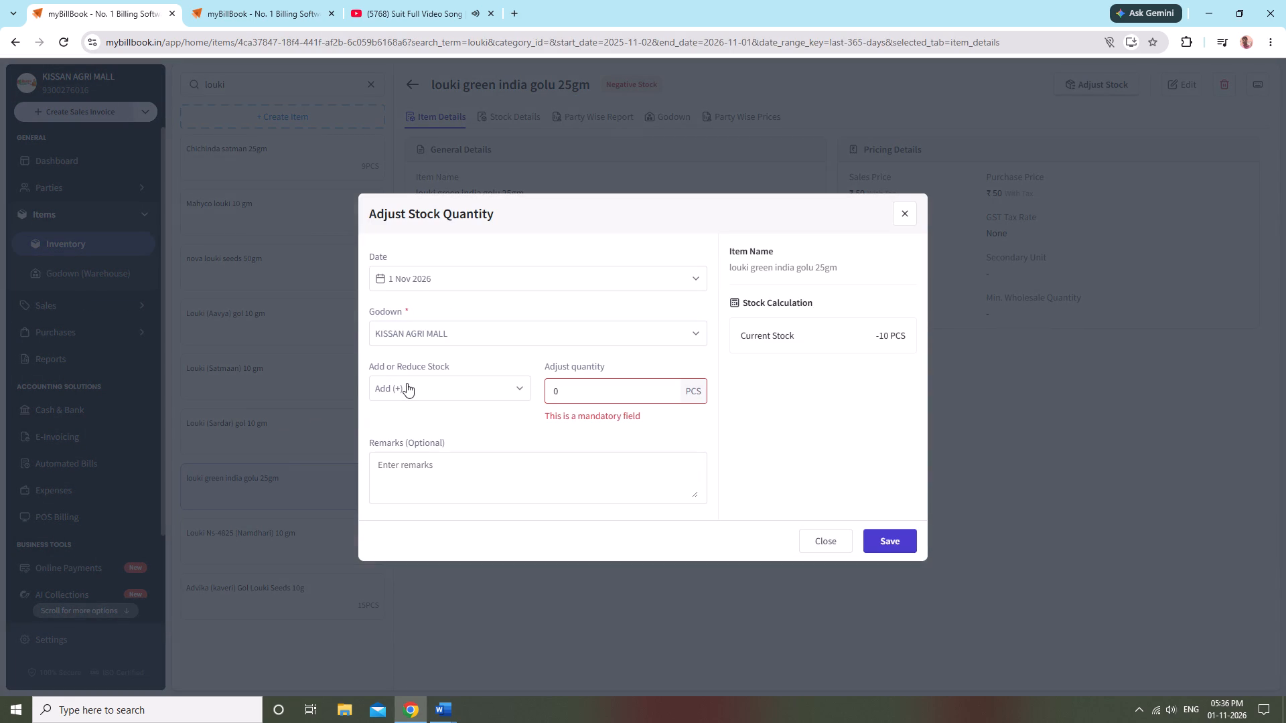
left_click(415, 393)
left_click(447, 440)
left_click(455, 391)
left_click(457, 414)
left_click(579, 387)
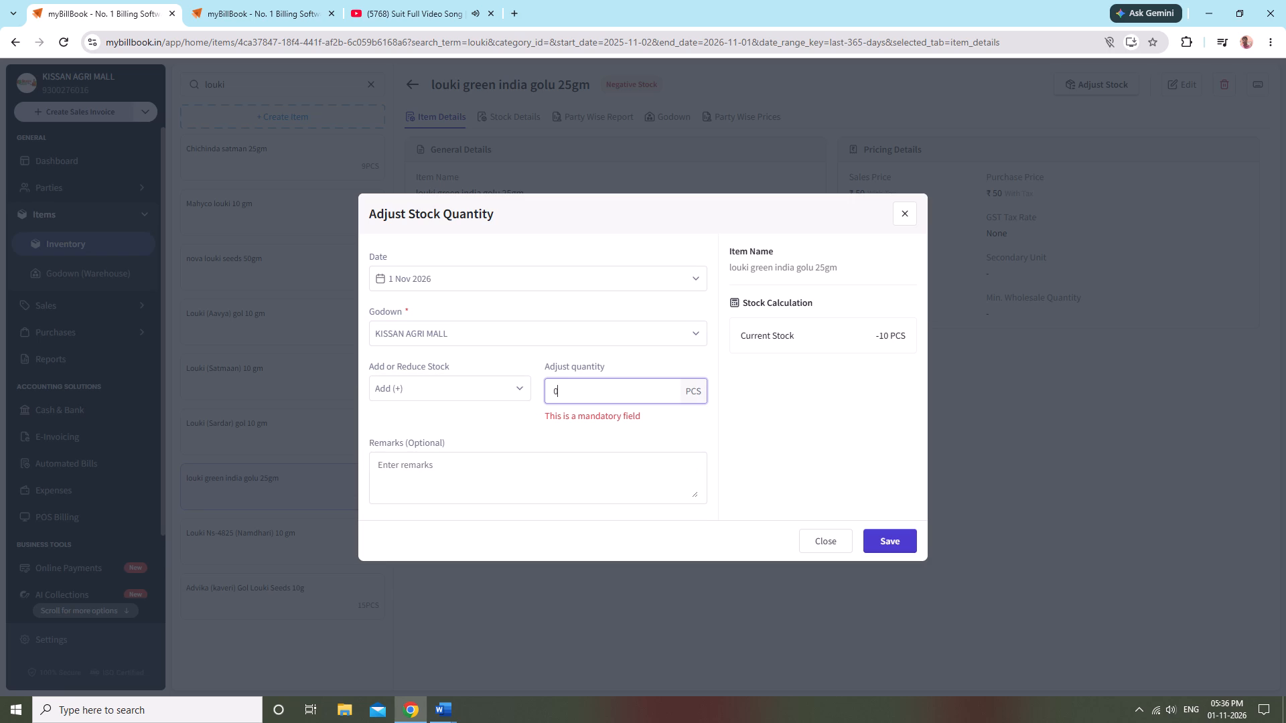
type("14")
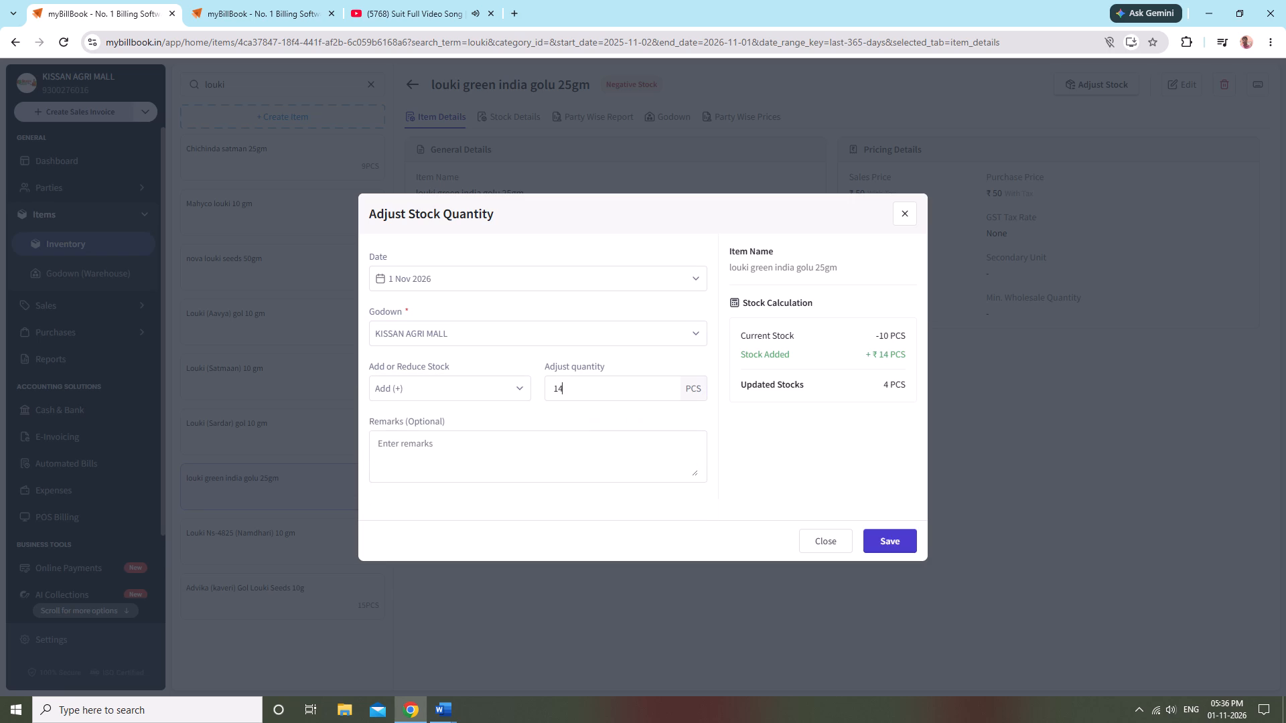
left_click(877, 540)
left_click(873, 529)
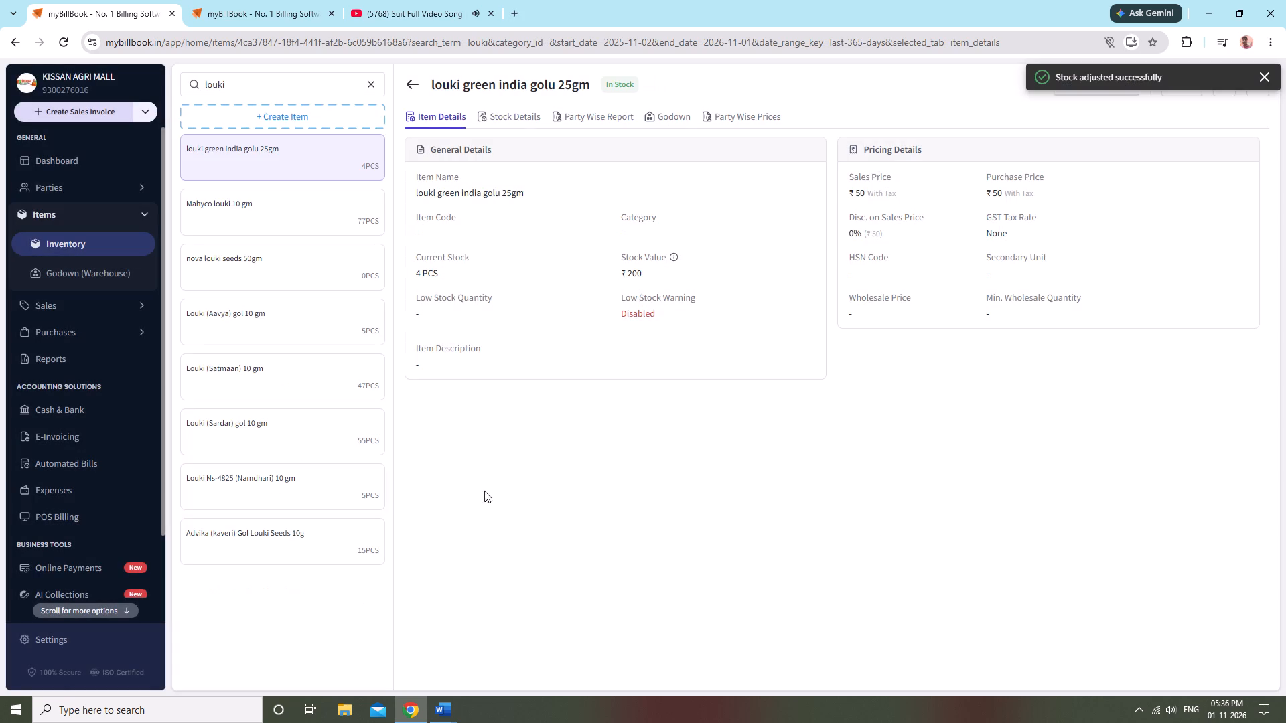
left_click(856, 502)
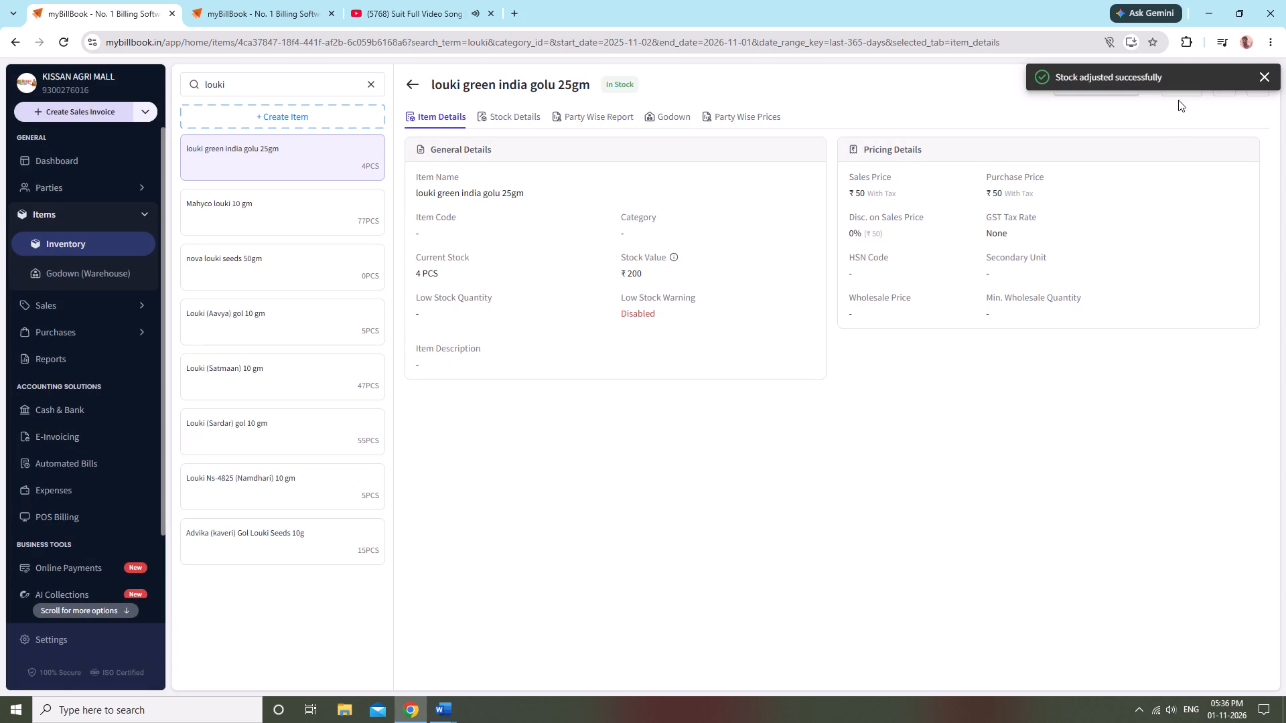
Edit the louki green india golu 25gm item and change its name to "Louki (Green india) golu 25gm".
left_click(1183, 94)
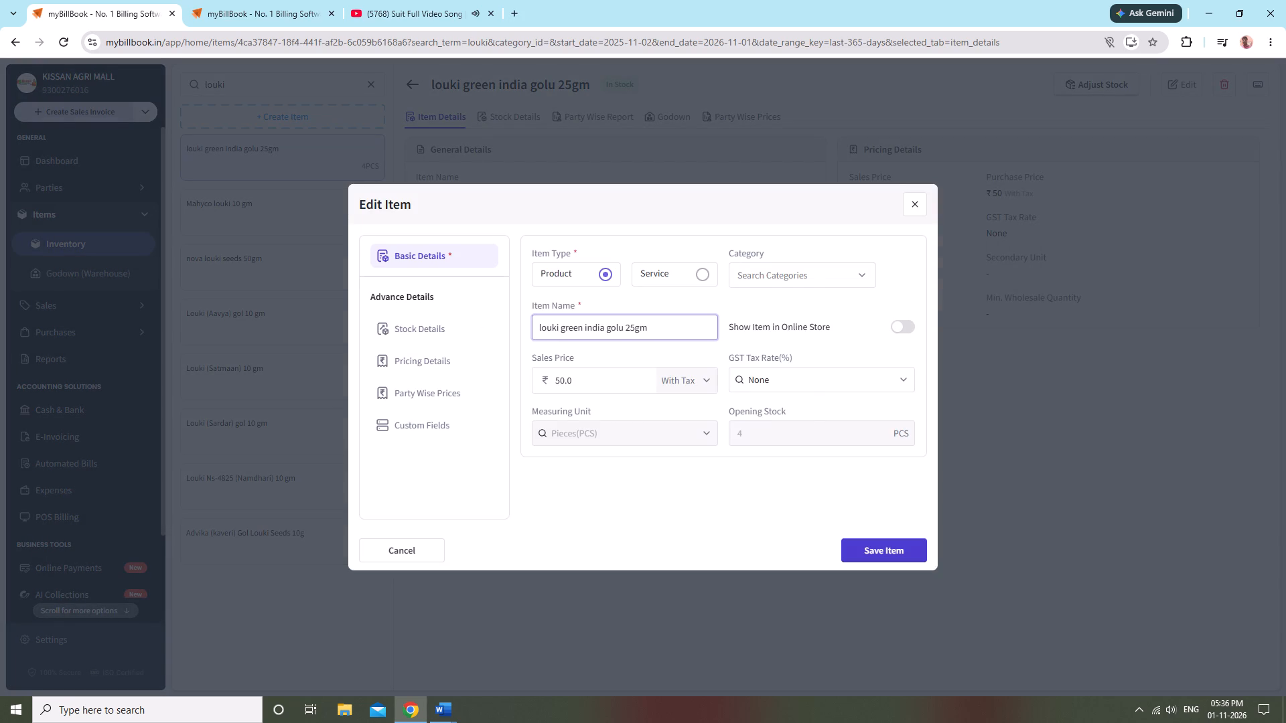
left_click(545, 326)
left_click(541, 327)
key("BackSpace")
key("shift+l")
left_click(565, 331)
key("shift+parenleft")
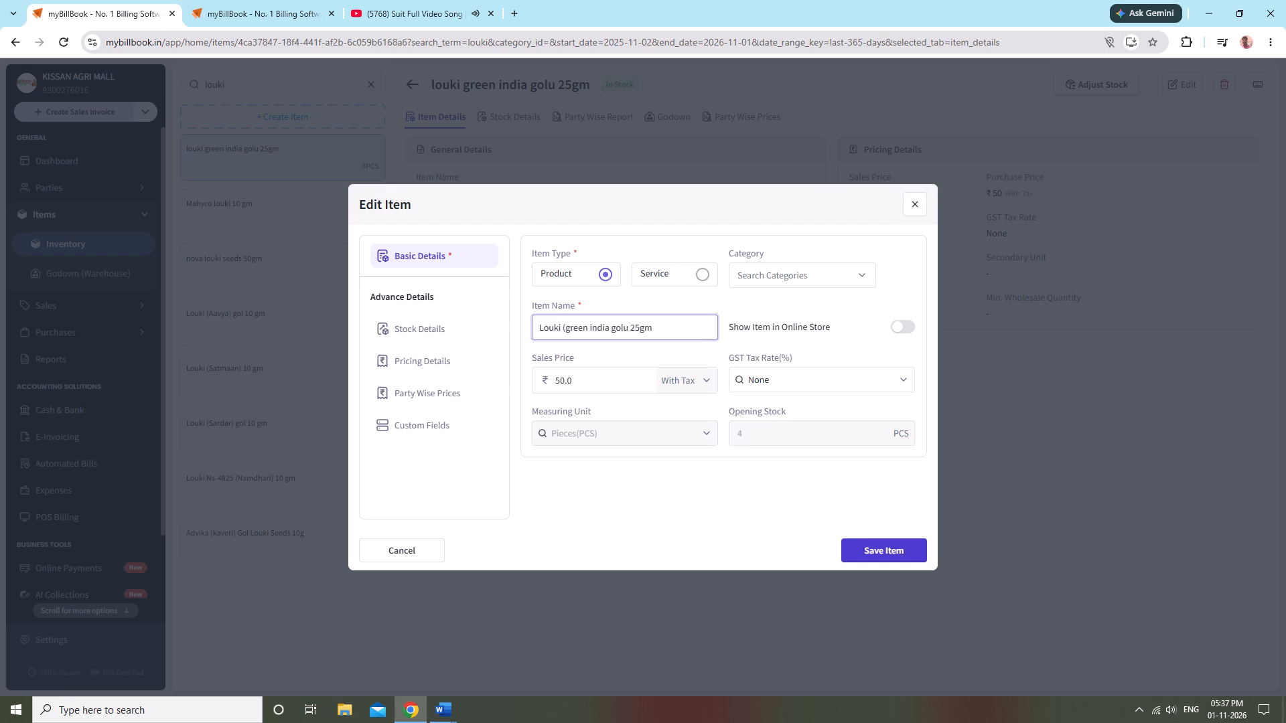
left_click(569, 327)
key("BackSpace")
key("shift+g")
left_click(609, 329)
key("shift+parenright")
Assign the louki item to the vegitables seeds category, review its stock and pricing details, and save it.
left_click(763, 289)
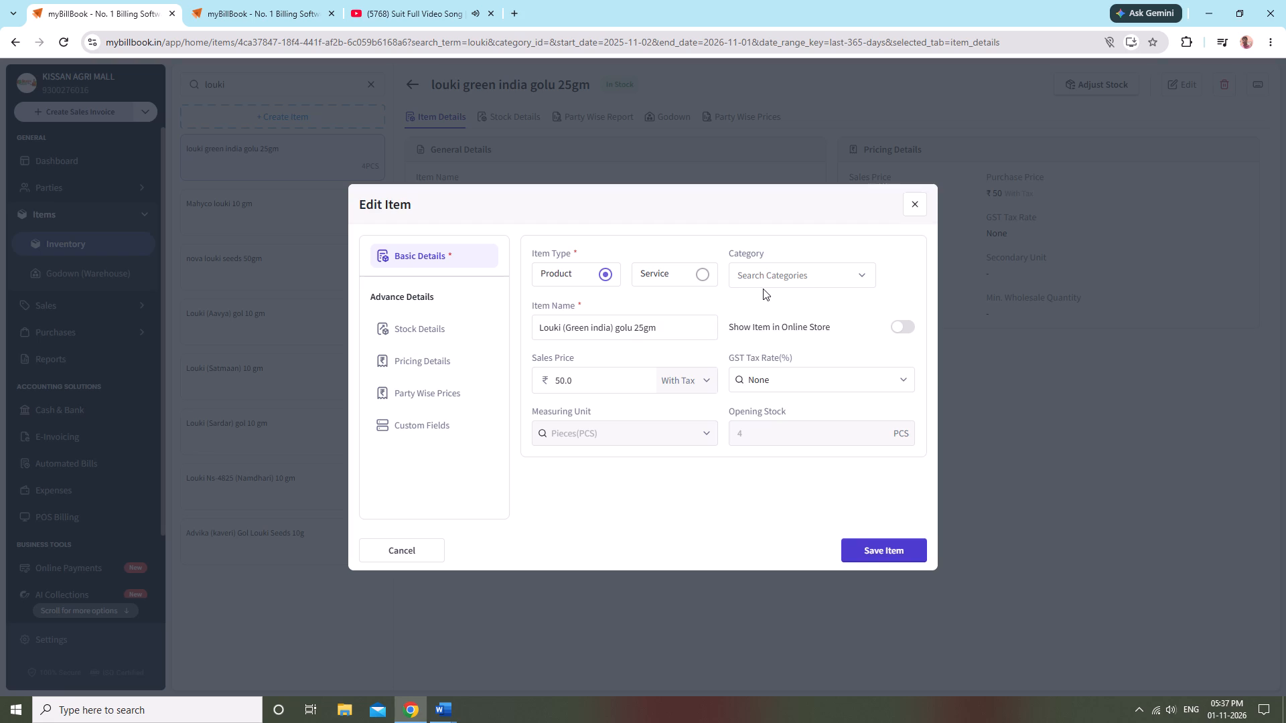
left_click(772, 282)
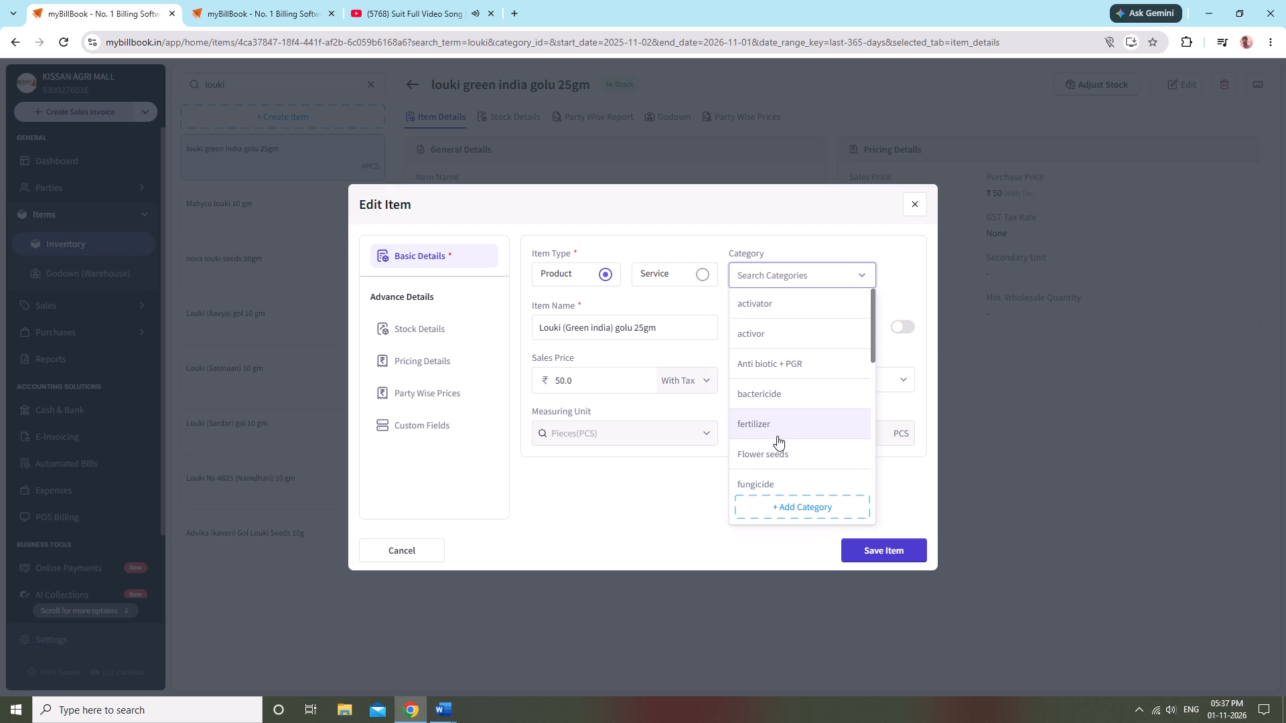
key("s")
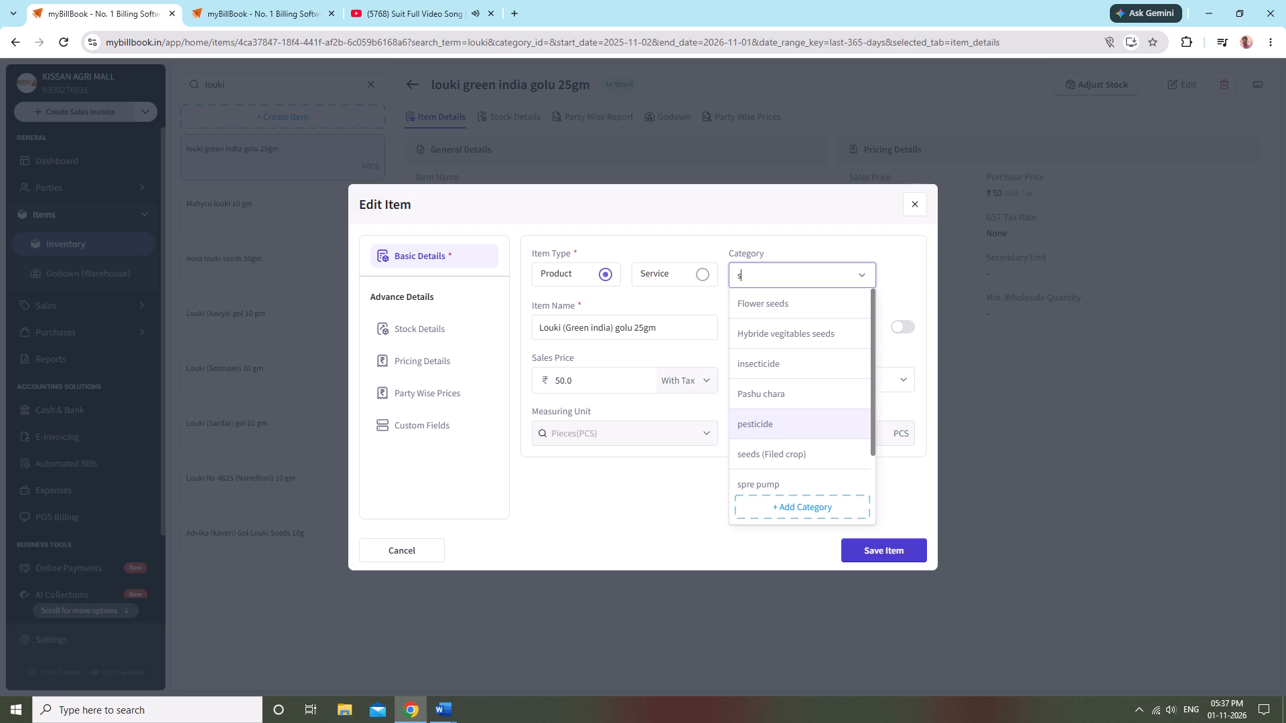
type("ee")
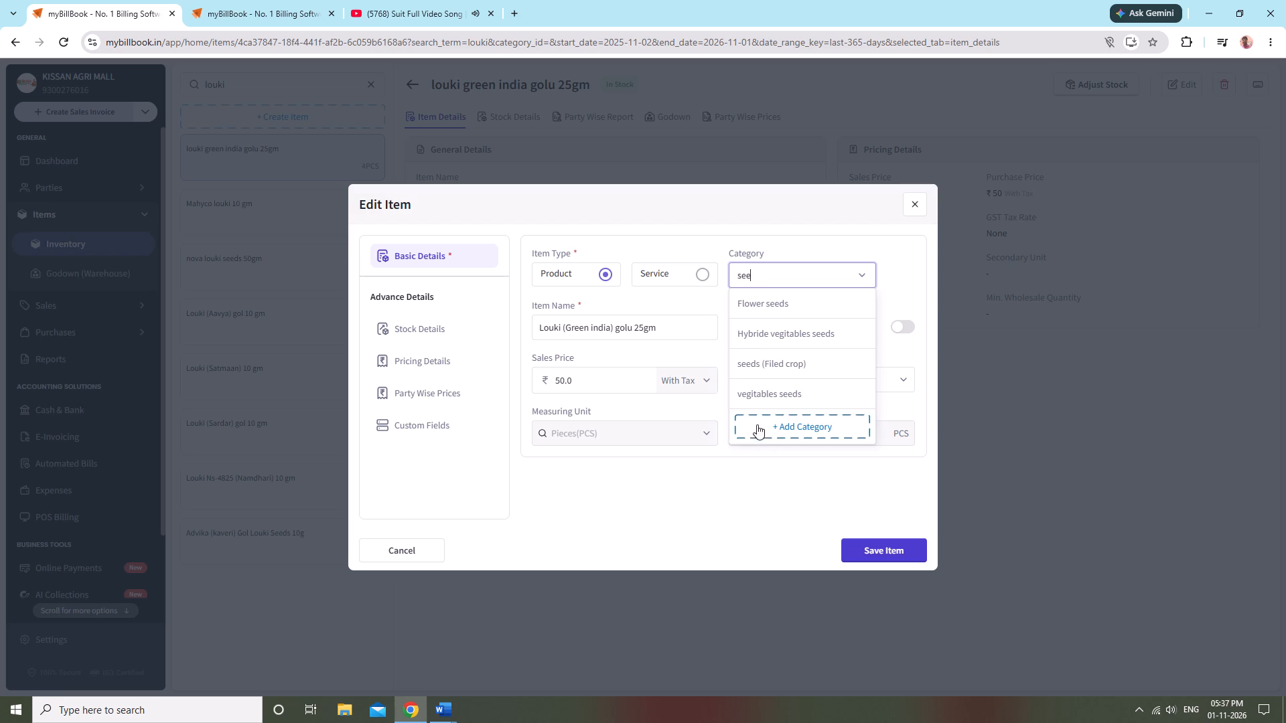
left_click(752, 402)
left_click(418, 330)
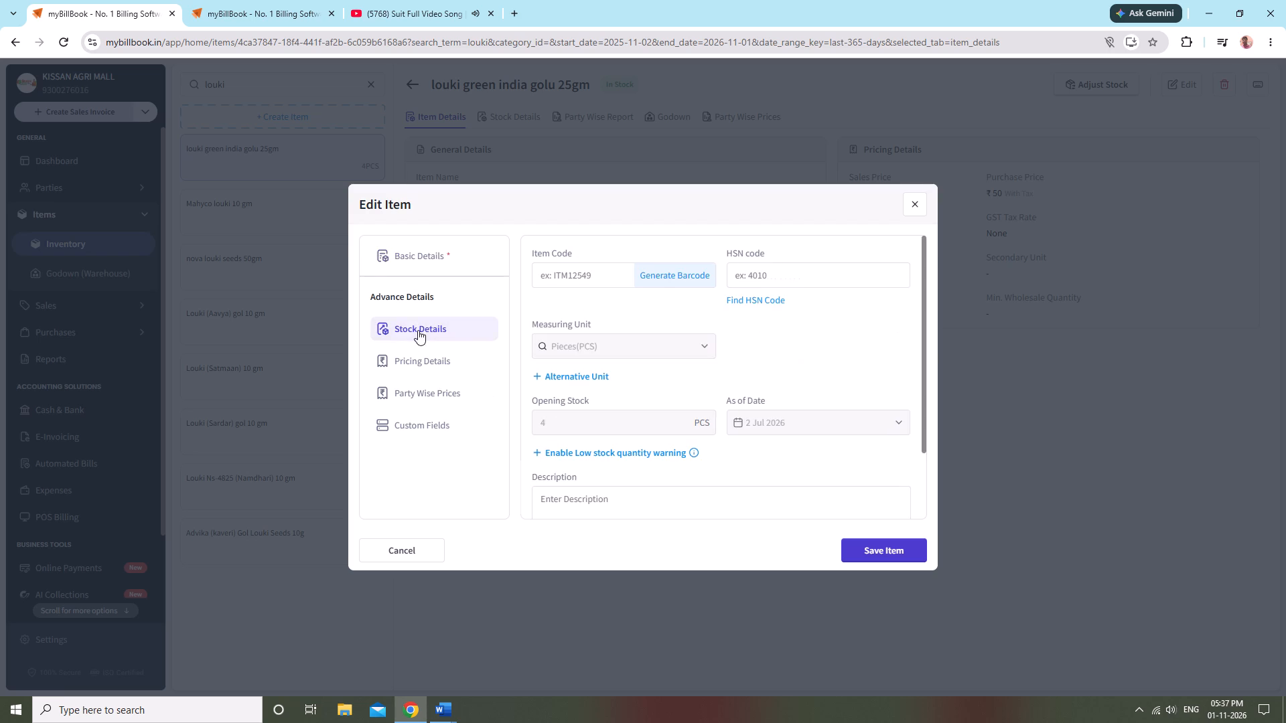
left_click(433, 364)
left_click(887, 544)
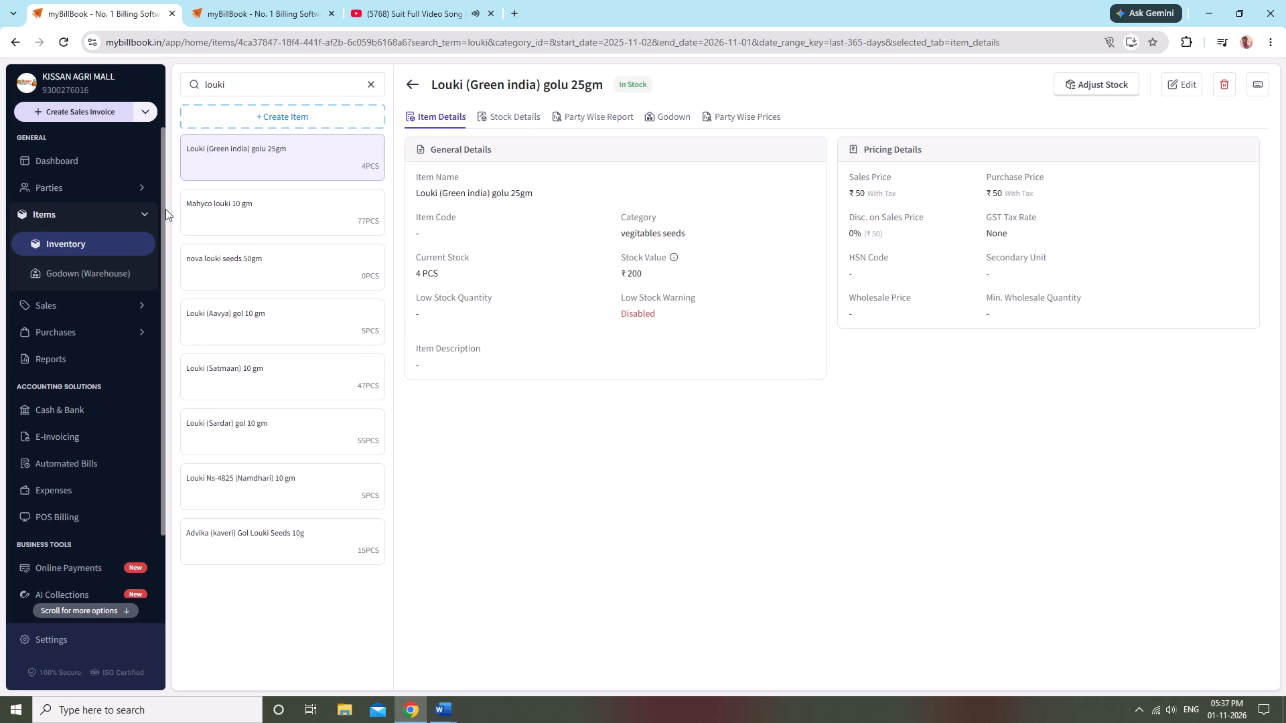
Search the inventory for "chili" and open the item GRREN INDIA CHILI 25 GM.
left_click(374, 89)
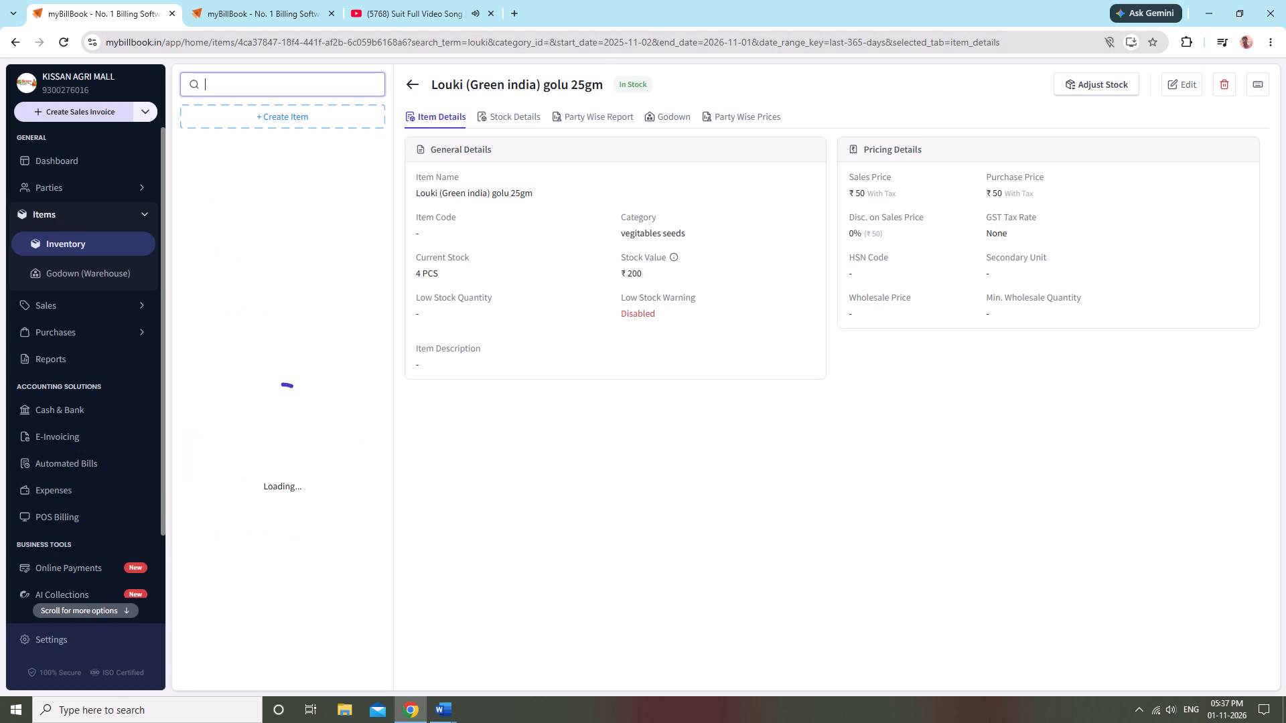
key("c")
key("h")
type("ili")
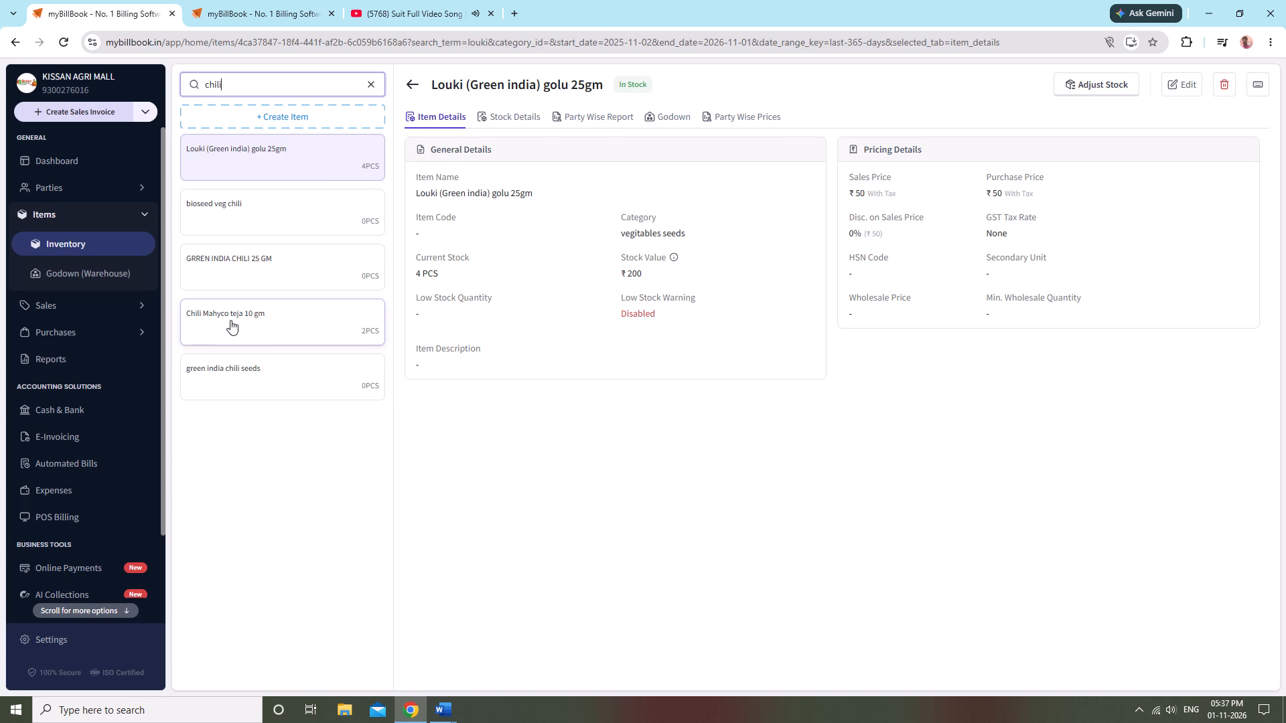
left_click(267, 276)
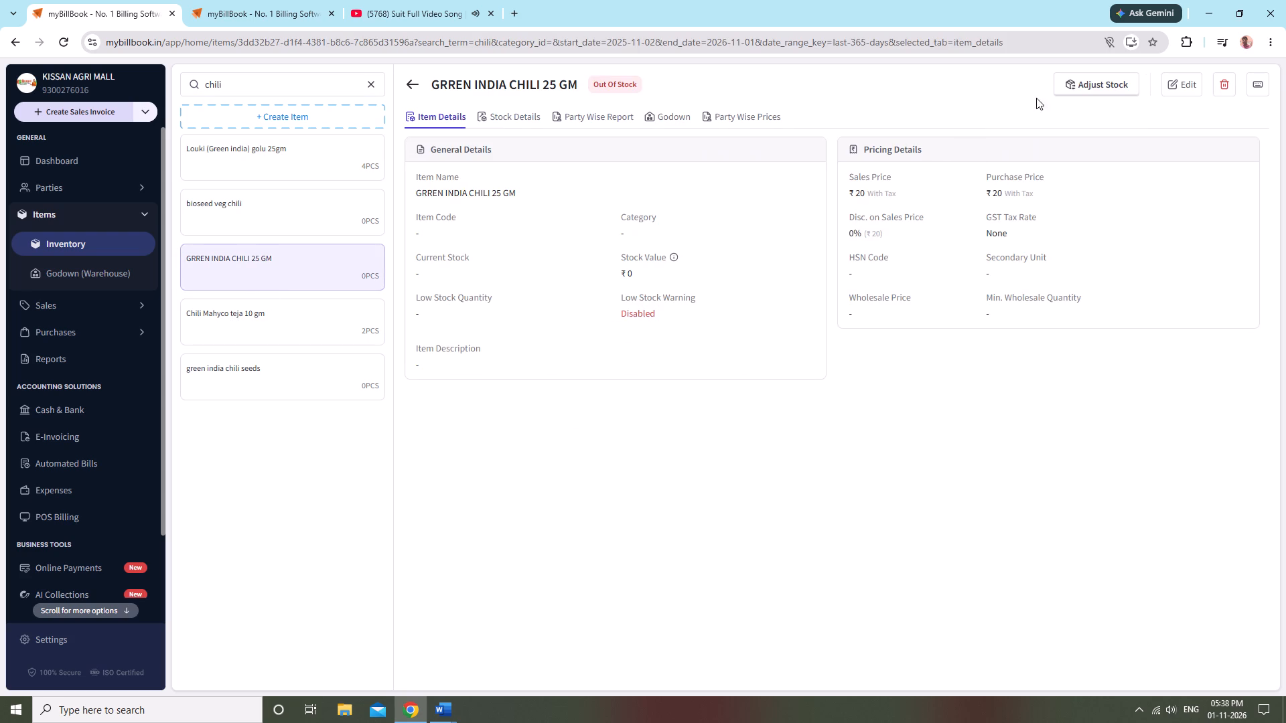
Edit the GRREN INDIA CHILI 25 GM item and replace its name with "Chili (Green india) 5 gm".
left_click(1161, 84)
left_click(618, 325)
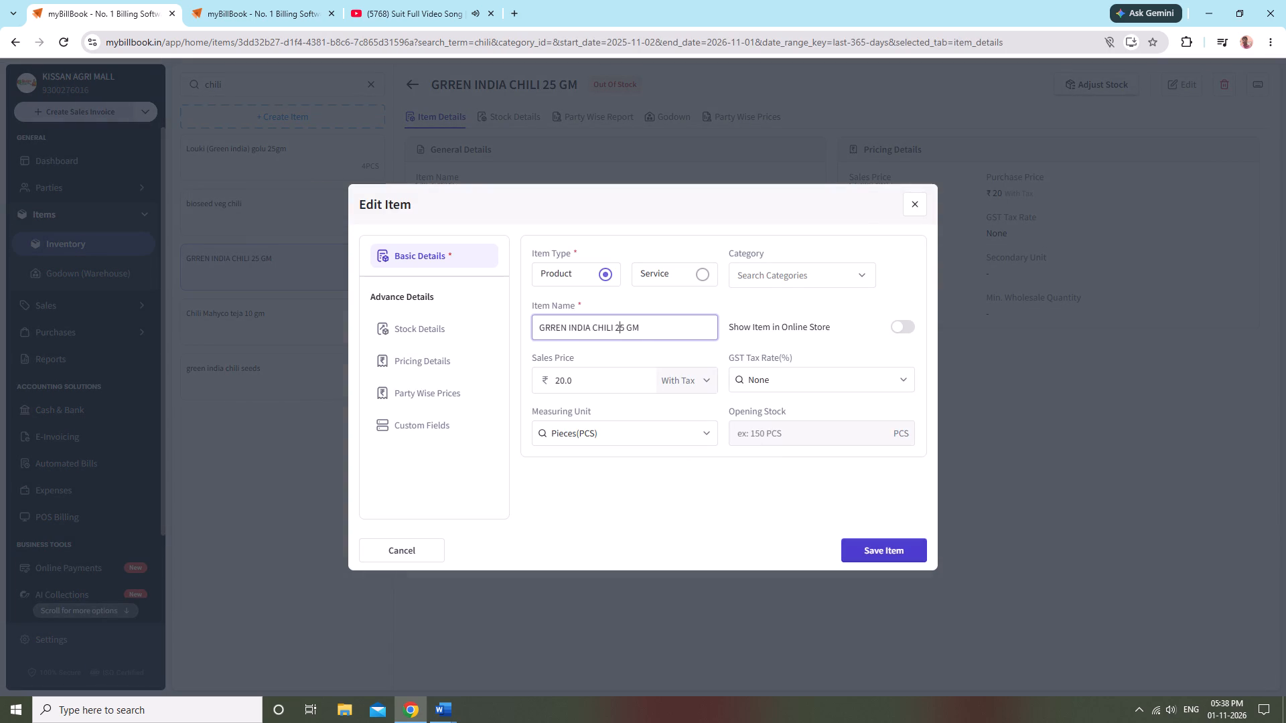
left_click(643, 324)
key("BackSpace")
key("BackSpace")
key("BackSpace")
key("BackSpace")
key("BackSpace")
key("BackSpace")
key("BackSpace")
key("BackSpace")
key("BackSpace")
key("BackSpace")
key("BackSpace")
key("BackSpace")
key("BackSpace")
key("BackSpace")
key("BackSpace")
key("BackSpace")
key("BackSpace")
key("BackSpace")
key("BackSpace")
key("BackSpace")
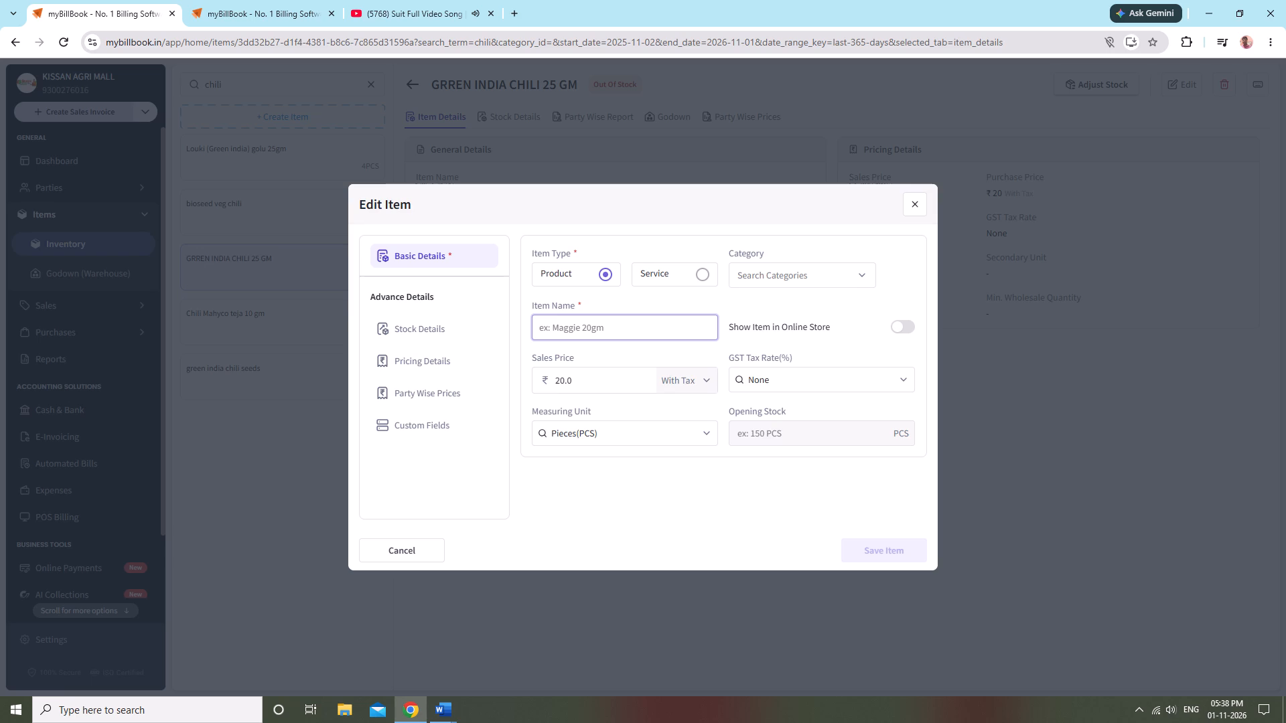
key("c")
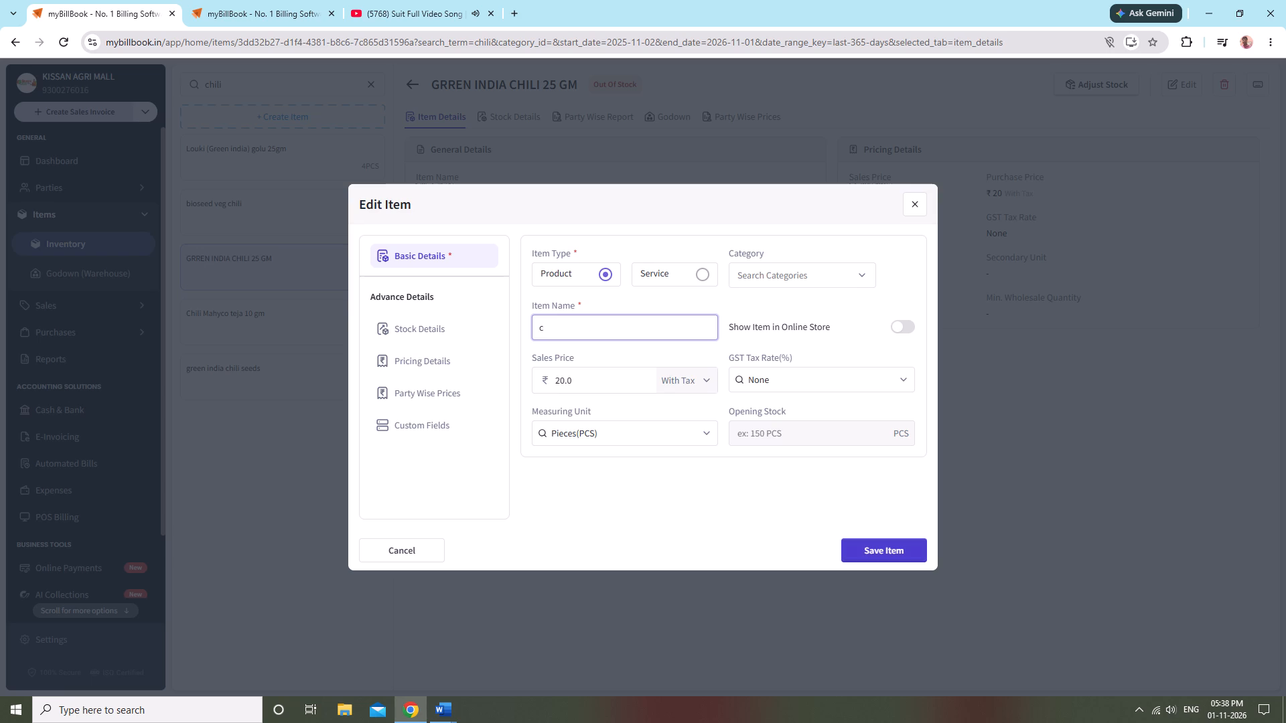
key("BackSpace")
type("Chili")
key("space")
key("shift+parenleft")
type("Green india")
key("shift+parenright")
key("space")
type("5 gm")
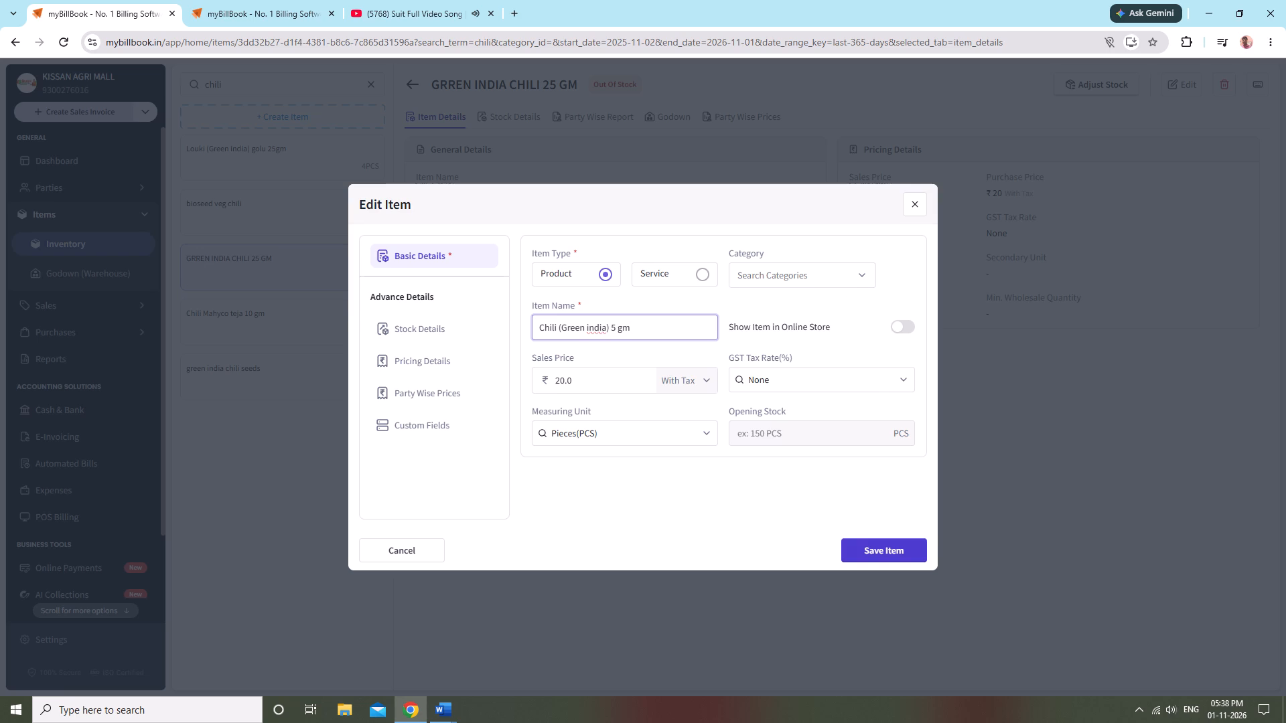
Assign the chili item to the vegitables seeds category, review its stock and pricing details, and save it.
left_click(837, 270)
key("v")
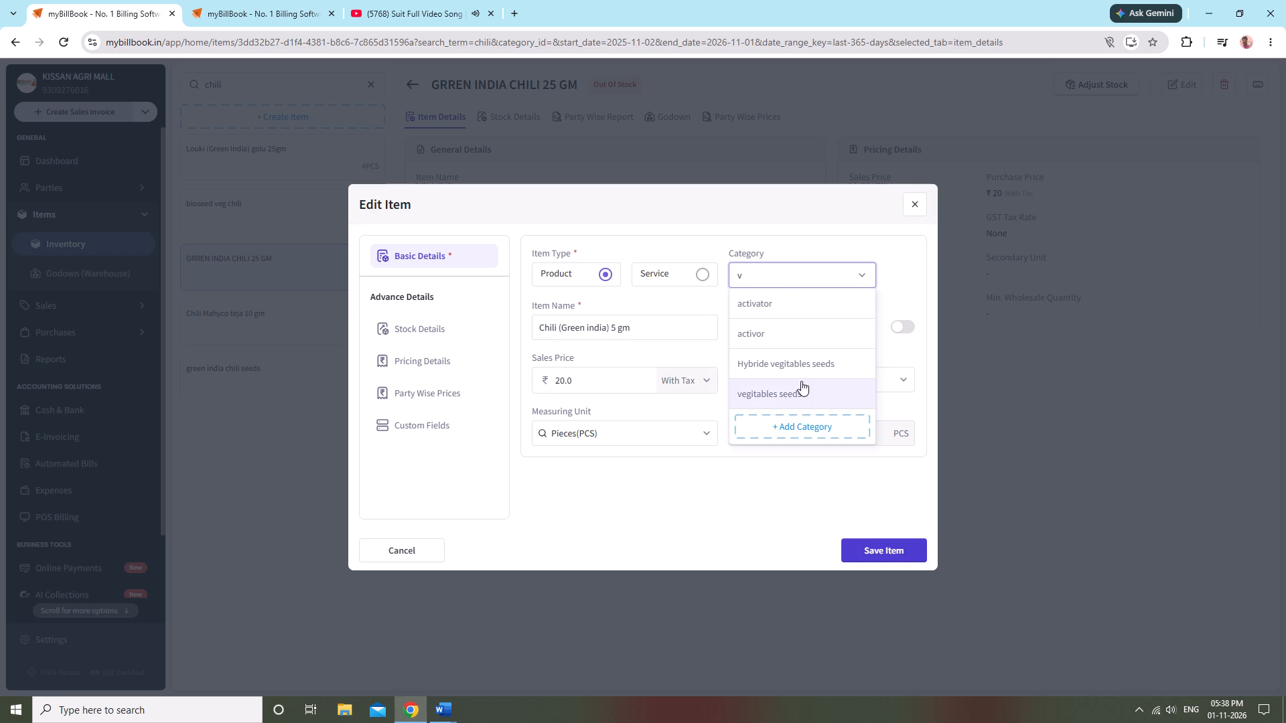
left_click(800, 394)
left_click(400, 327)
left_click(388, 365)
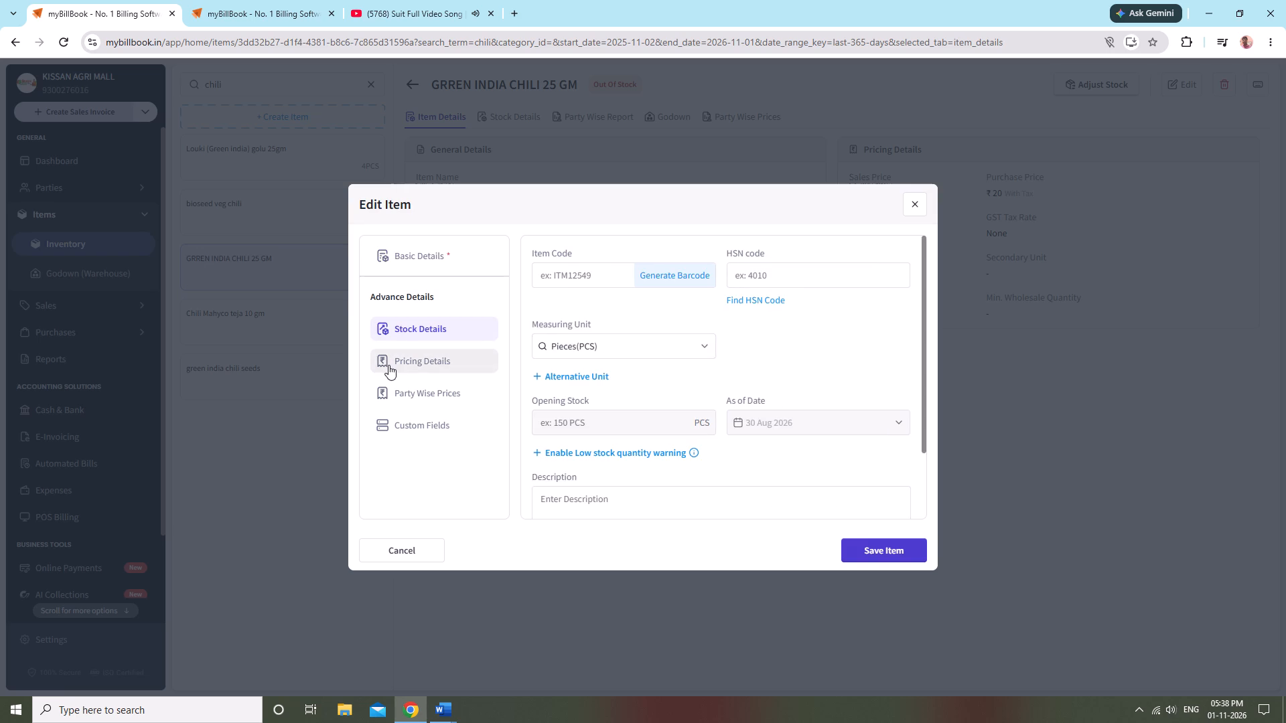
left_click(907, 543)
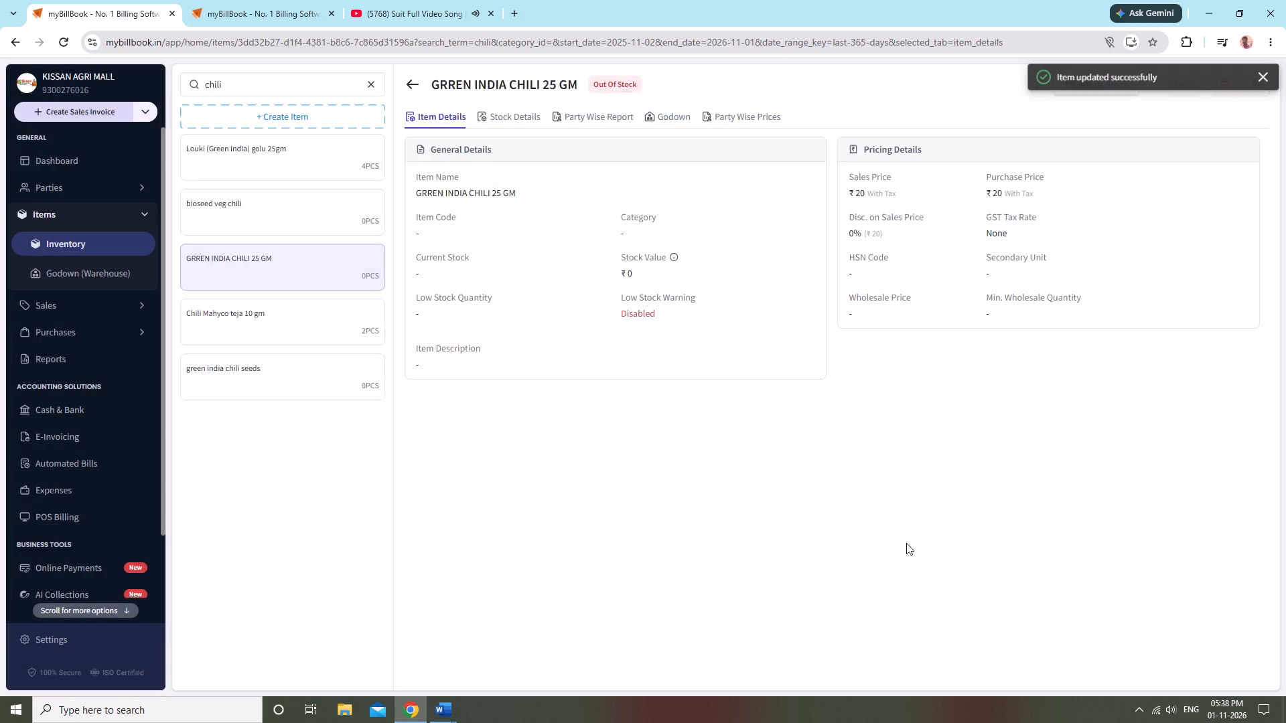
left_click(846, 519)
left_click(934, 114)
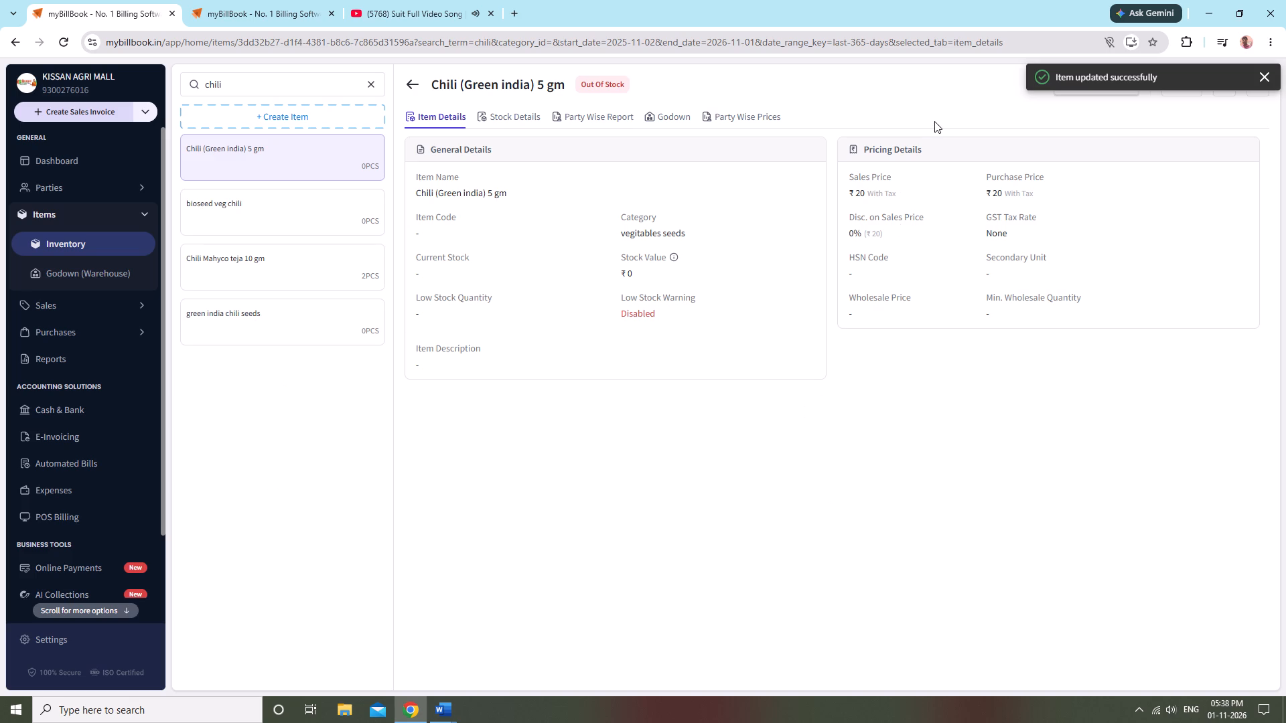
Adjust the stock of Chili (Green india) 5 gm by adding 7 PCS in the KISSAN AGRI MALL godown, and save.
left_click(1106, 92)
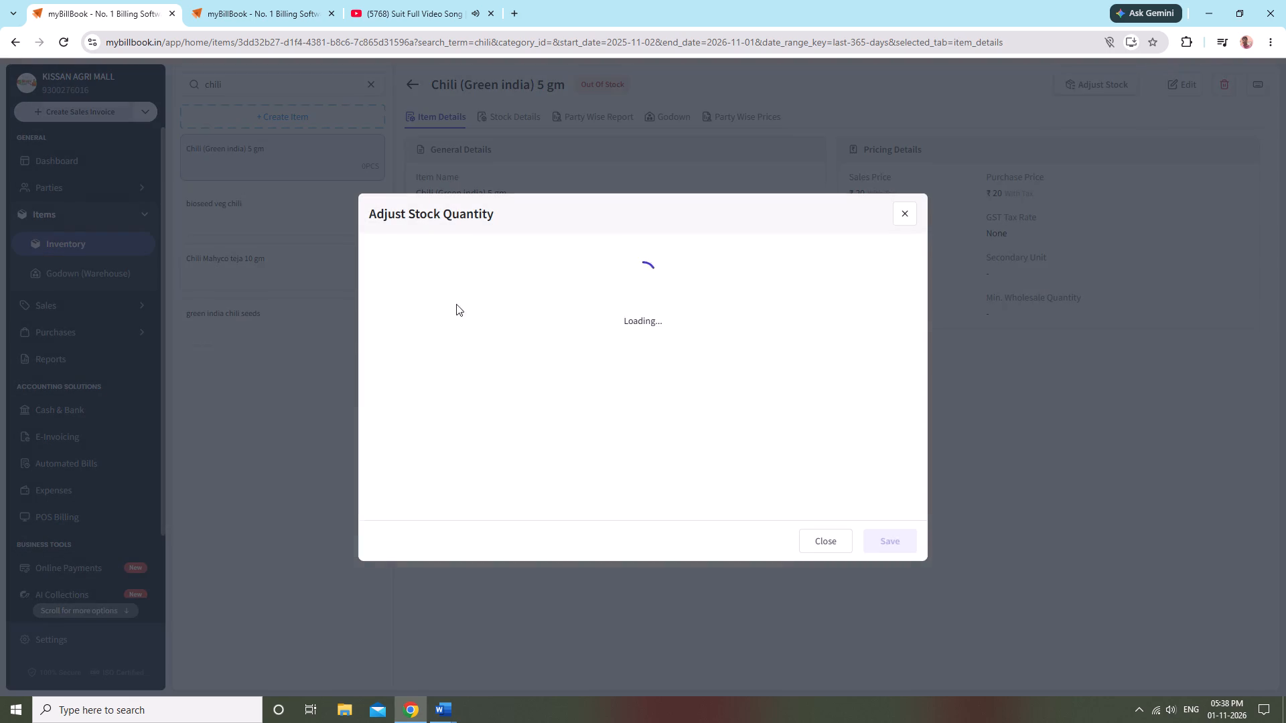
left_click(496, 337)
left_click(489, 360)
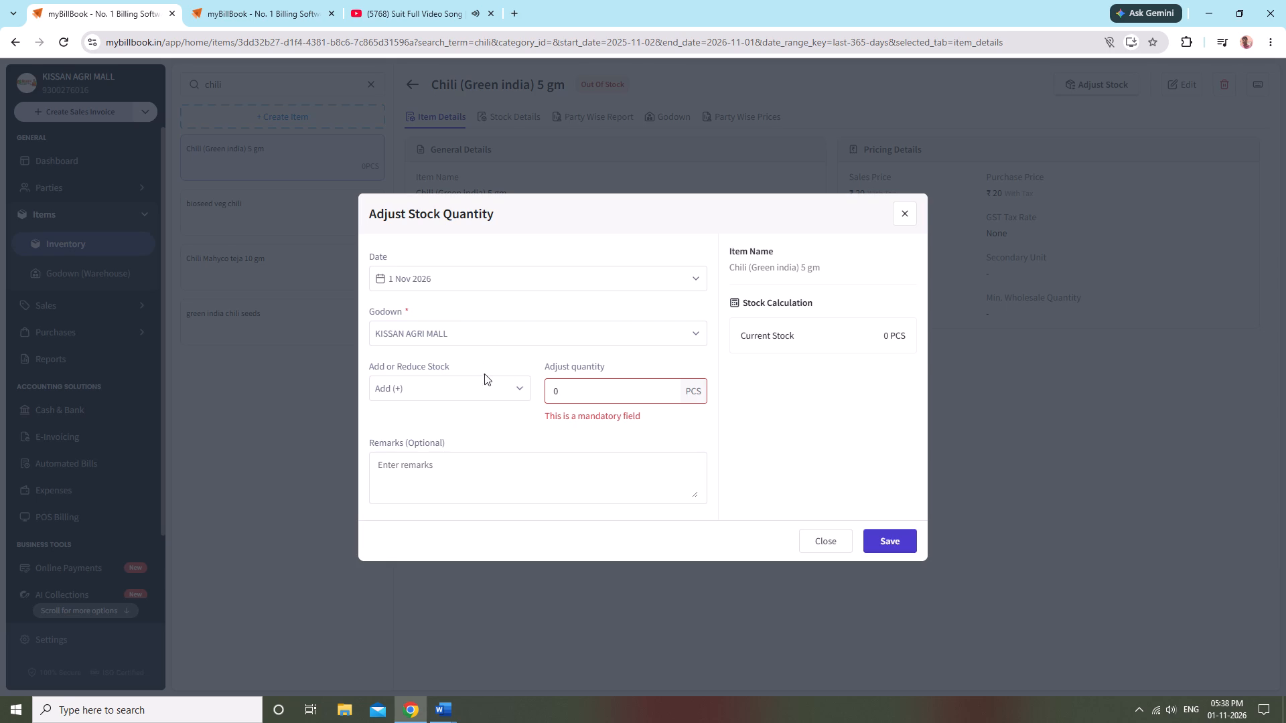
left_click(666, 395)
key("7")
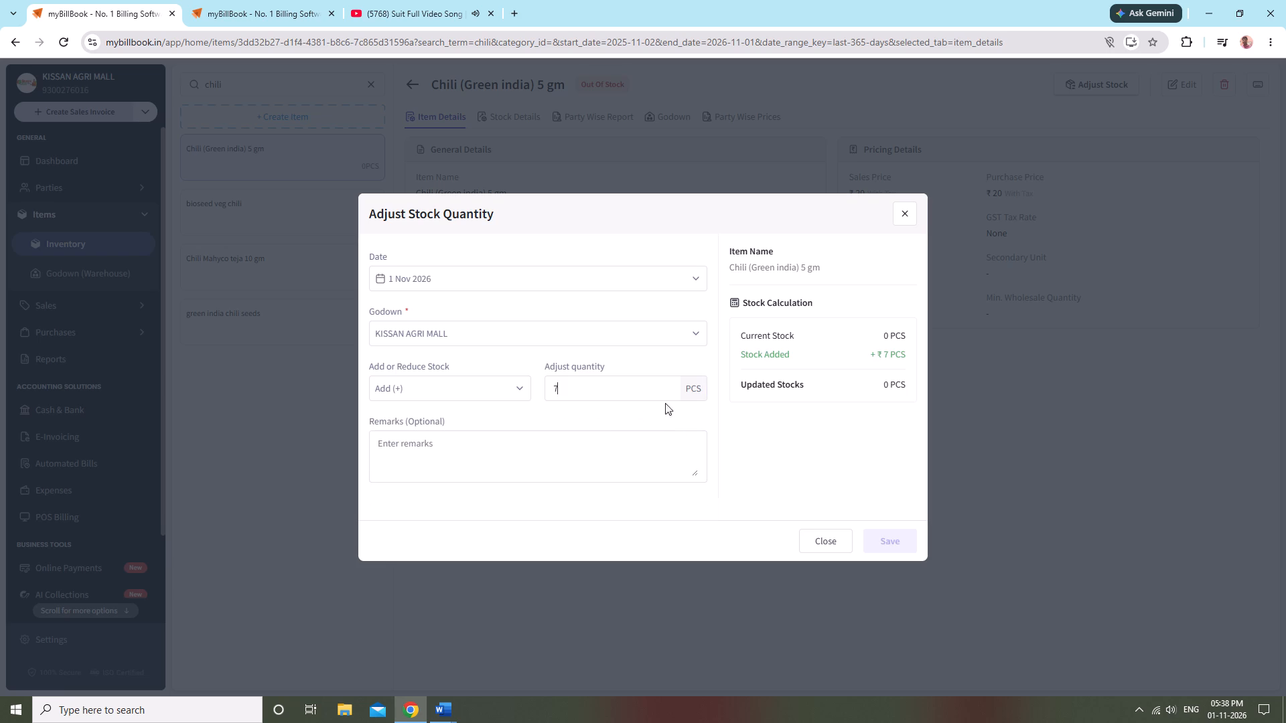
left_click(883, 536)
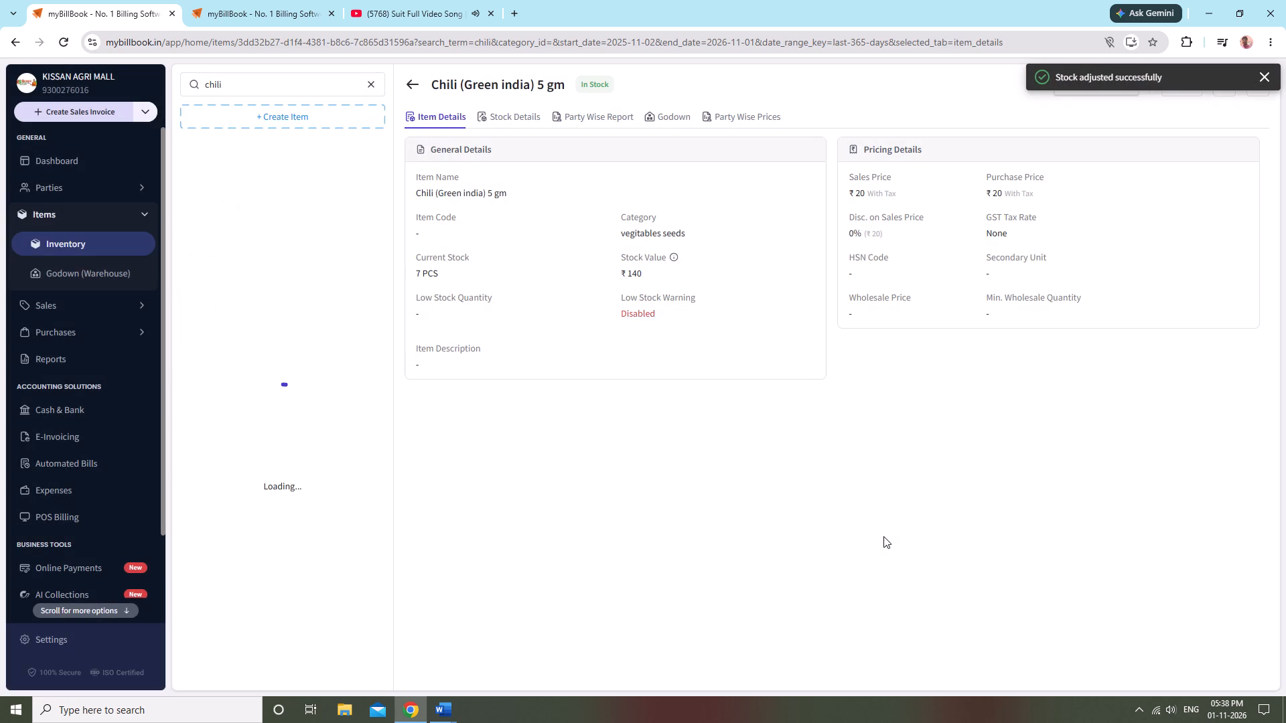
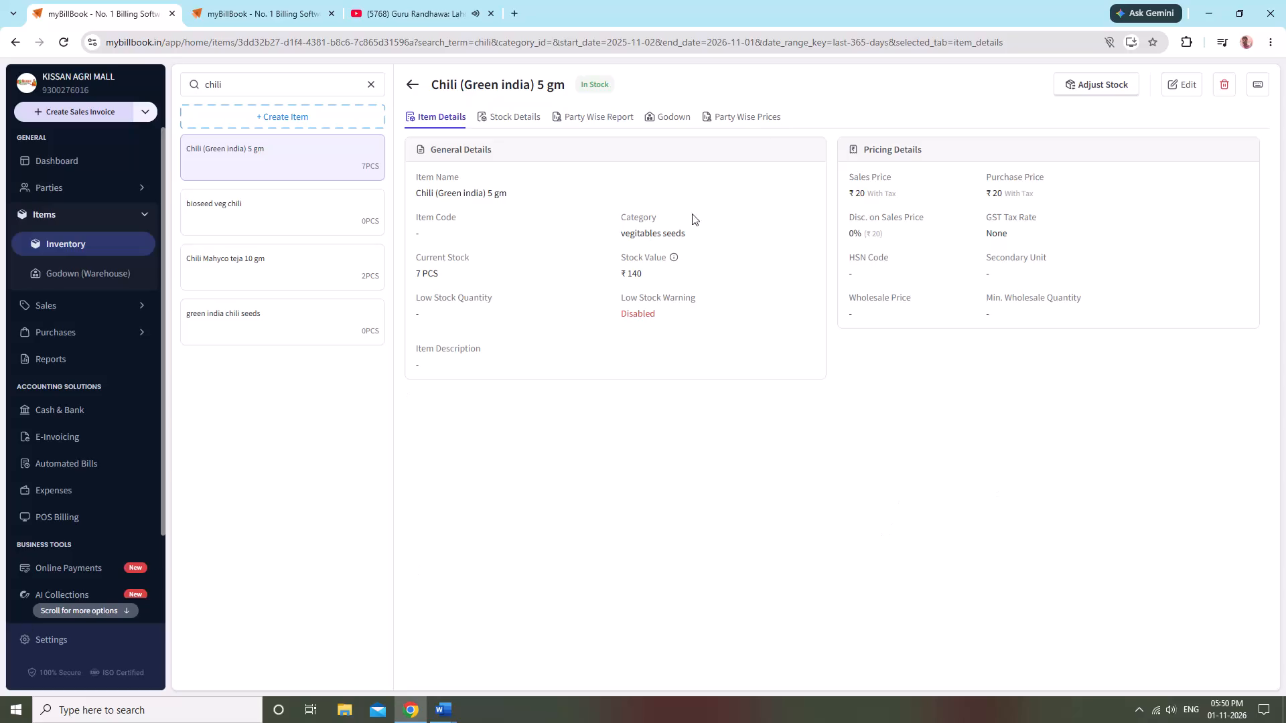
Search the inventory for "mayu" and start creating a new item.
left_click(370, 84)
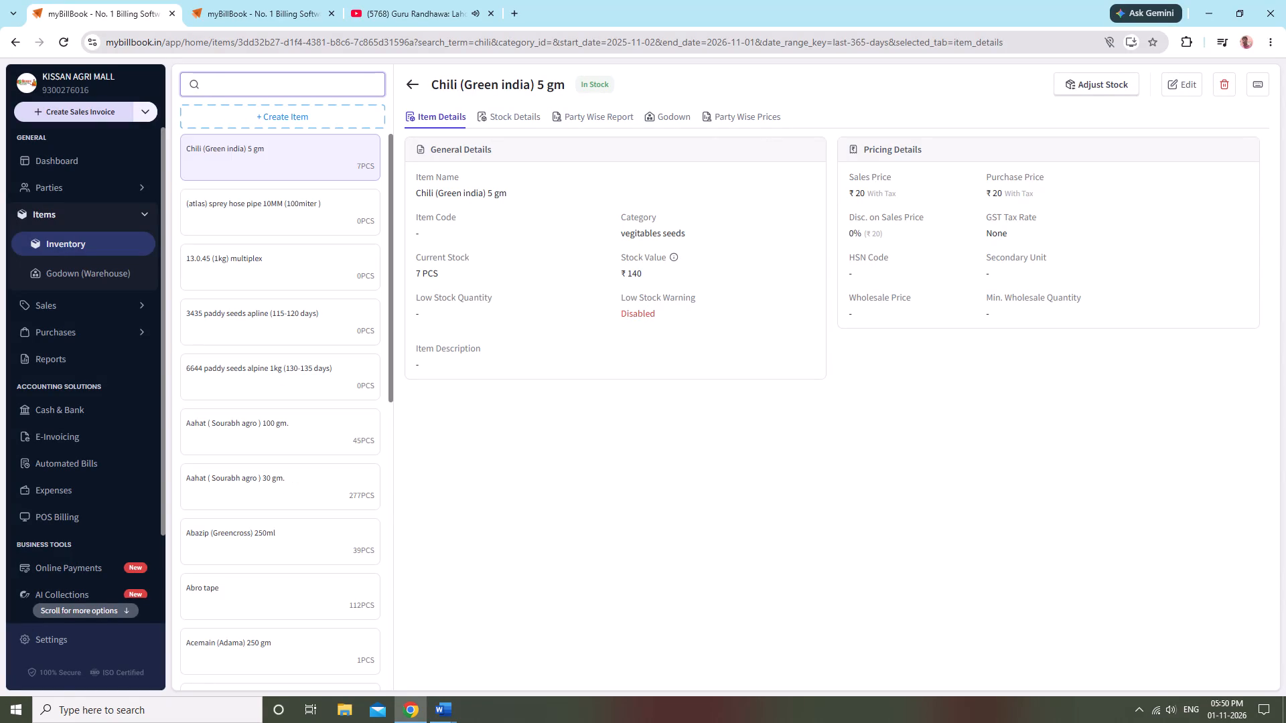
type("mayu")
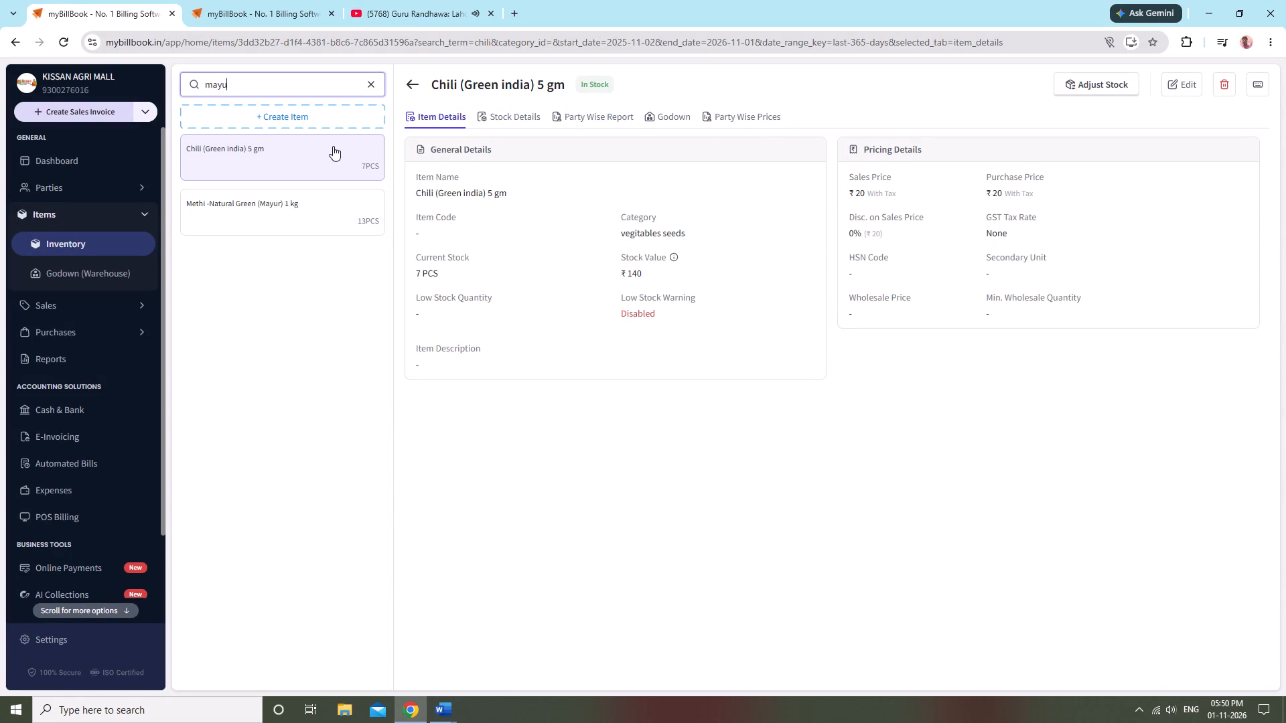
left_click(324, 112)
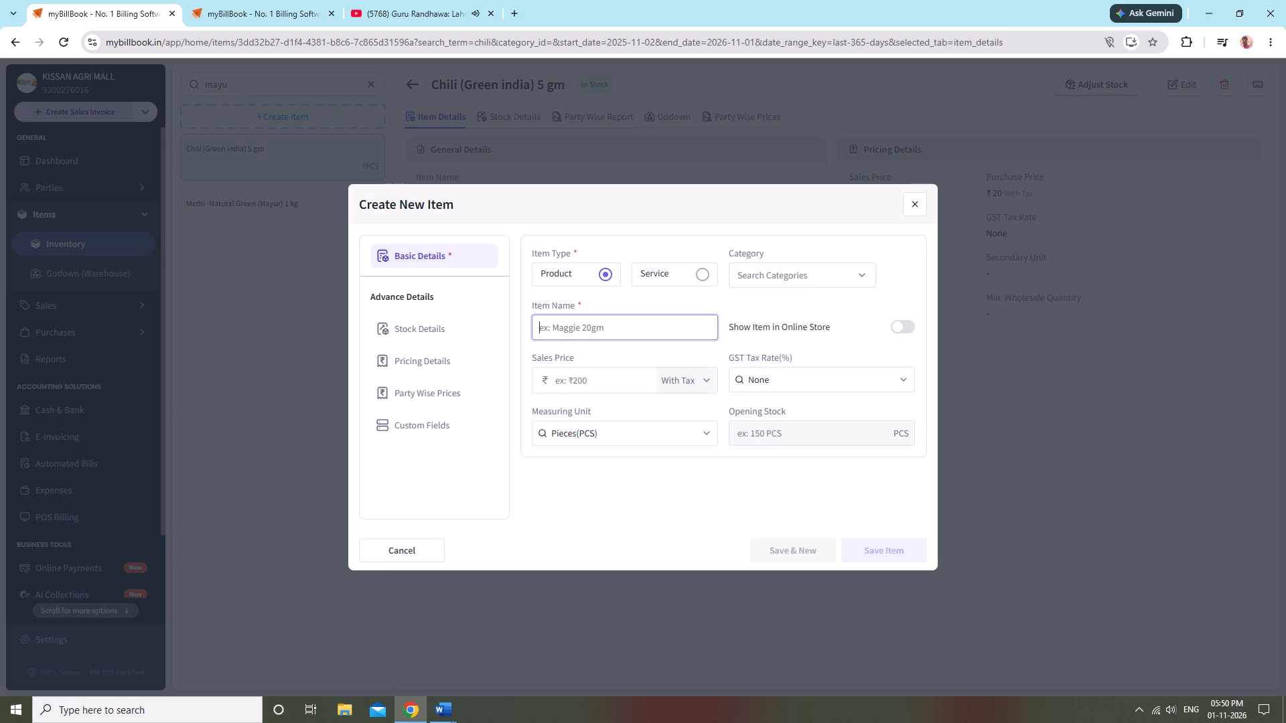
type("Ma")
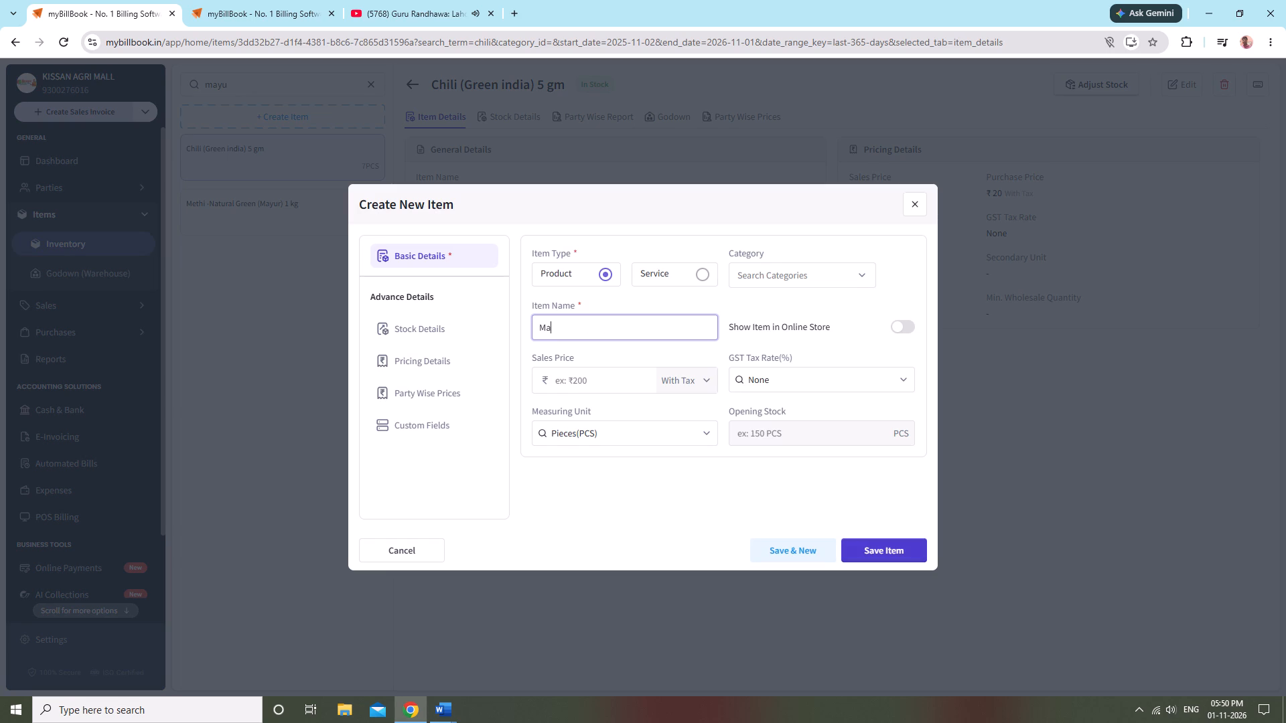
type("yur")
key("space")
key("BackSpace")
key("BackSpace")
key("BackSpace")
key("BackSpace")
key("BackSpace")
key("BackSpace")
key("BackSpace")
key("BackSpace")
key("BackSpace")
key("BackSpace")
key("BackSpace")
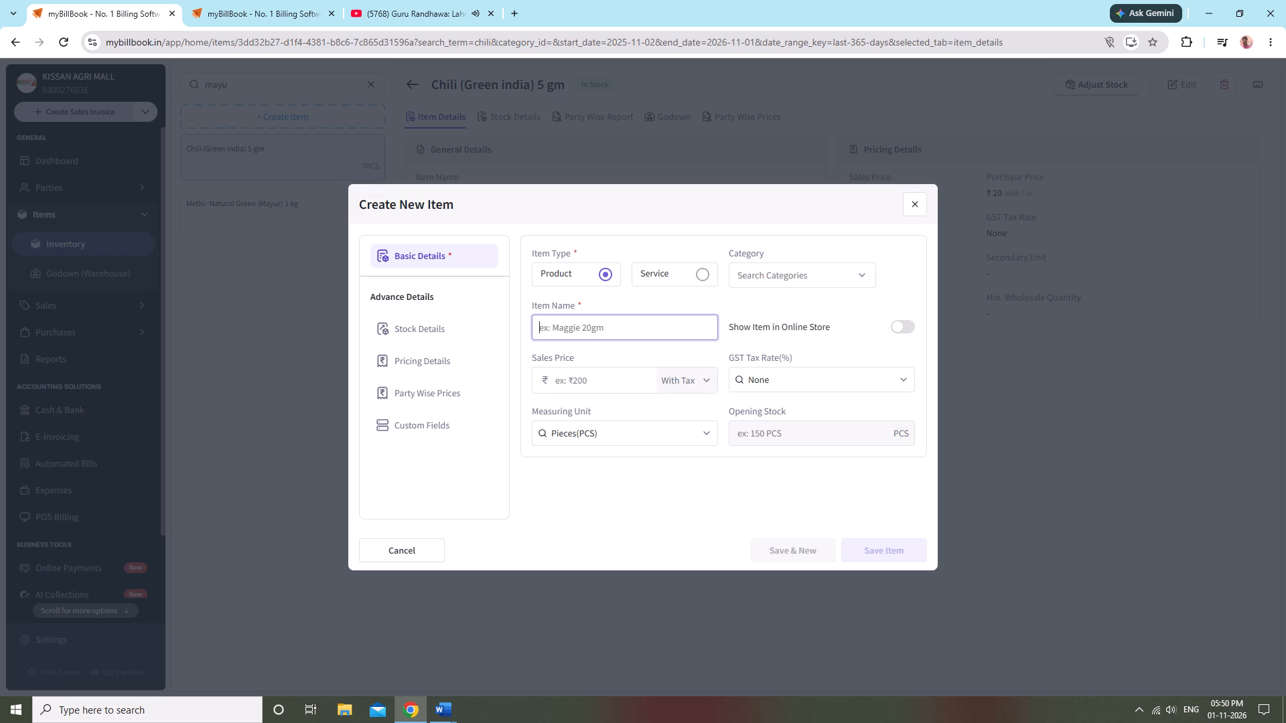
Name the new product item "Onion Mayur nasik NS-53 500 gm".
type("Onion")
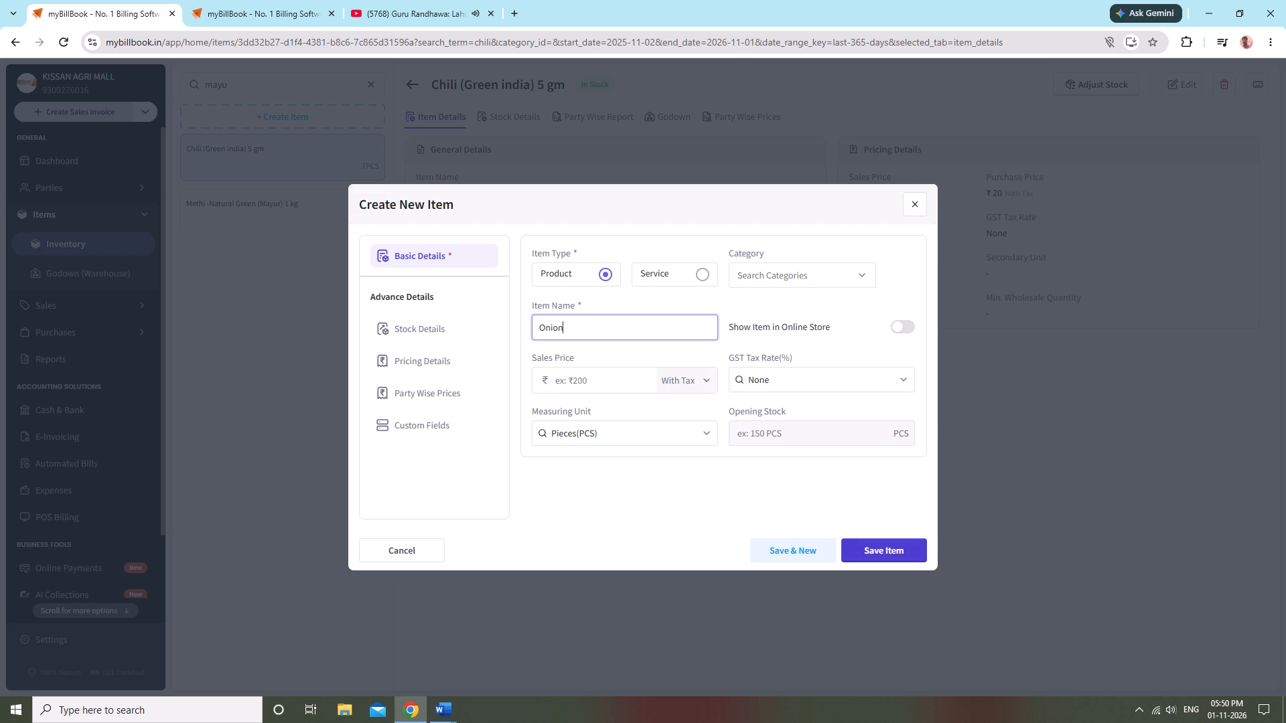
key("space")
type("Mayur")
key("space")
type("nasi")
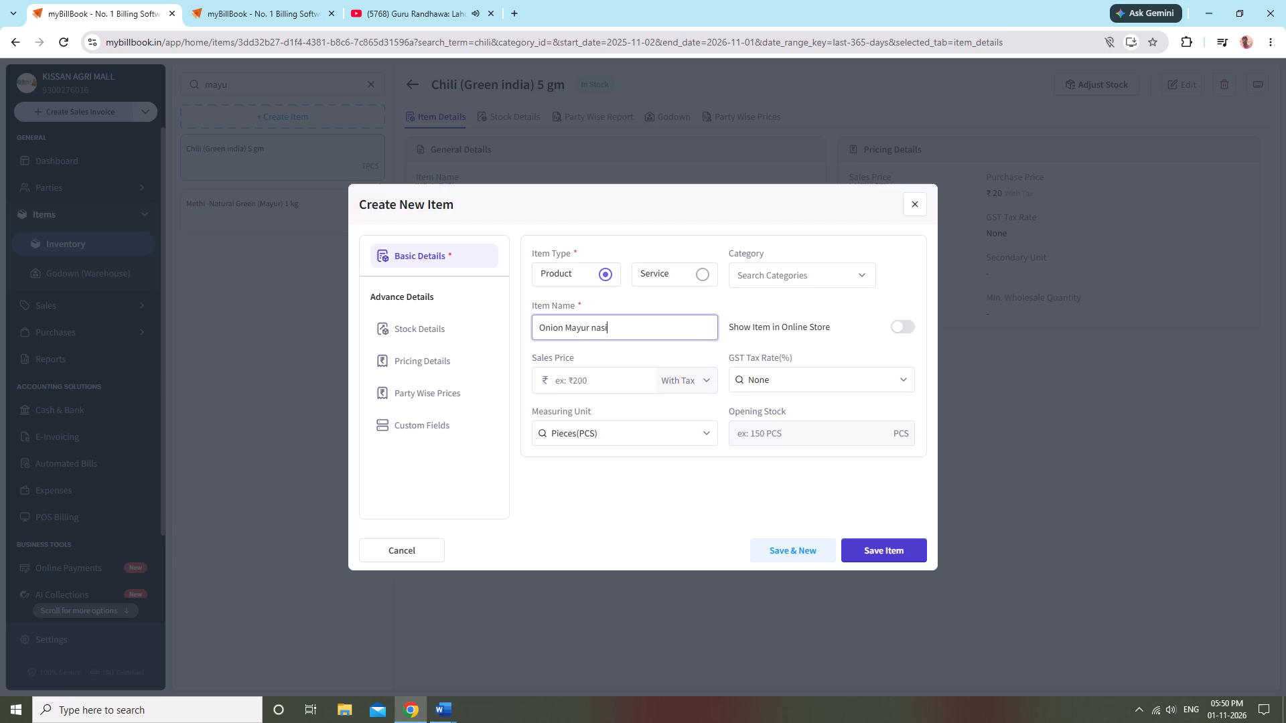
key("k")
key("space")
key("shift+n")
key("shift+s")
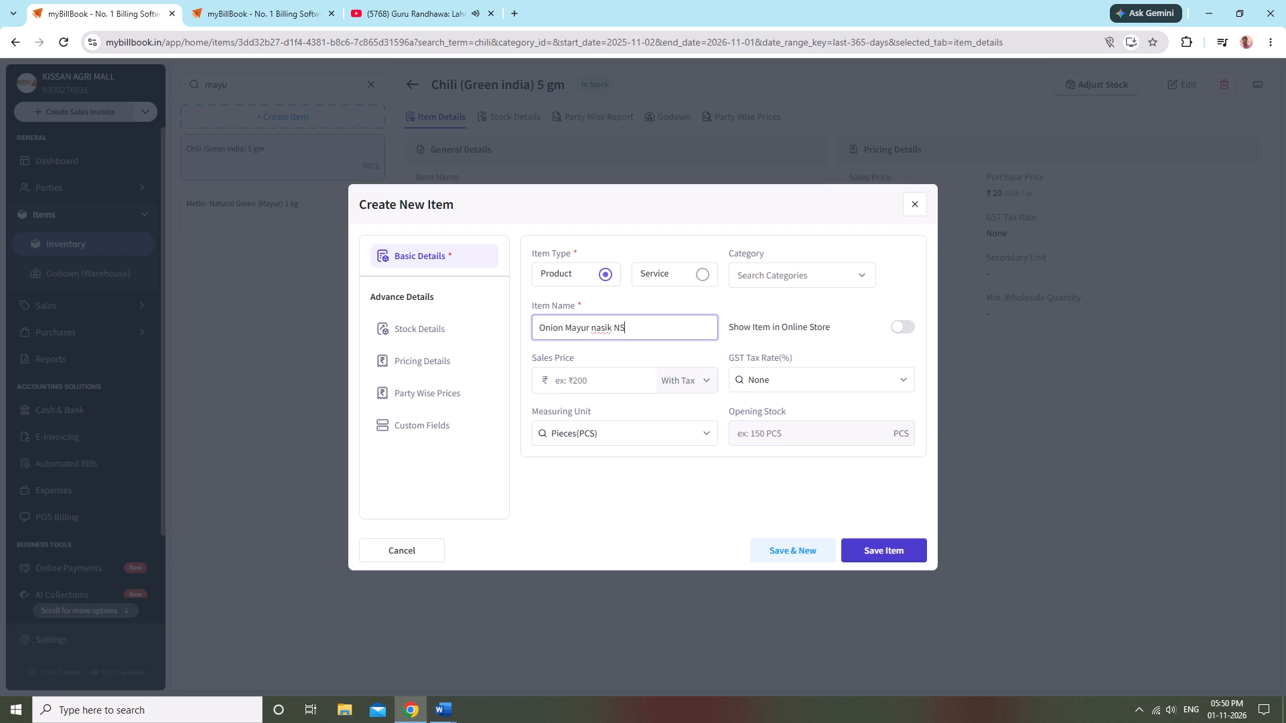
type("-53")
key("space")
type("500")
key("space")
type("gm")
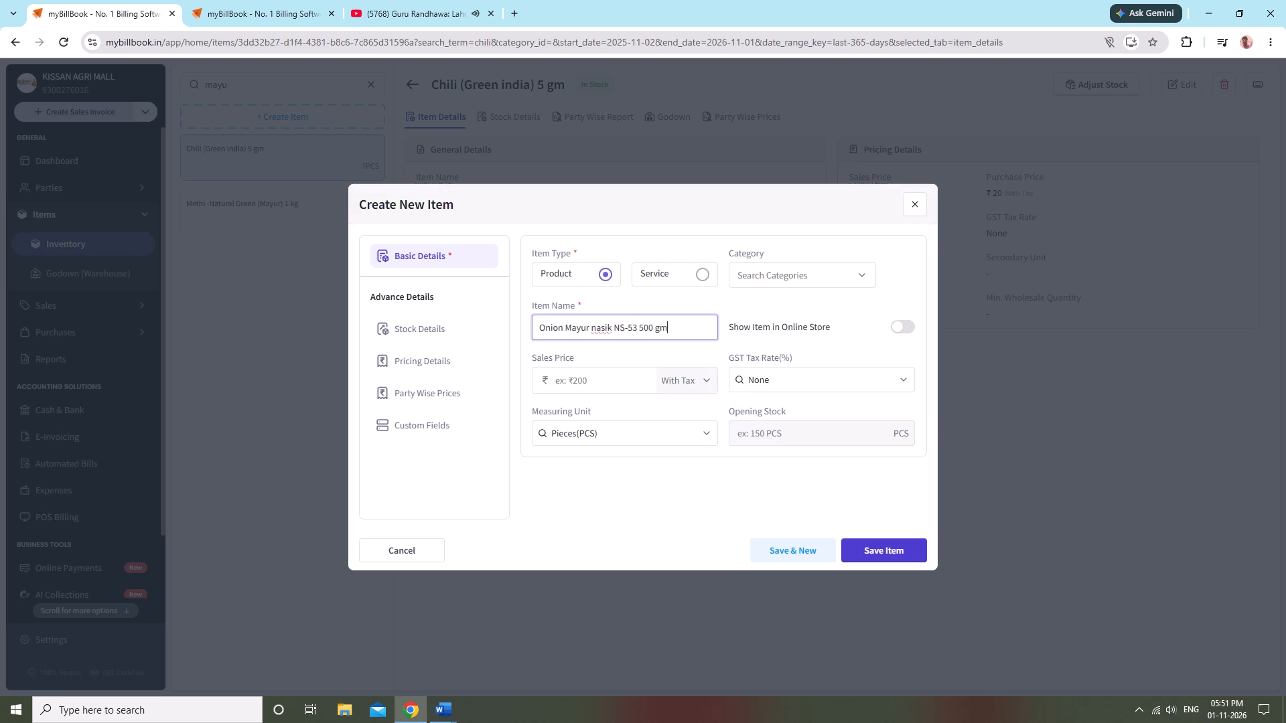
Assign the new onion item to the vegitables seeds category.
left_click(788, 285)
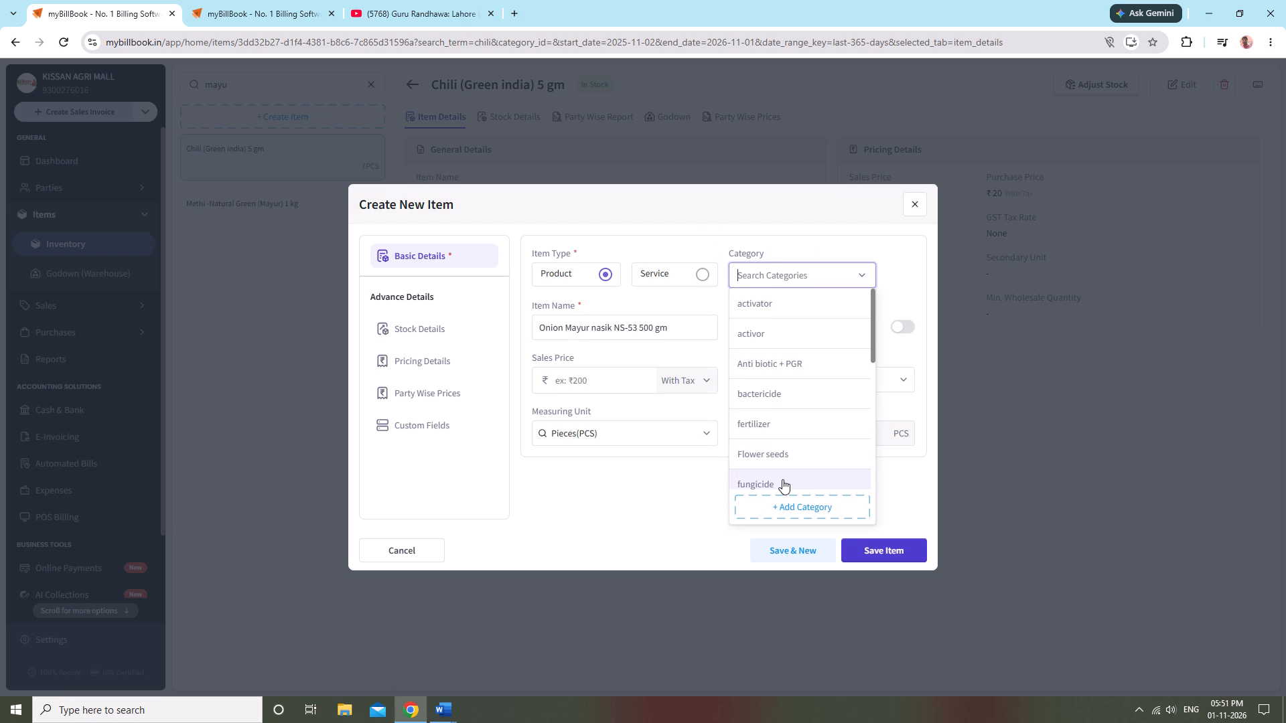
key("v")
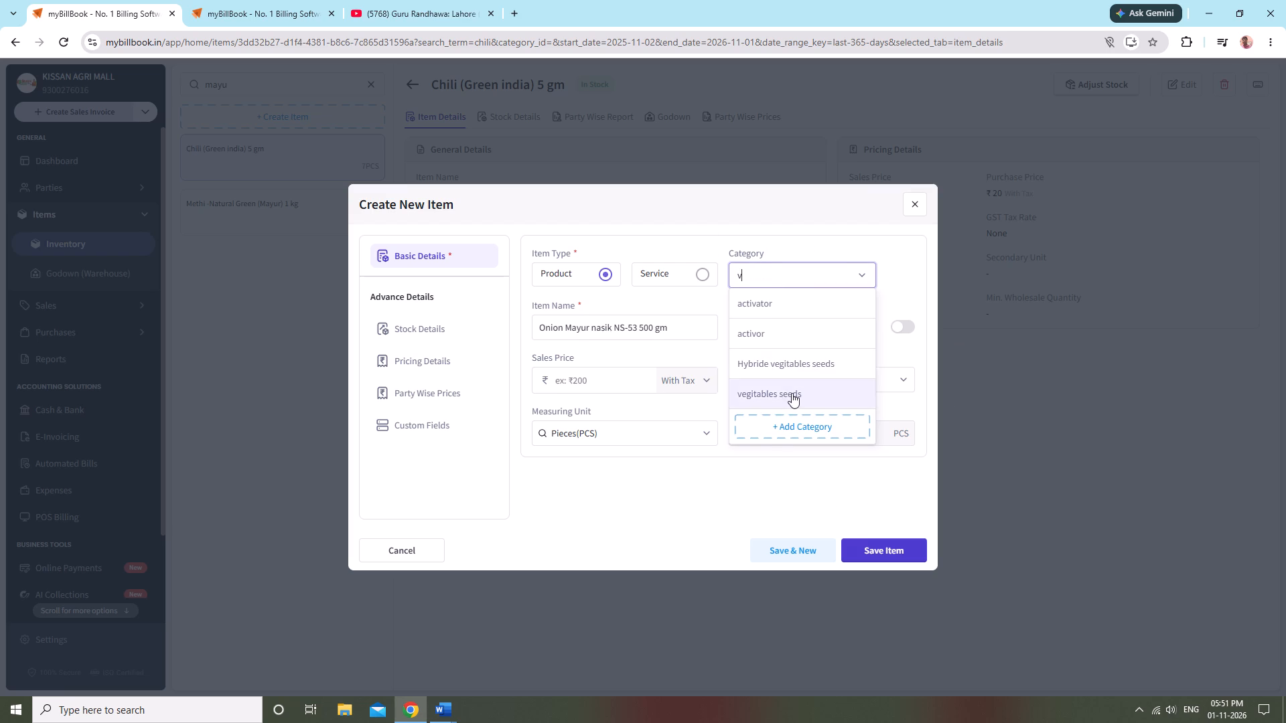
left_click(792, 393)
Set the onion item's opening stock to 1 PCS in the KISSAN AGRI MALL godown.
left_click(431, 333)
left_click(410, 355)
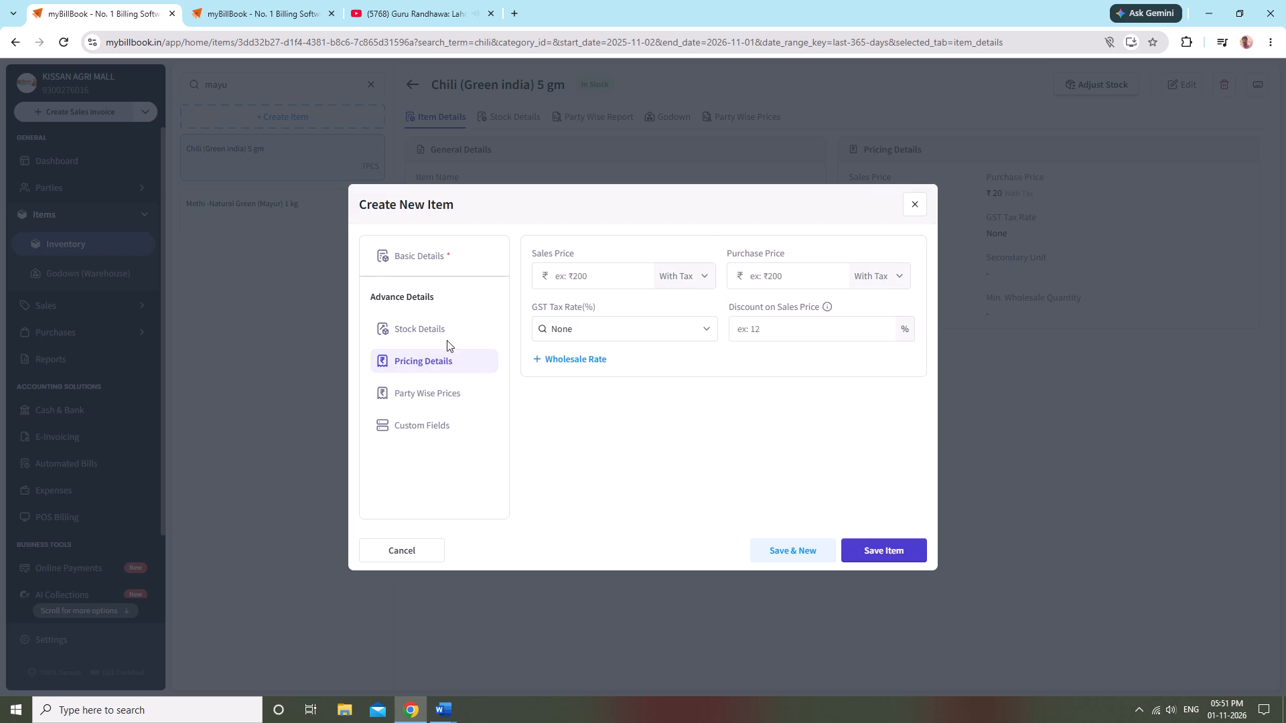
left_click(440, 331)
left_click(575, 432)
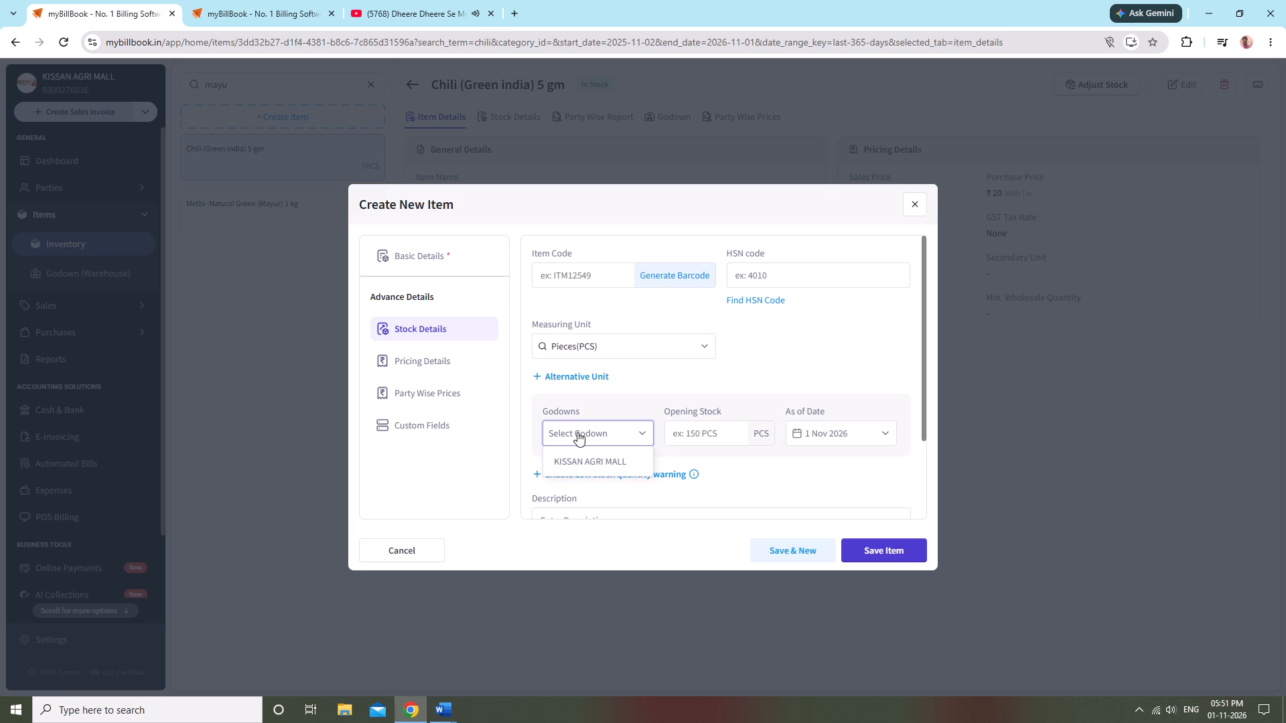
left_click(600, 462)
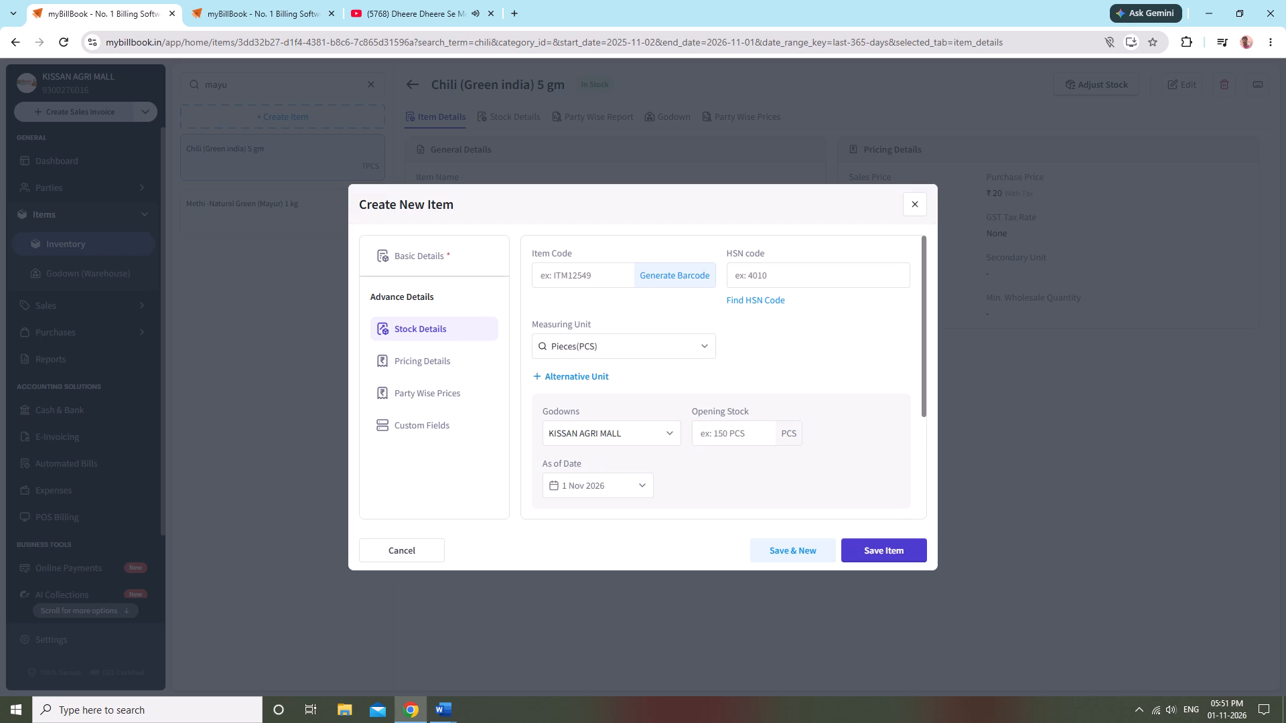
left_click(729, 432)
key("1")
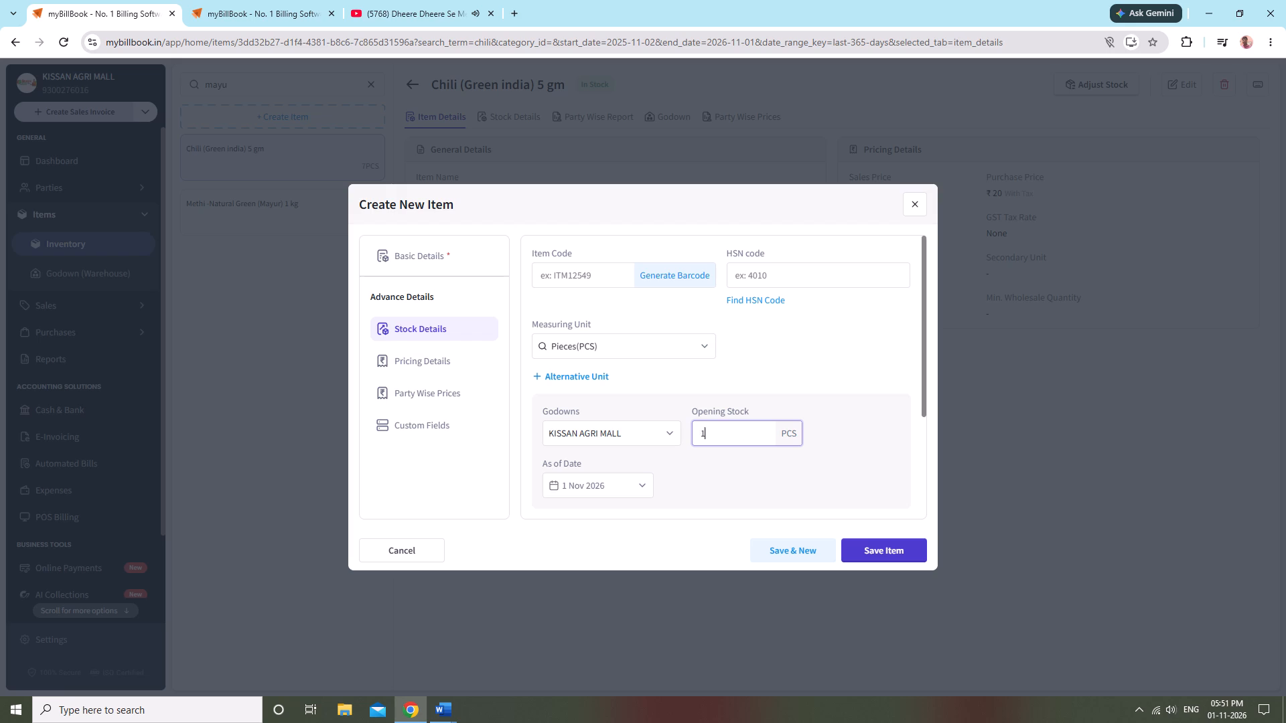
Set the onion item's sales price to ₹500 with tax and save the new item.
left_click(436, 361)
left_click(620, 273)
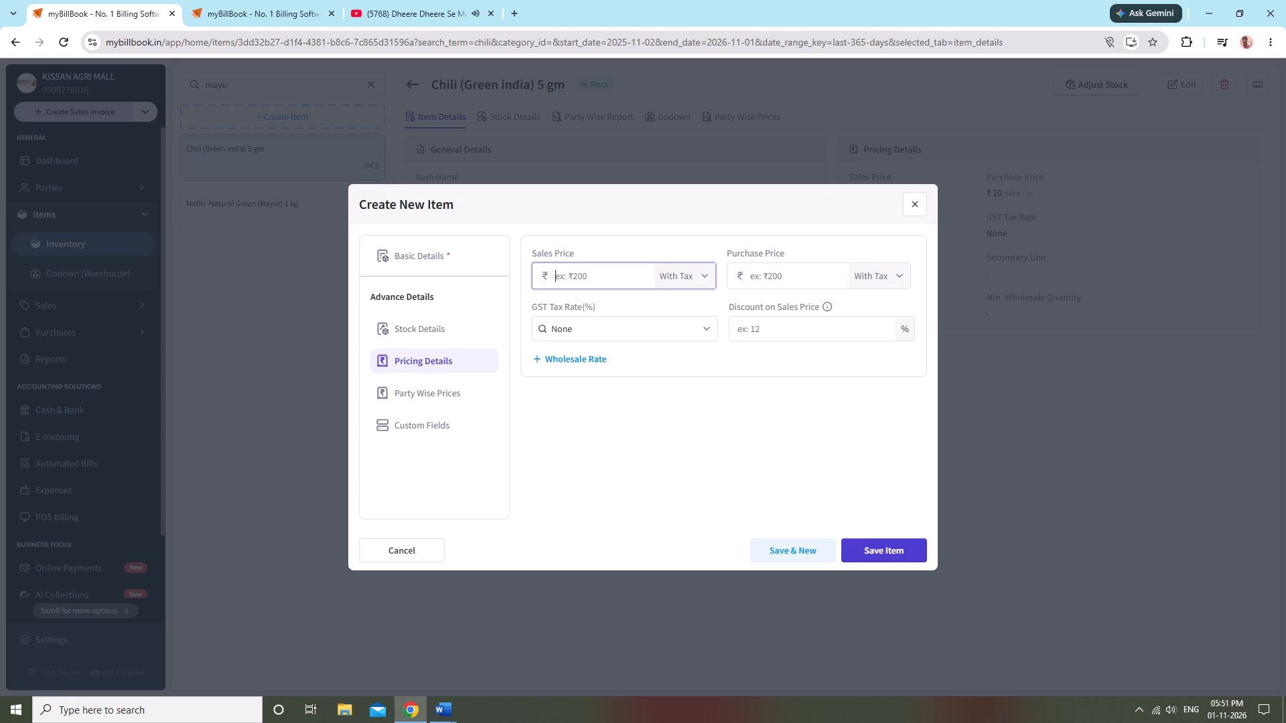
type("500")
left_click(894, 542)
left_click(689, 471)
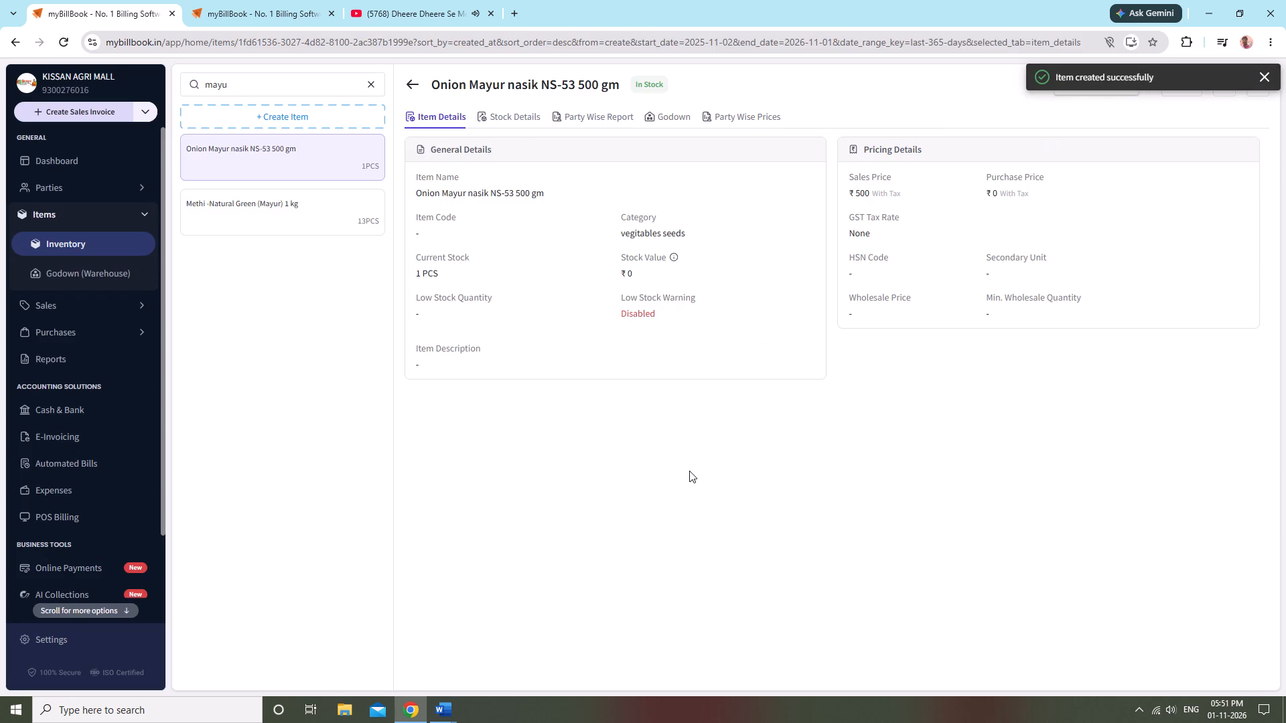
left_click(689, 471)
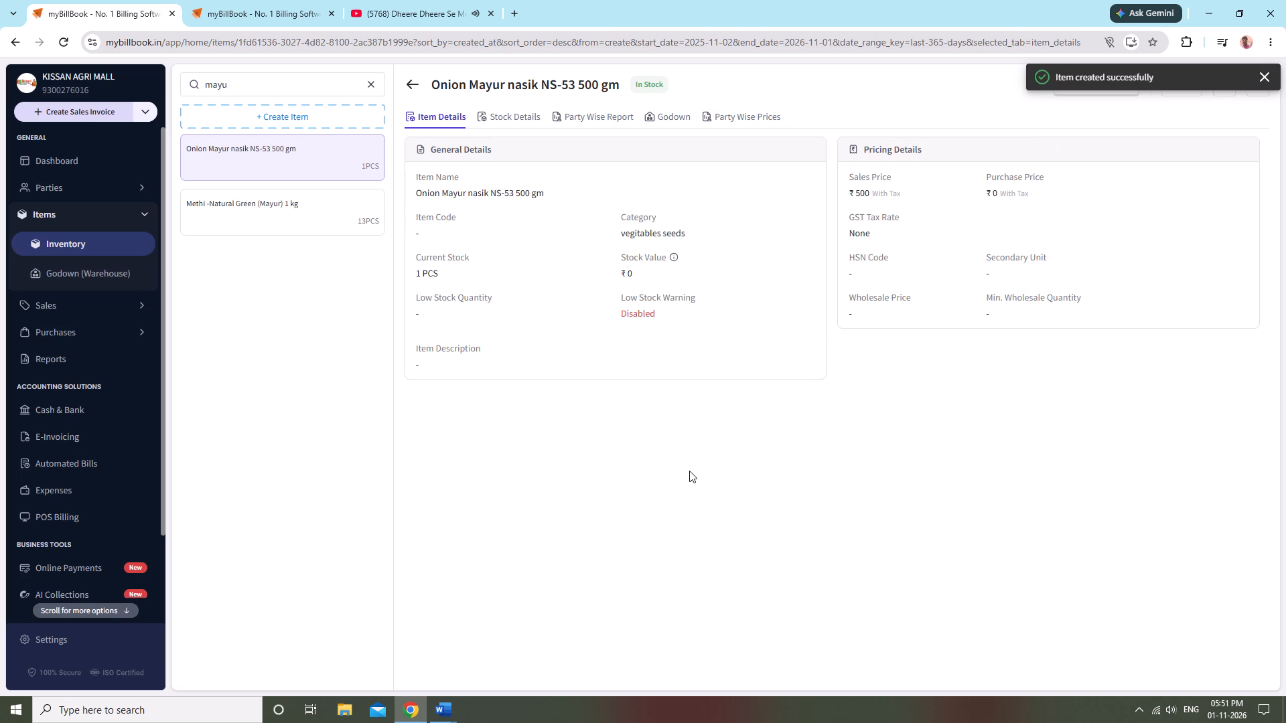
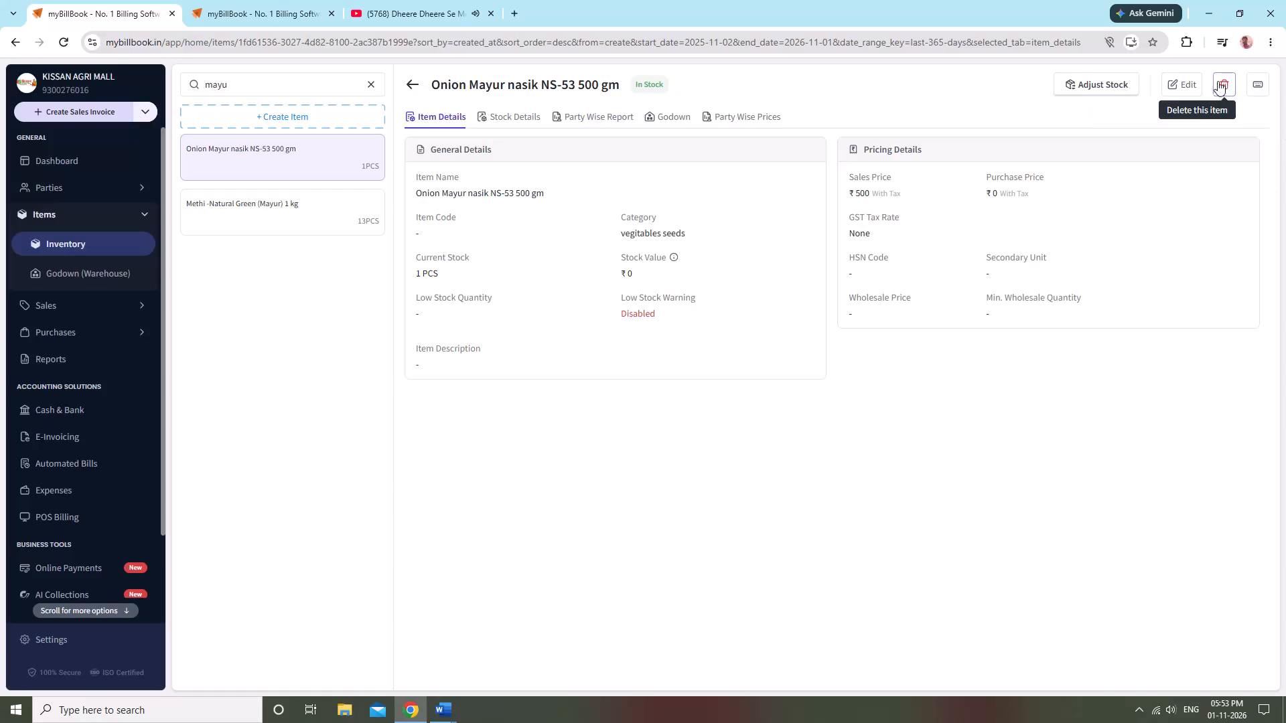
Set the sales price of the Onion Mayur nasik NS-53 500 gm item to ₹950 and save it.
left_click(1186, 88)
left_click(603, 387)
left_click(603, 385)
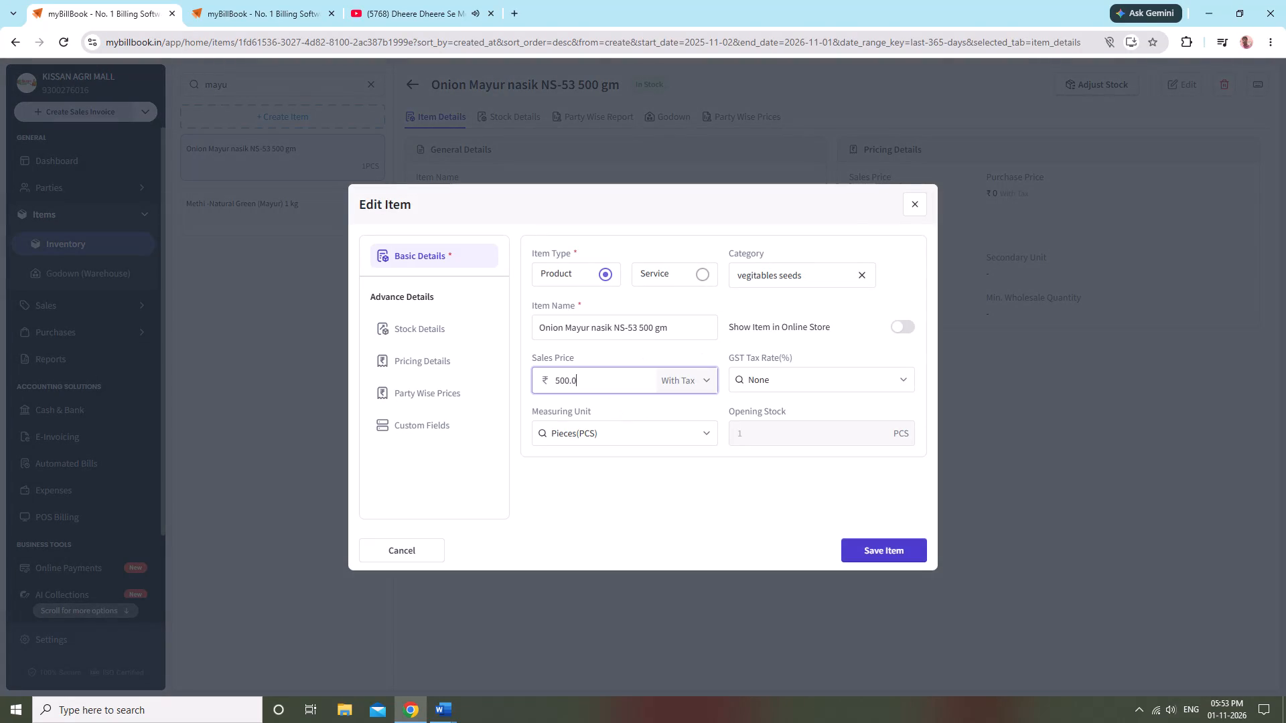
key("BackSpace")
key("BackSpace")
key("BackSpace")
key("BackSpace")
key("BackSpace")
type("950")
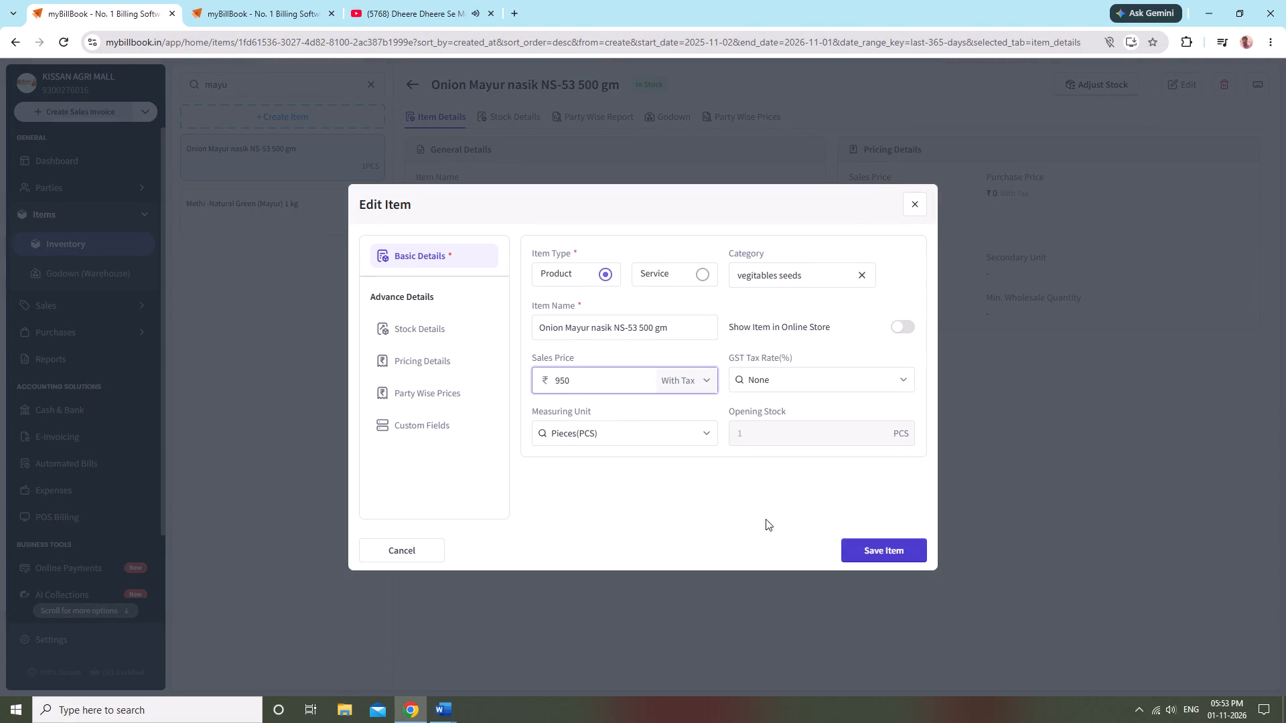
left_click(896, 548)
left_click(765, 495)
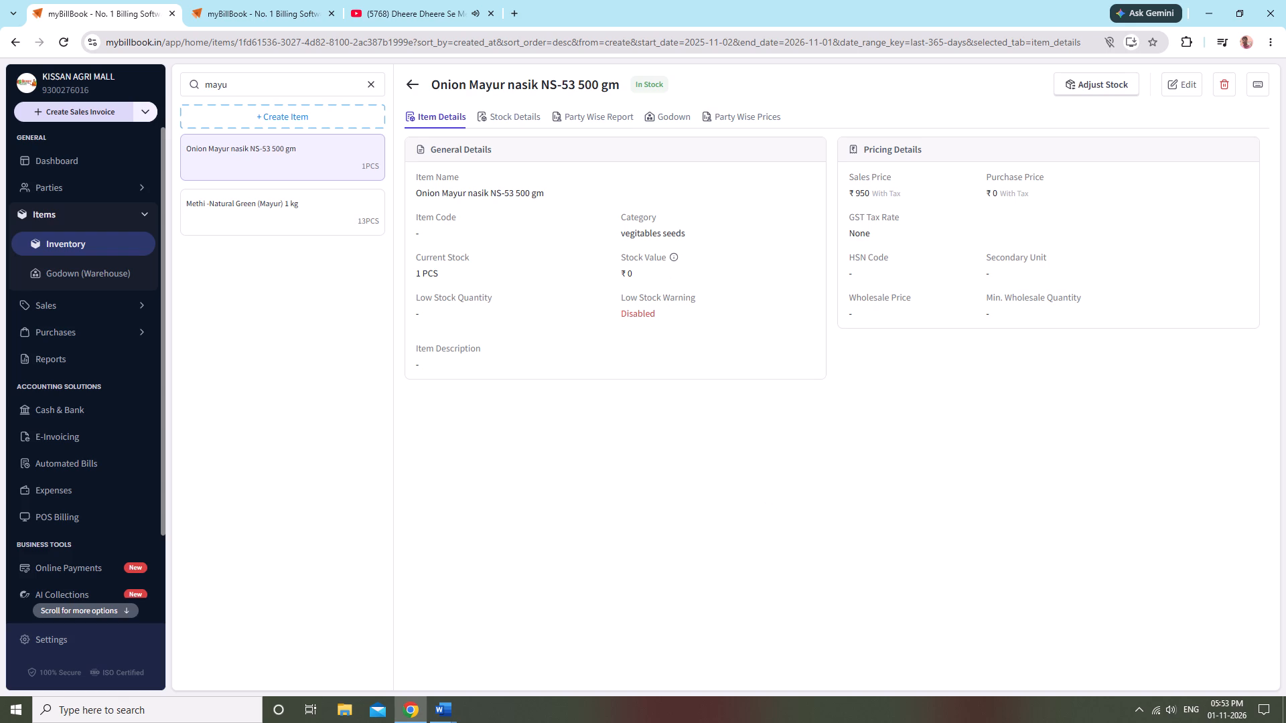
Search the inventory items for "bios" and open the bioseed veg chili item.
left_click(376, 80)
left_click(376, 82)
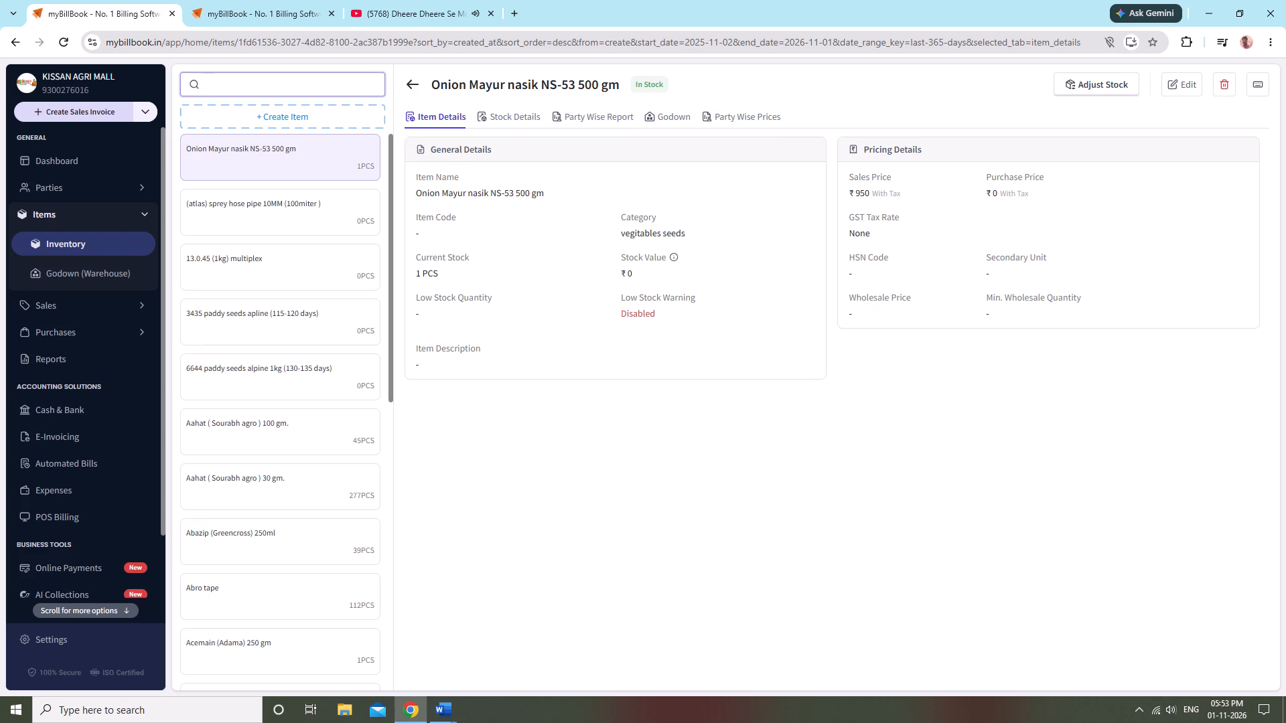
key("b")
key("i")
key("o")
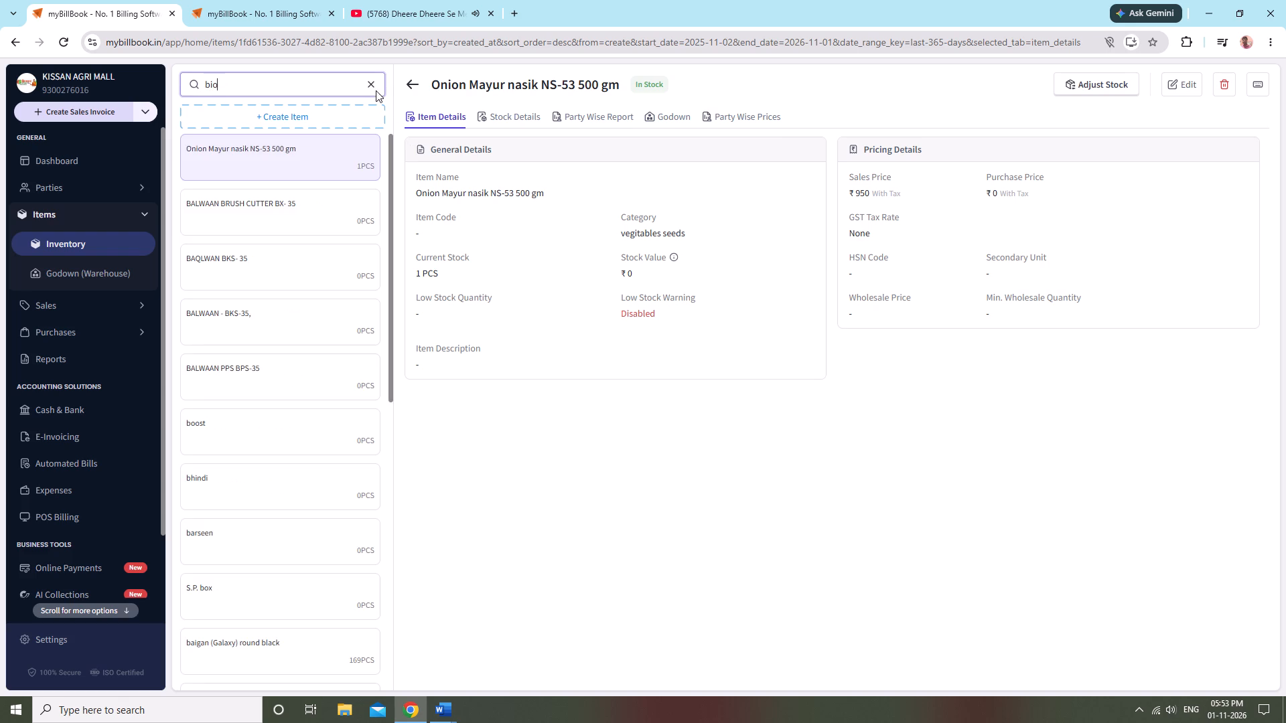
key("s")
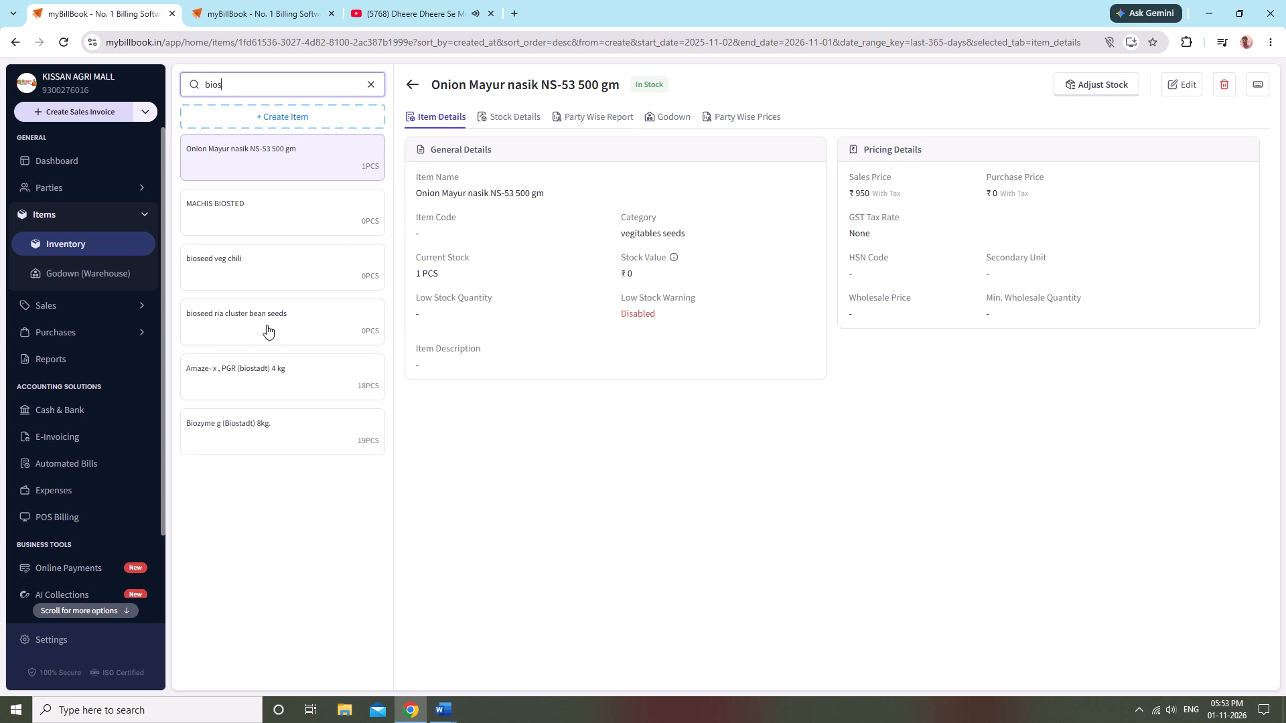
left_click(267, 325)
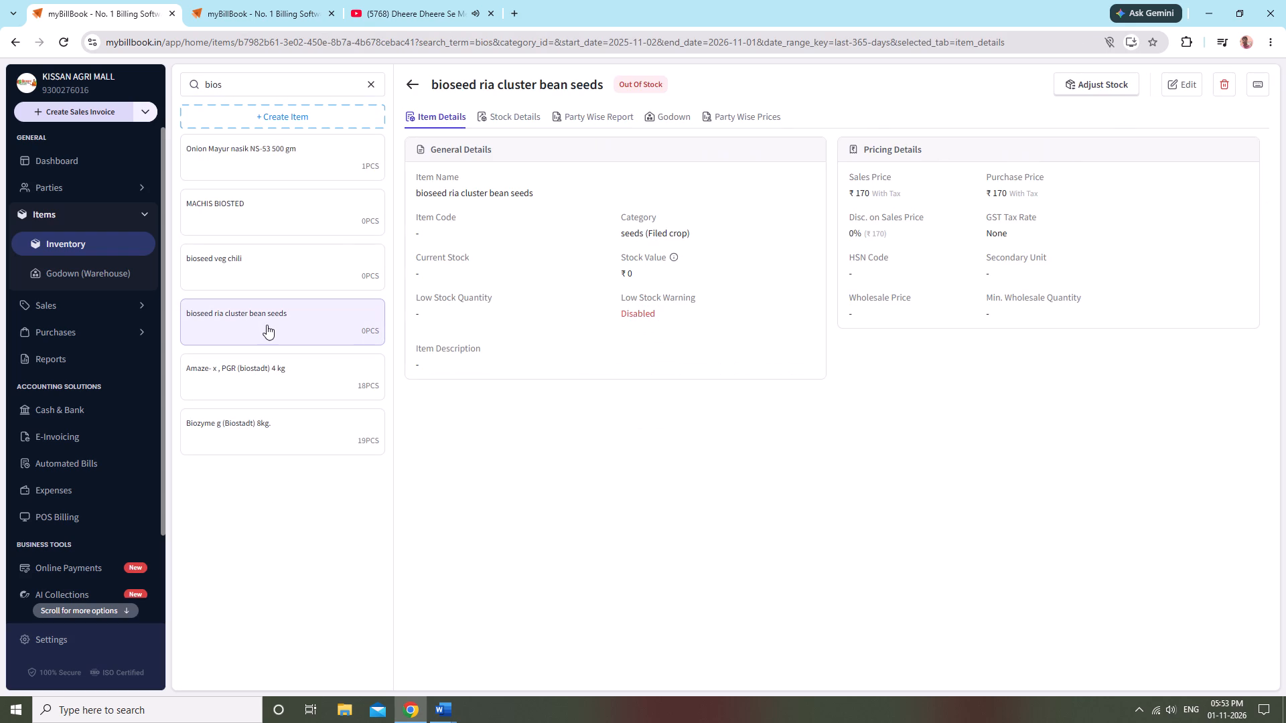
left_click(285, 274)
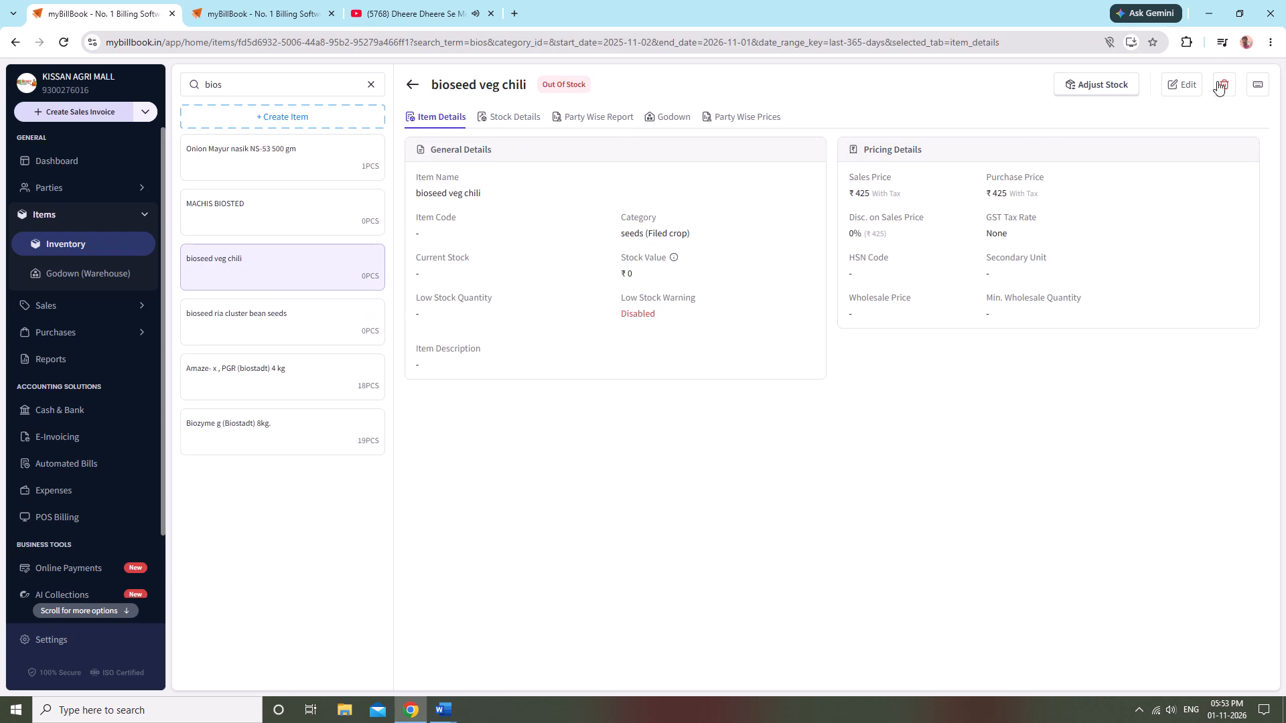
Edit the bioseed veg chili item and rename it "Chili bioseed veg 10 gm".
left_click(1189, 84)
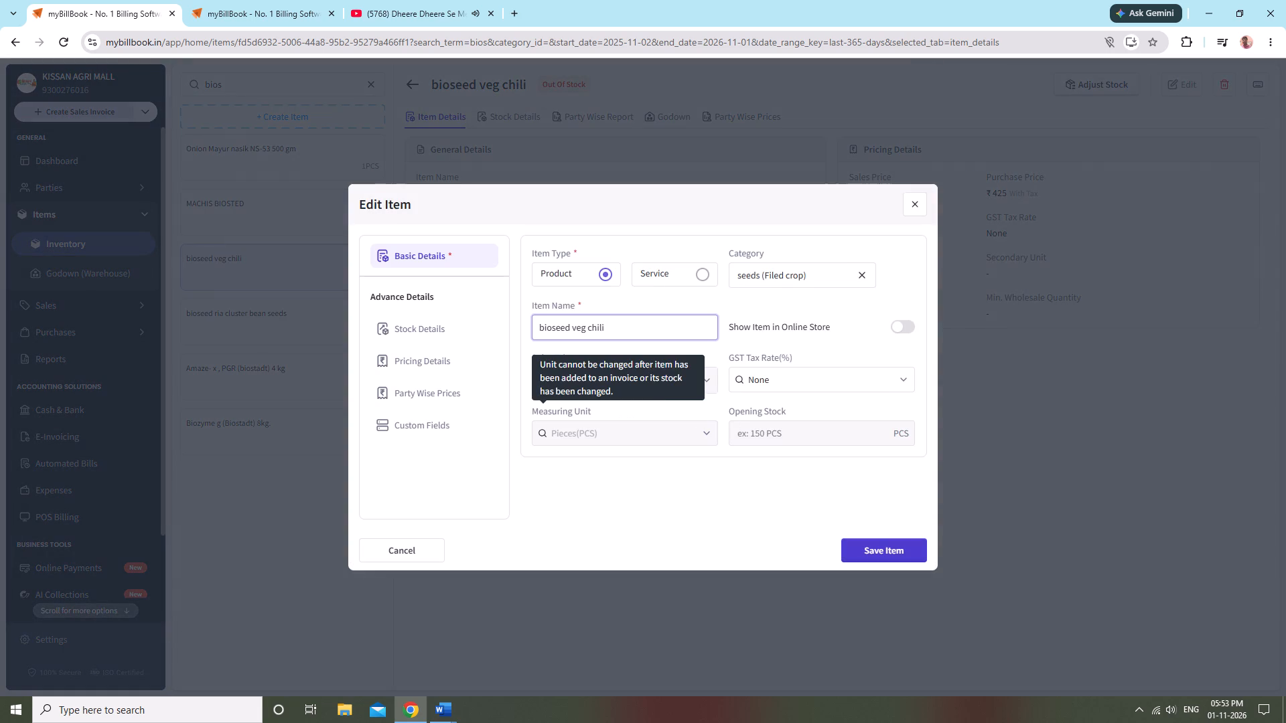
key("BackSpace")
key("BackSpace")
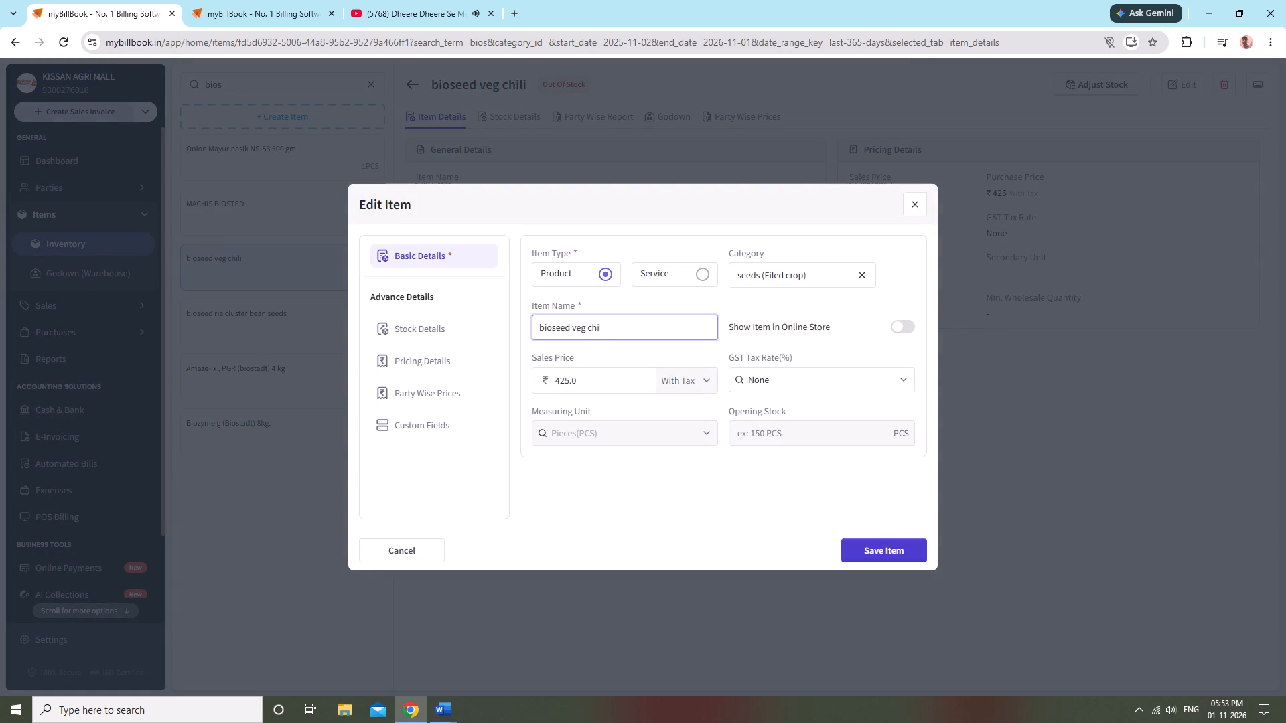
key("BackSpace")
key("BackSpace")
key("BackSpace")
left_click(537, 324)
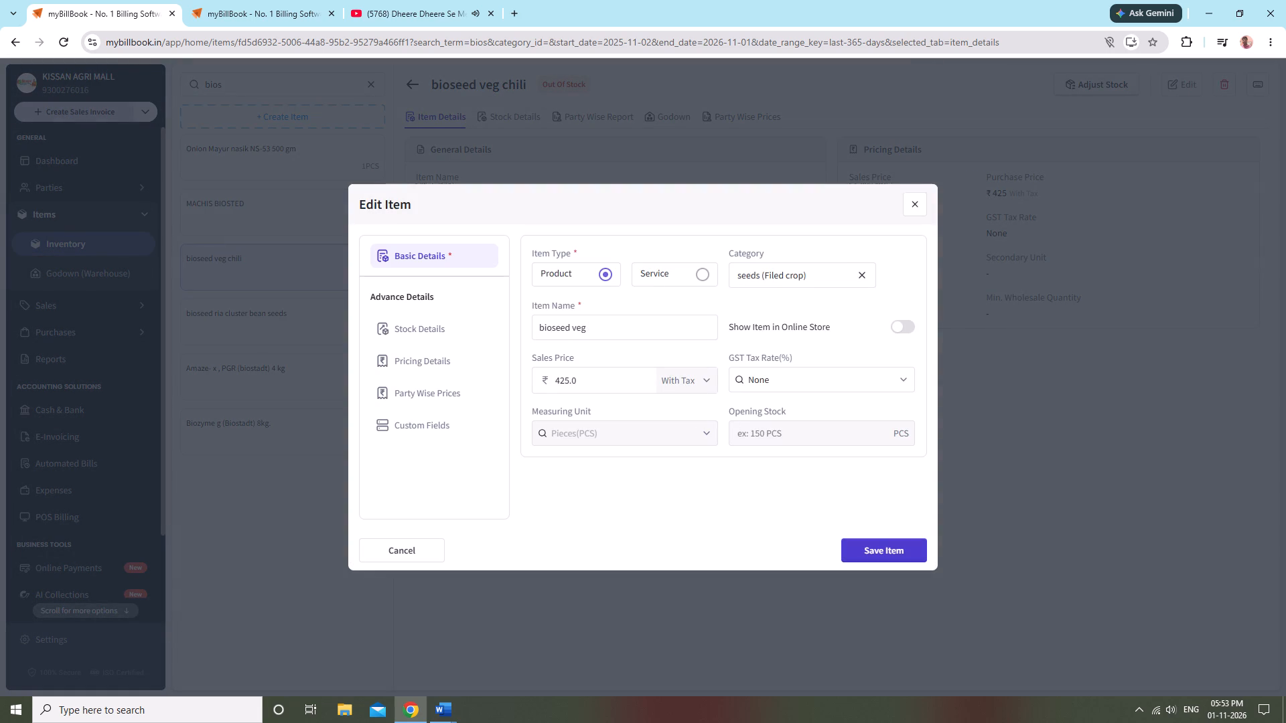
left_click(541, 324)
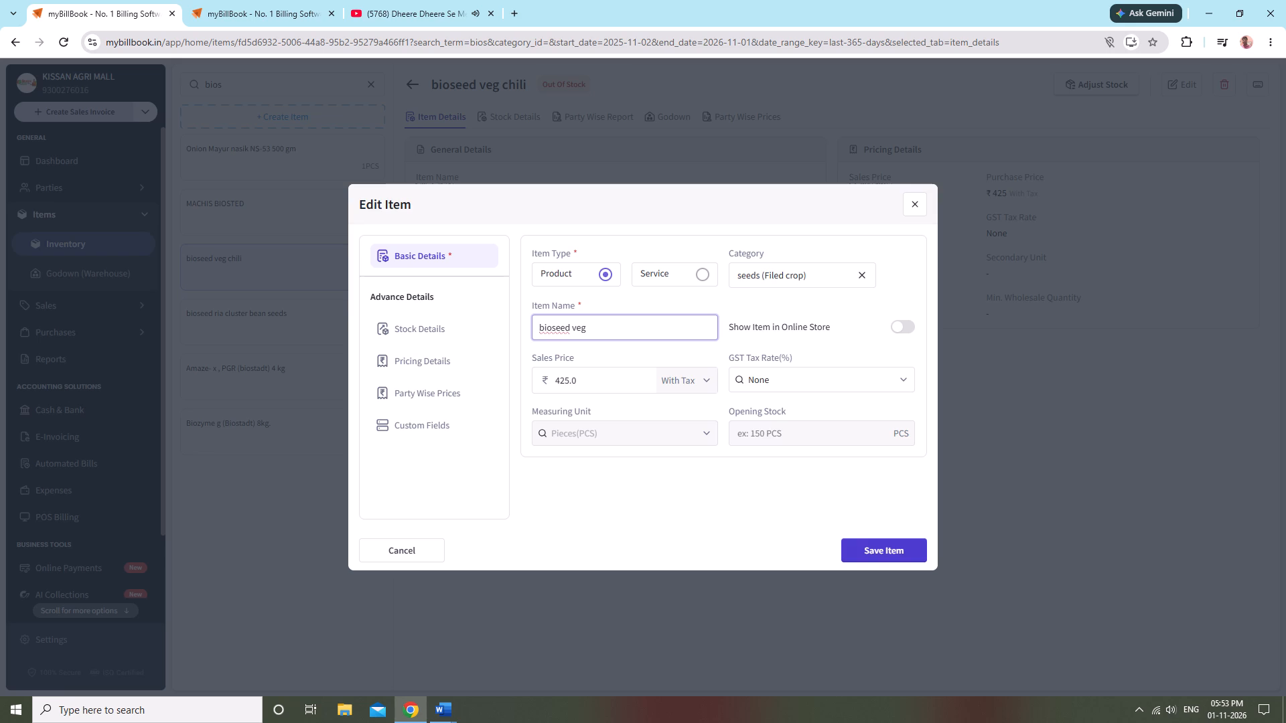
key("shift+c")
key("h")
type("li")
key("BackSpace")
key("BackSpace")
type("ili")
key("space")
left_click(630, 331)
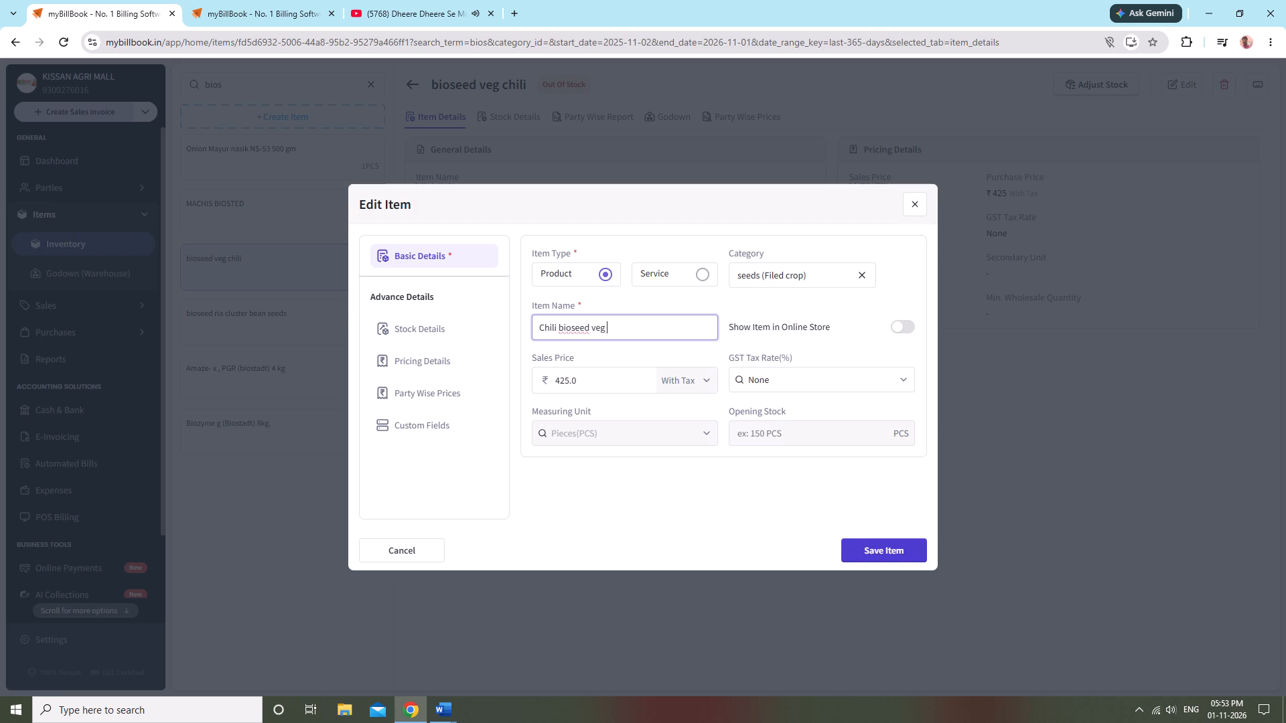
type("10")
key("space")
type("g")
key("m")
Change the chili item's category to Hybride vegitables seeds and save the item.
left_click(825, 271)
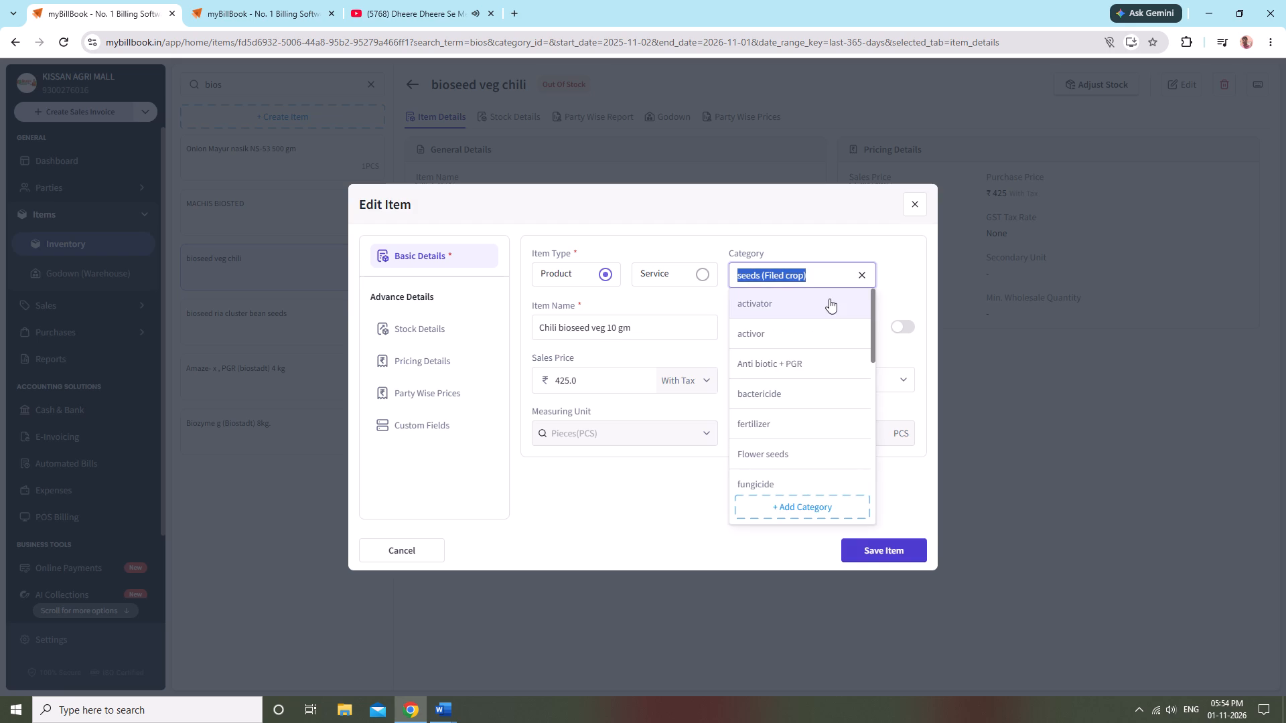
key("h")
left_click(802, 364)
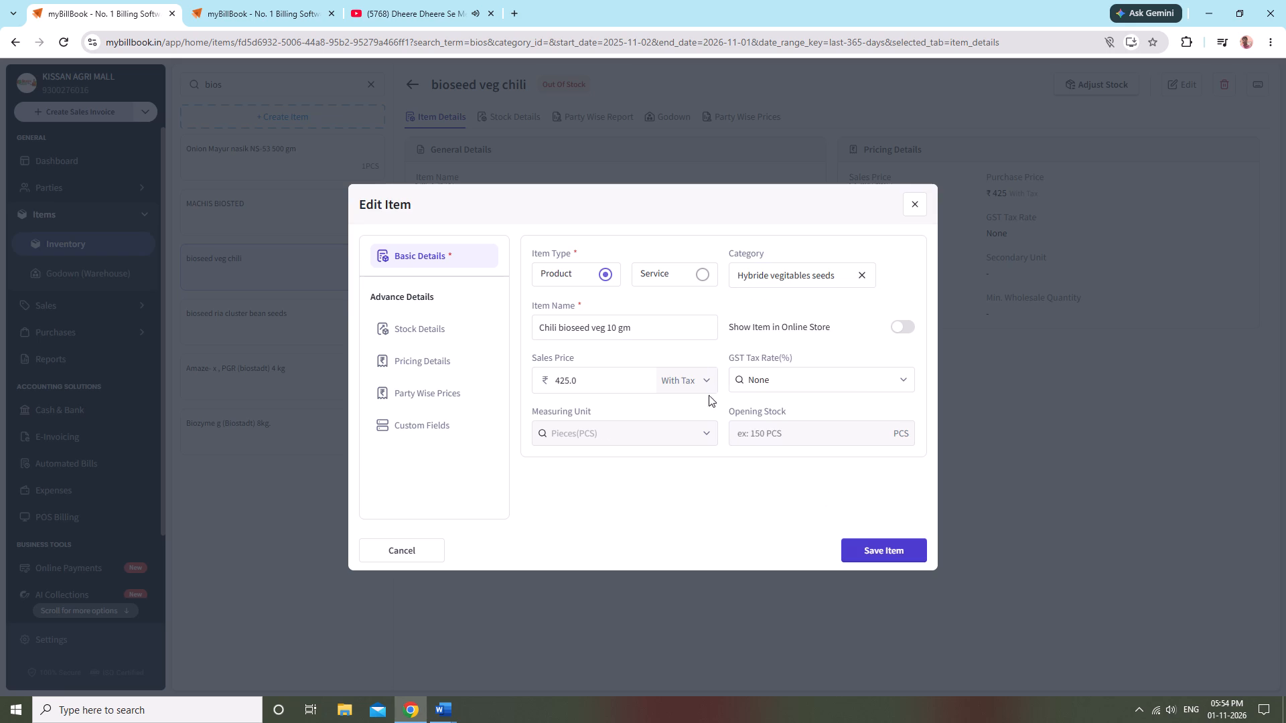
left_click(414, 334)
left_click(859, 544)
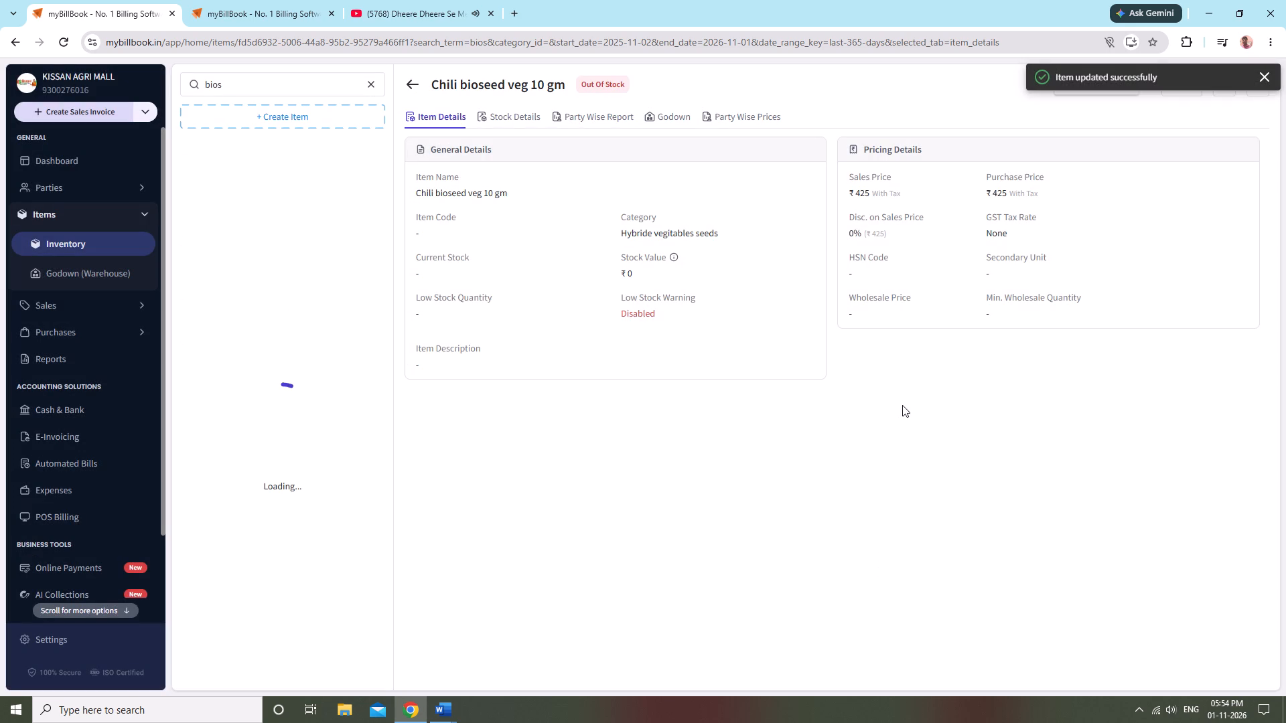
left_click(902, 405)
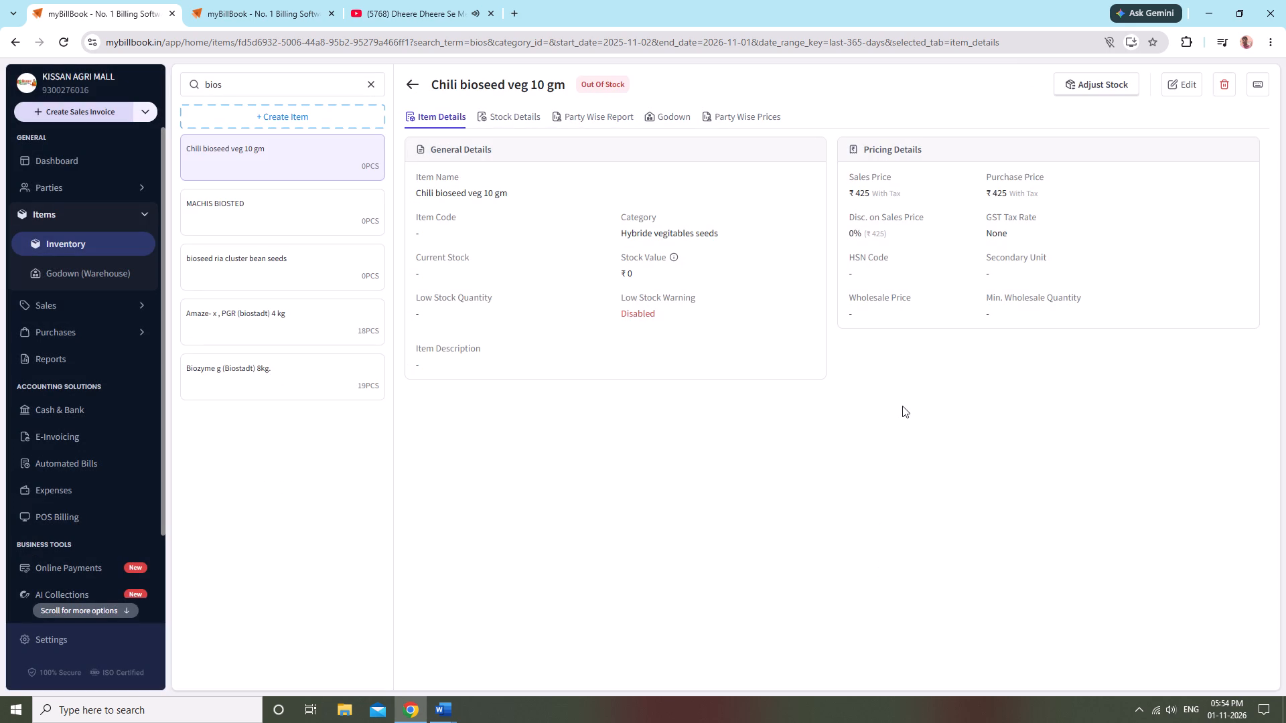
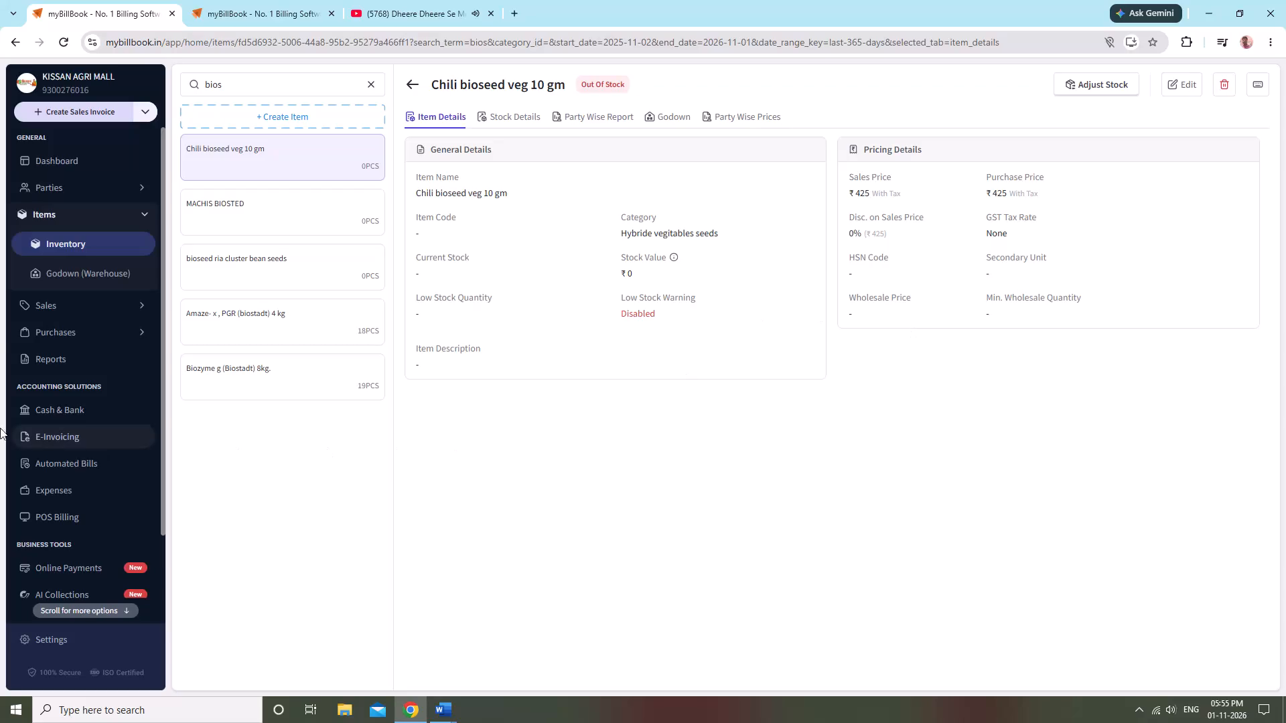
Start a new sales invoice and add 6 PCS of Progibb (Sumitomo) 2.5 gm to the bill.
left_click(86, 116)
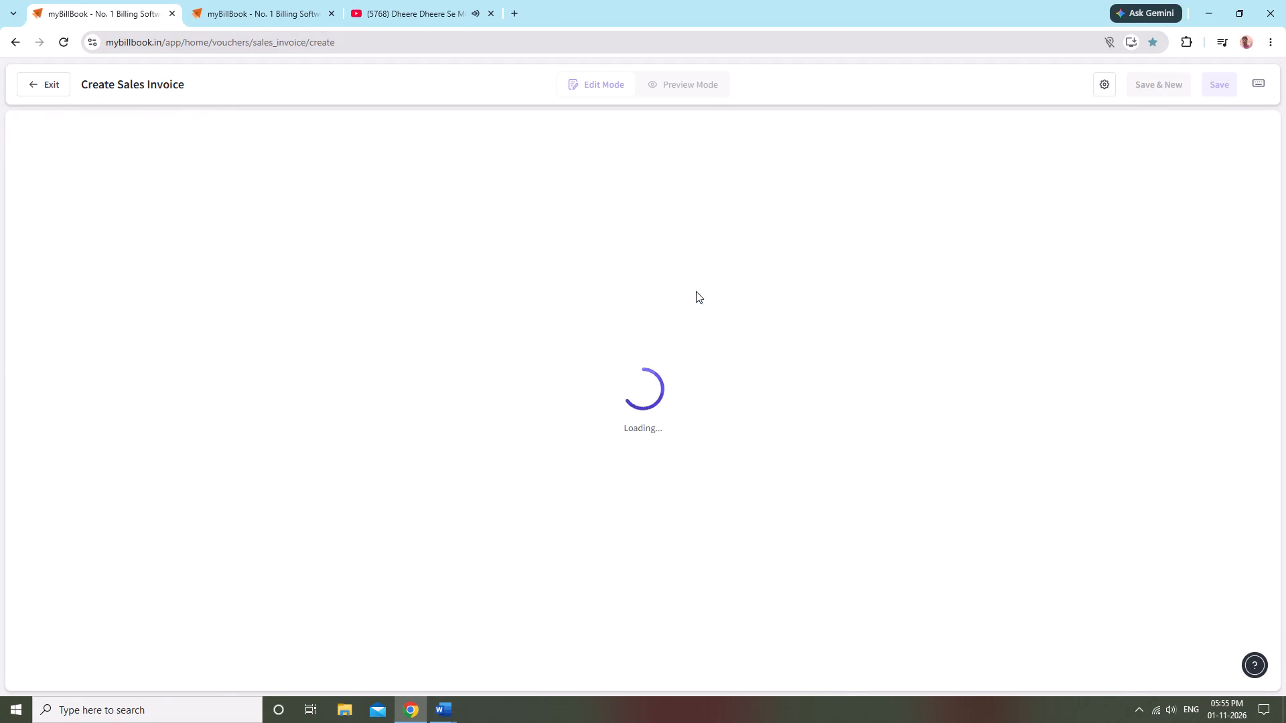
left_click(710, 333)
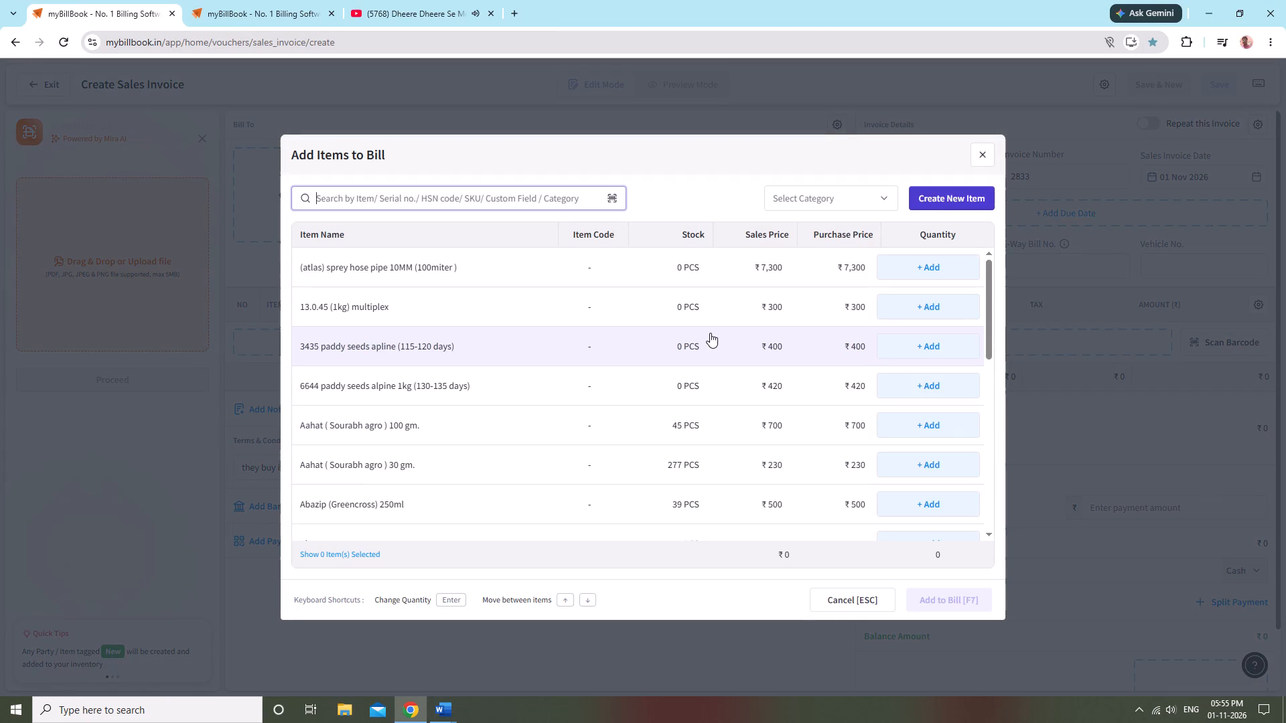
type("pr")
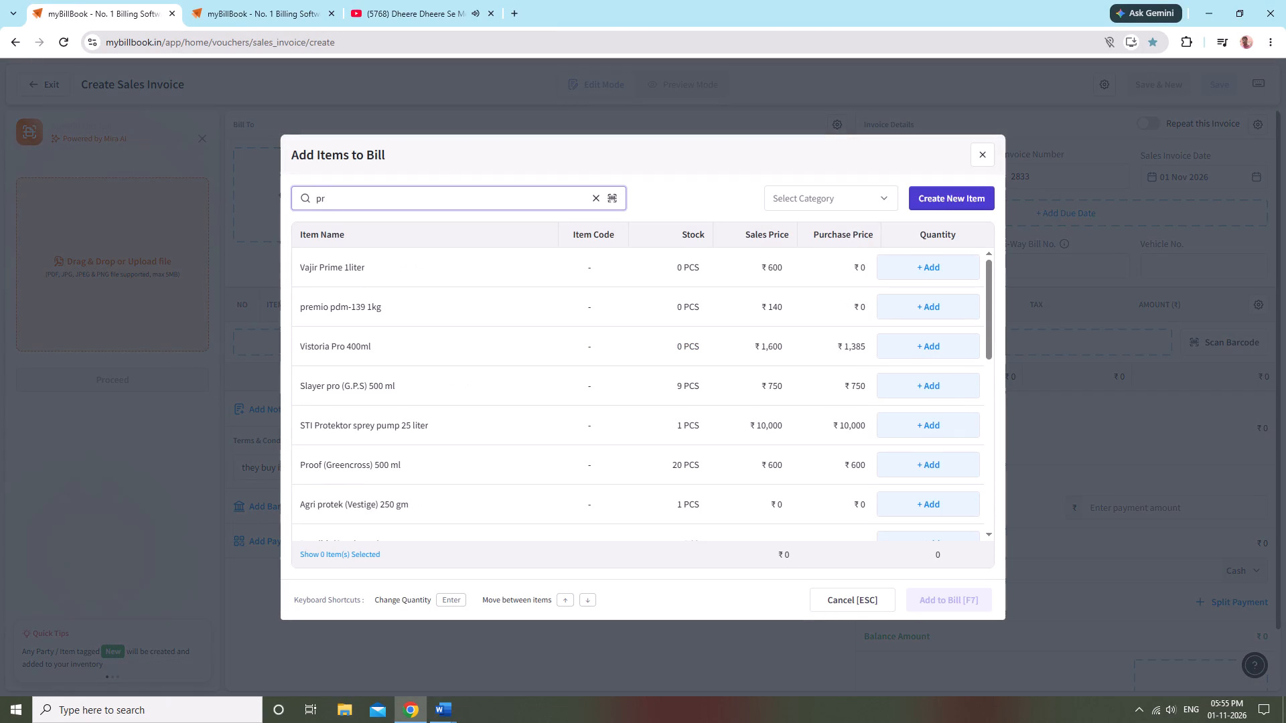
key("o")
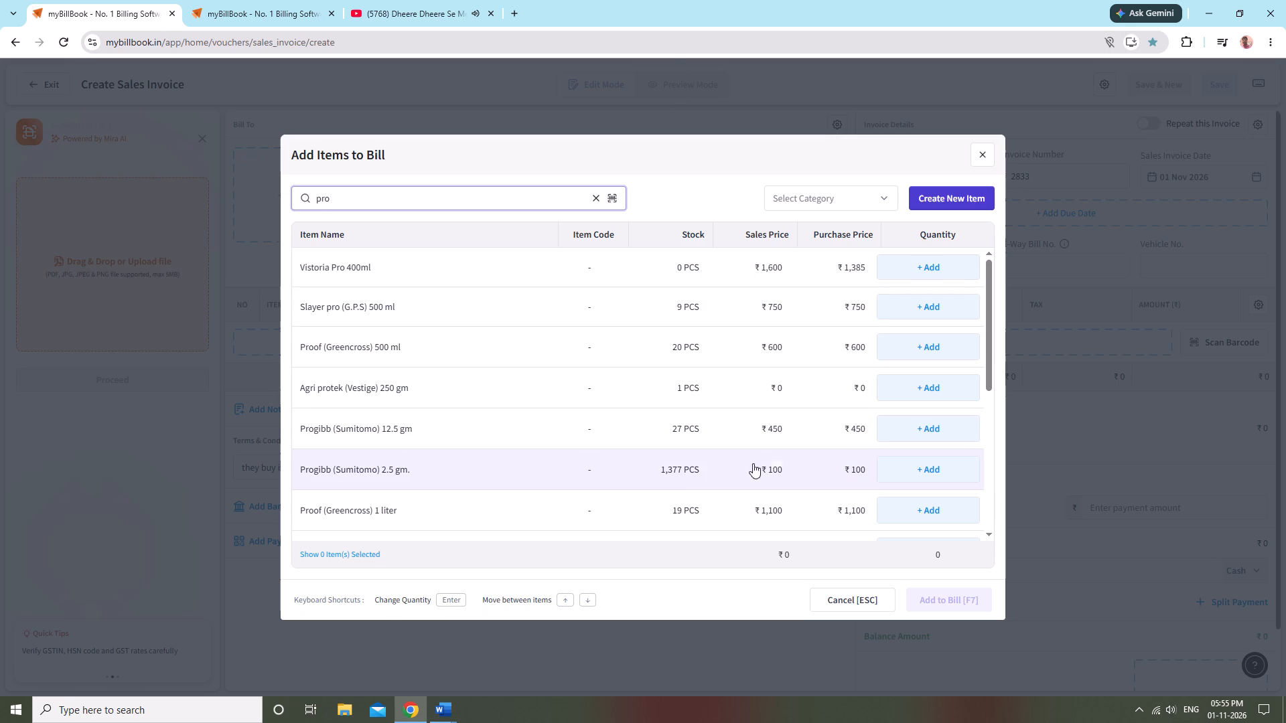
left_click(930, 464)
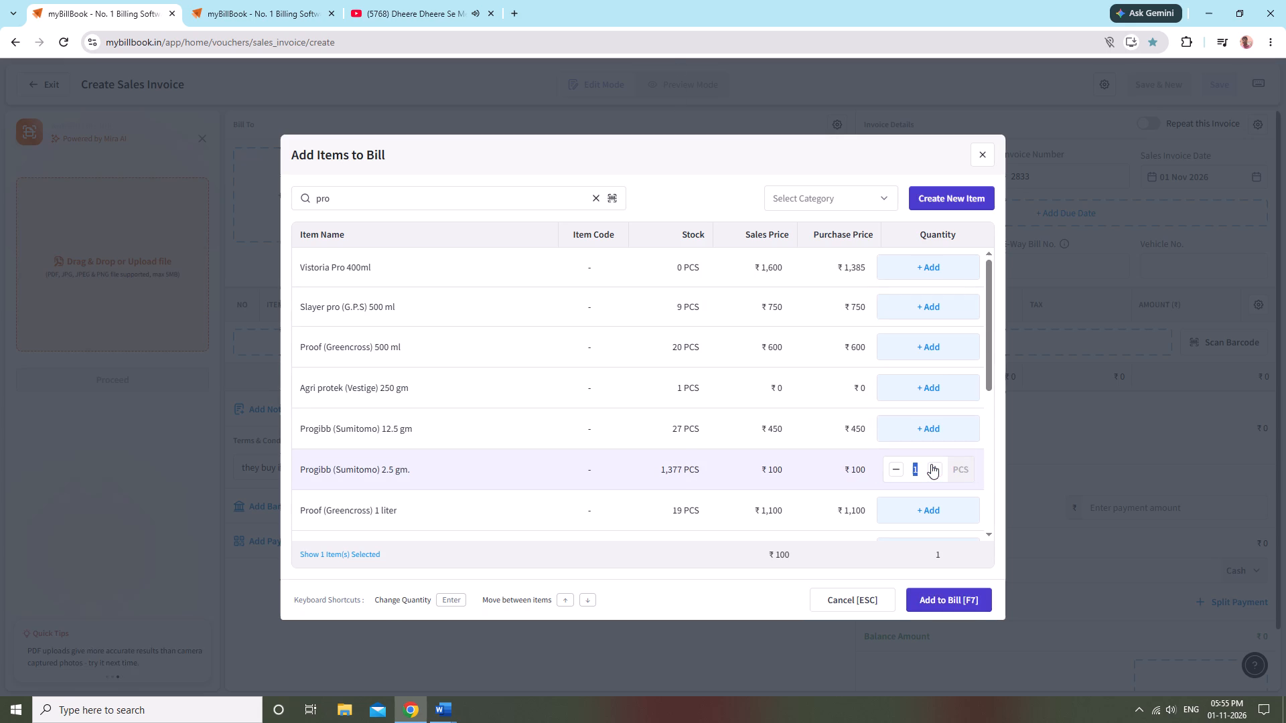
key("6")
left_click(960, 604)
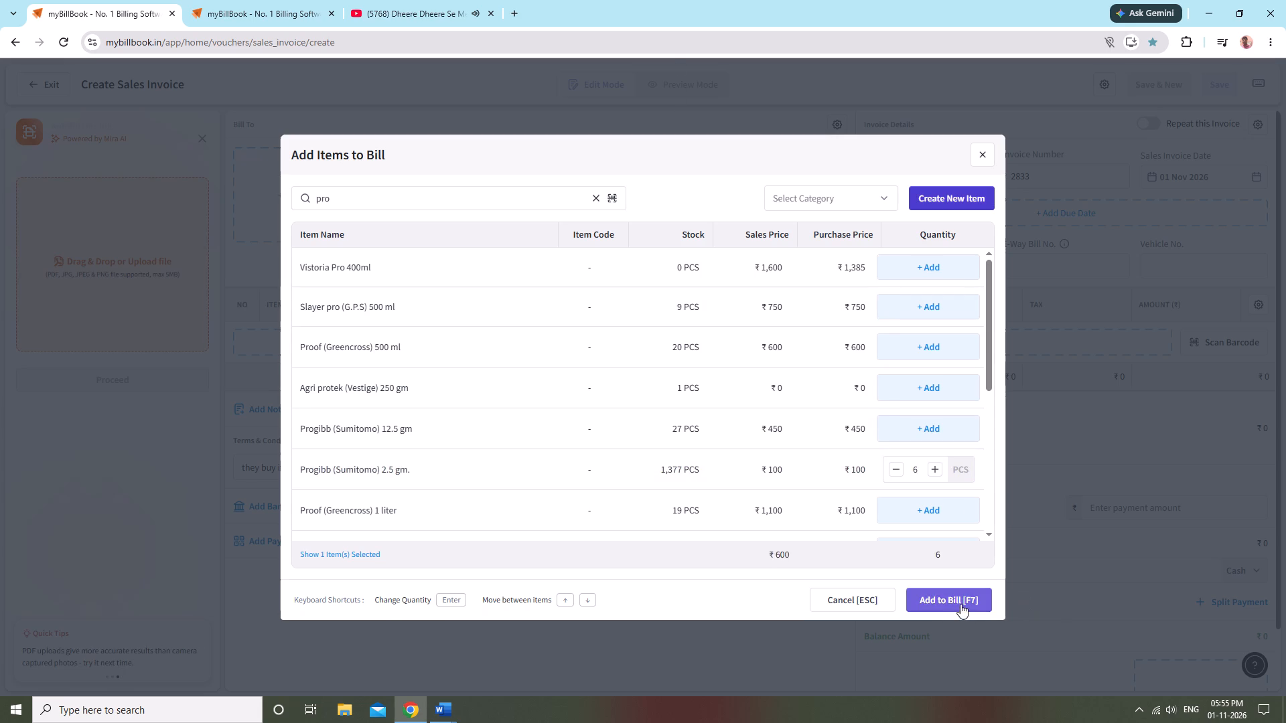
Search the invoice's billing parties for the customer by full name, and broaden the search to the first name "sandeep".
left_click(307, 183)
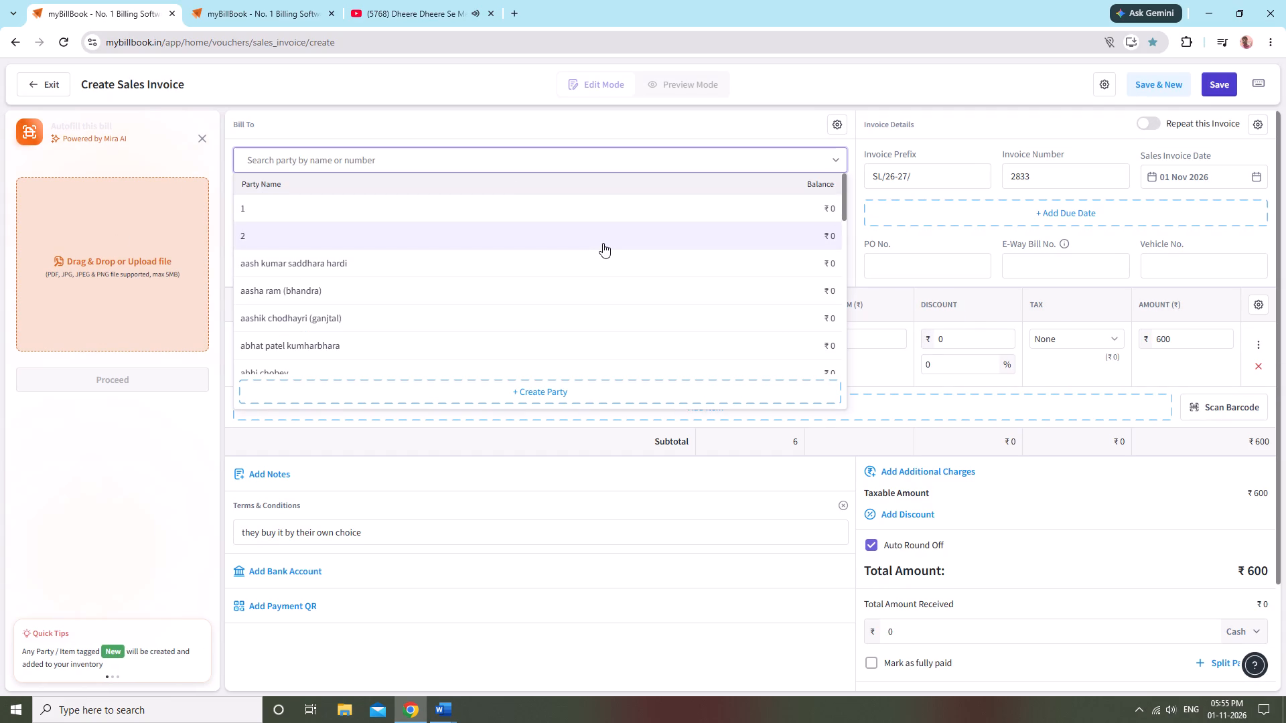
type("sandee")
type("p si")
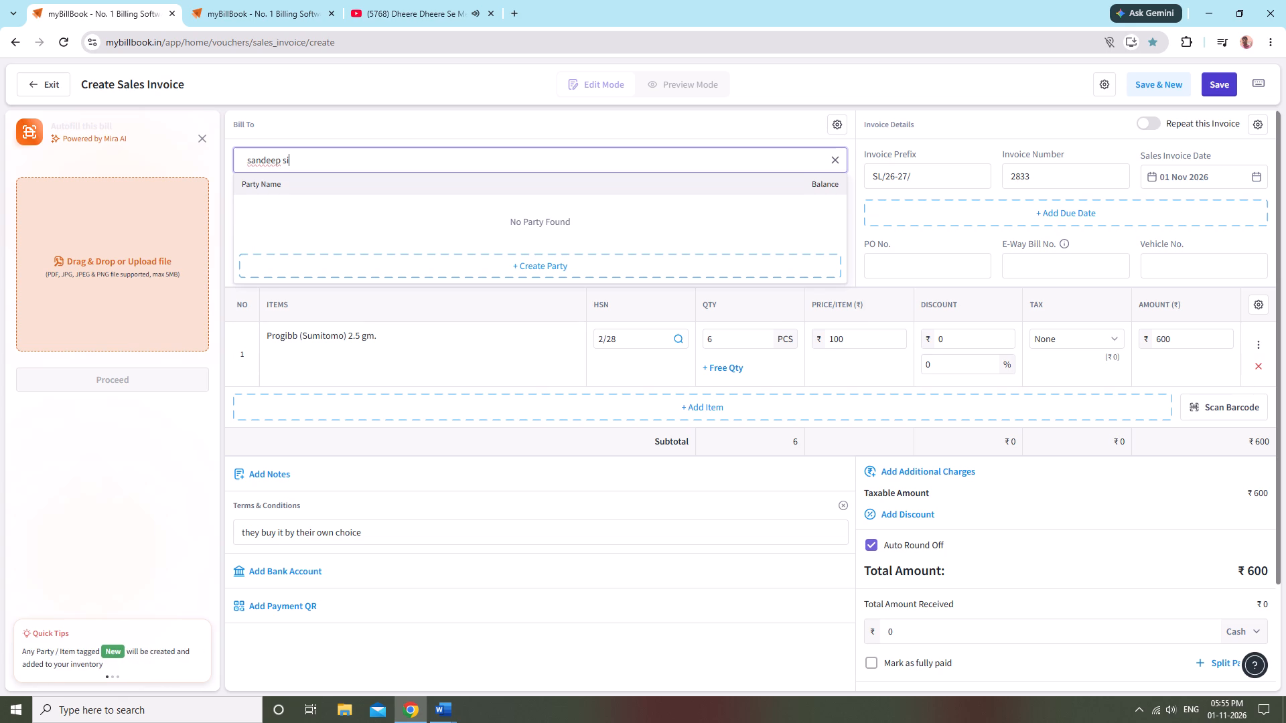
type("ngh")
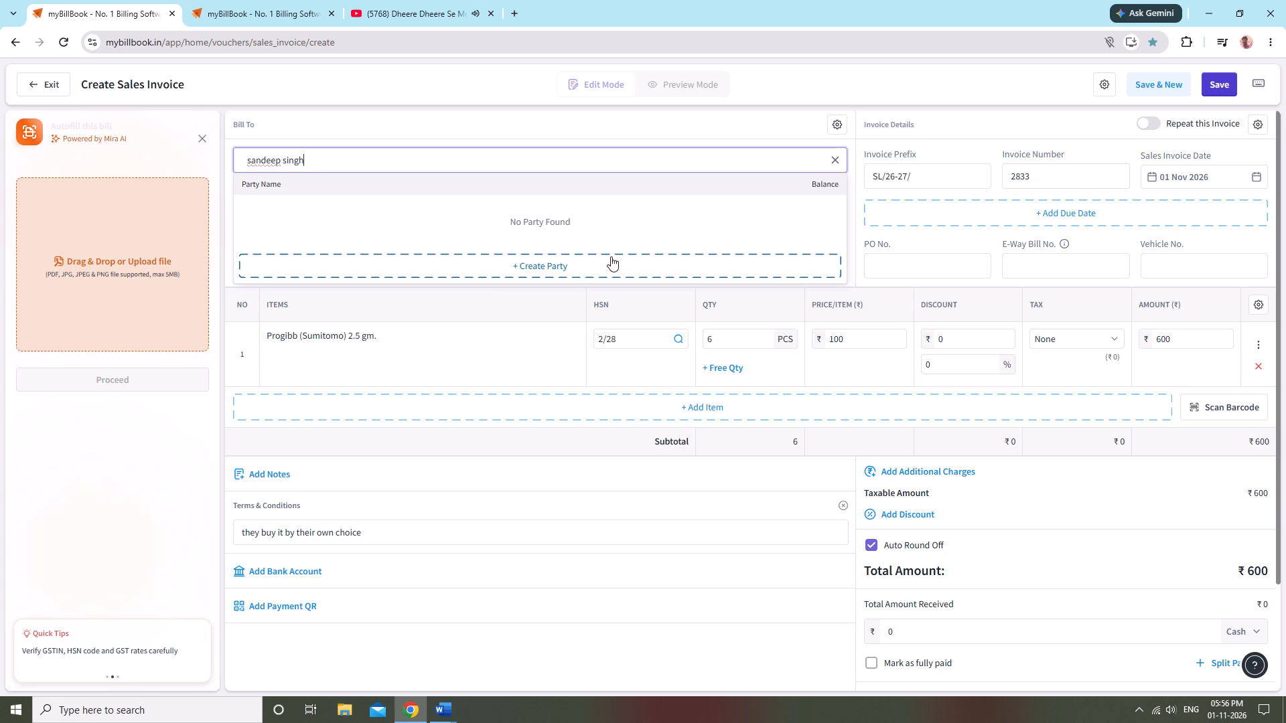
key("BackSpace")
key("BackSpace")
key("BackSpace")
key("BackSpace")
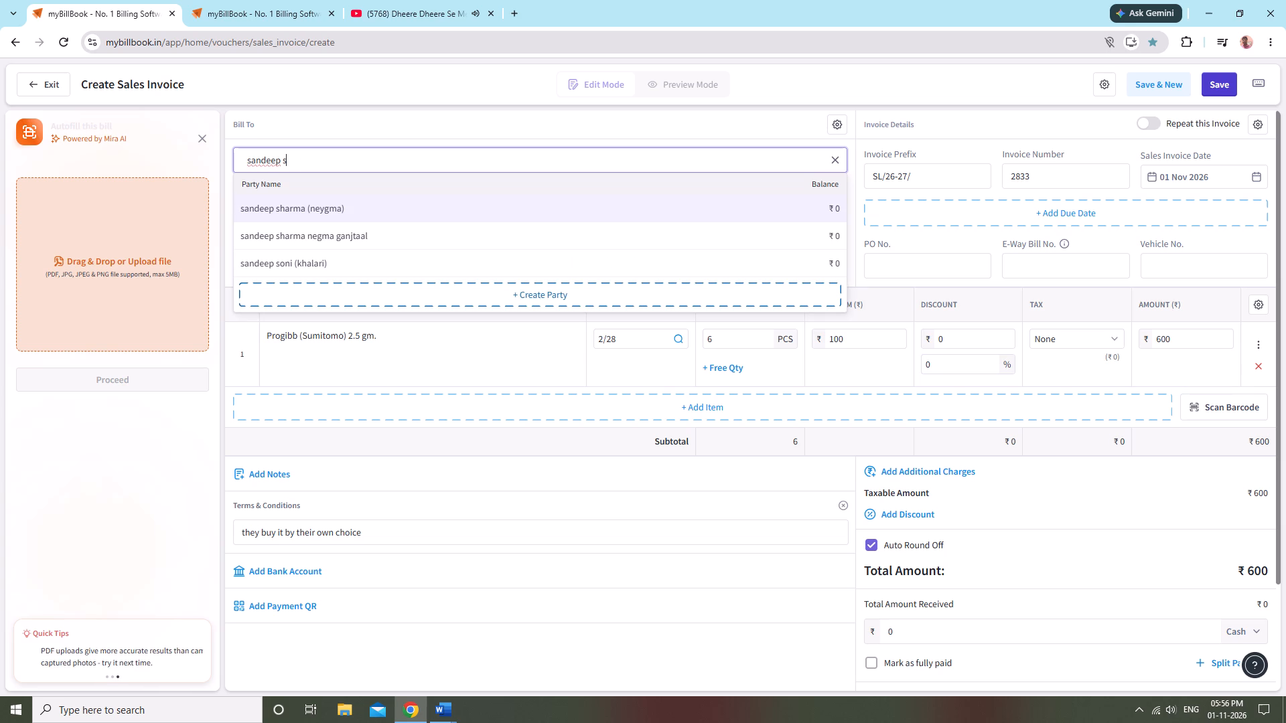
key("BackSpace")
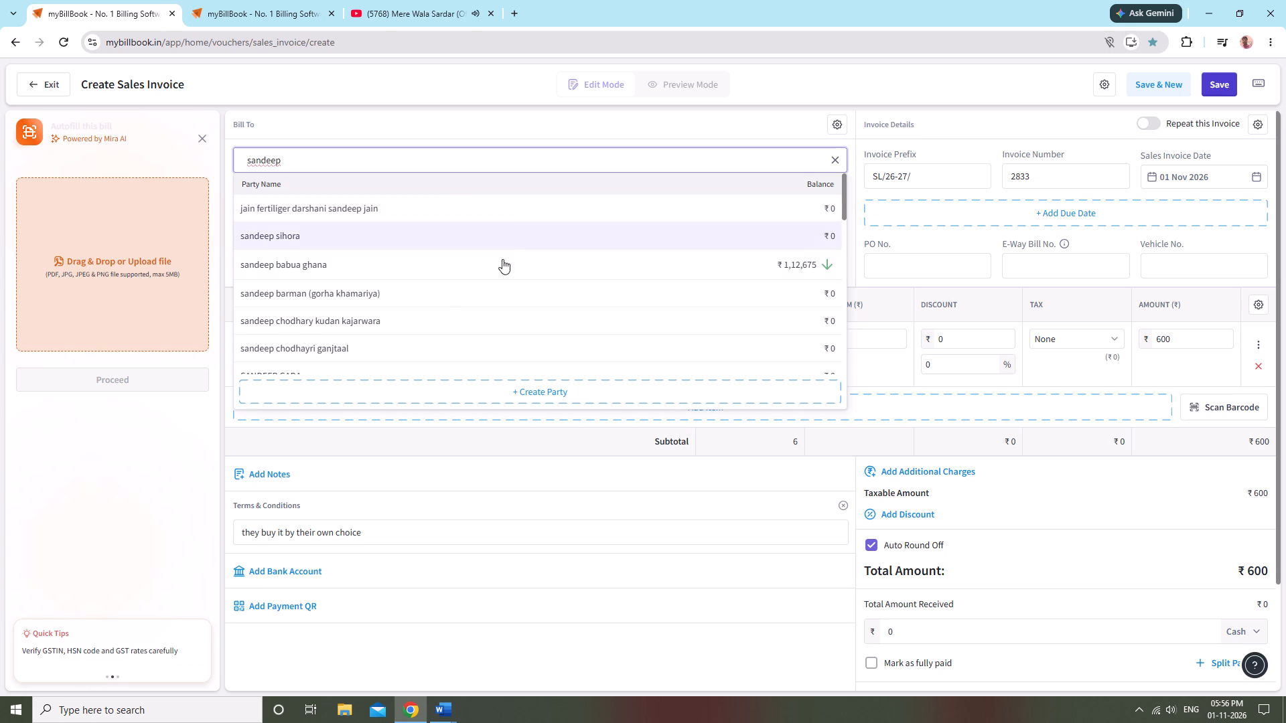
scroll(457, 319, "down", 1)
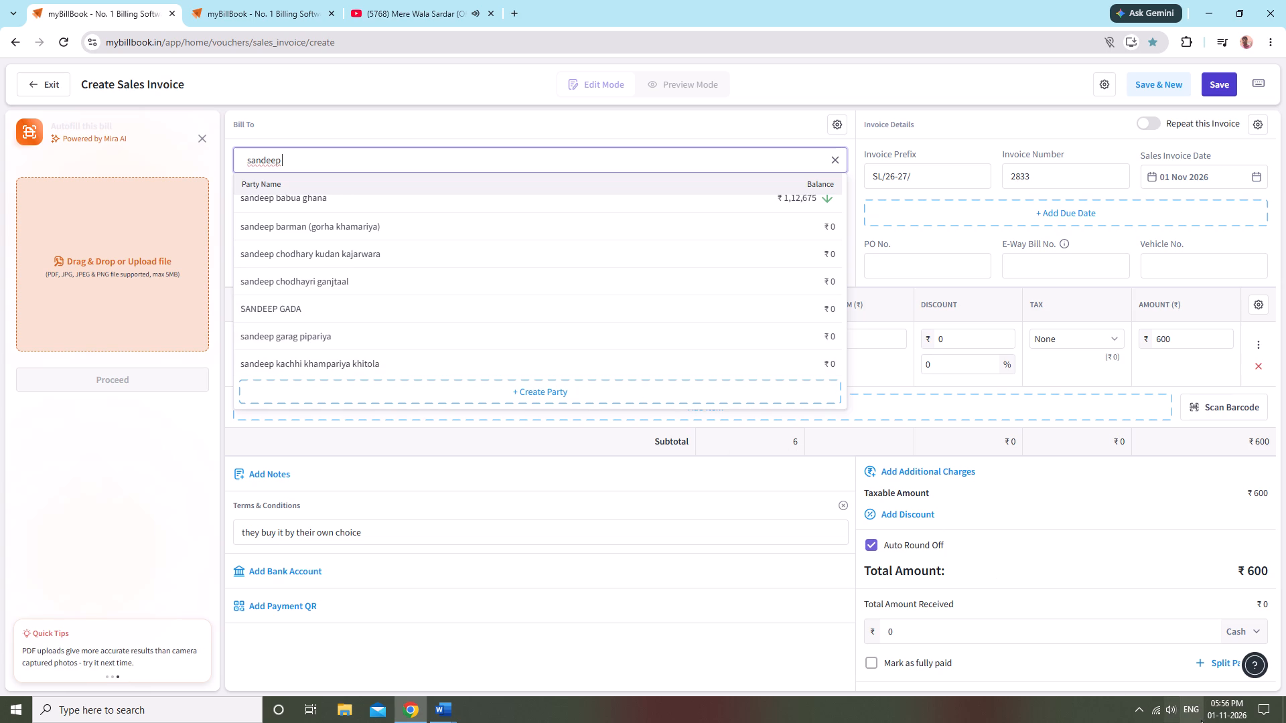
Lower the headphone volume to 38.
left_click(1175, 714)
scroll(1175, 714, "down", 7)
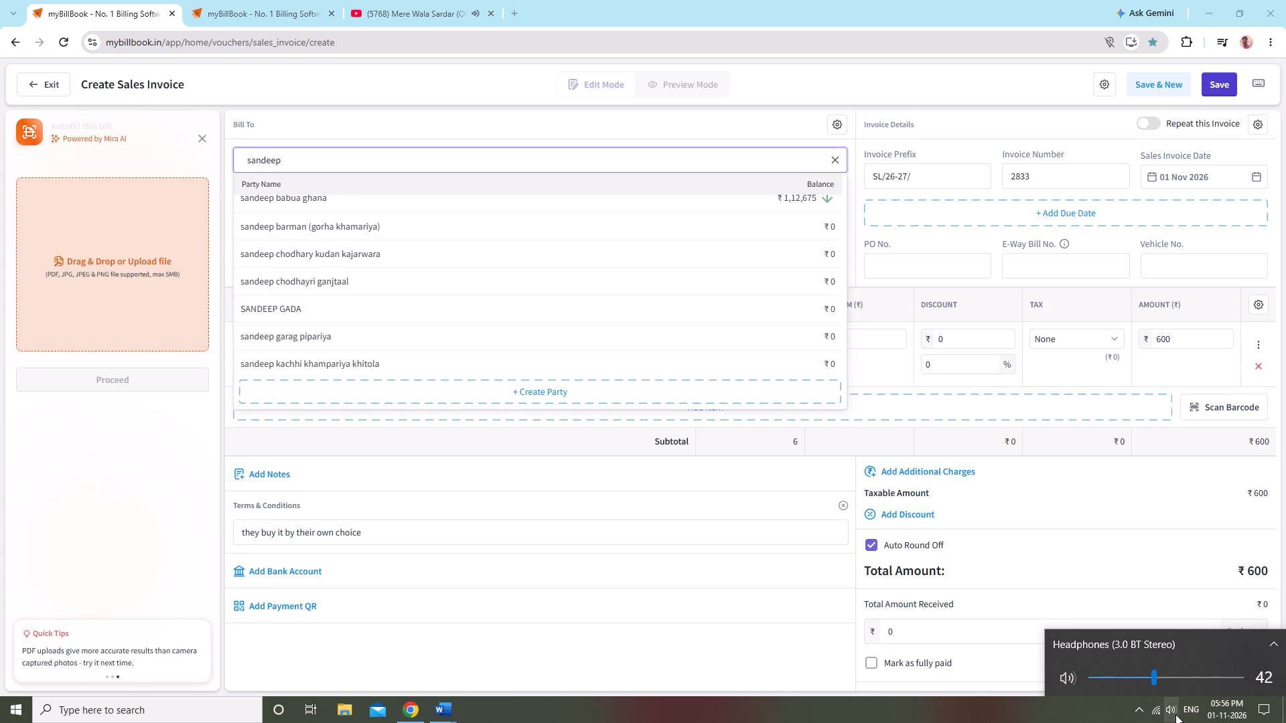
scroll(1130, 617, "down", 1)
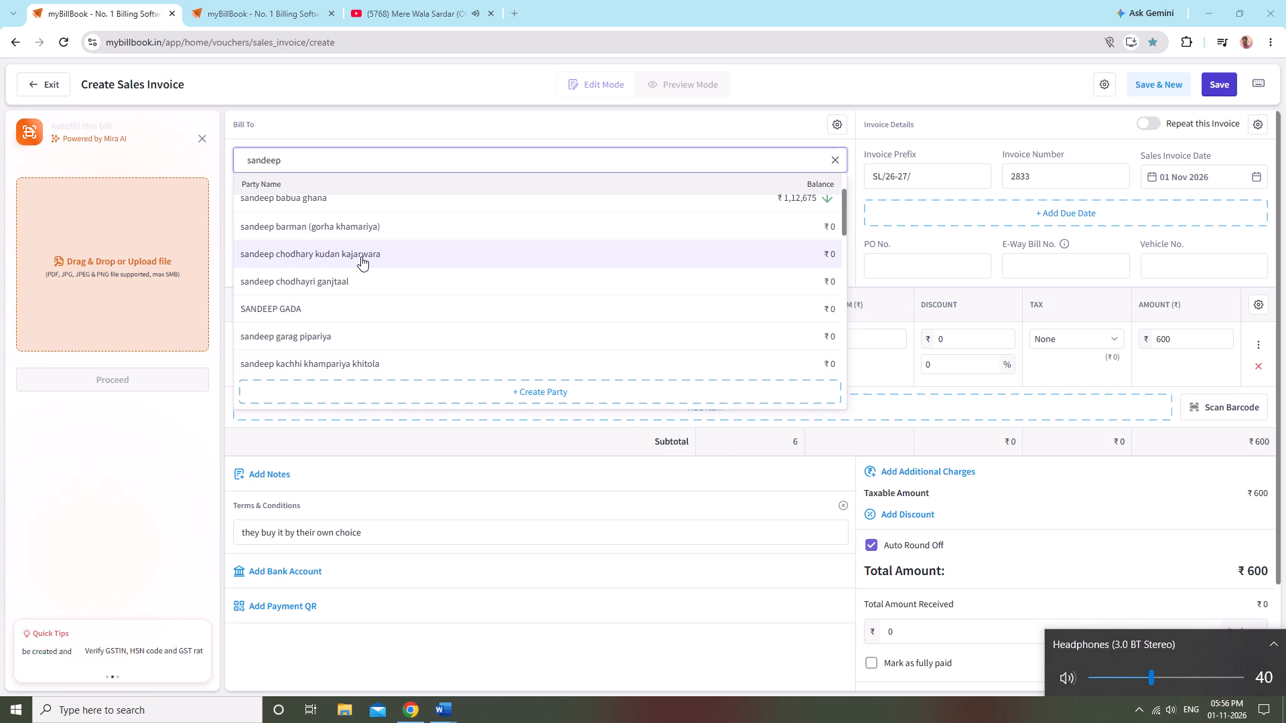
scroll(361, 256, "down", 2)
scroll(435, 278, "up", 1)
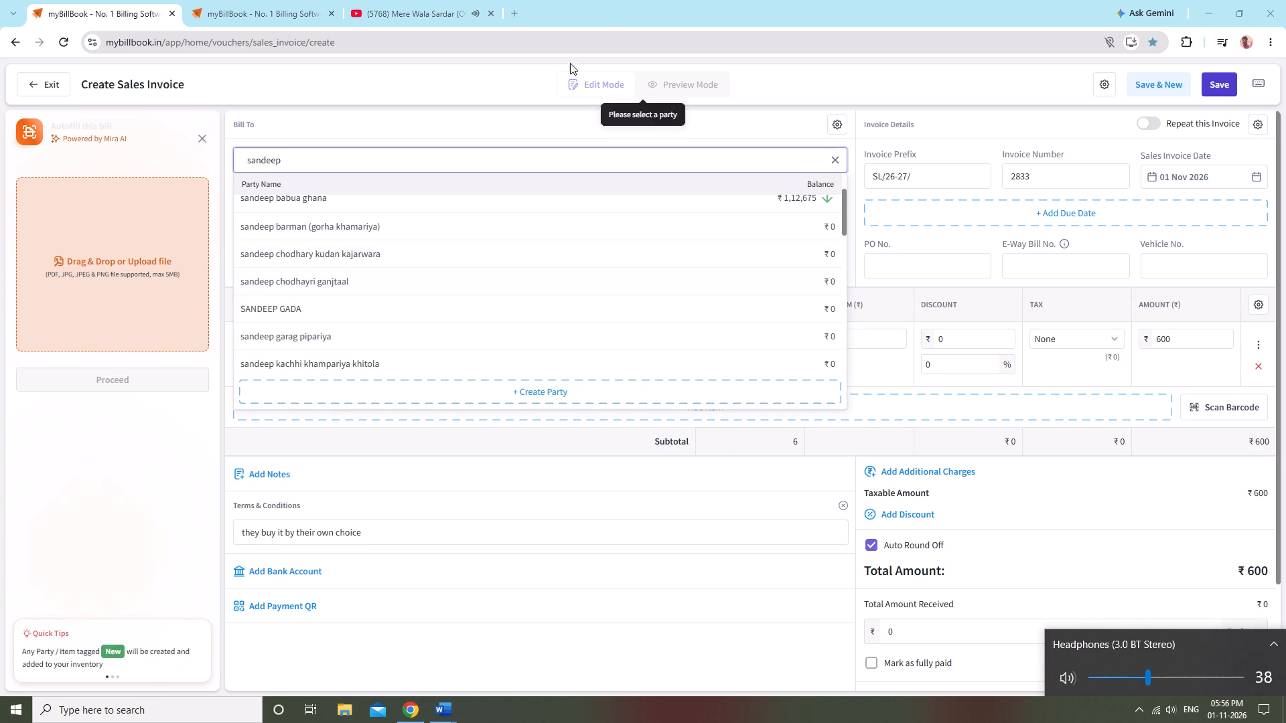
left_click(605, 11)
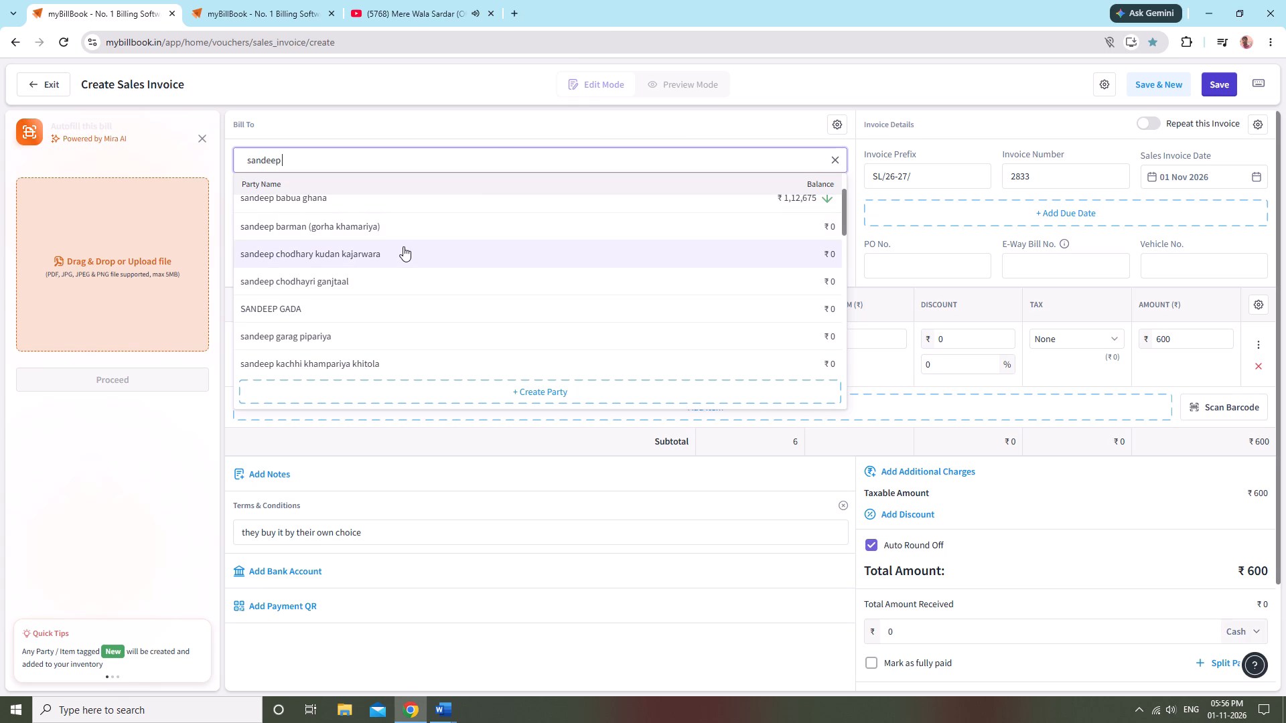
Look through the parties matching "sandeep" for an existing record of this customer from Sihora.
scroll(403, 246, "down", 2)
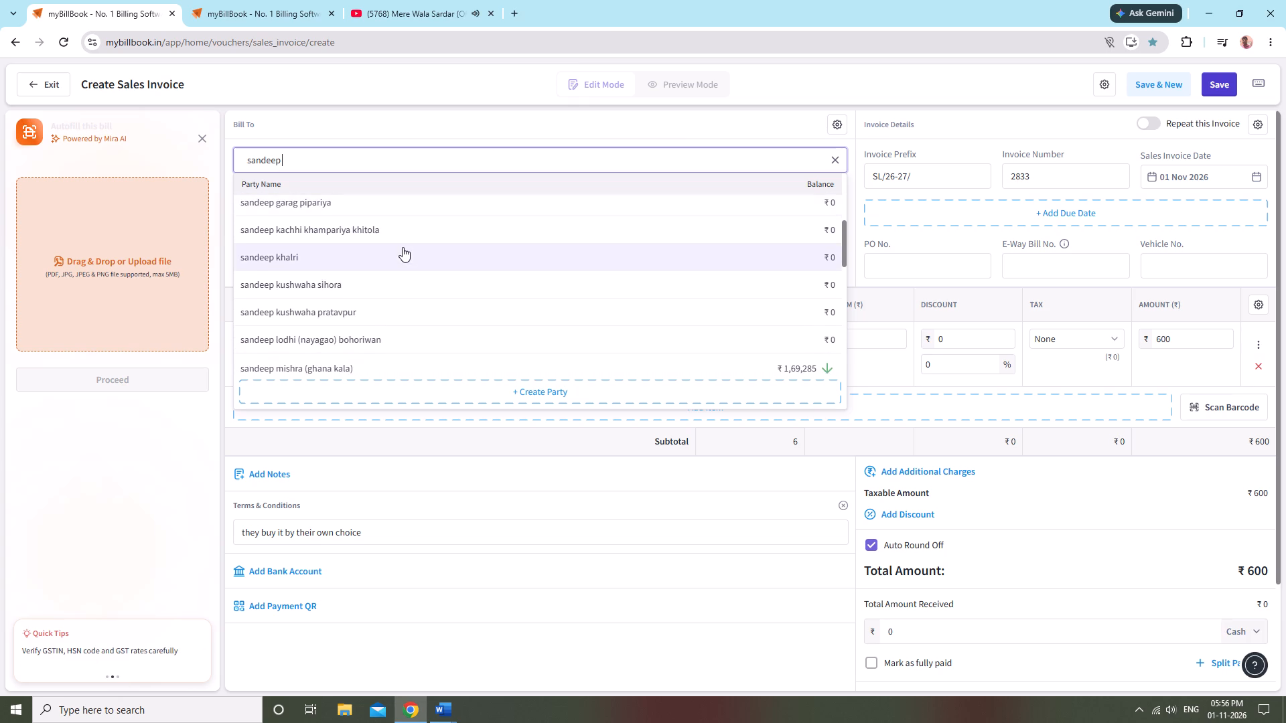
scroll(403, 247, "down", 4)
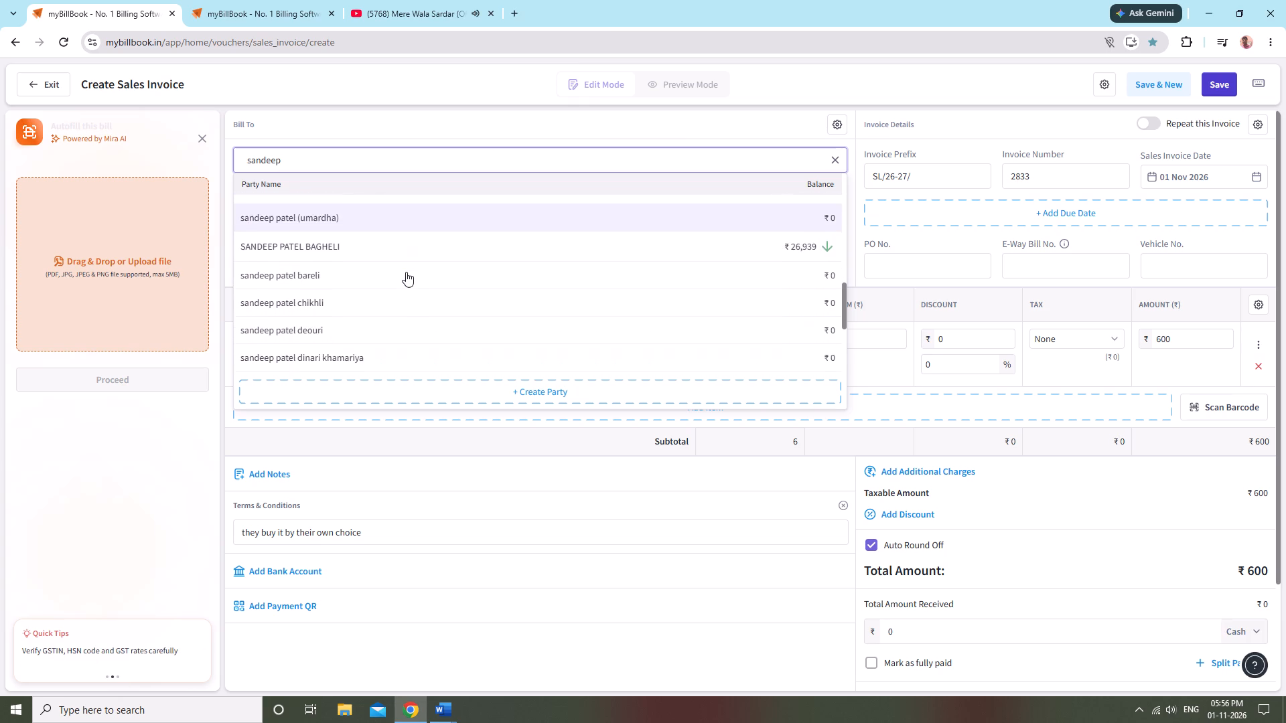
scroll(406, 272, "down", 3)
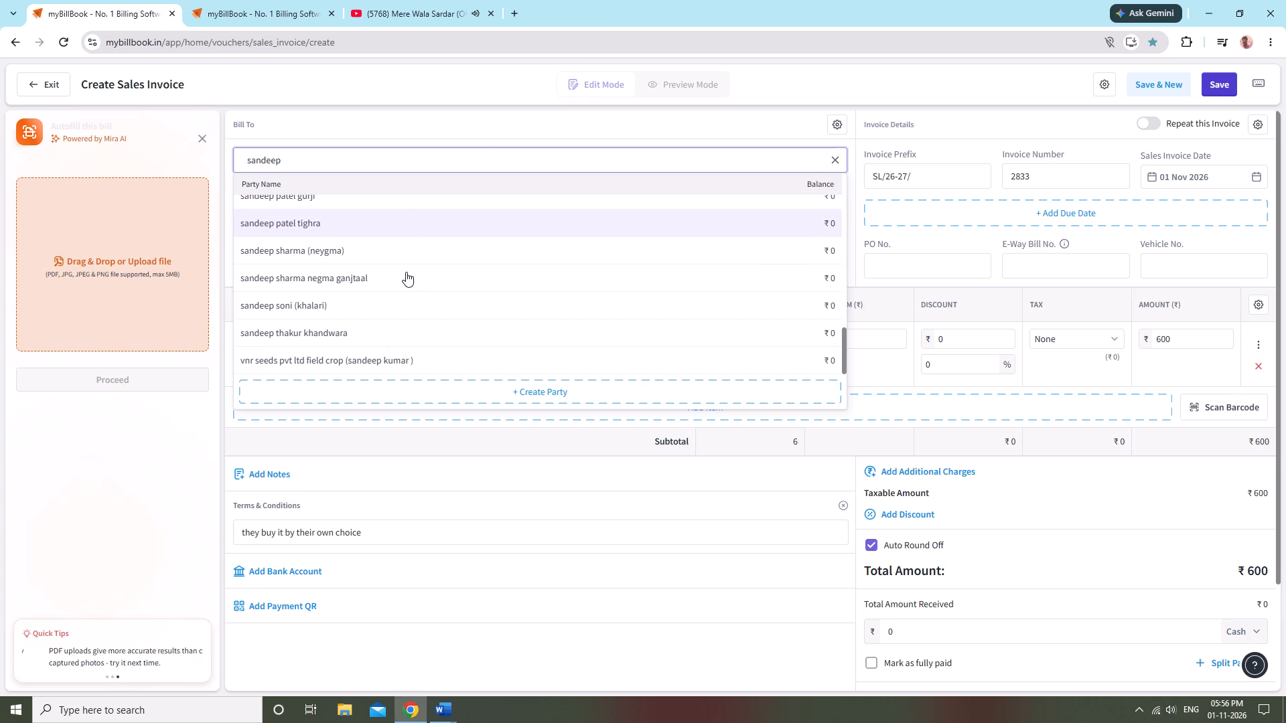
scroll(406, 272, "down", 3)
scroll(406, 272, "up", 3)
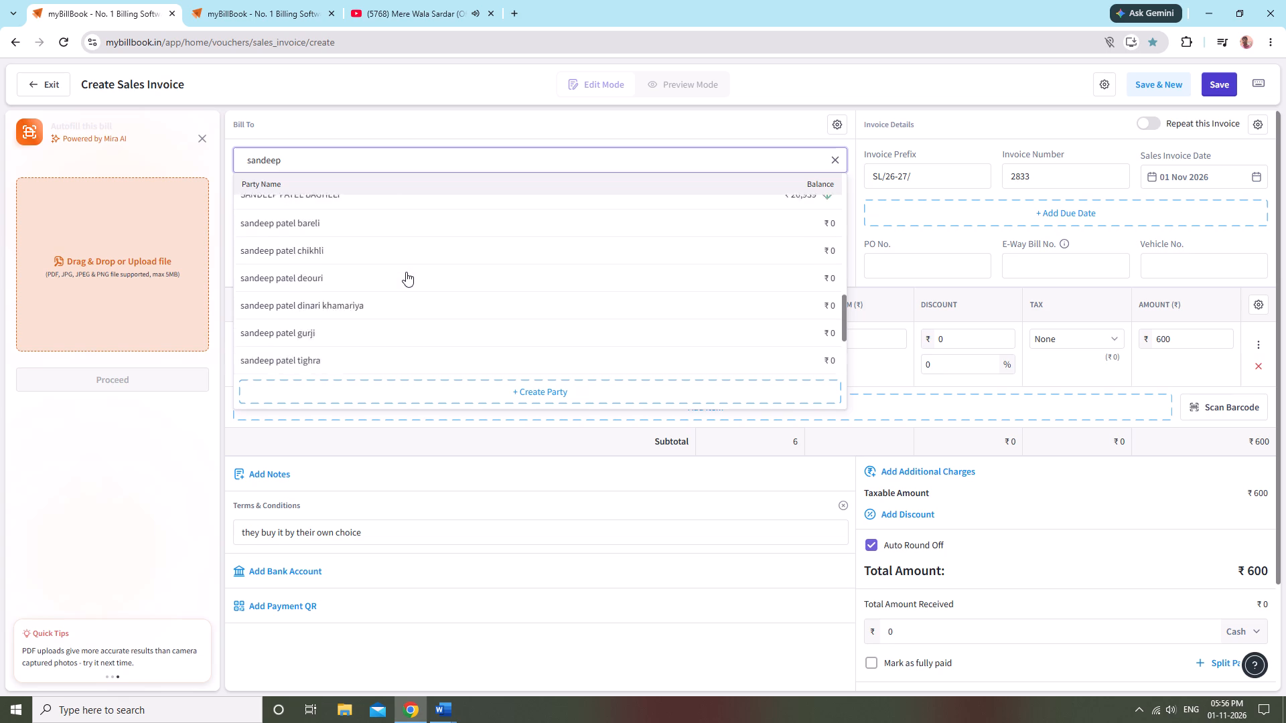
scroll(406, 272, "up", 3)
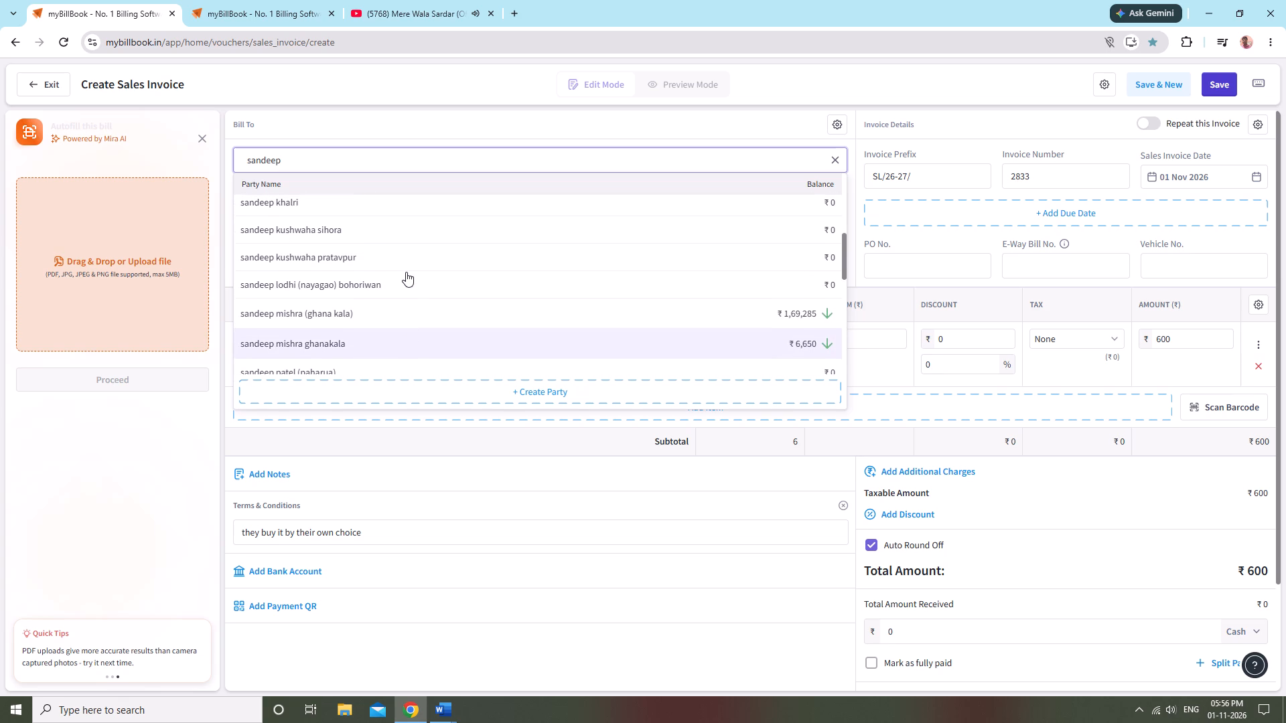
scroll(406, 272, "up", 3)
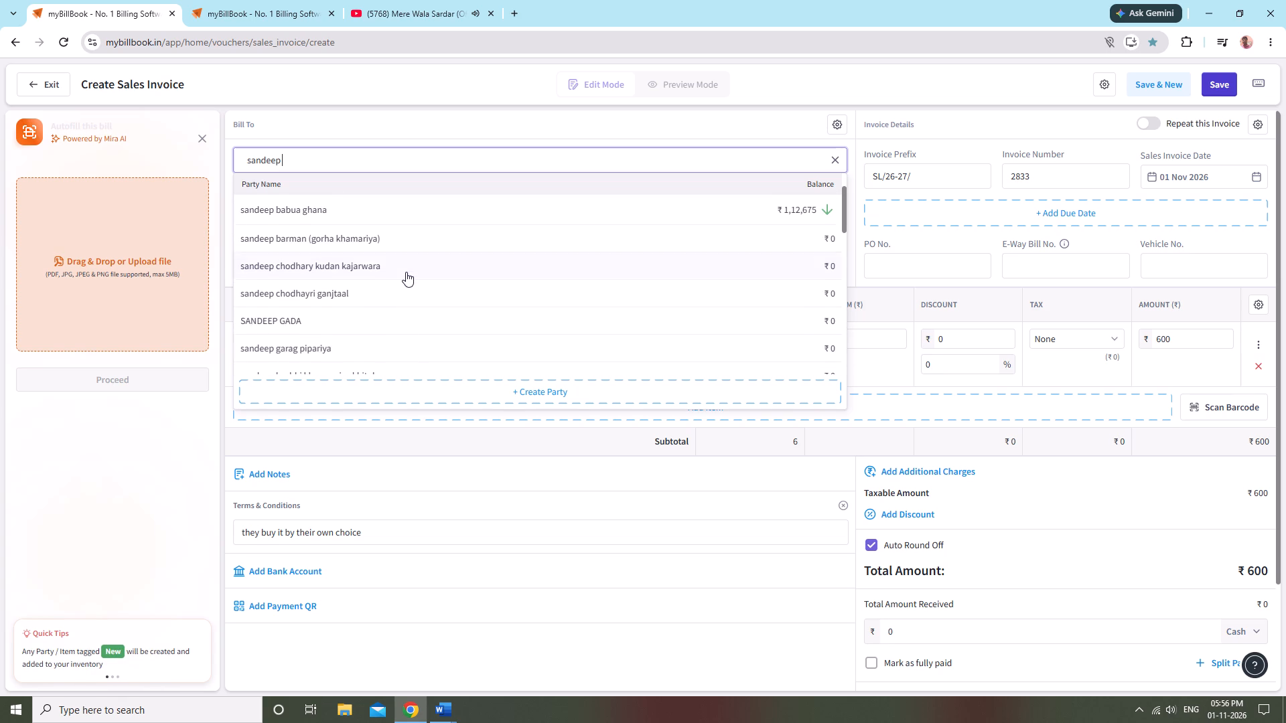
scroll(406, 272, "up", 3)
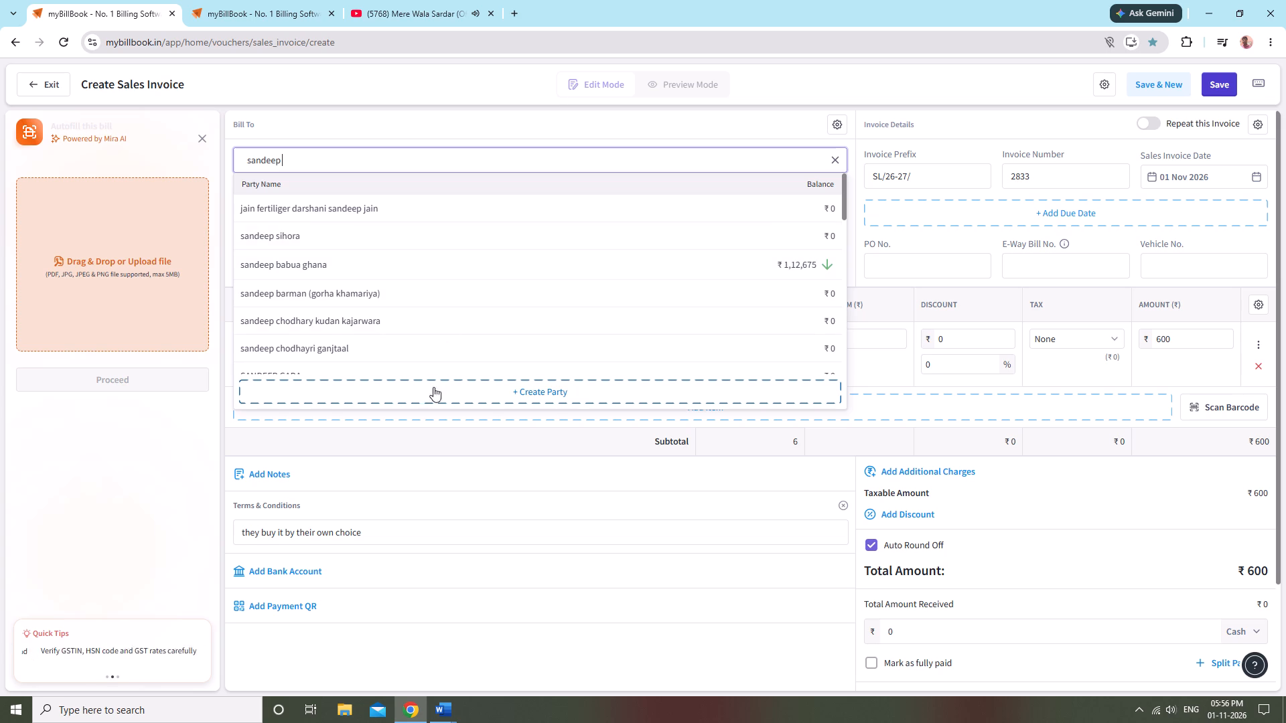
Create a new customer party from the invoice, named with the customer's full name followed by "sihora", and save it.
left_click(553, 388)
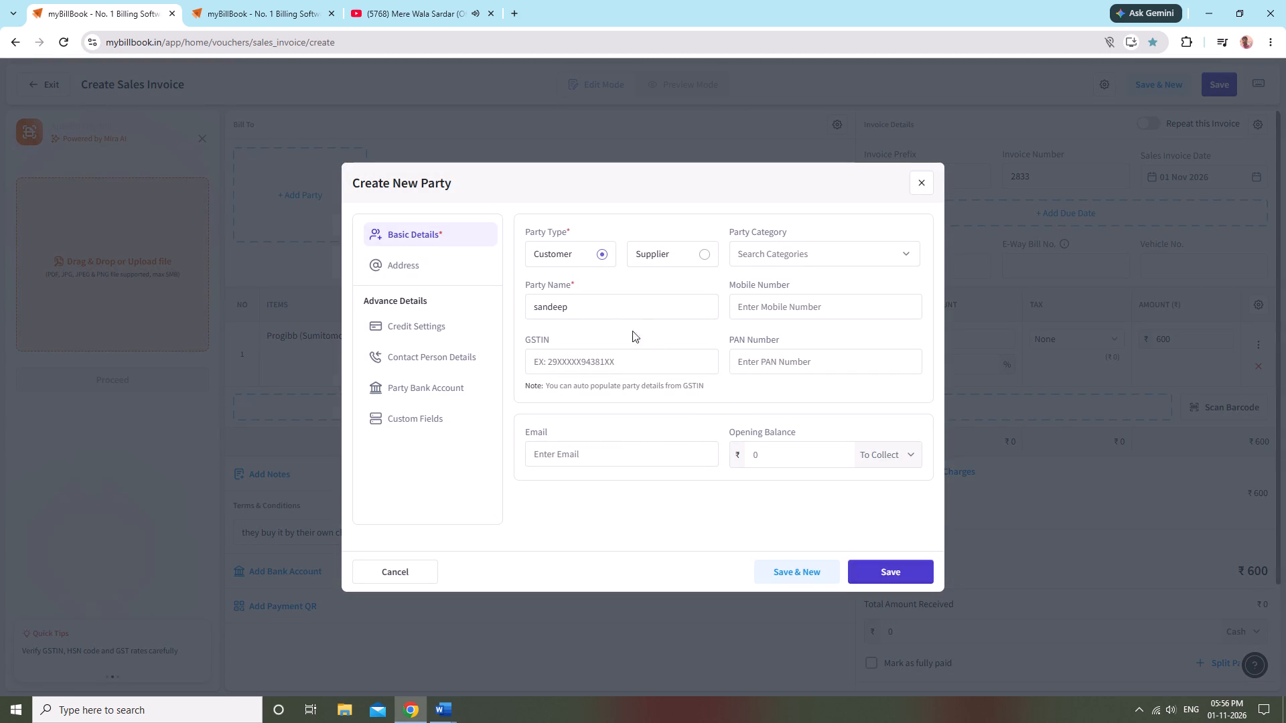
left_click(582, 306)
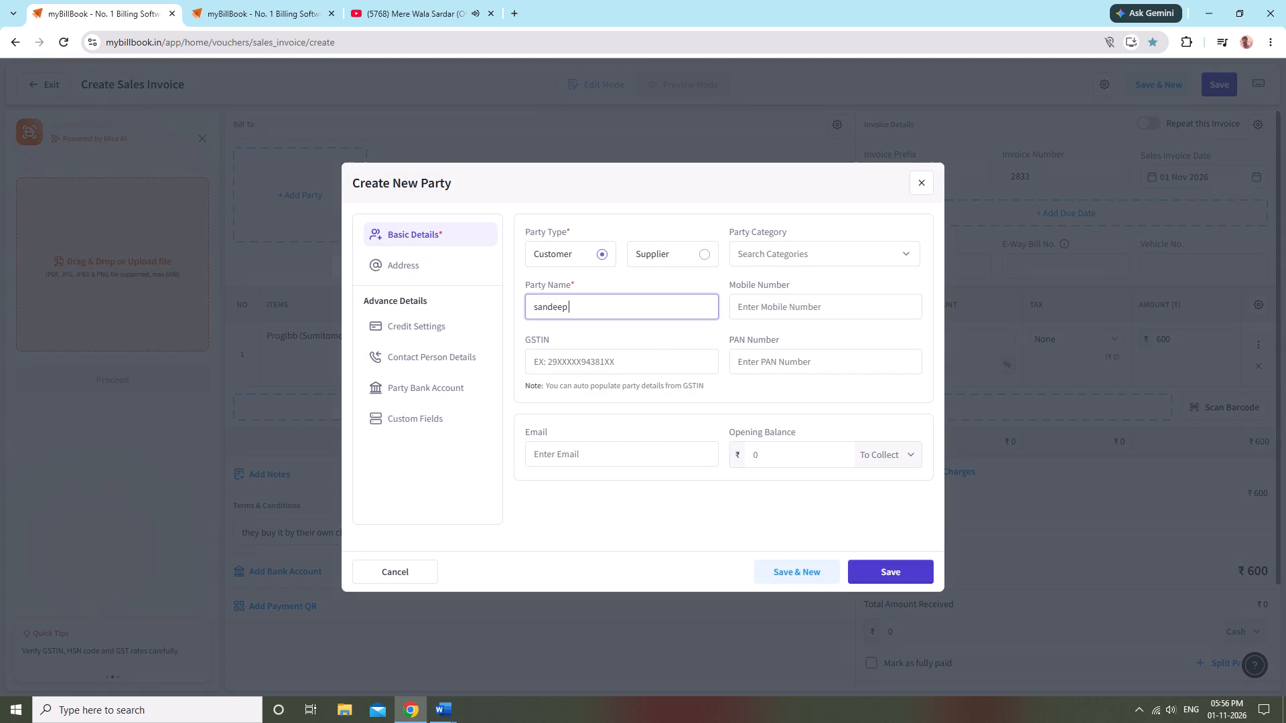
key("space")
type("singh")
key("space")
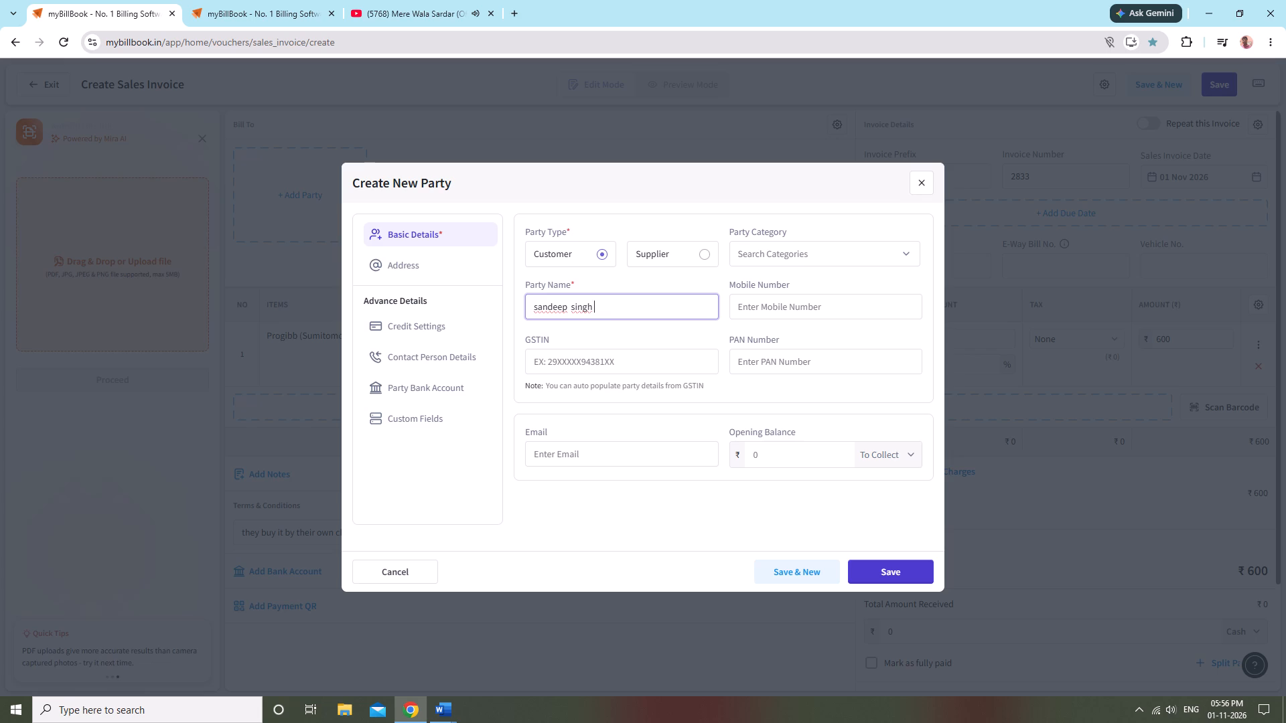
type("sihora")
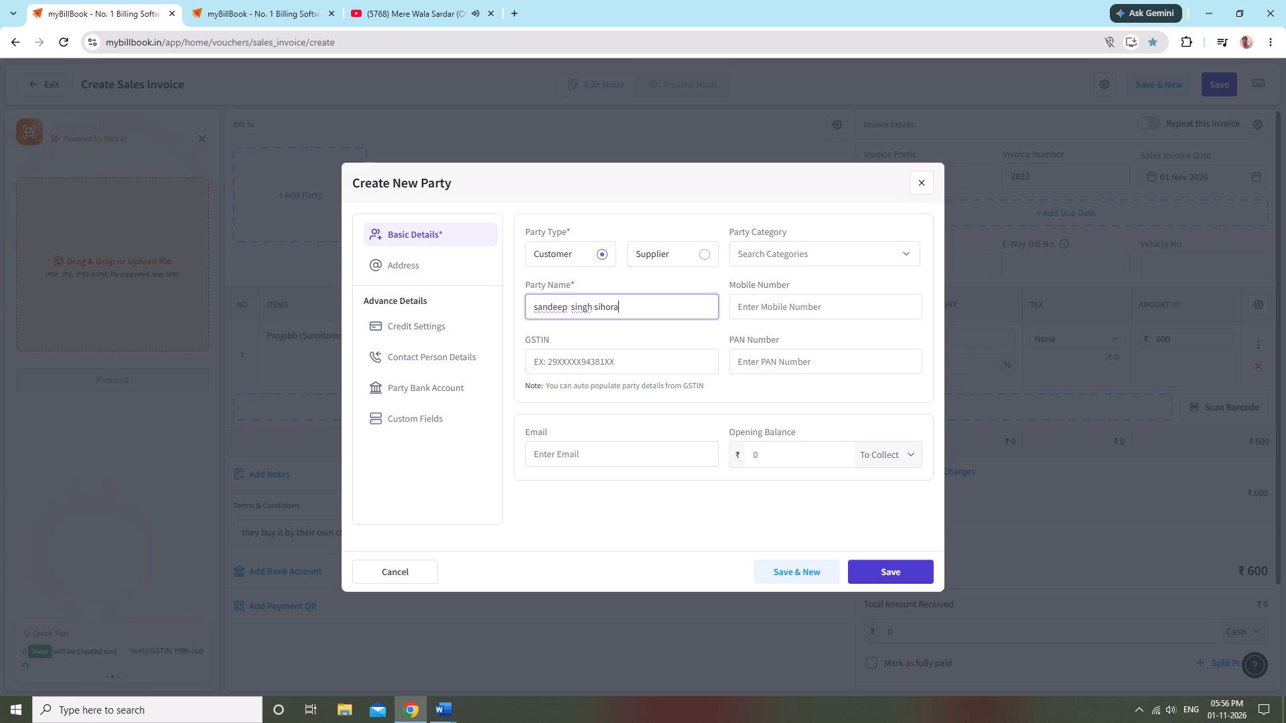
left_click(899, 570)
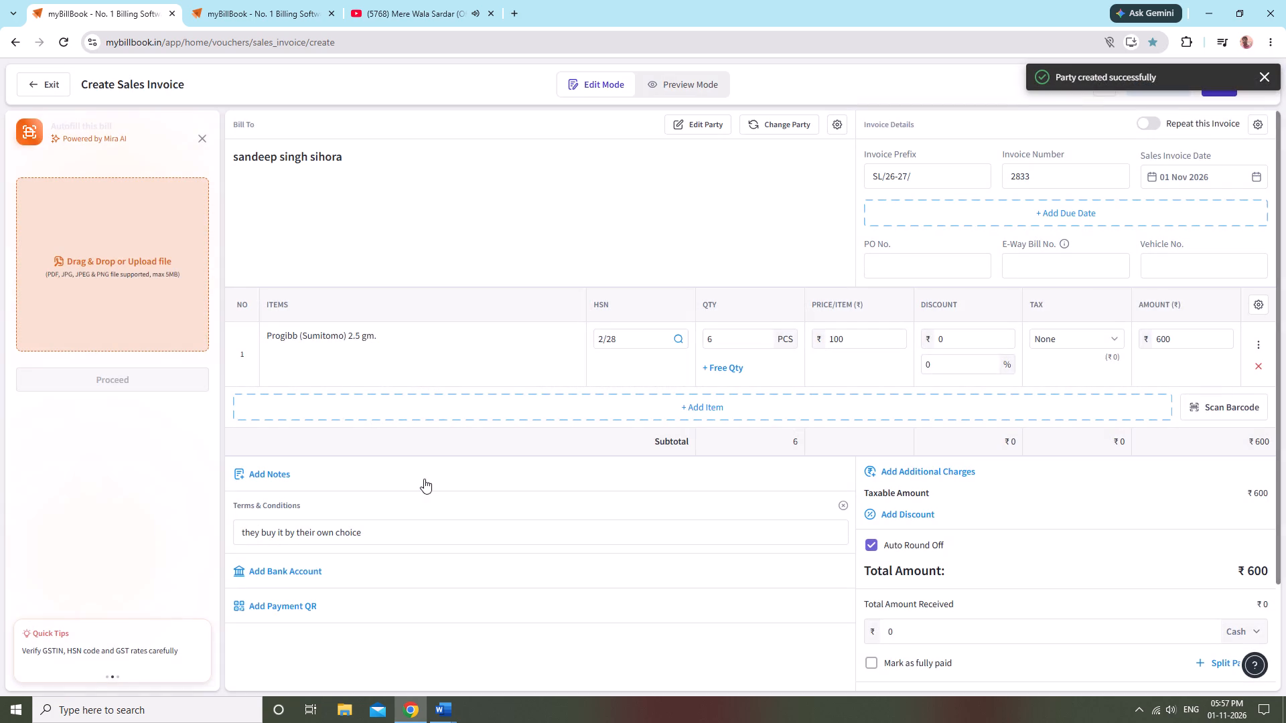
Set the price per item of Progibb (Sumitomo) 2.5 gm on the invoice to ₹80.
scroll(885, 508, "down", 2)
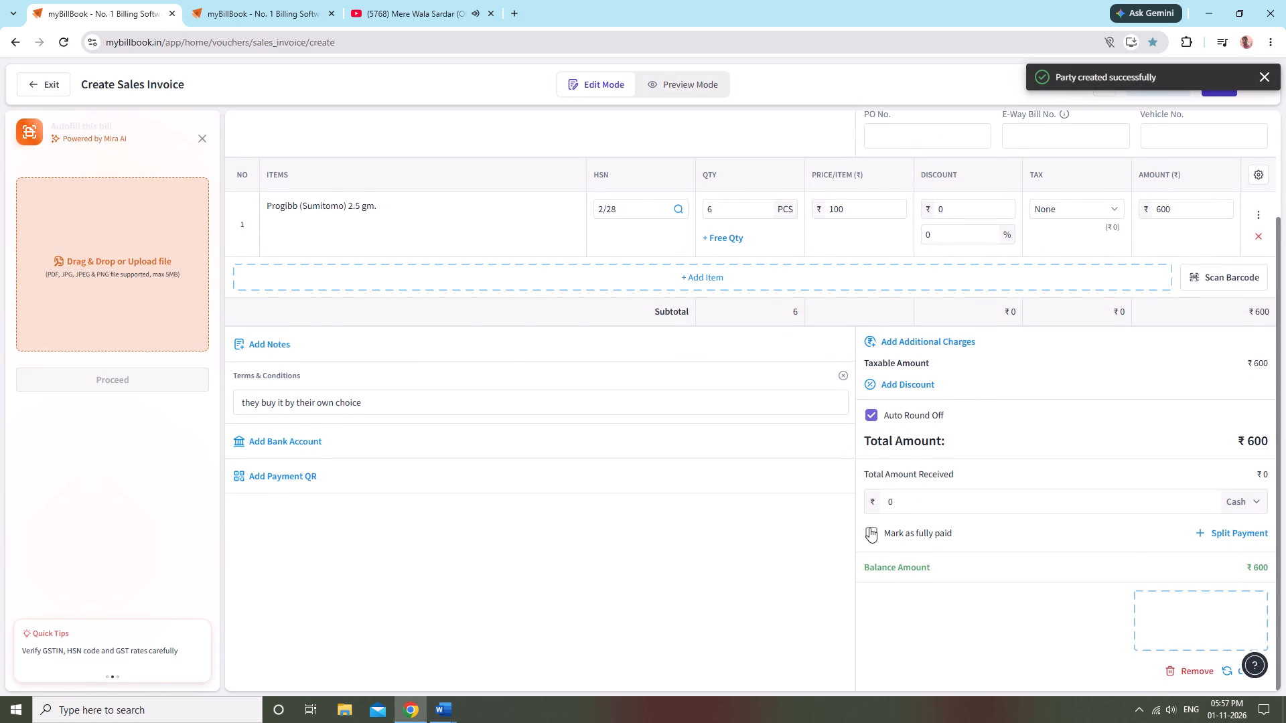
left_click(865, 206)
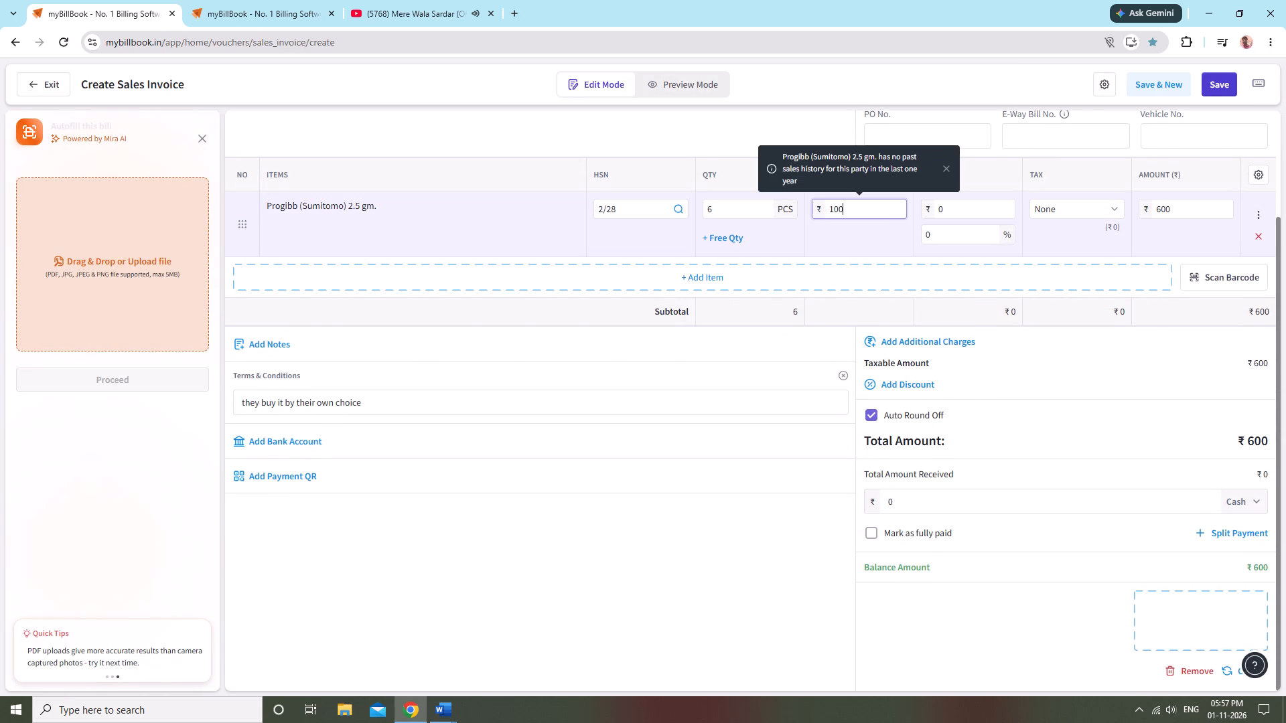
key("BackSpace")
key("BackSpace")
key("BackSpace")
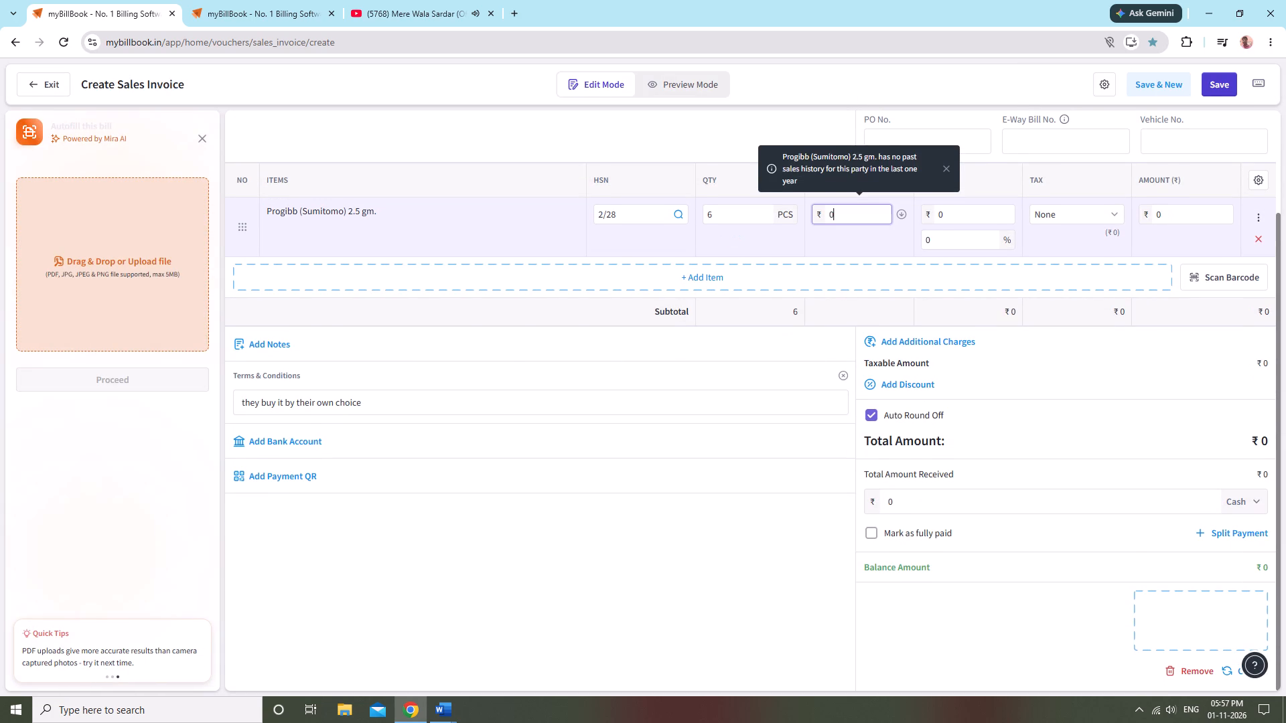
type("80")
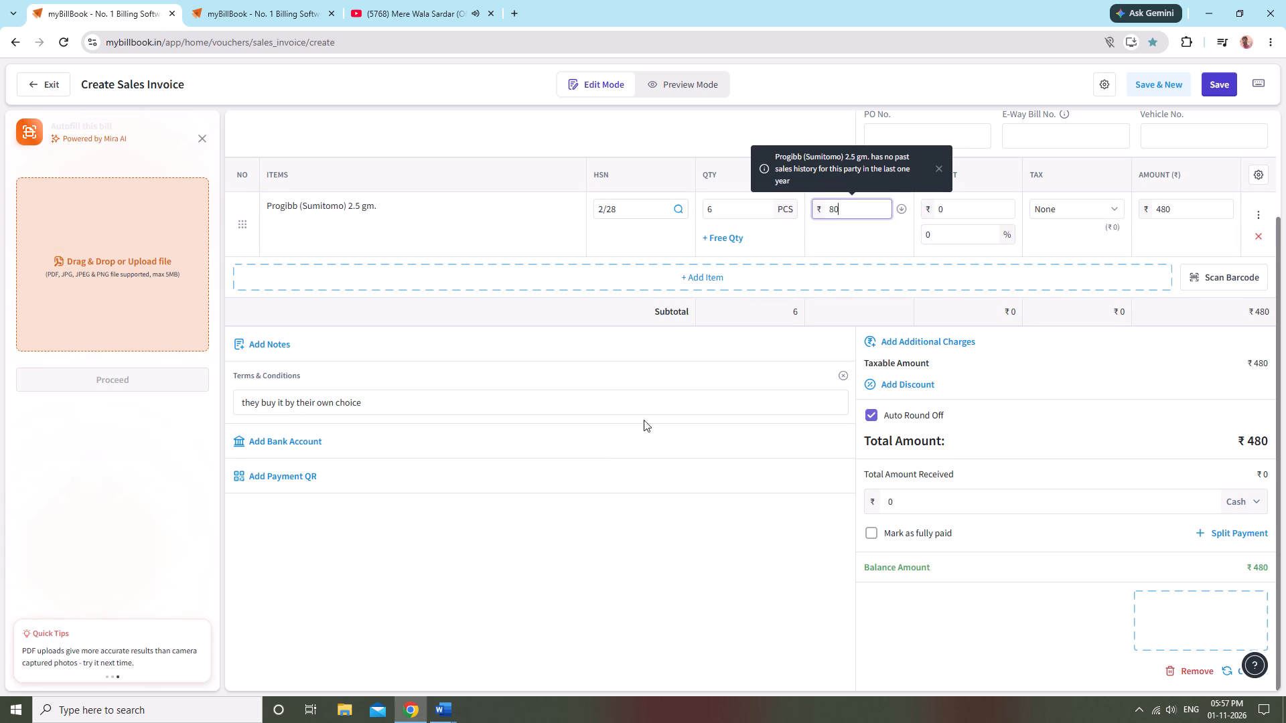
Mark the invoice as fully paid in cash and save it.
scroll(746, 386, "down", 2)
left_click(871, 533)
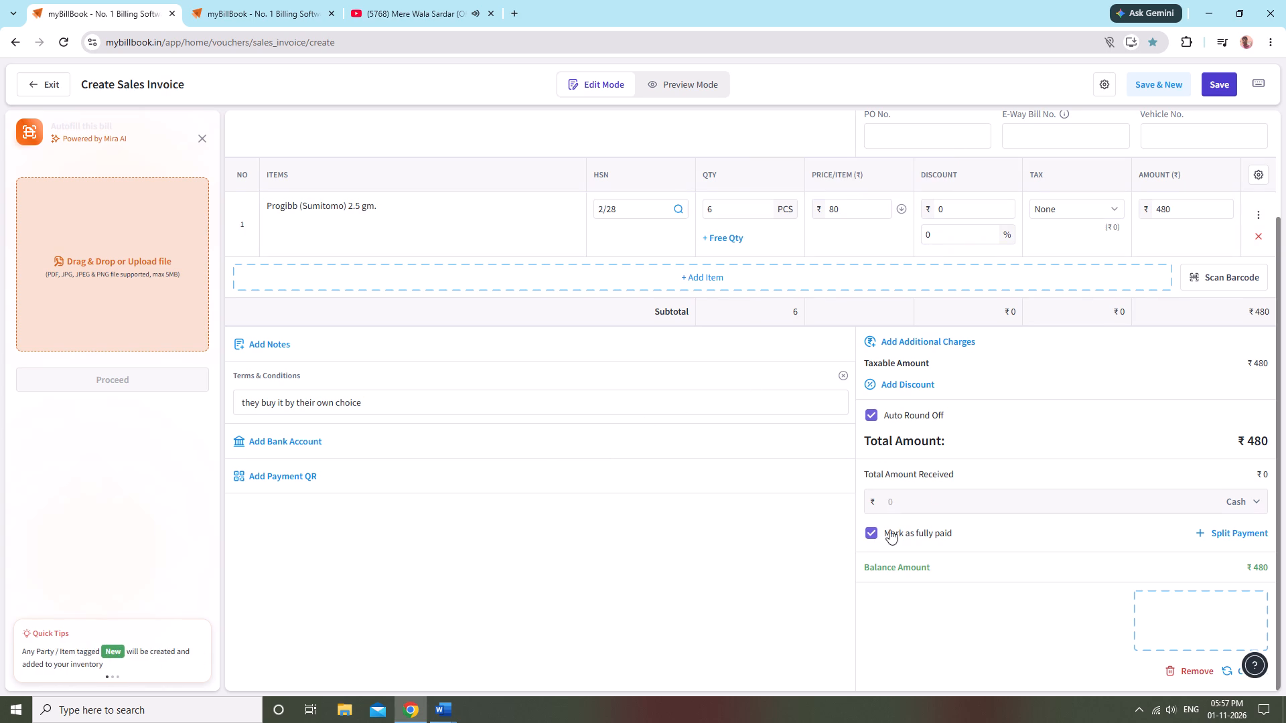
left_click(1214, 78)
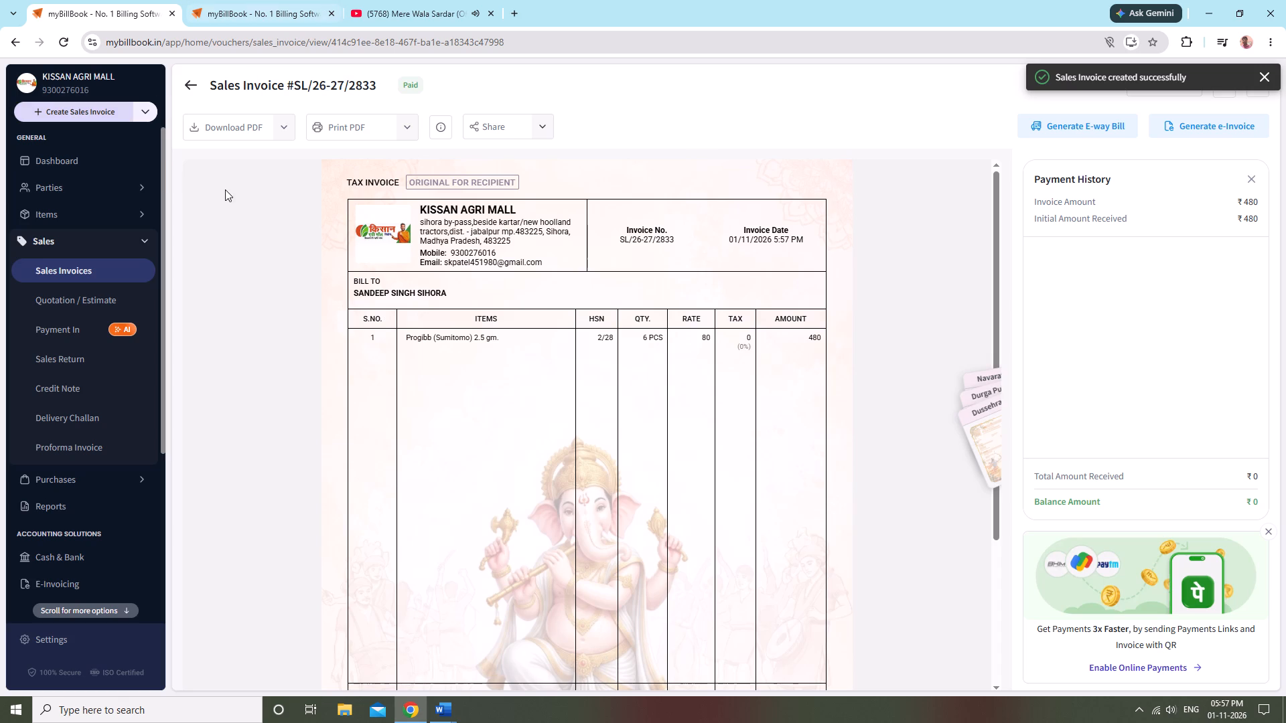
Open the list of sales invoices.
left_click(261, 259)
left_click(82, 250)
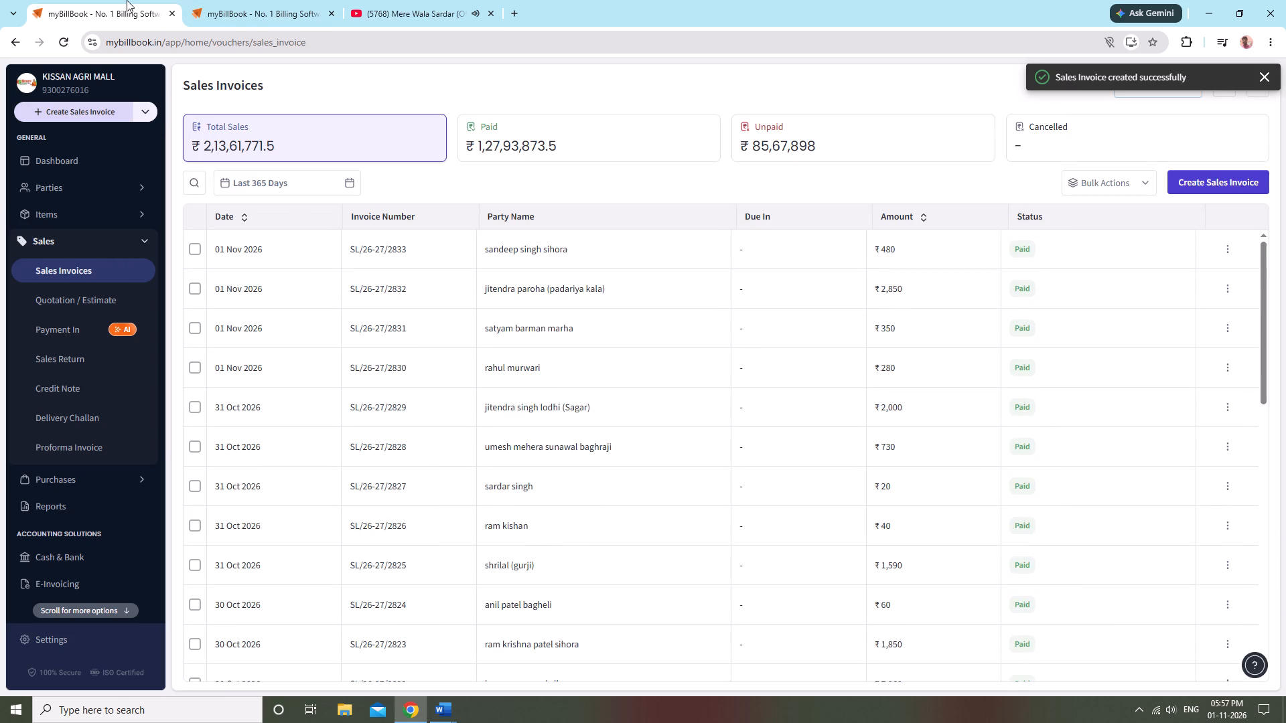
Close the current myBillBook browser tab, leaving the other myBillBook tab open.
left_click(179, 21)
left_click(170, 17)
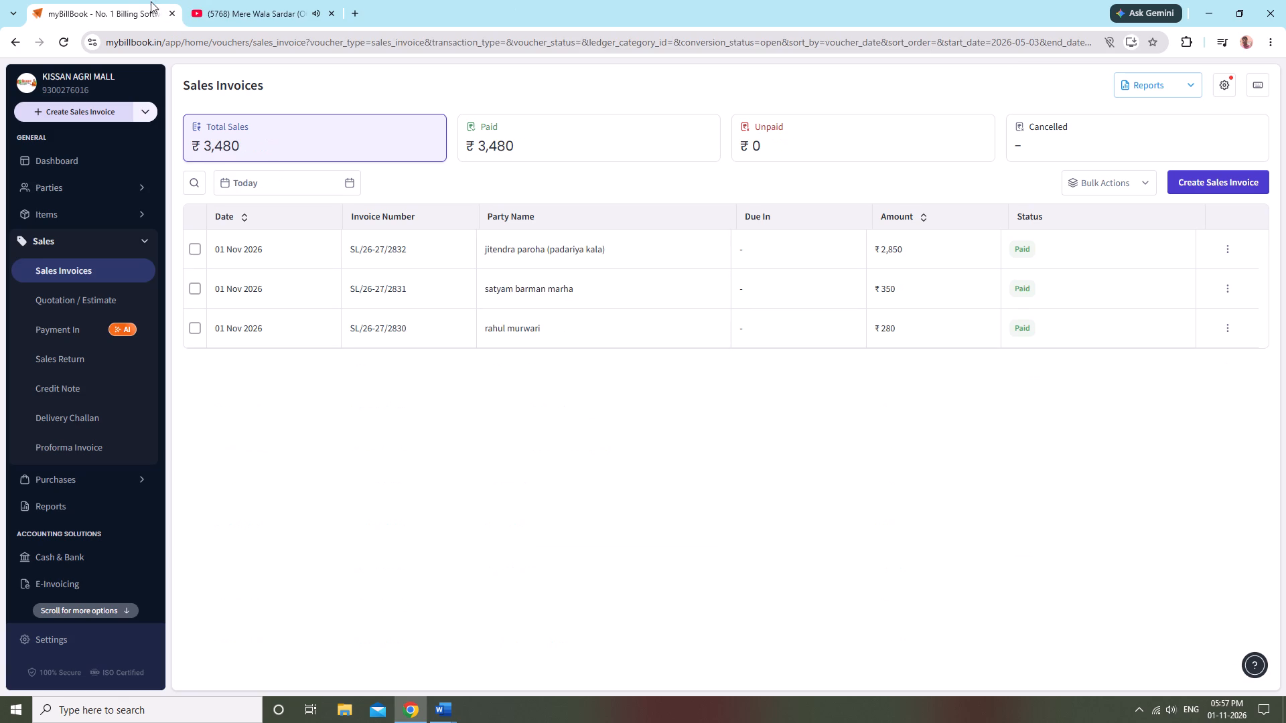
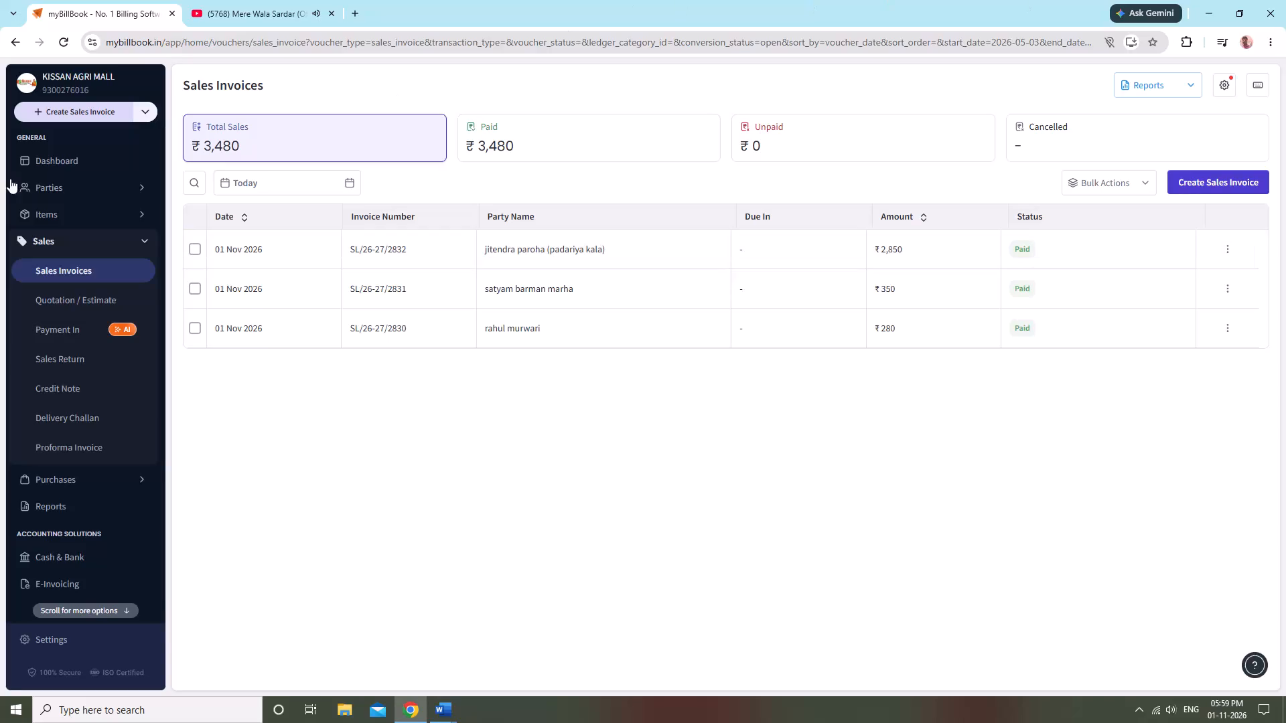
Search the items inventory for "sardar" and open the item bhindi sardar PF-11 500gm.
left_click(73, 204)
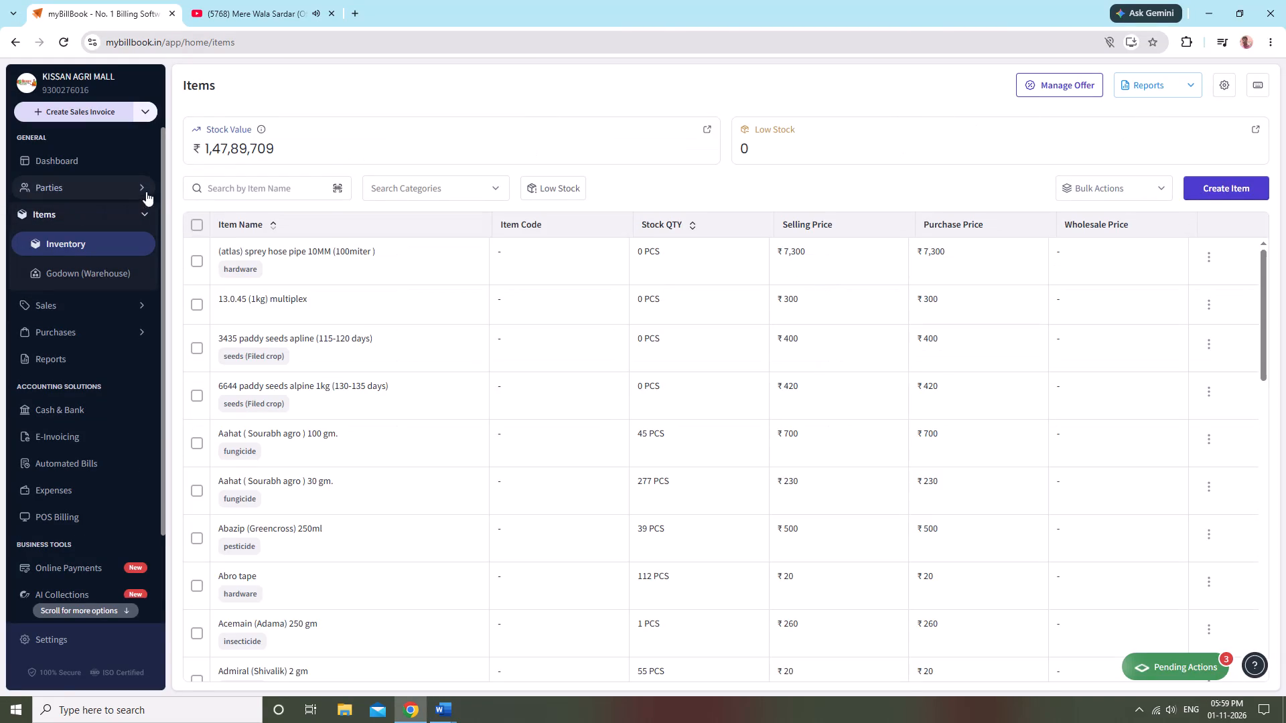
left_click(218, 190)
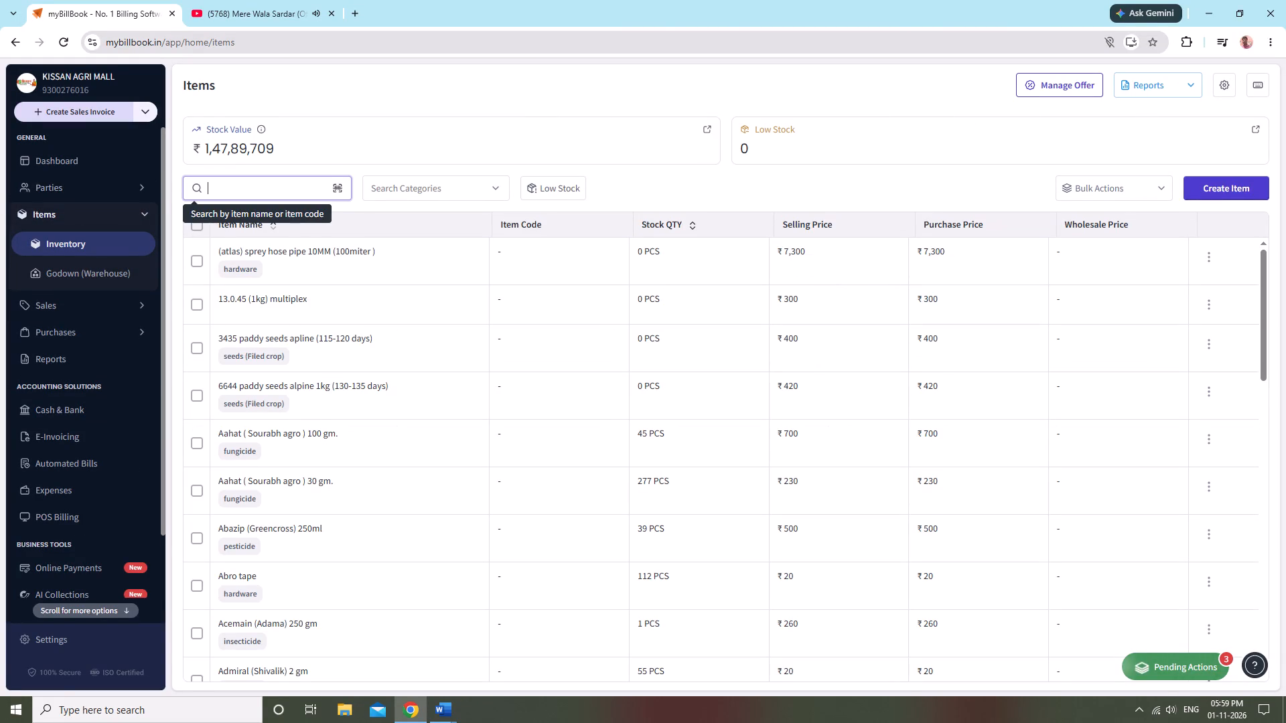
type("sar")
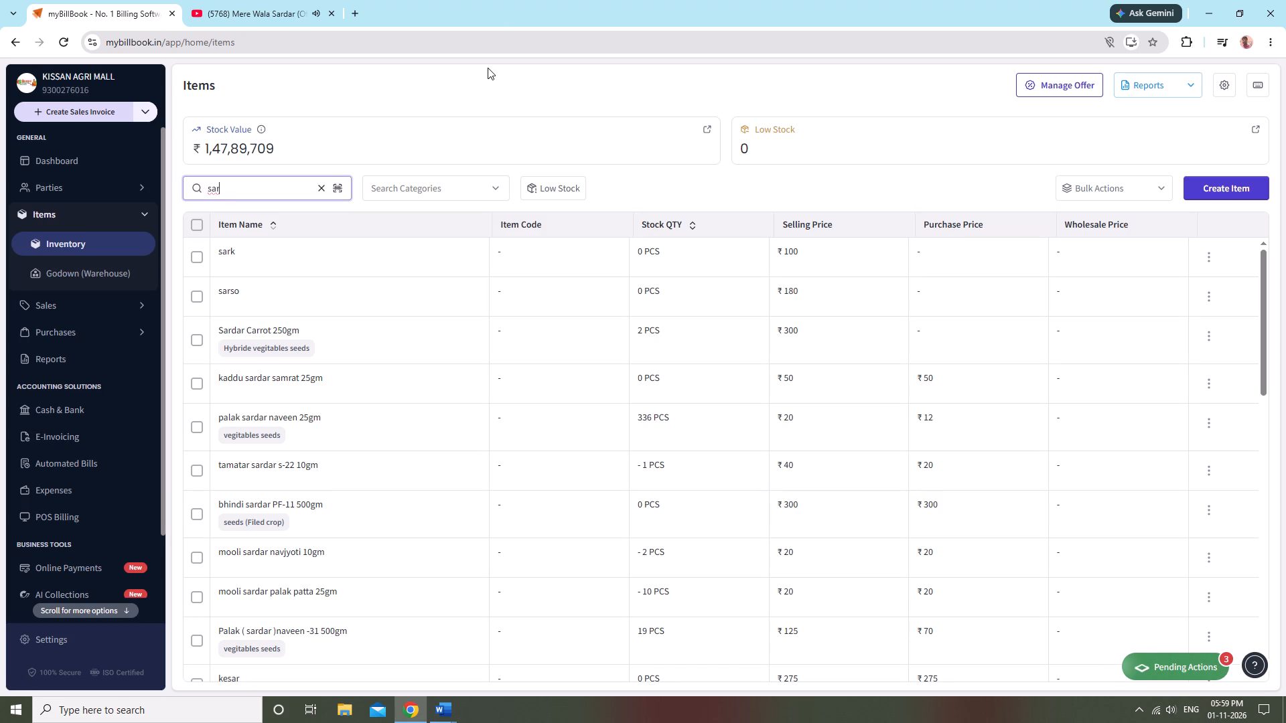
type("da")
key("r")
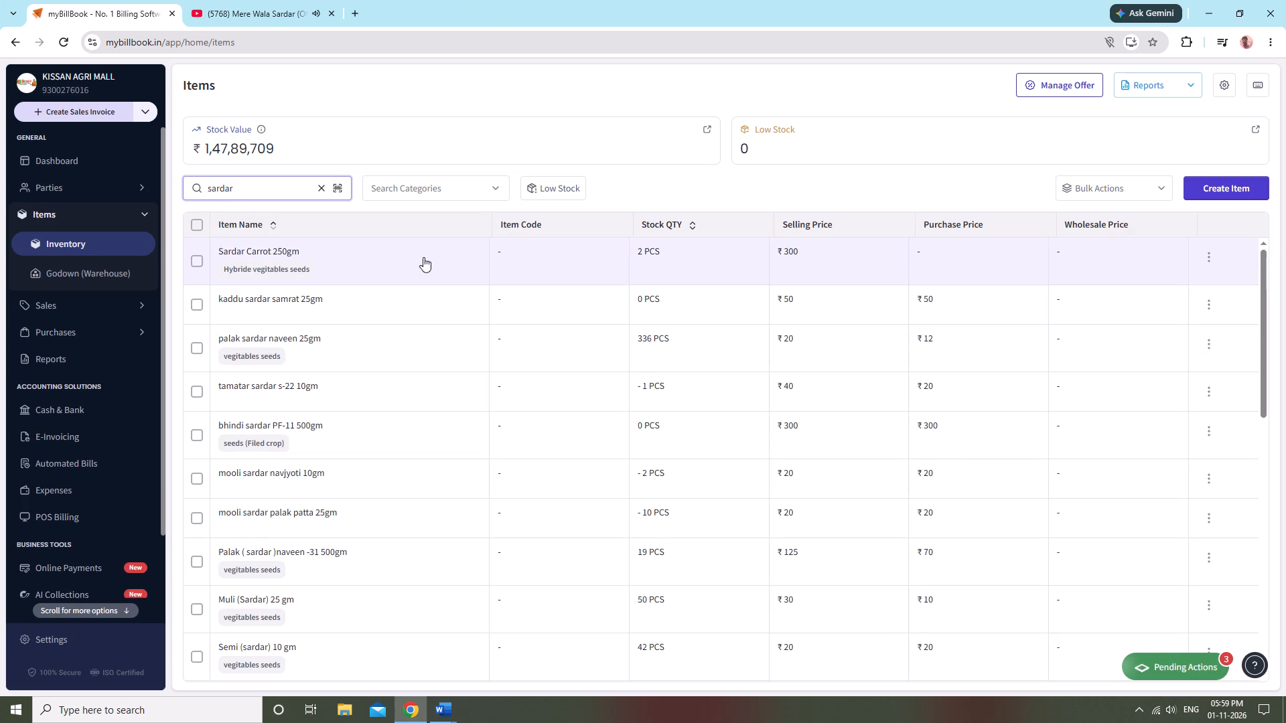
left_click(354, 424)
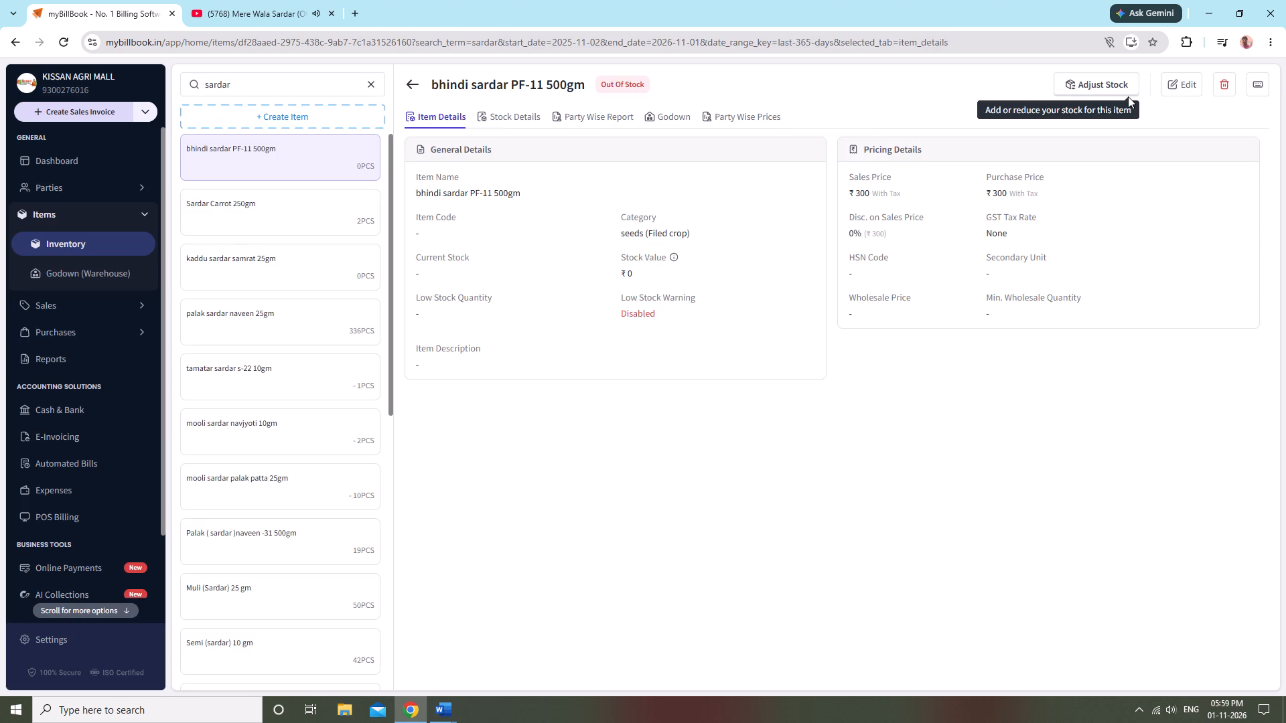
Change the category of bhindi sardar PF-11 500gm to vegitables seeds and save the item.
left_click(1171, 84)
left_click(790, 275)
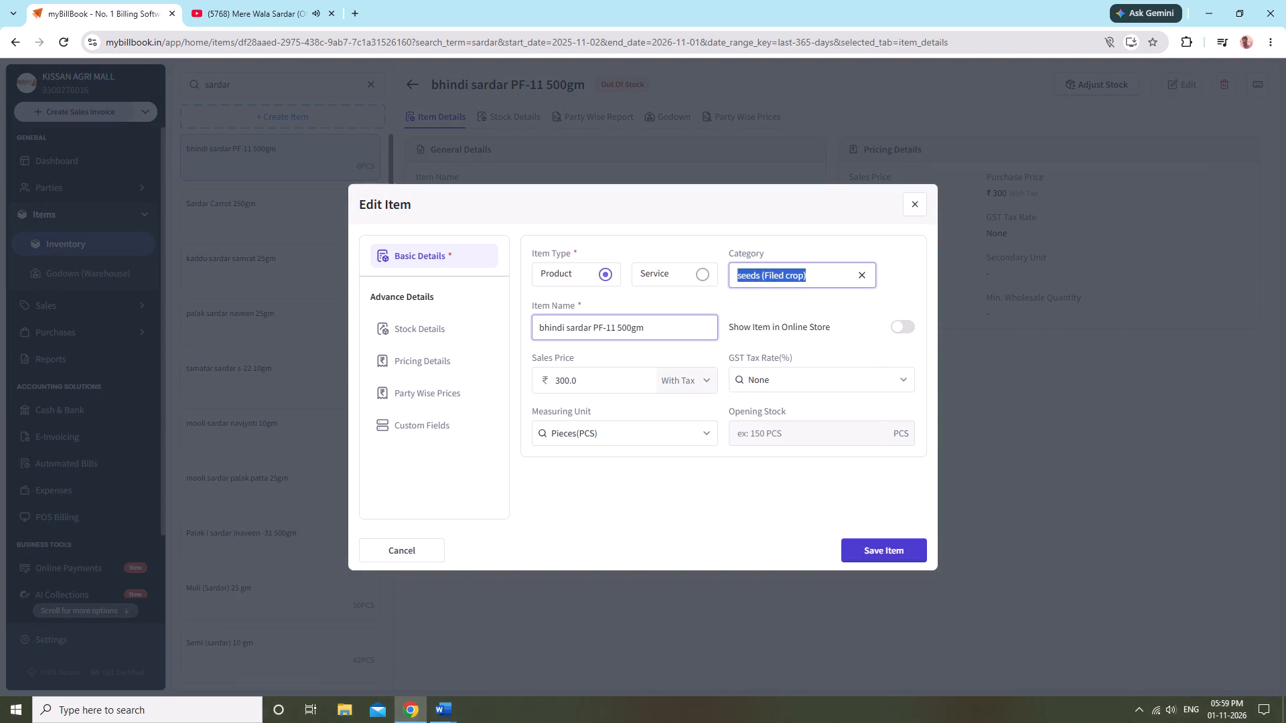
key("v")
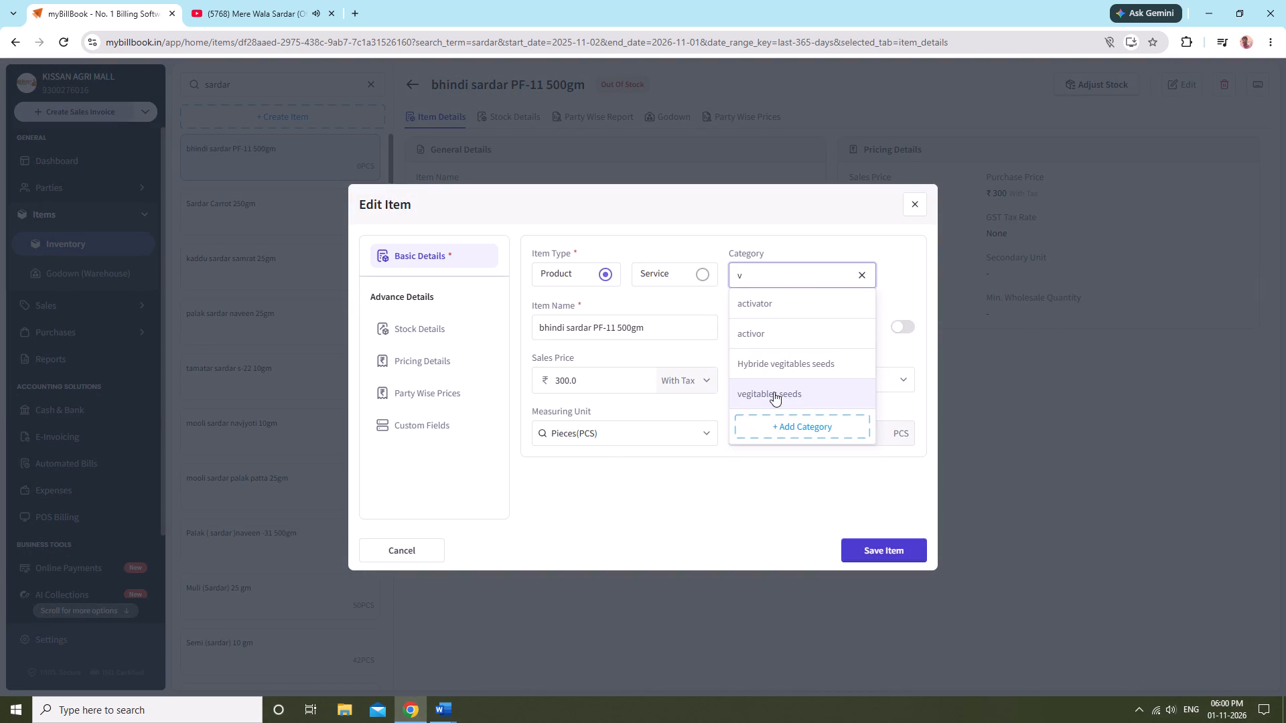
left_click(774, 392)
left_click(900, 552)
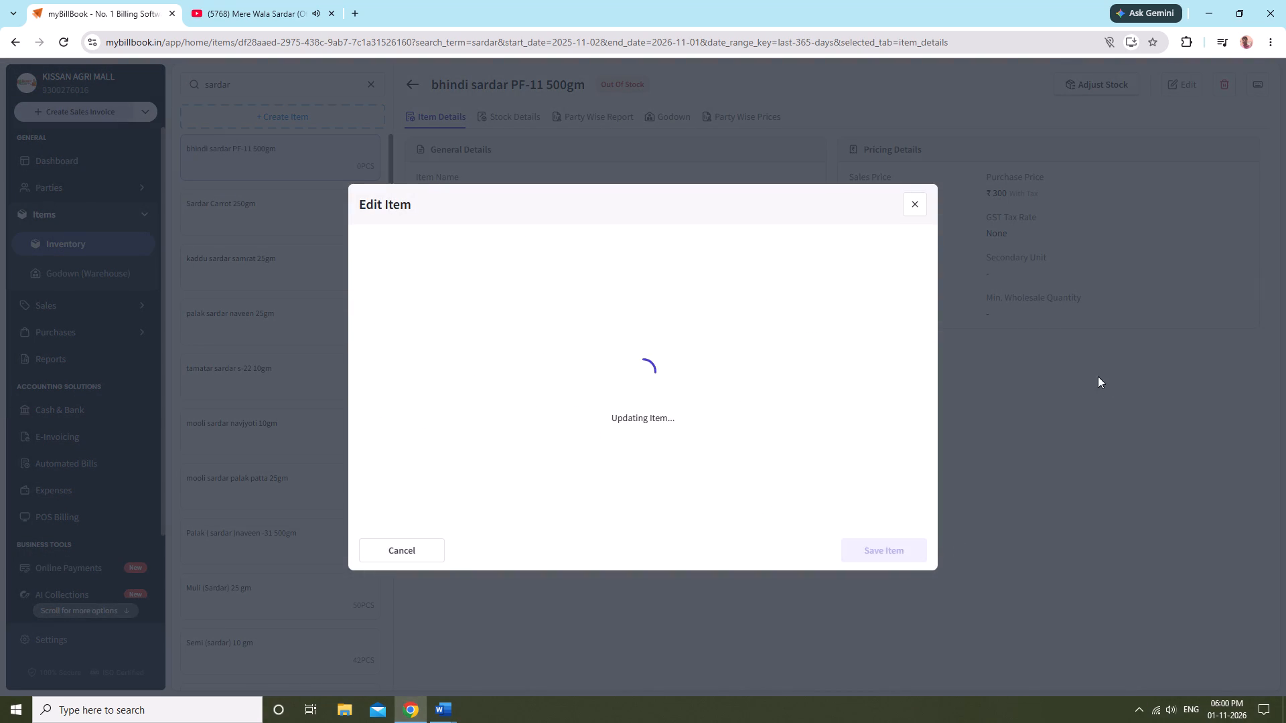
left_click(1081, 375)
left_click(938, 78)
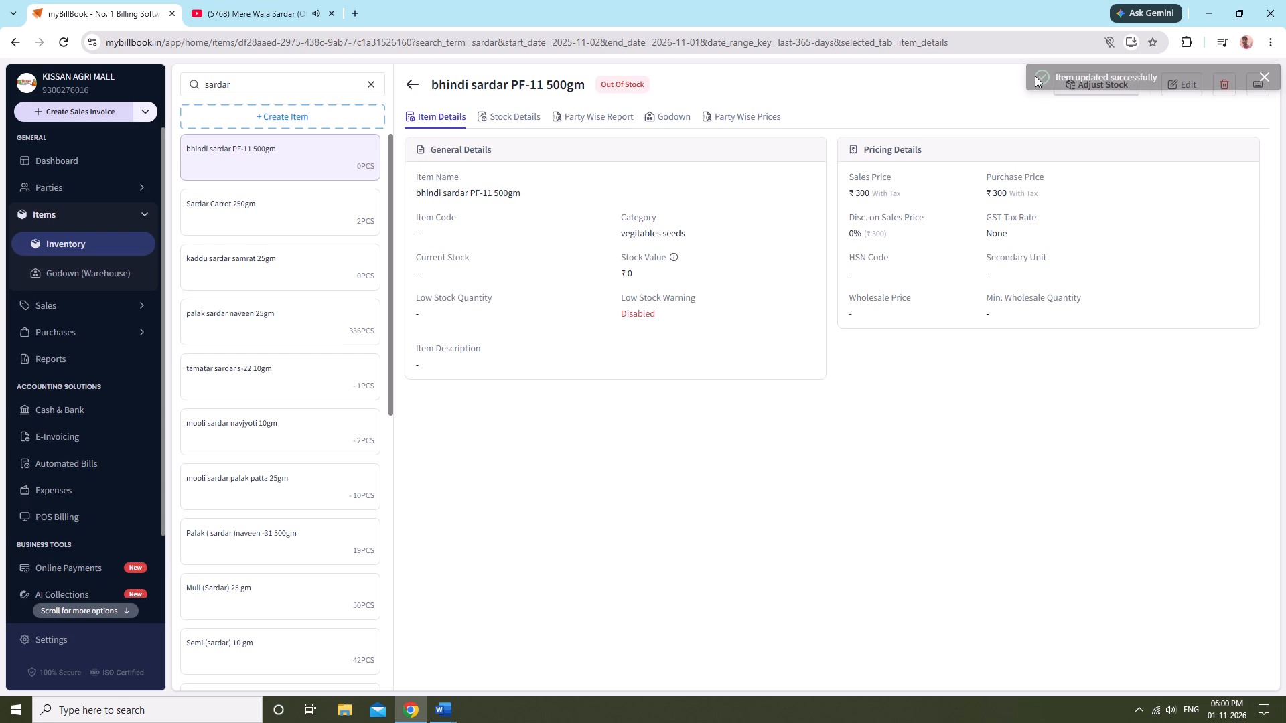
Add 3 PCS to the stock of bhindi sardar PF-11 500gm in the KISSAN AGRI MALL godown and save the adjustment.
left_click(1104, 88)
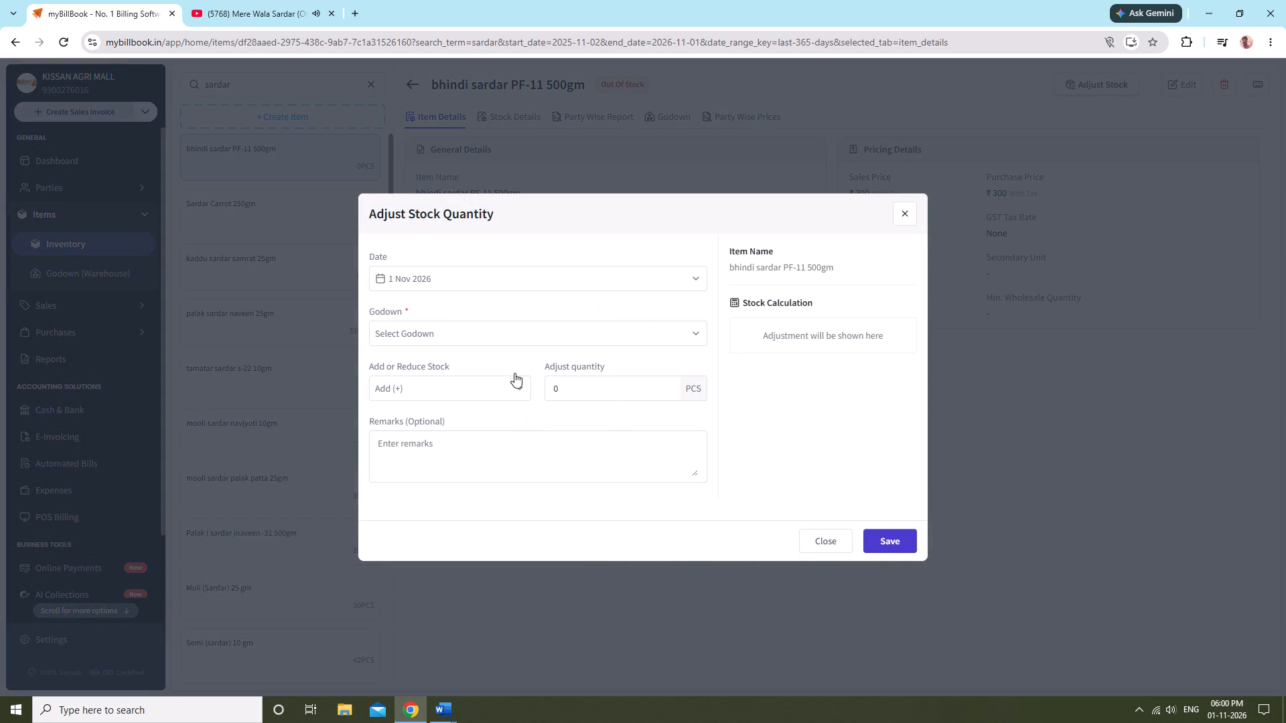
left_click(508, 327)
left_click(506, 372)
left_click(596, 398)
left_click(597, 392)
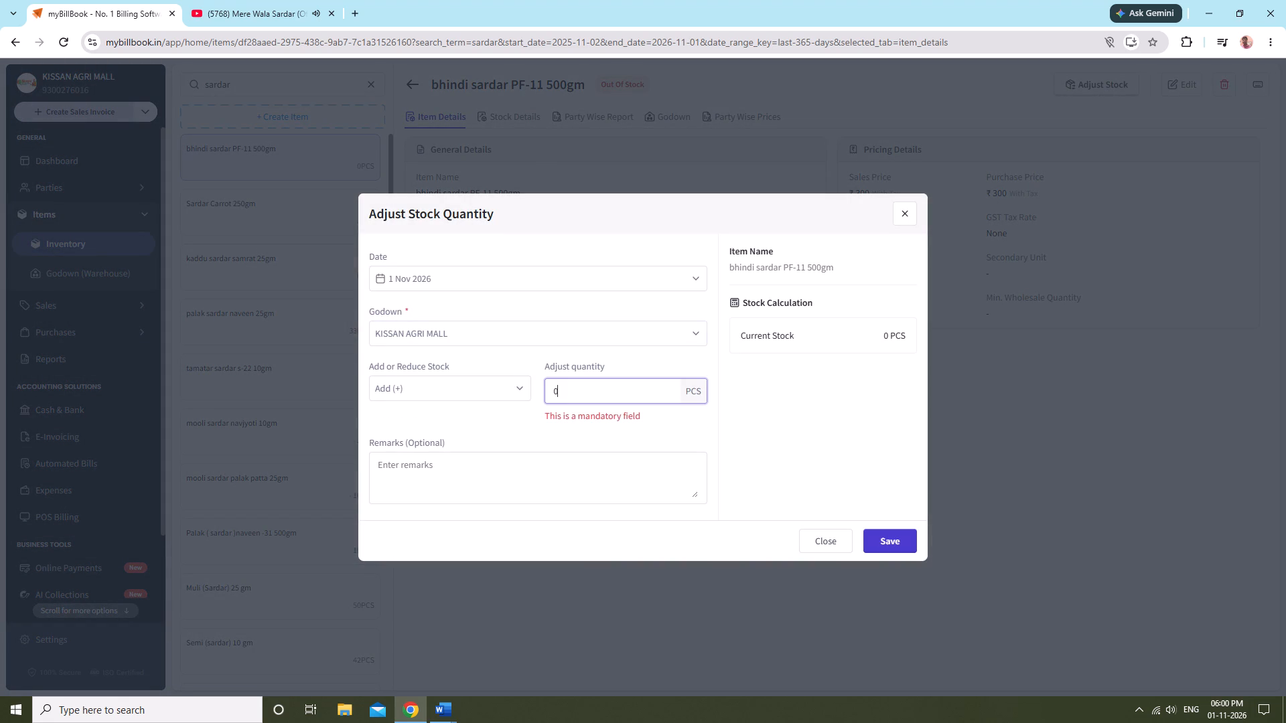
key("3")
left_click(908, 544)
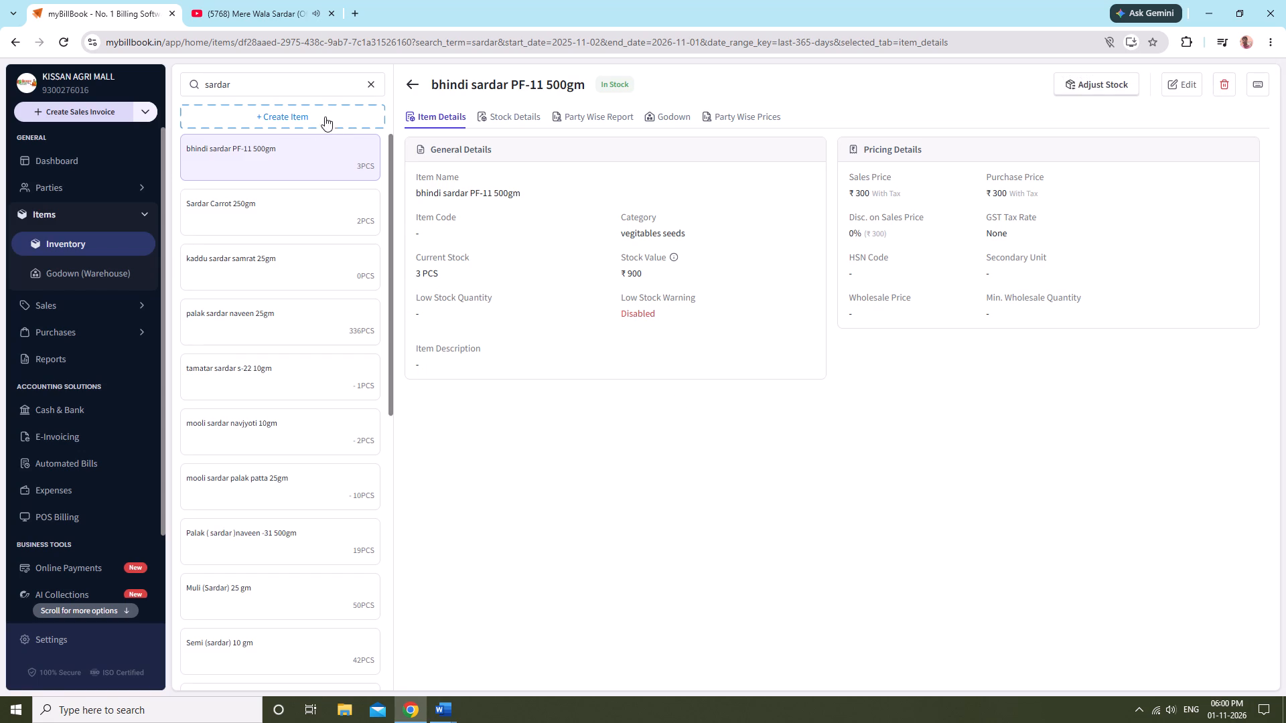
Search the items for "semi" and view the details of Hybride tomato seminis abhilash 10gm.
left_click(373, 86)
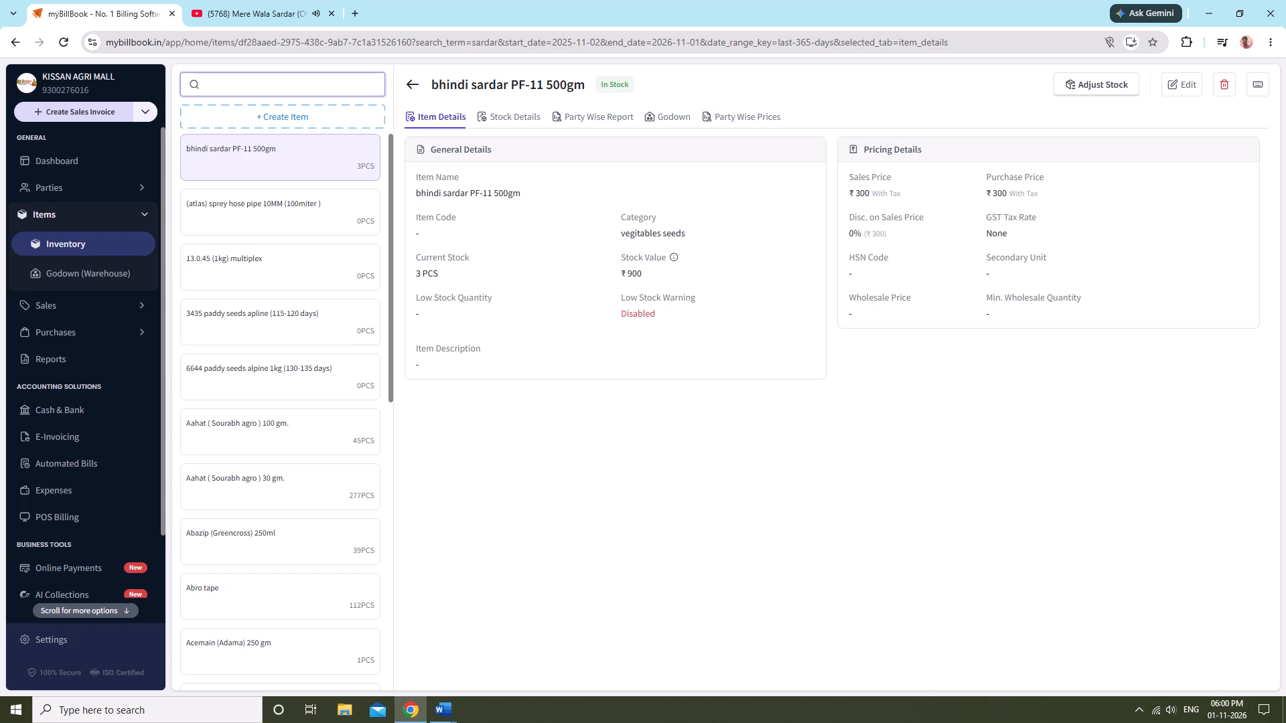
type("semi")
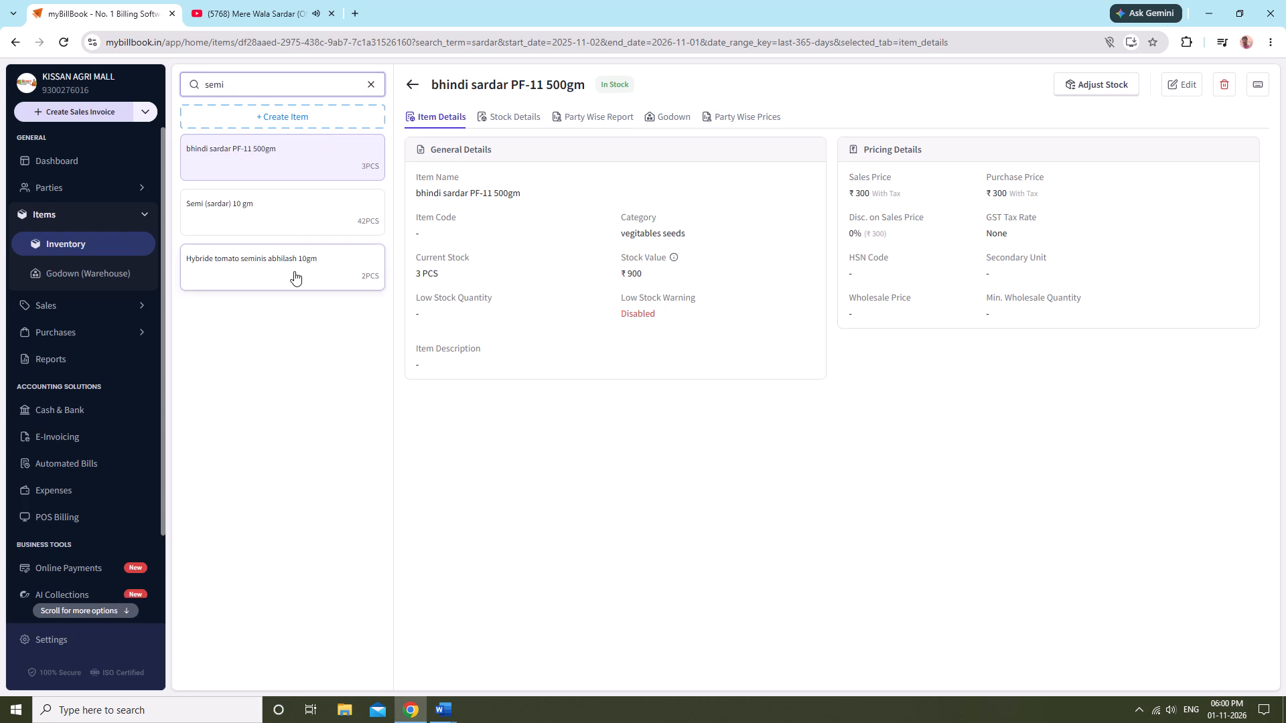
left_click(277, 263)
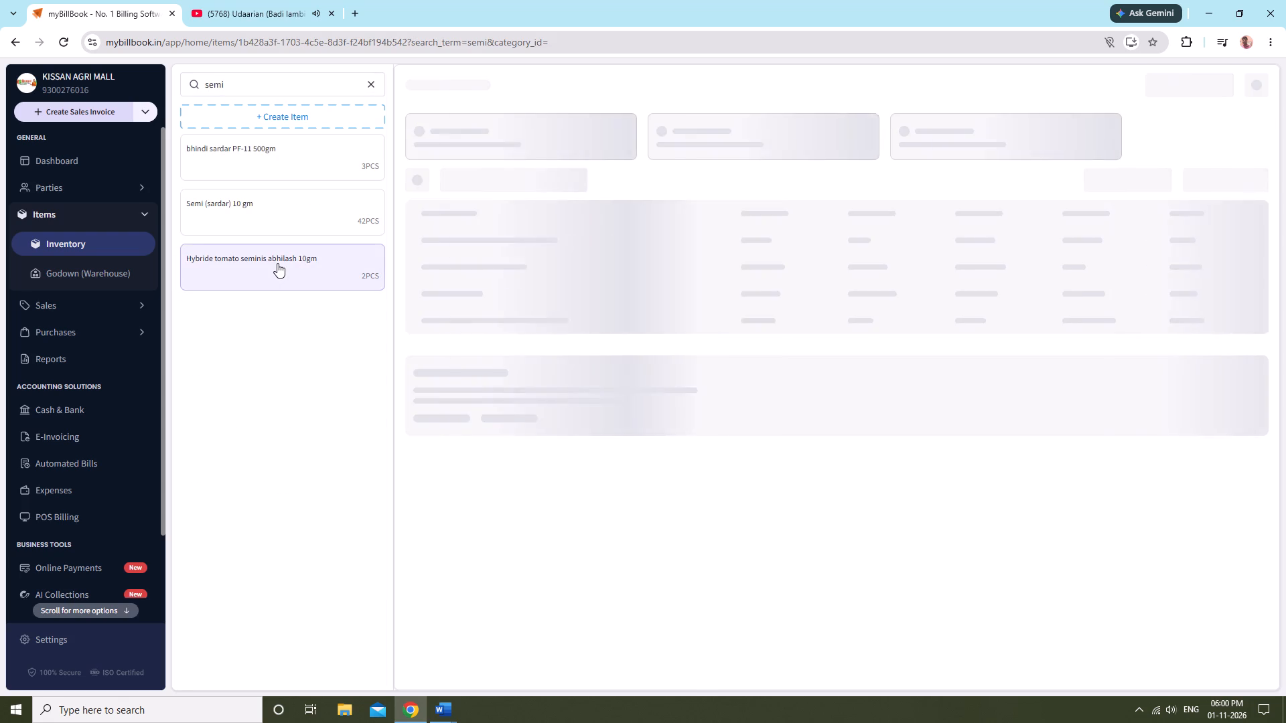
Search the items for "dharti" and open the item sem dharti lekha 250gm.
left_click(373, 78)
left_click(373, 80)
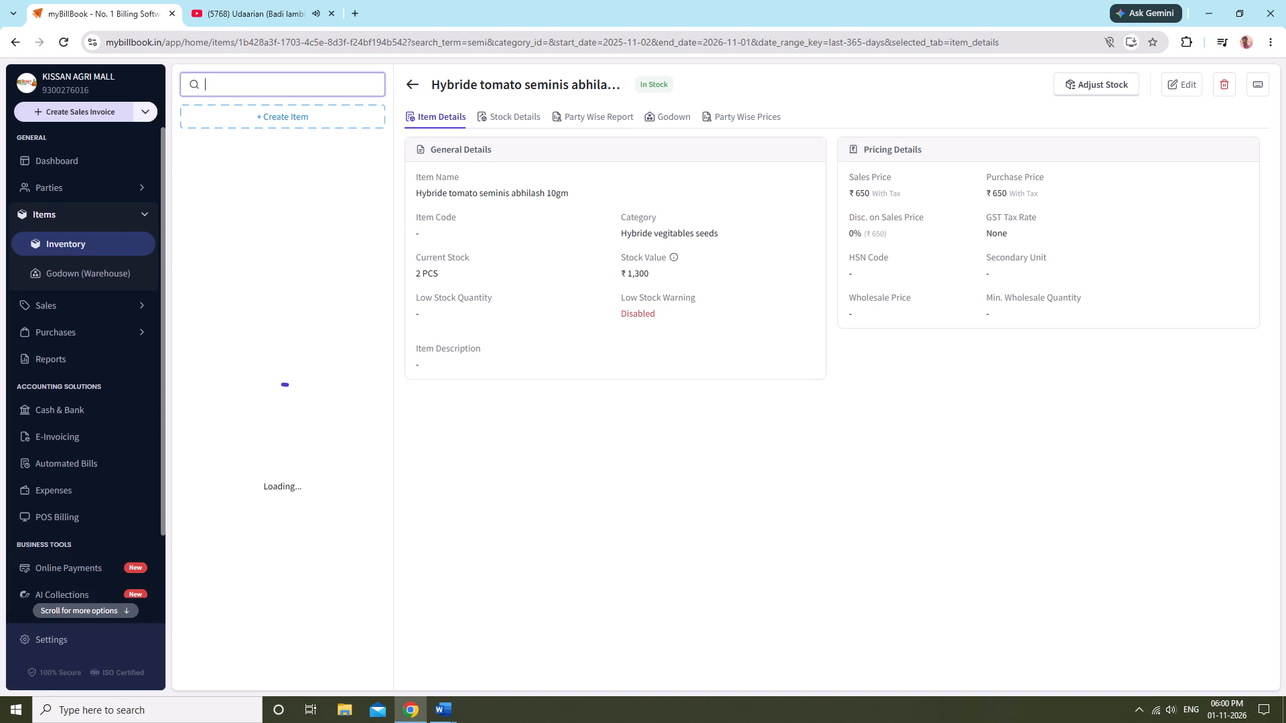
type("dh")
key("a")
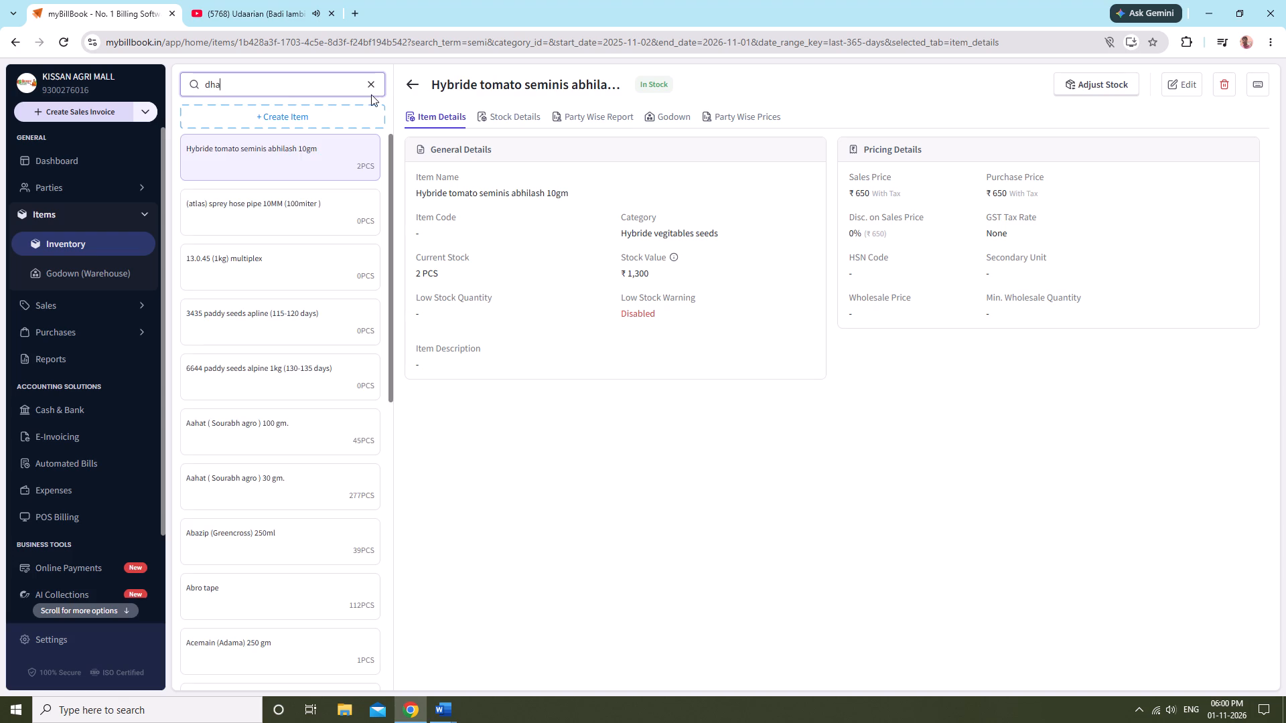
type("rti")
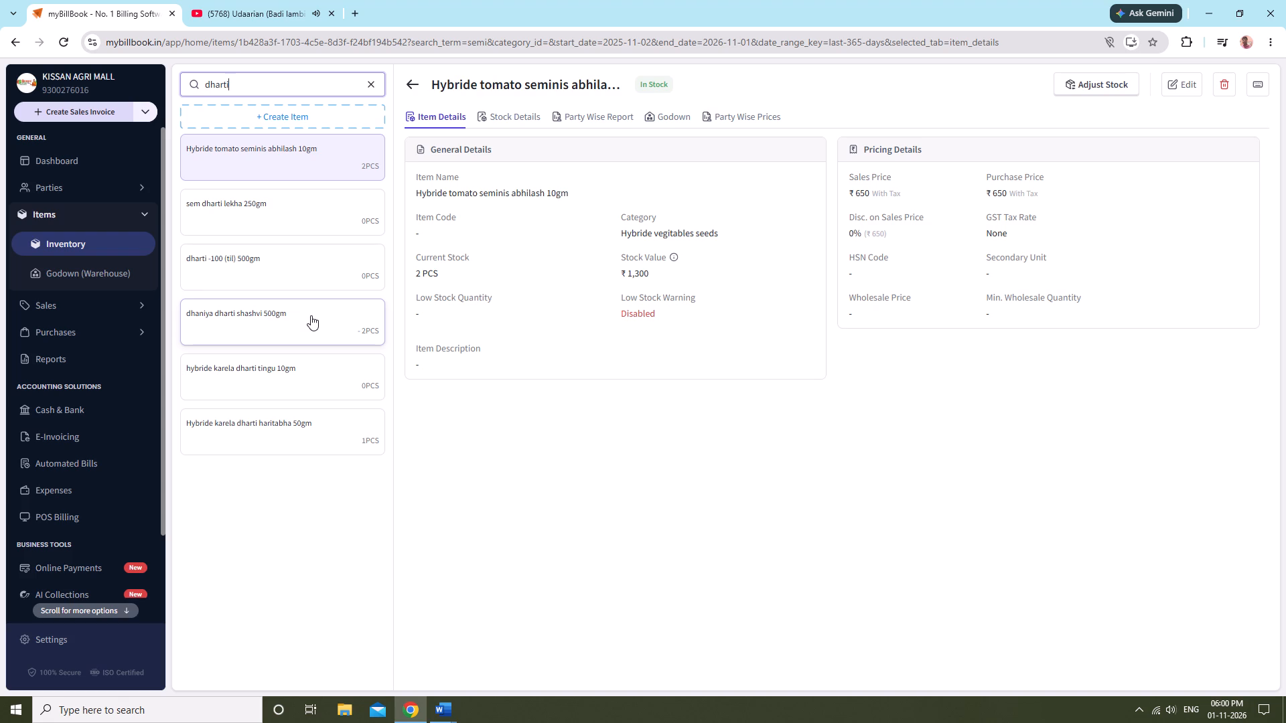
left_click(309, 191)
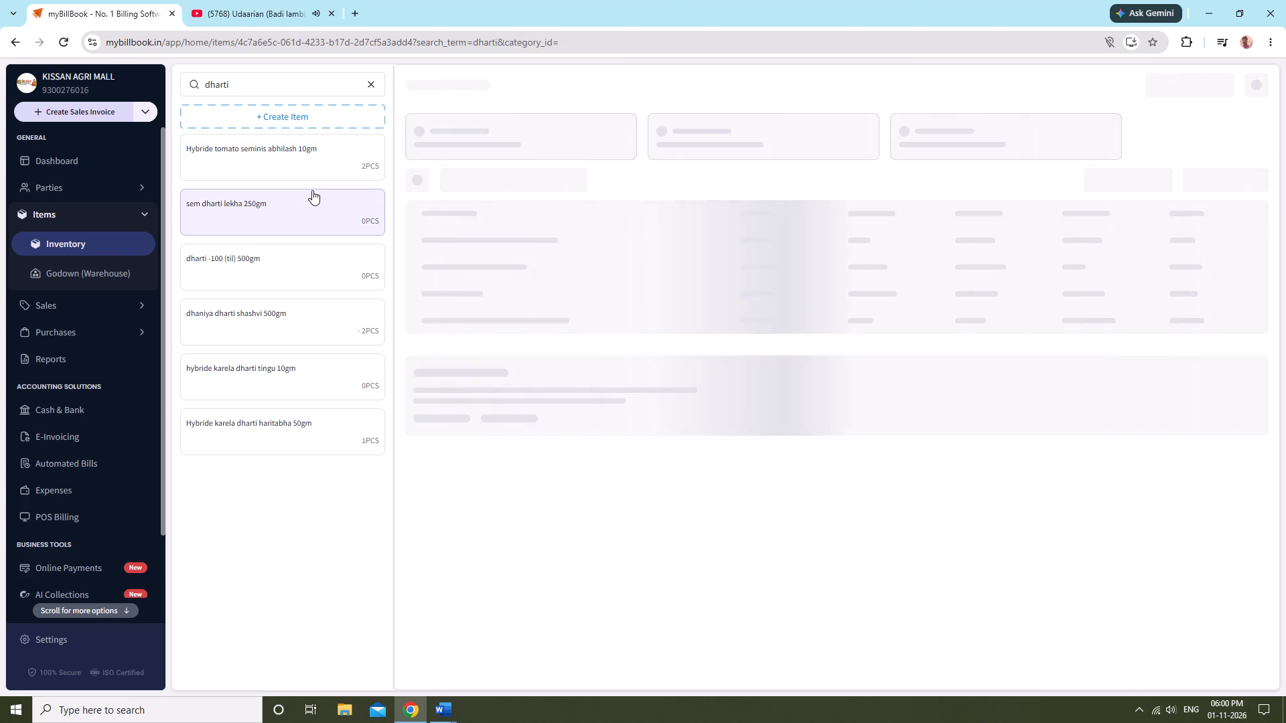
Edit the item sem dharti lekha 250gm and change its name to Semi dharti lekha 250gm.
left_click(1176, 82)
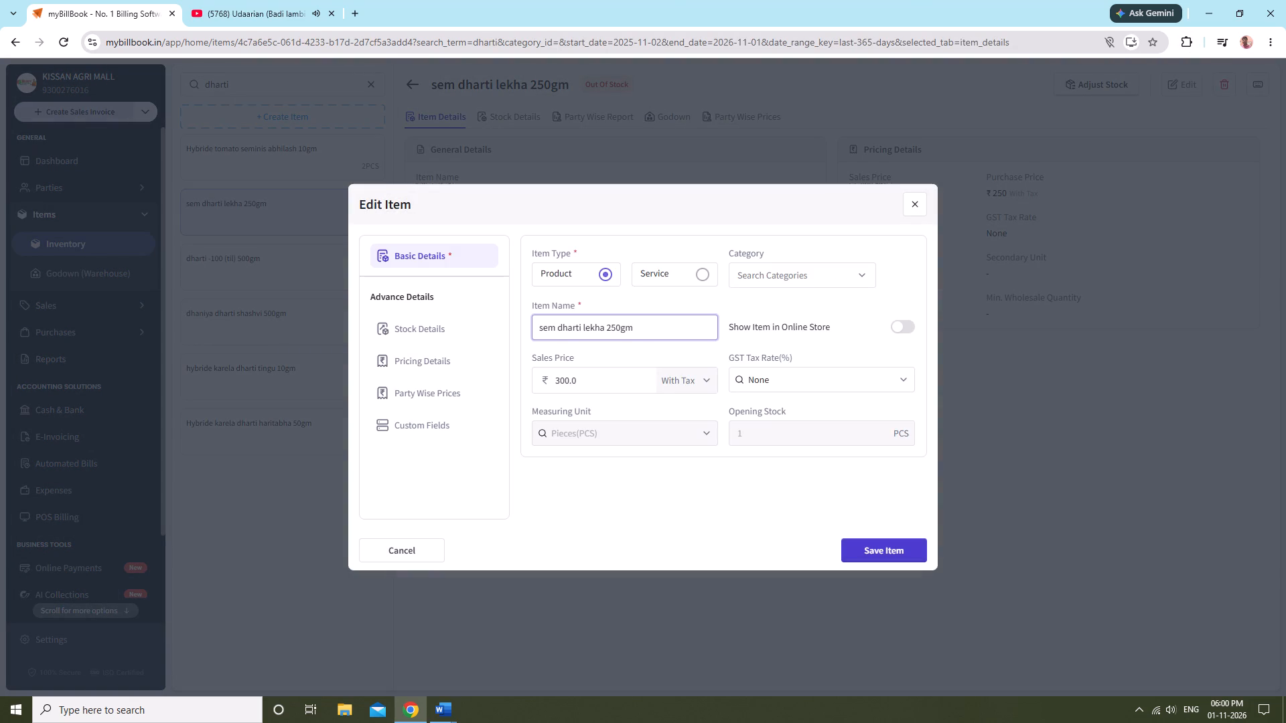
left_click(553, 329)
left_click(540, 333)
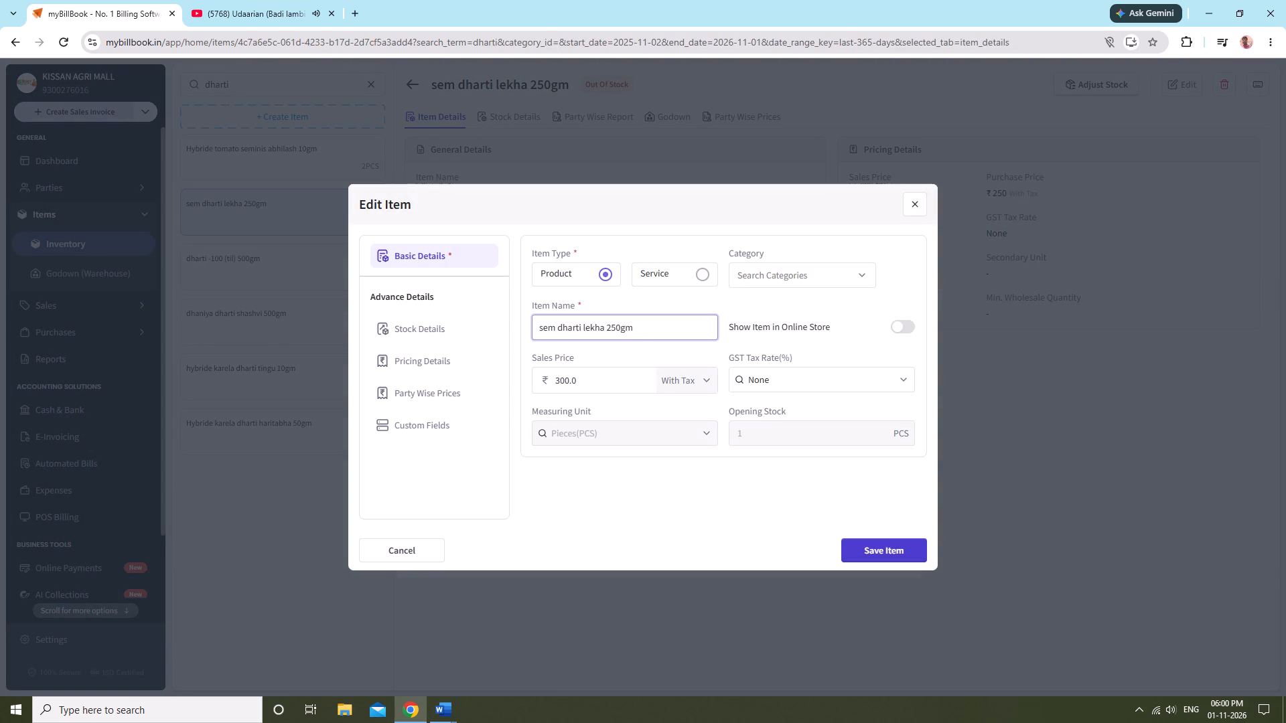
left_click(543, 326)
key("BackSpace")
key("shift+s")
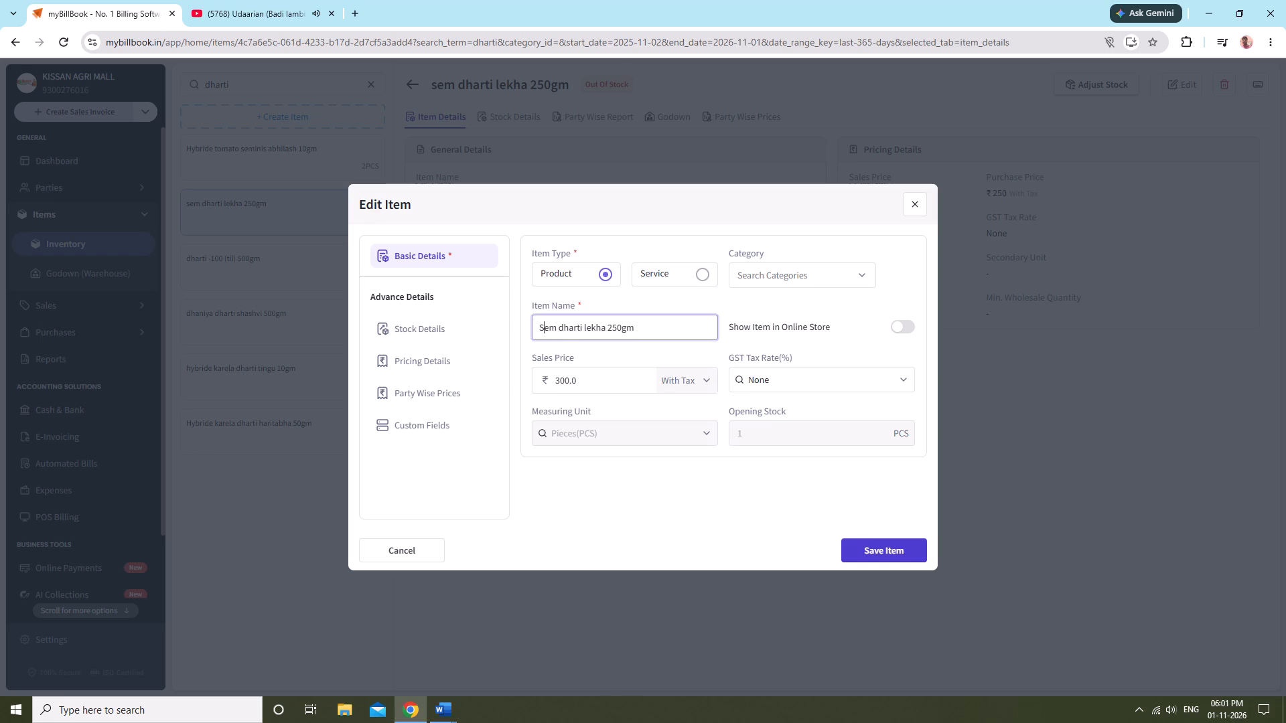
left_click(553, 327)
left_click(556, 331)
key("i")
key("space")
Assign the vegitables seeds category to Semi dharti lekha 250gm and save the item.
left_click(776, 278)
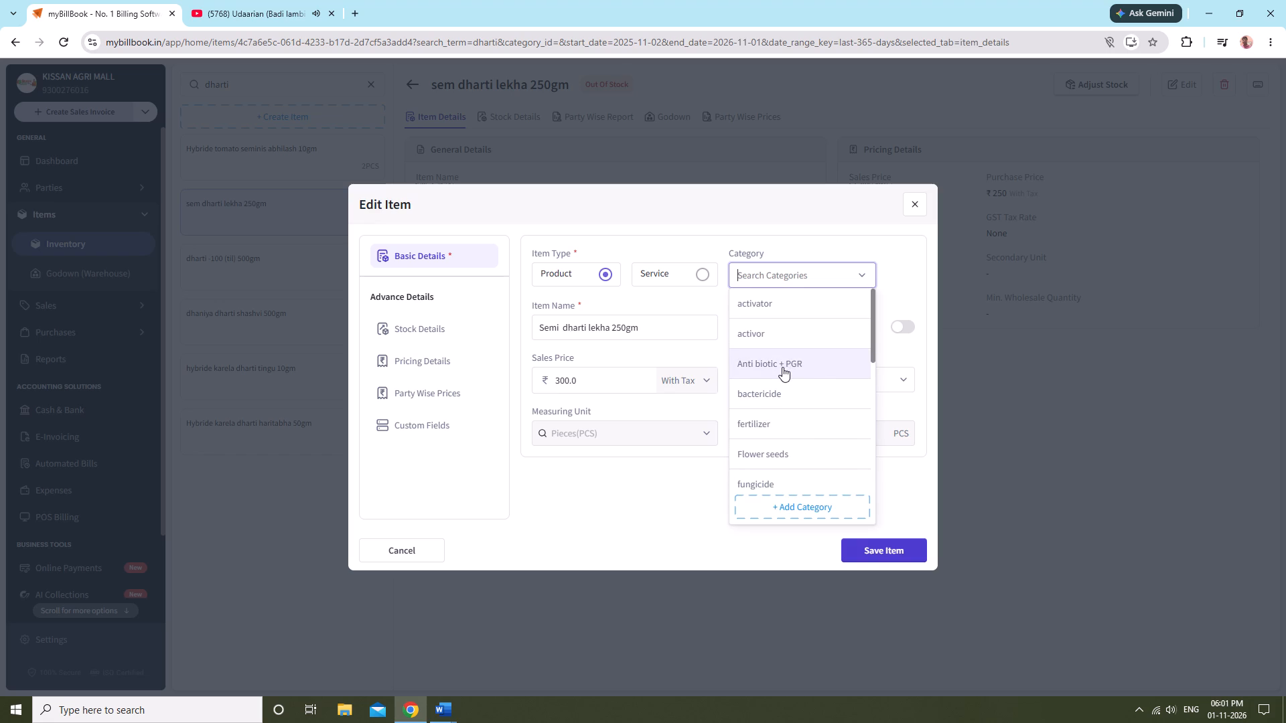
key("v")
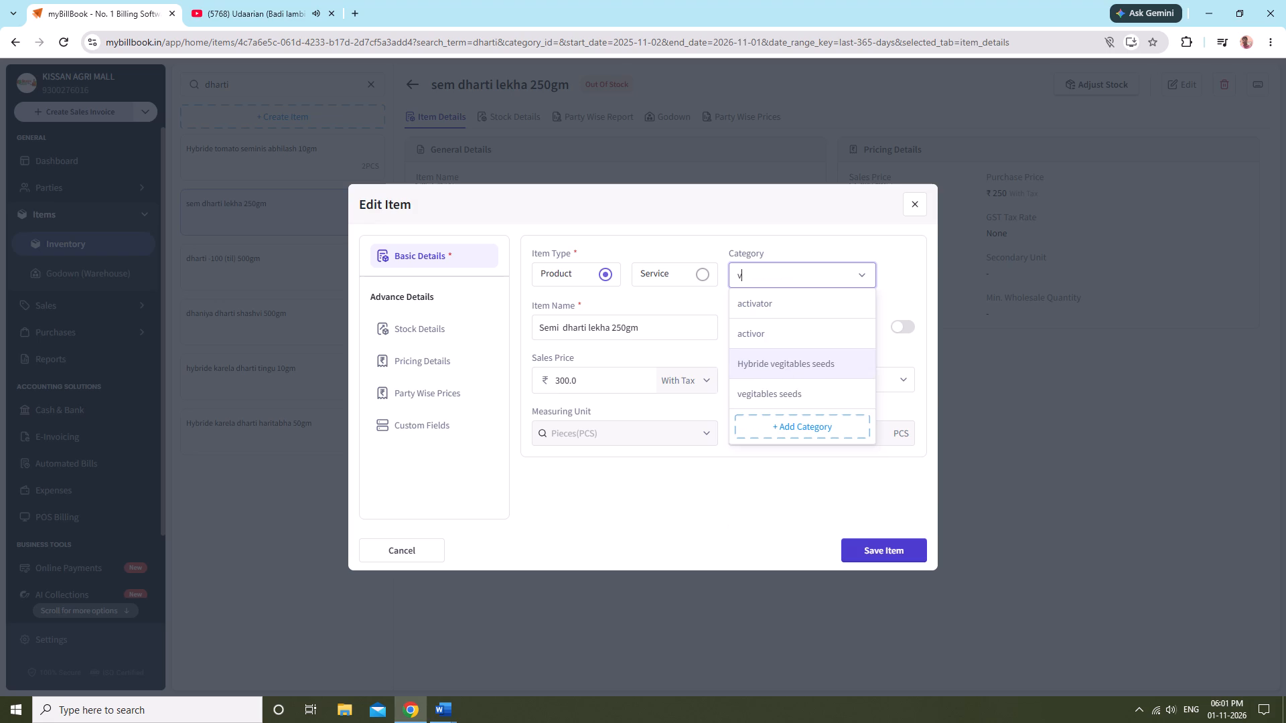
left_click(792, 394)
left_click(405, 315)
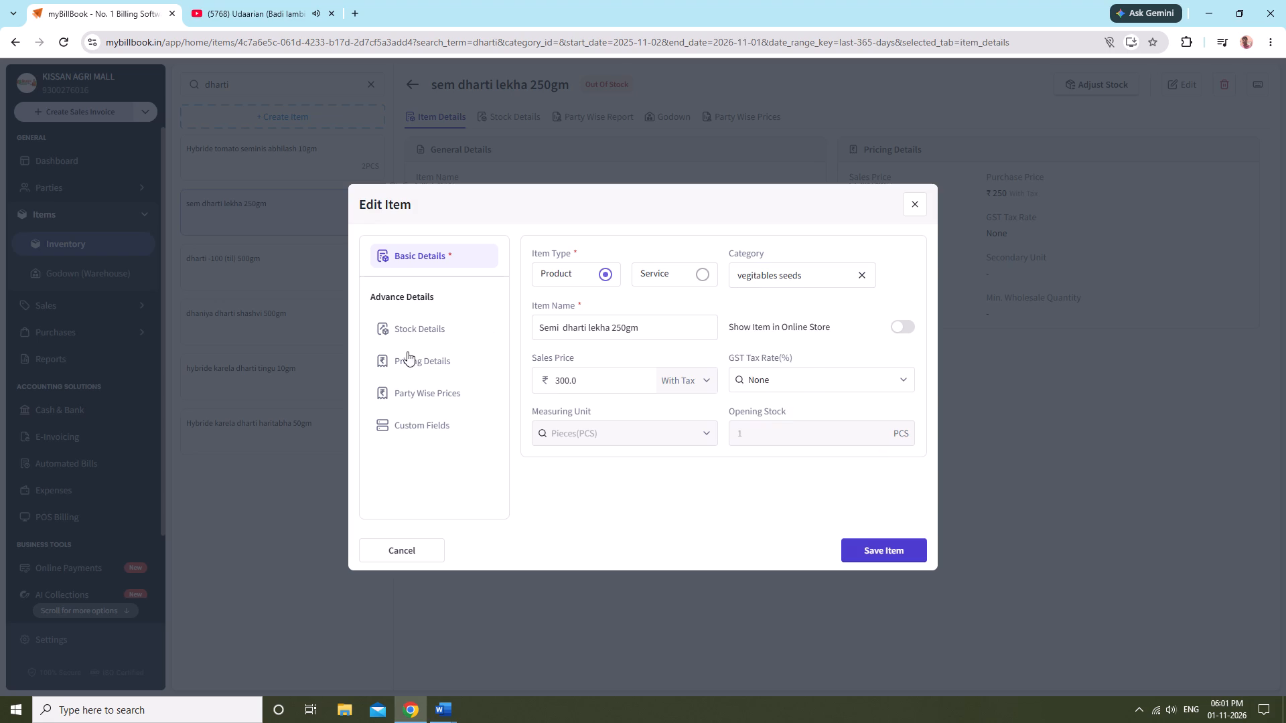
left_click(412, 329)
left_click(410, 348)
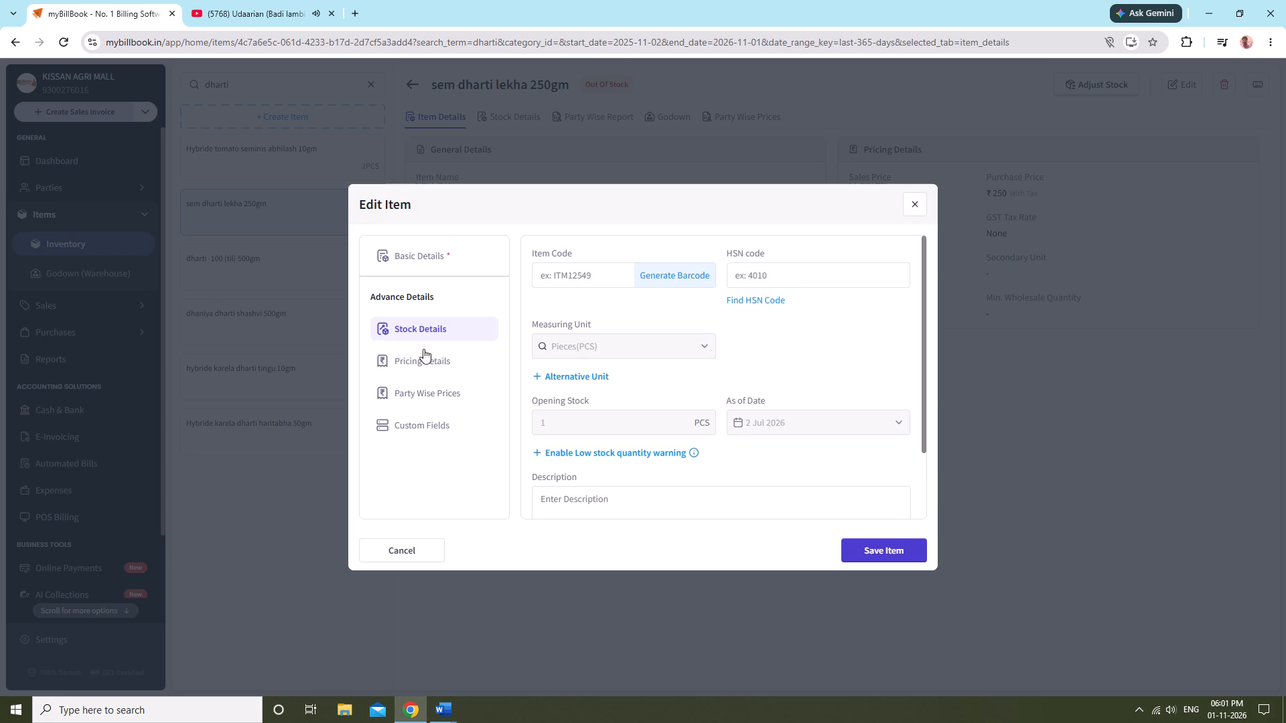
left_click(423, 349)
left_click(866, 556)
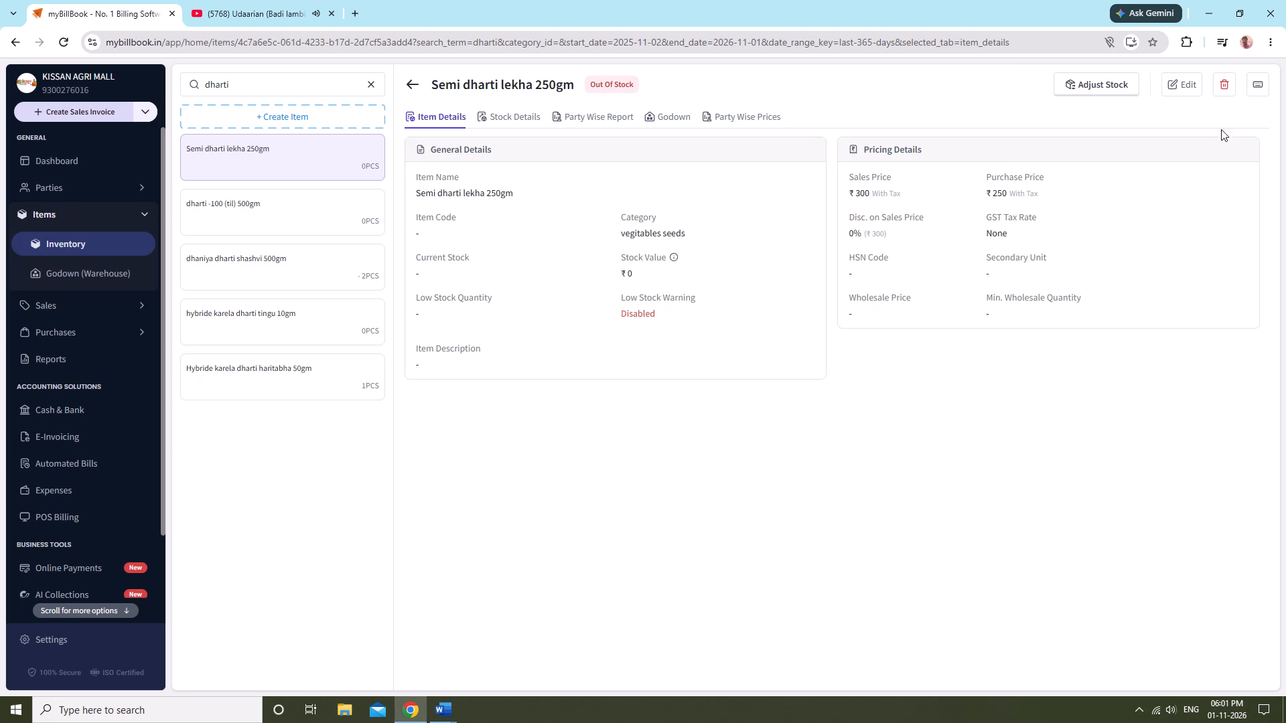
Add 1 PCS to the stock of Semi dharti lekha 250gm in the KISSAN AGRI MALL godown and save the adjustment.
left_click(1098, 85)
left_click(468, 339)
left_click(473, 357)
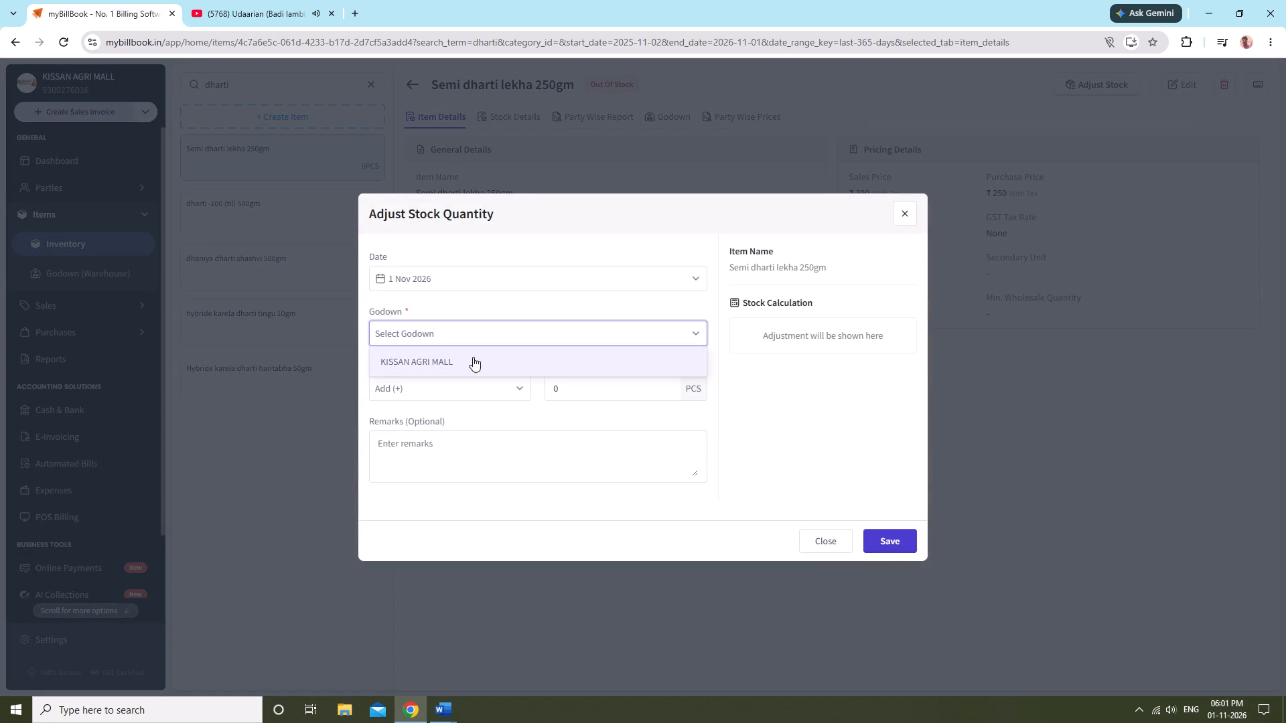
left_click(571, 389)
key("1")
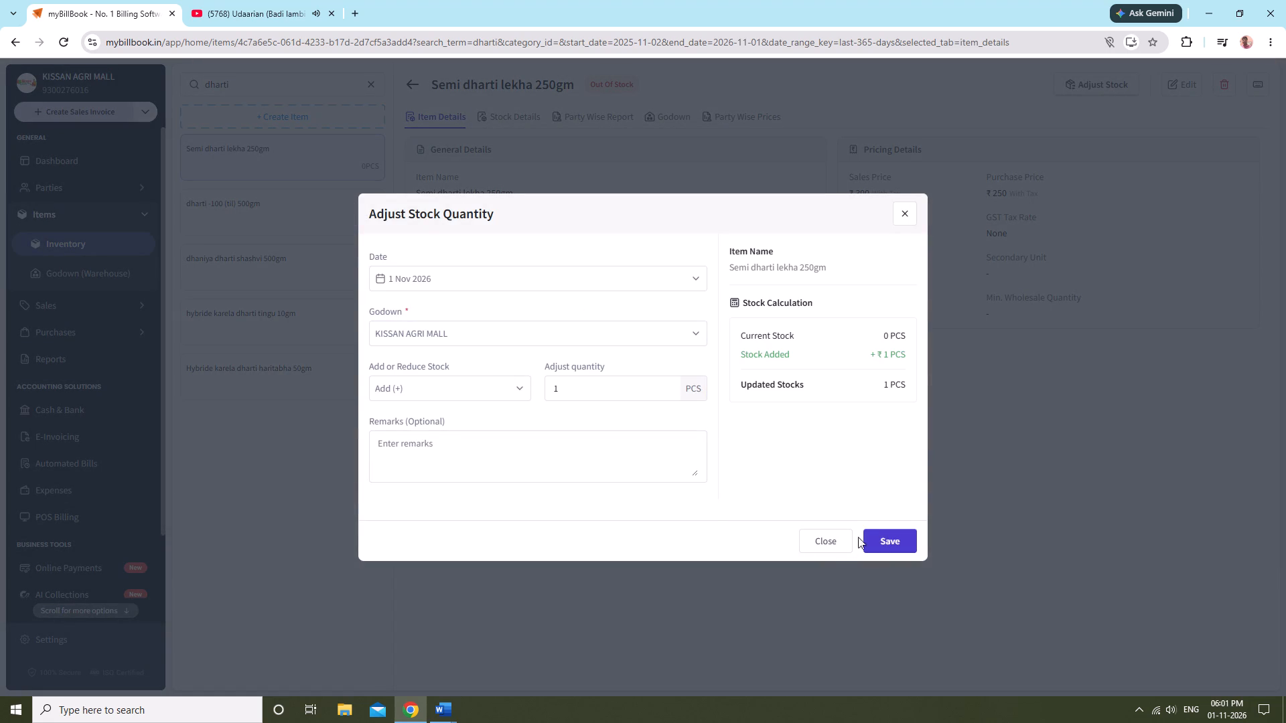
left_click(878, 530)
left_click(884, 532)
Search the items for "tingu" and open the item hybride karela dharti tingu 10gm.
left_click(360, 75)
left_click(378, 84)
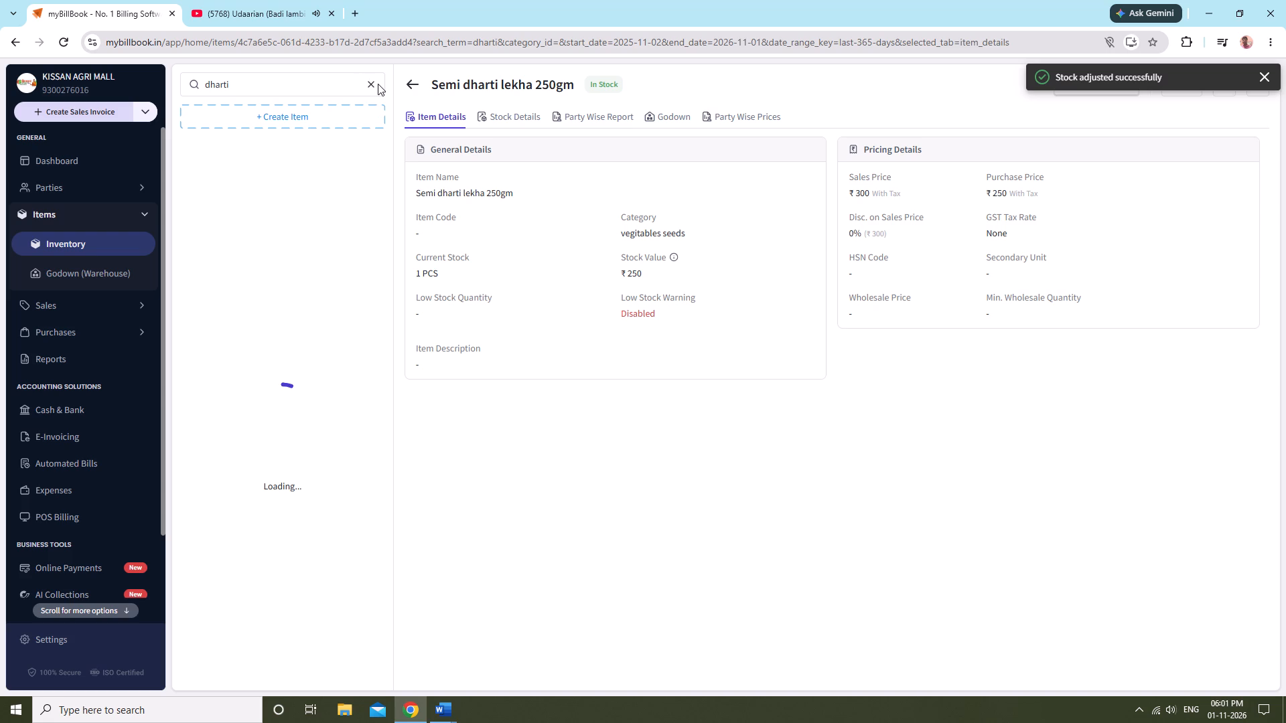
left_click(374, 82)
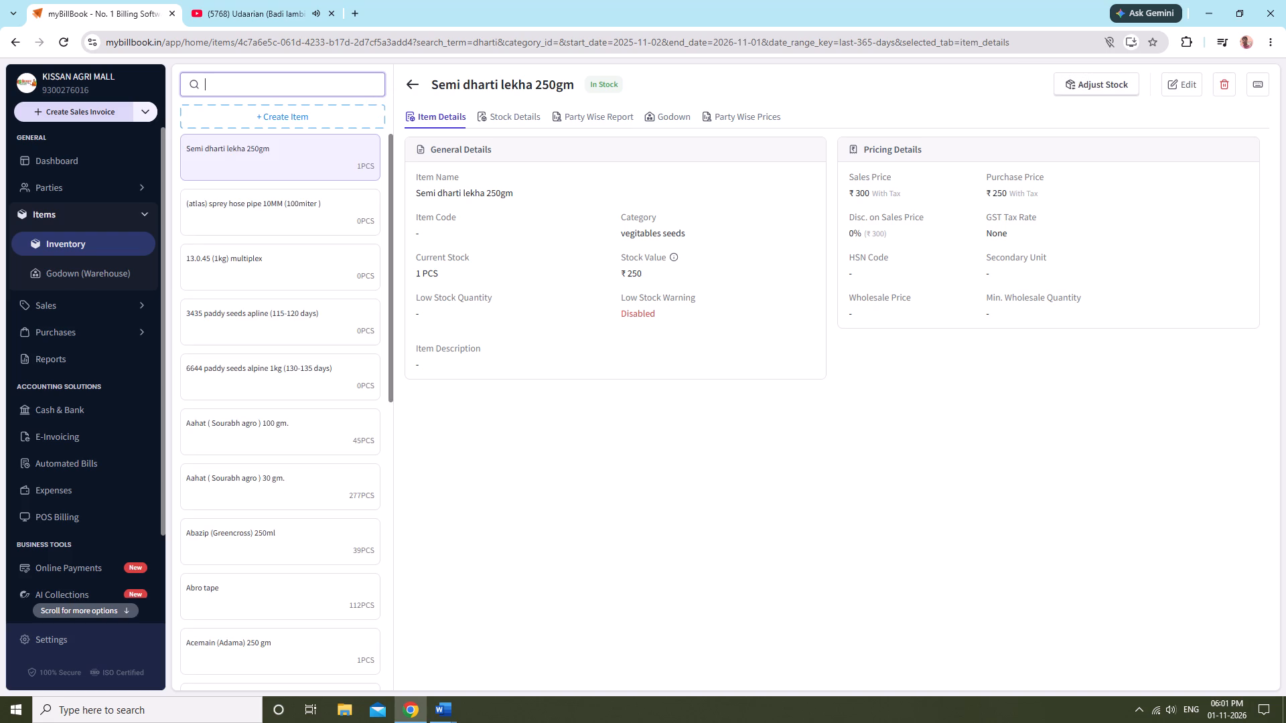
key("t")
type("ingu")
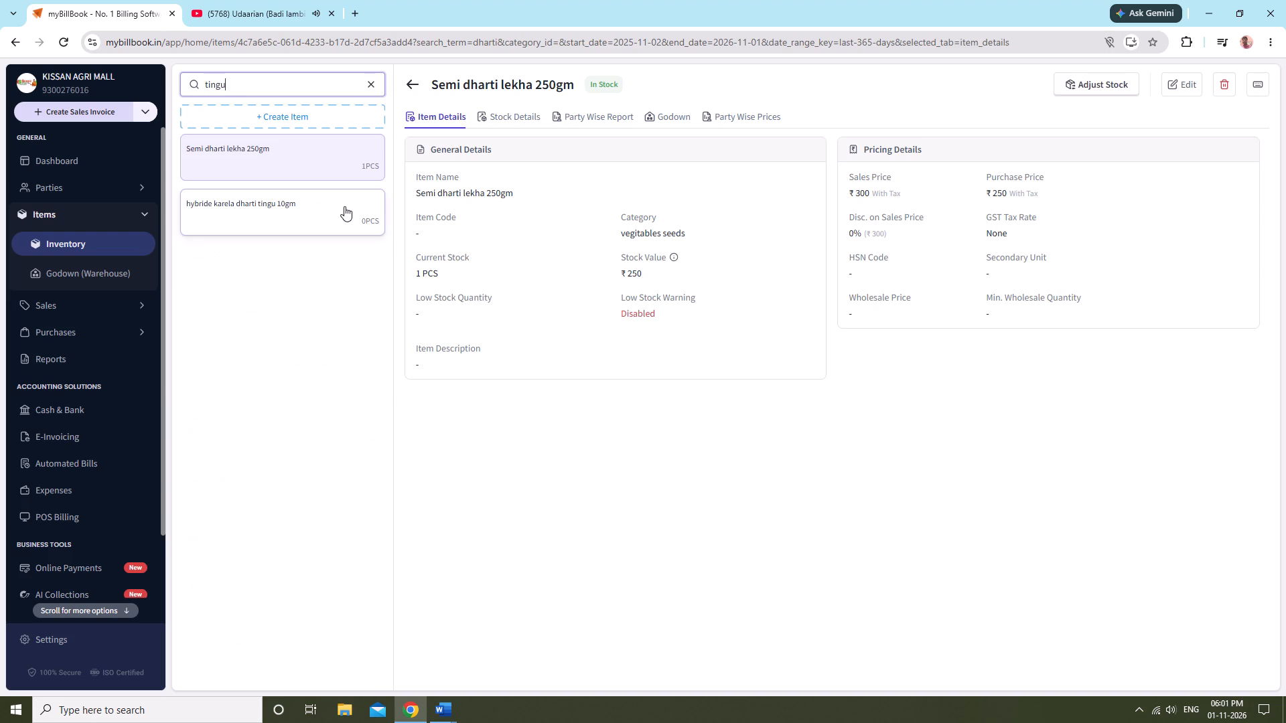
left_click(344, 206)
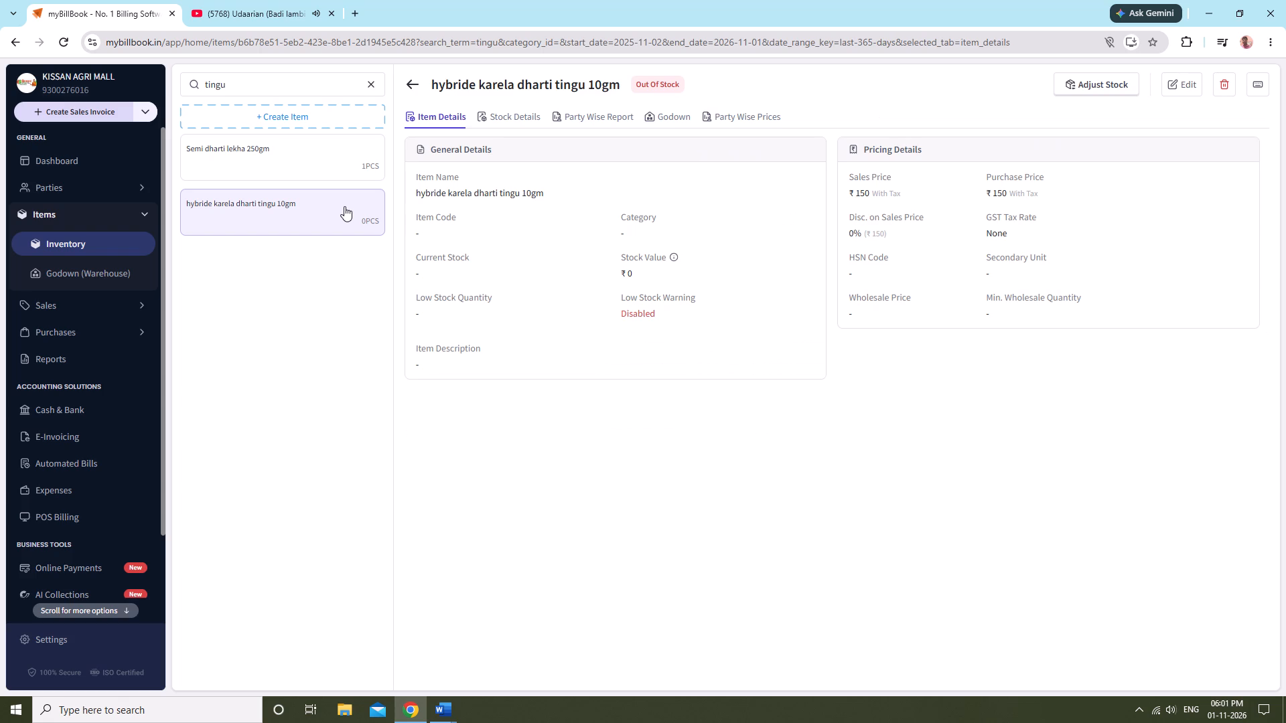
Edit the item hybride karela dharti tingu 10gm and change its name to Karela dharti tingu 10gm.
left_click(1184, 91)
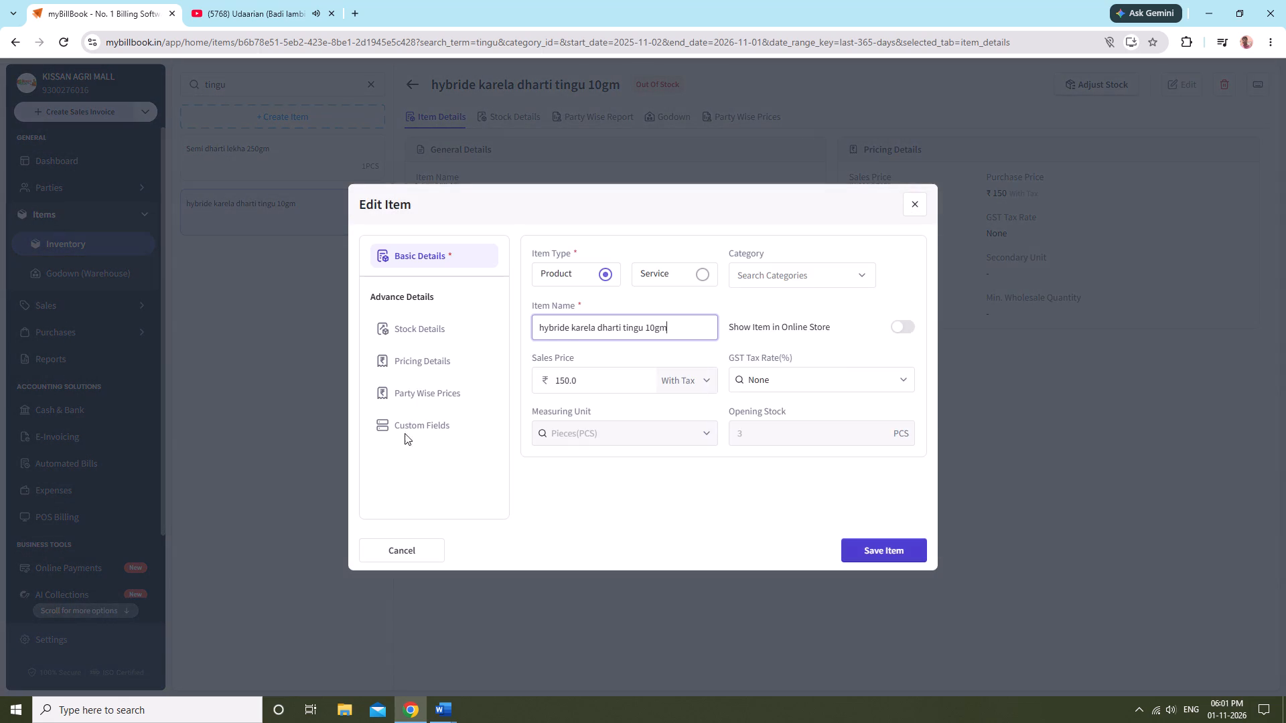
left_click(544, 331)
key("BackSpace")
key("shift+h")
left_click(813, 275)
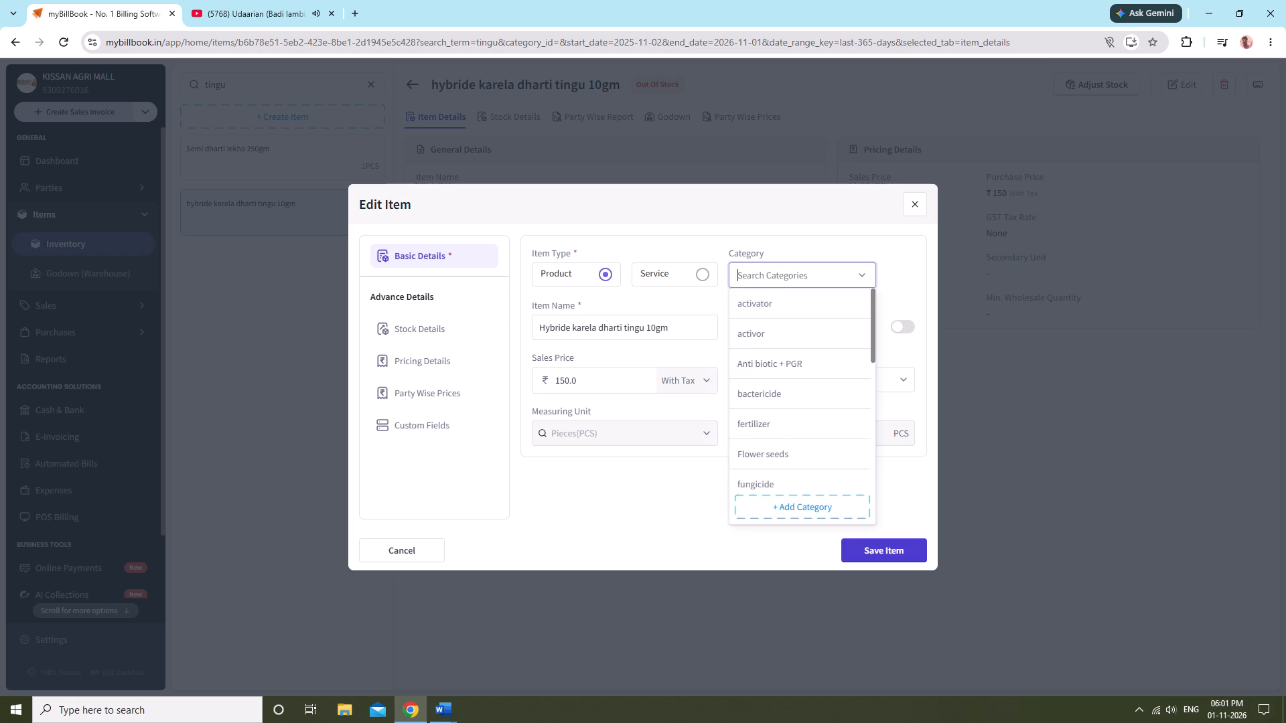
left_click(569, 329)
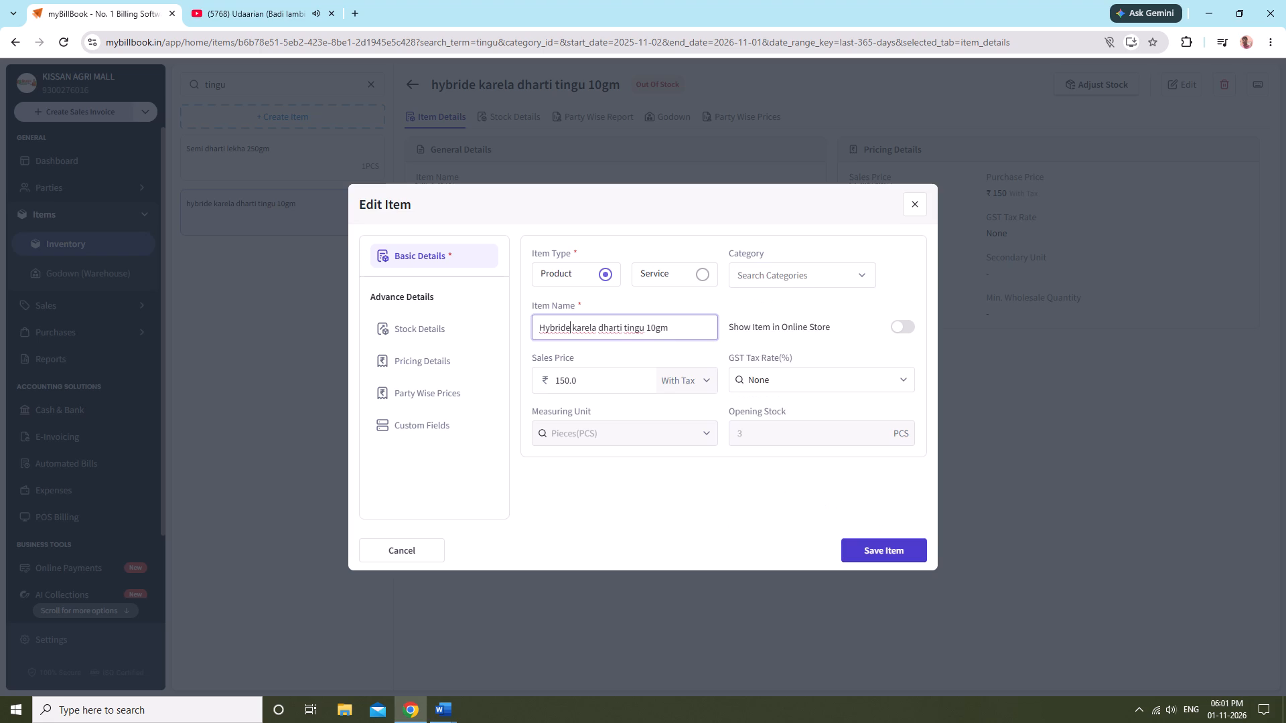
key("BackSpace")
key("BackSpace")
key("BackSpace")
key("BackSpace")
key("BackSpace")
key("BackSpace")
key("BackSpace")
key("BackSpace")
key("BackSpace")
left_click(552, 329)
left_click(547, 329)
key("BackSpace")
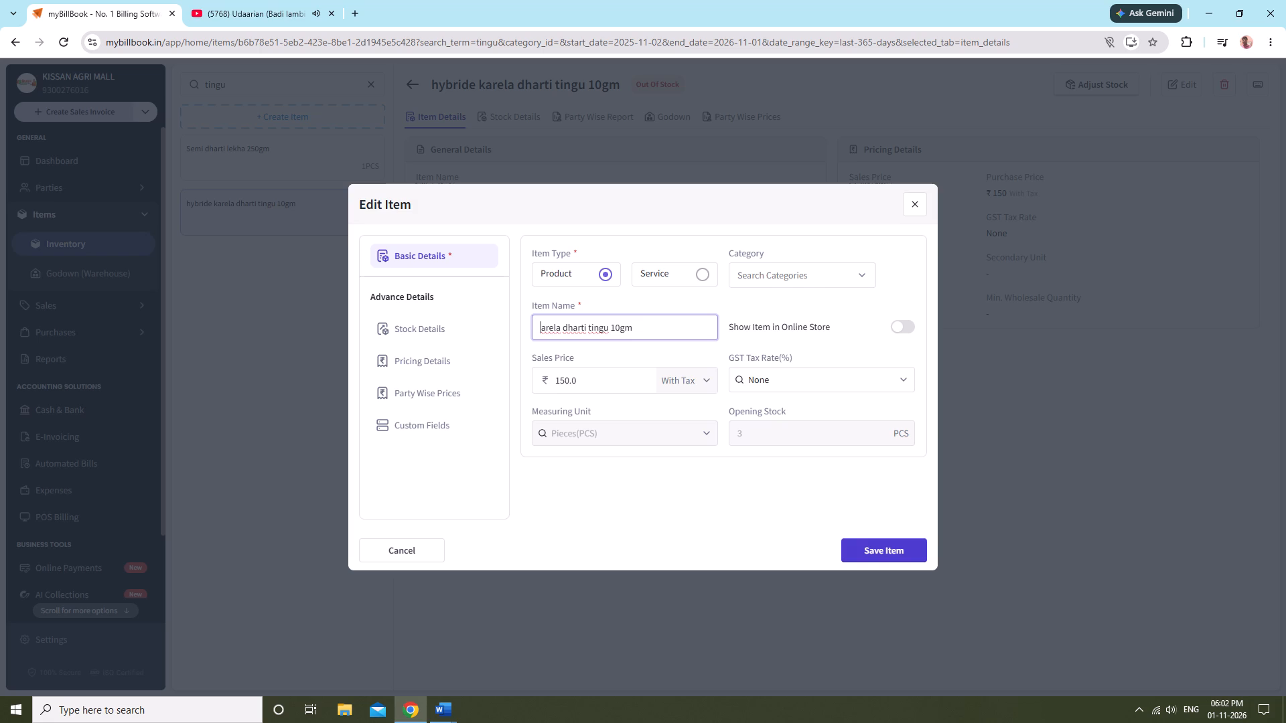
key("shift+k")
Assign the Hybride vegitables seeds category to Karela dharti tingu 10gm and save the item.
left_click(796, 283)
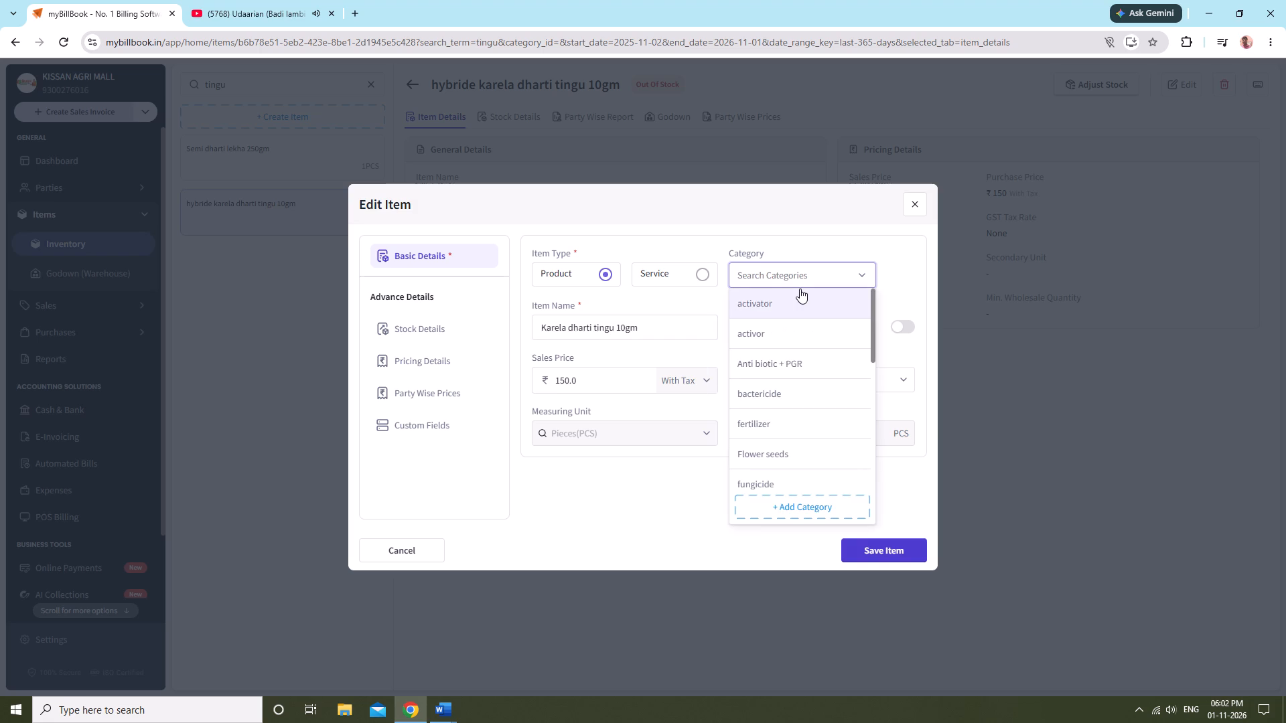
key("h")
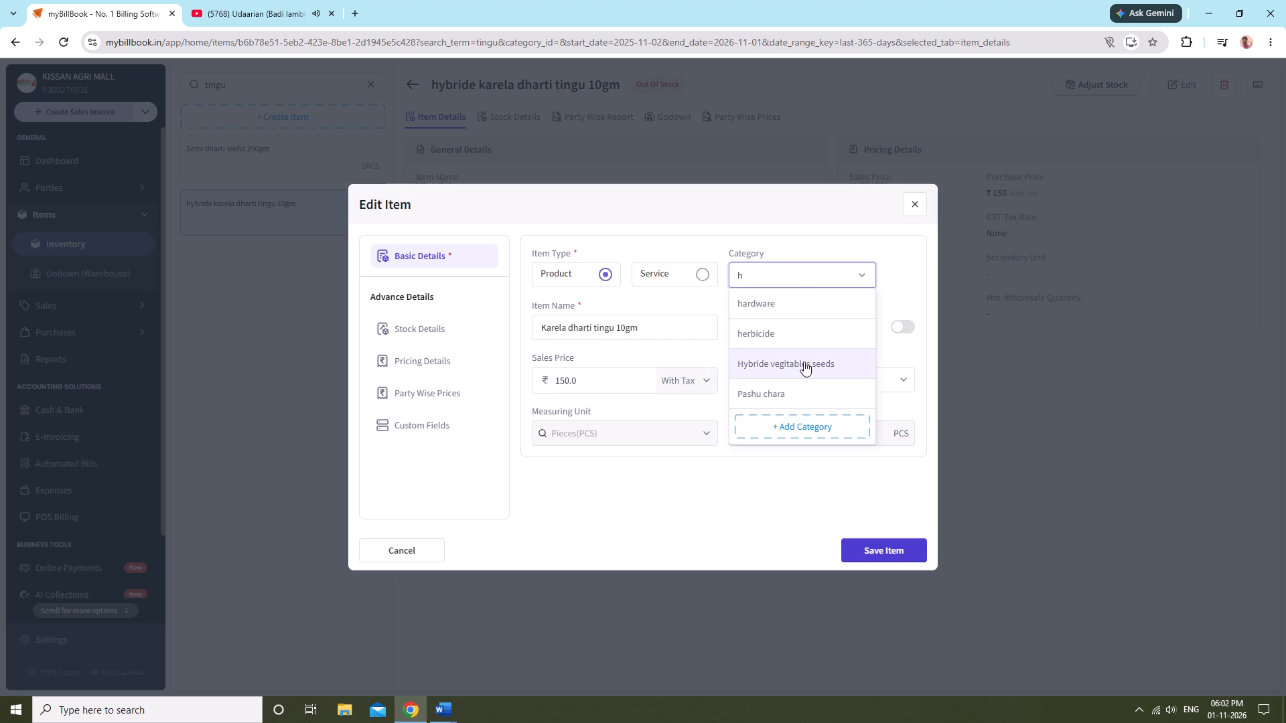
left_click(804, 361)
left_click(405, 325)
left_click(854, 554)
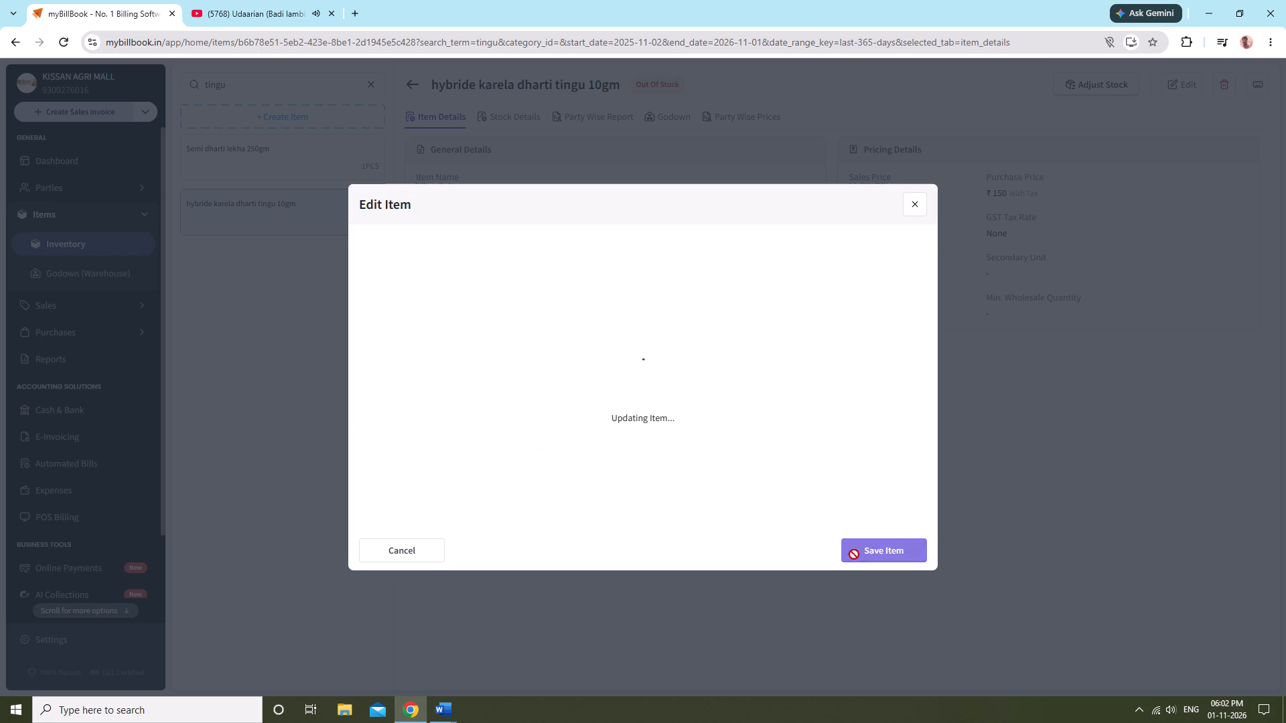
left_click(822, 414)
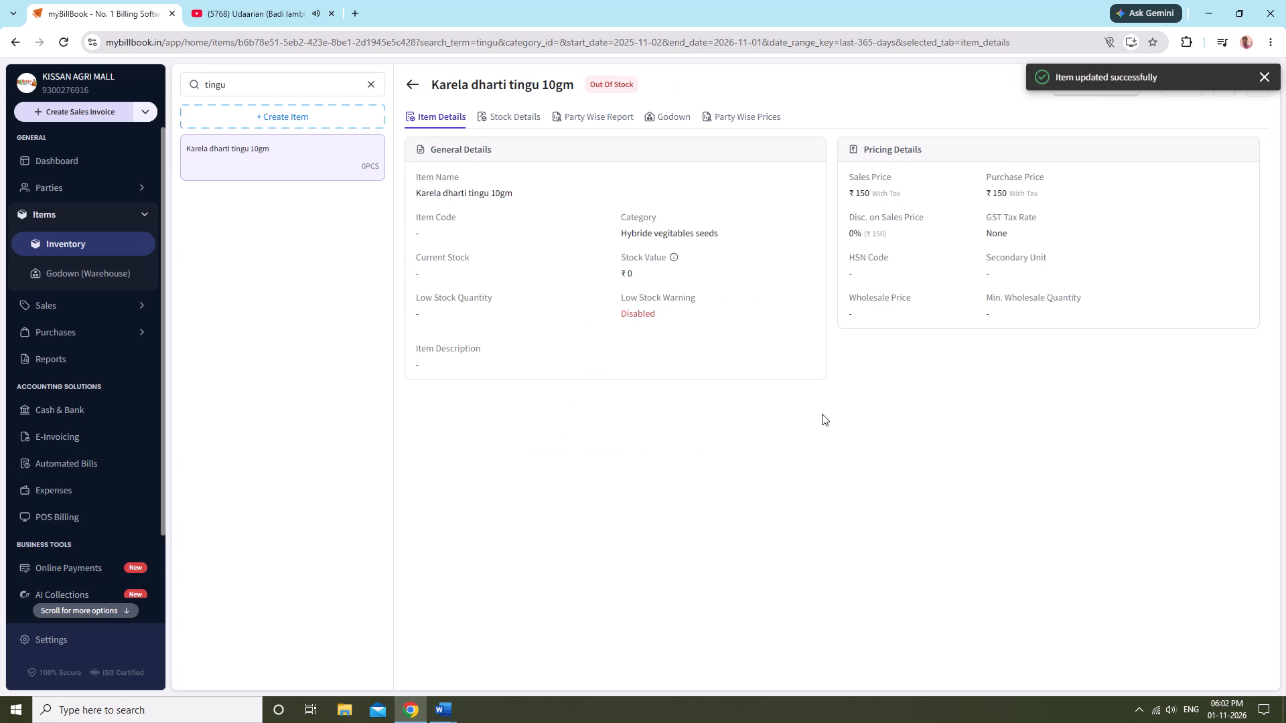
left_click(823, 417)
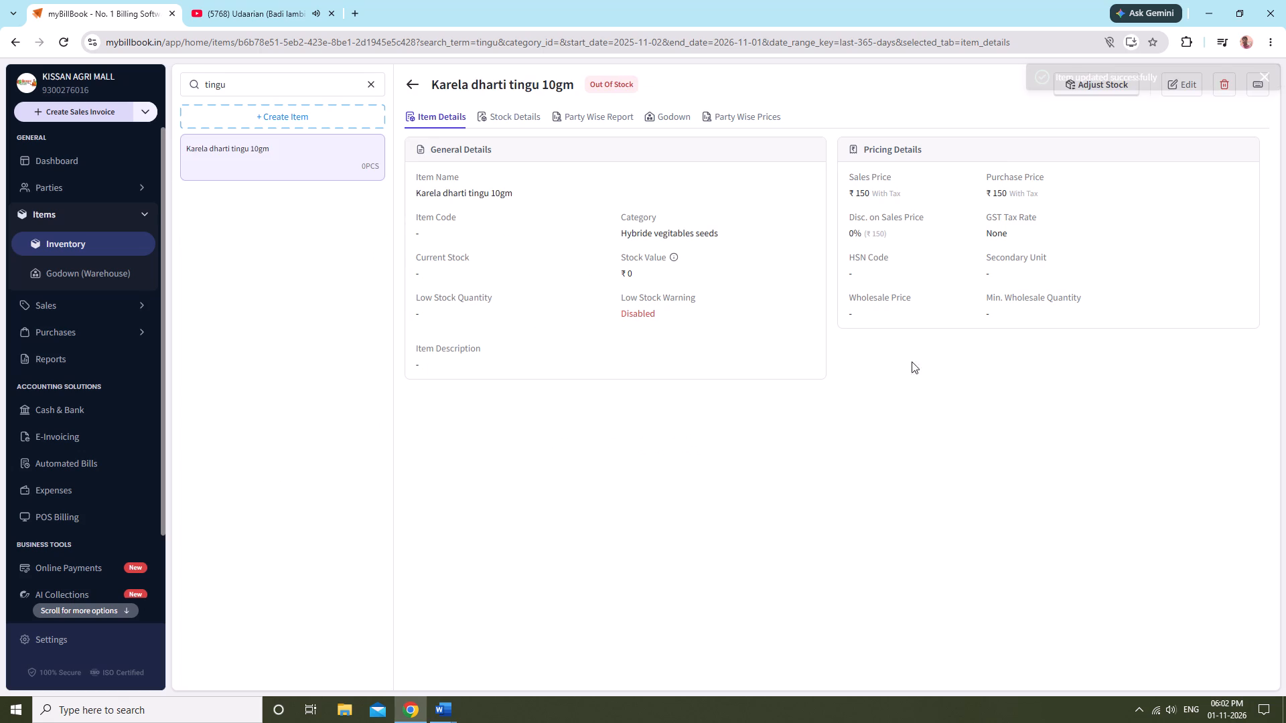
Add 3 PCS to the stock of Karela dharti tingu 10gm in the KISSAN AGRI MALL godown and save the adjustment.
left_click(1102, 85)
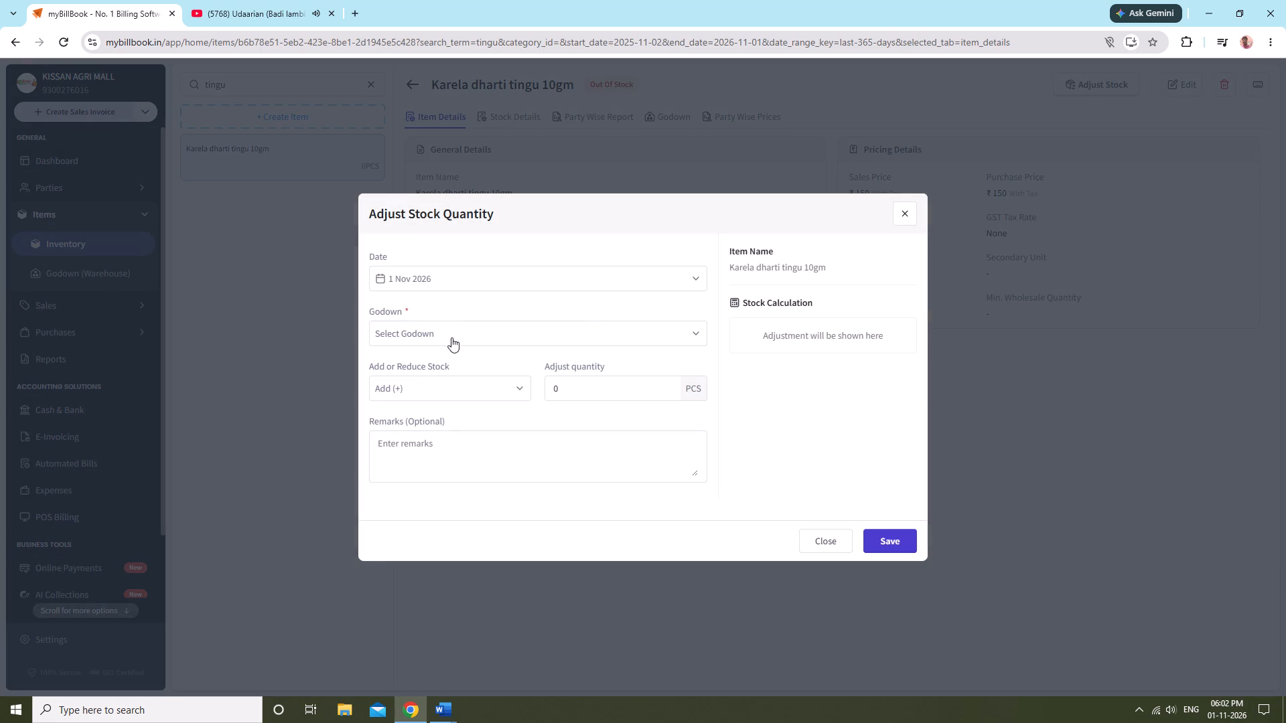
left_click(451, 337)
left_click(459, 353)
left_click(630, 392)
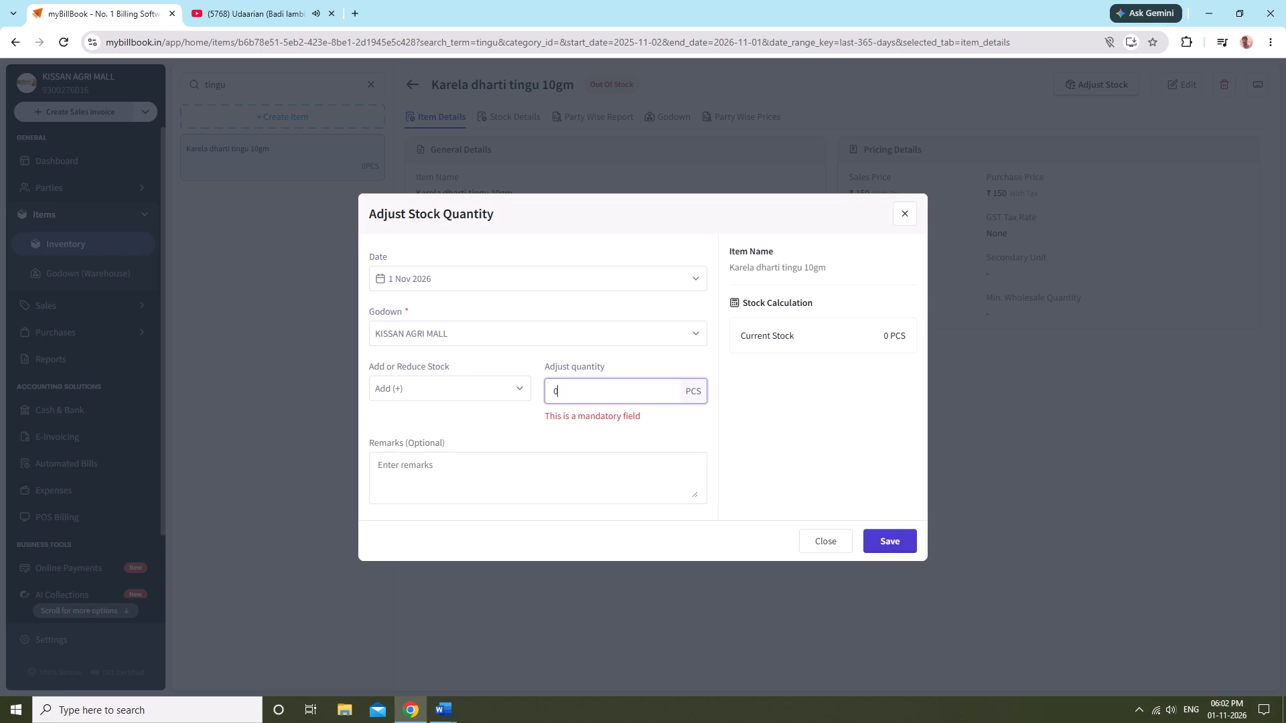
key("3")
left_click(885, 548)
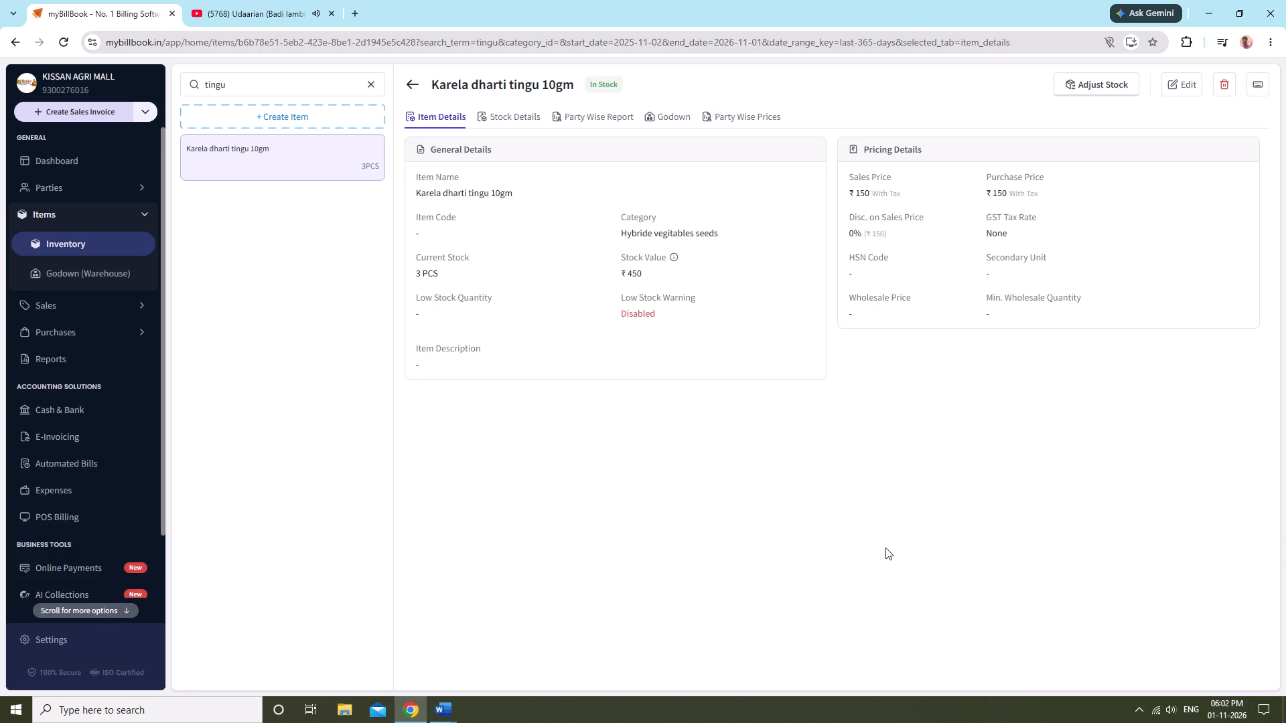
Search the items for "carrot" and view the details of Sardar Carrot 250gm and Carrot (Green india) 10 gm.
left_click(372, 76)
left_click(372, 79)
type("carro")
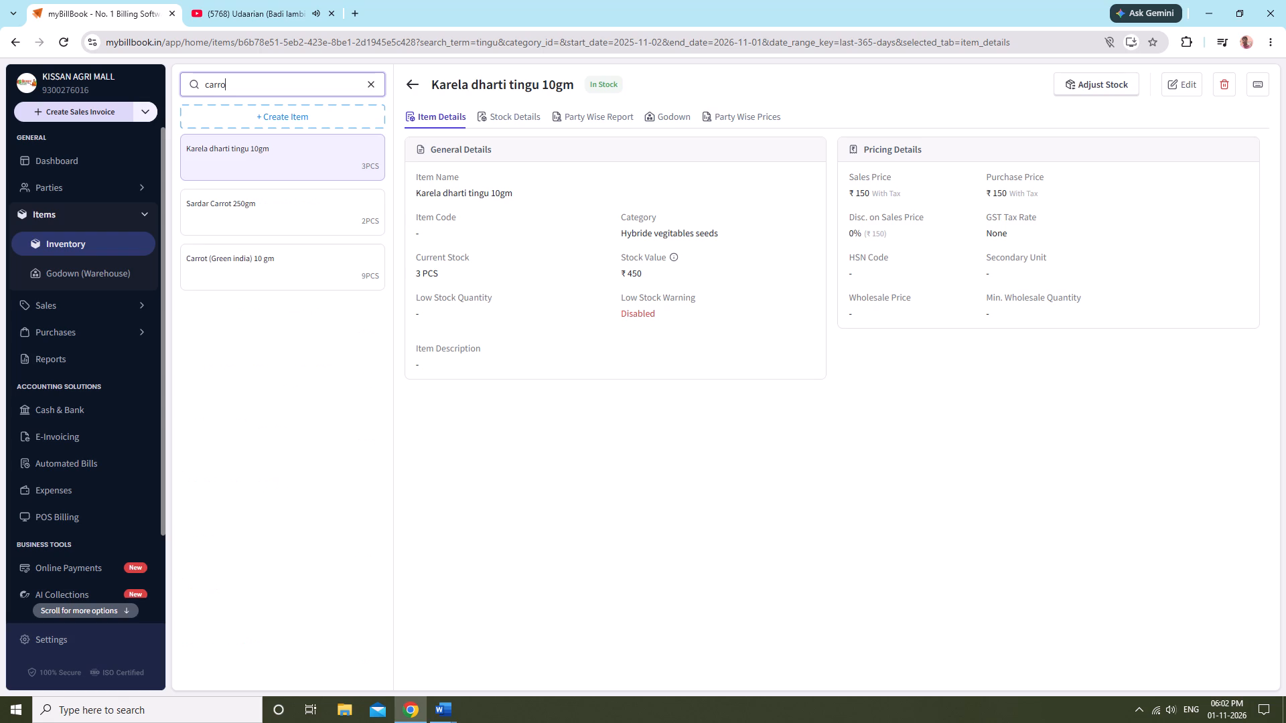
key("t")
left_click(311, 200)
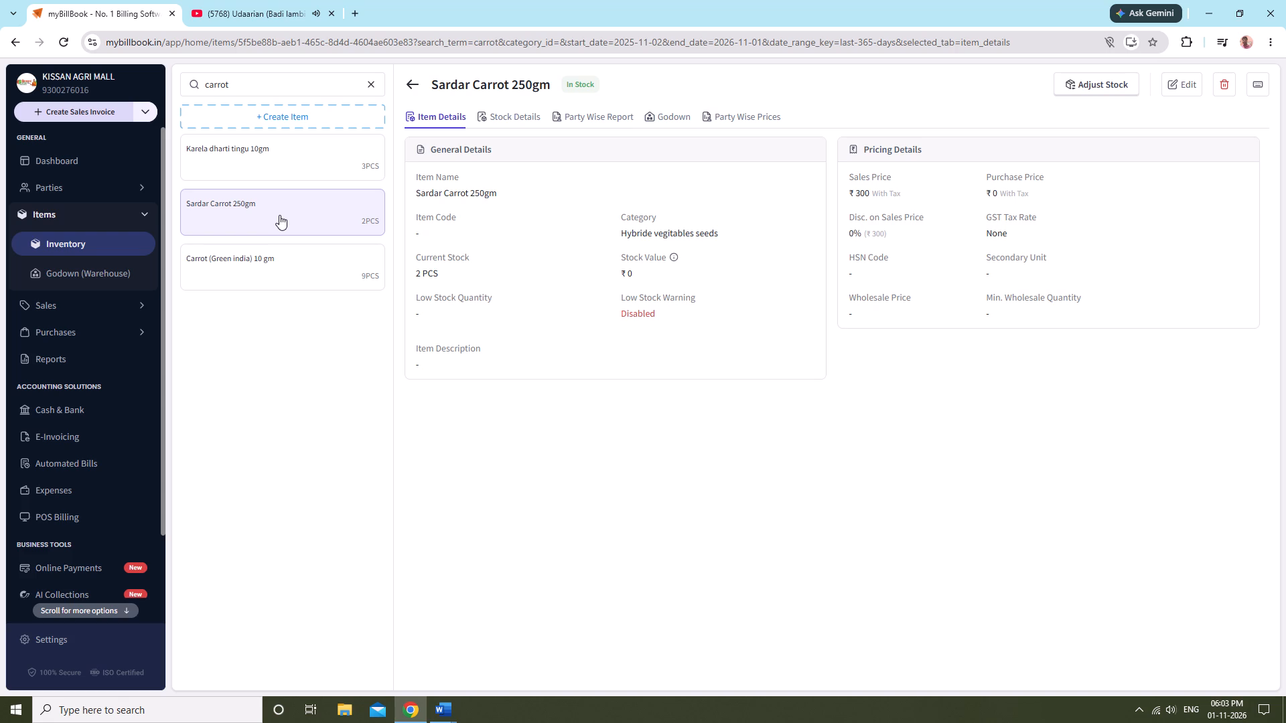
left_click(255, 274)
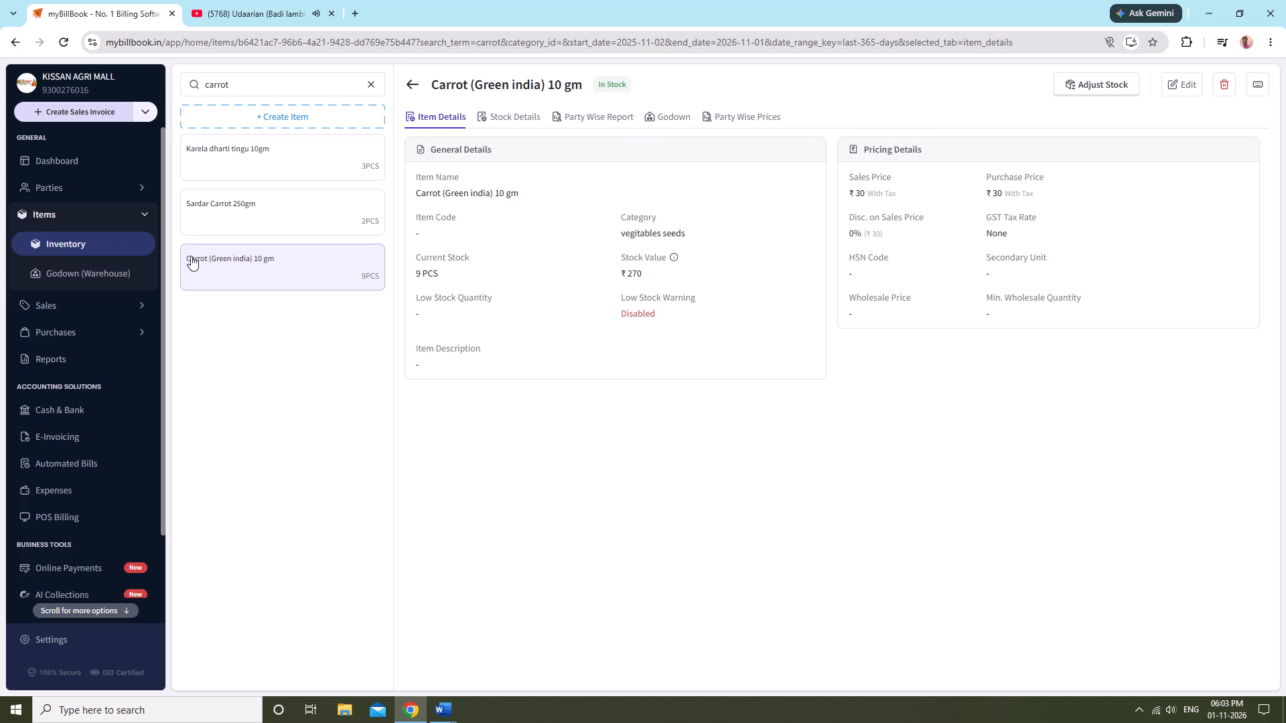
Copy the name text "Carrot (Green india)" from the existing 10 gm item and start a new item named Carrot (Green india) 25 gm.
left_click_drag(186, 256, 251, 267)
left_click_drag(251, 267, 255, 261)
key("ctrl+c")
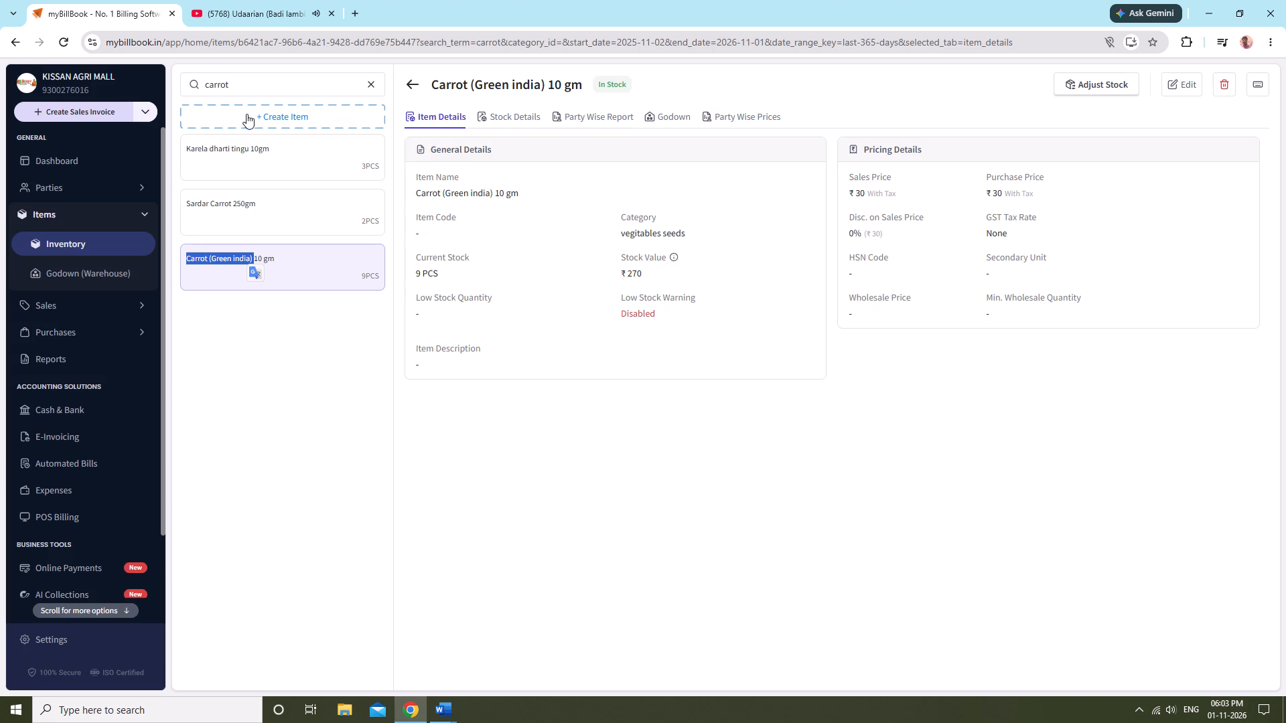
left_click(251, 112)
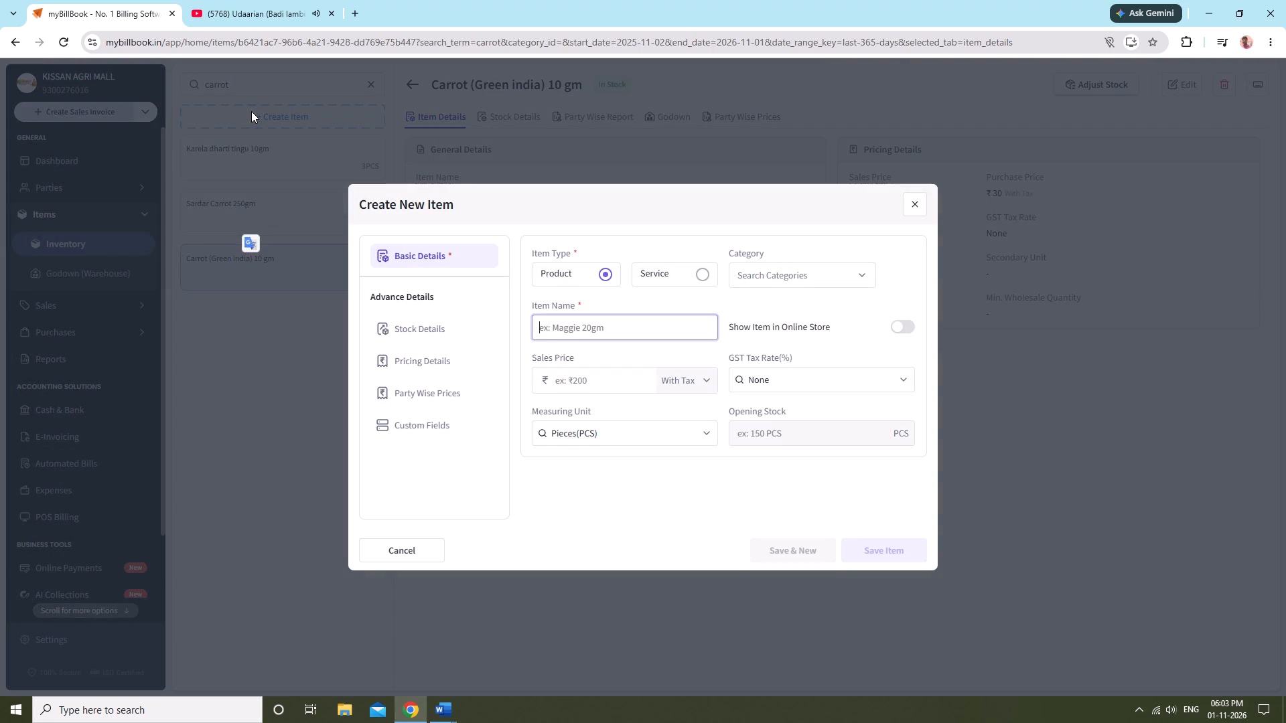
key("ctrl+v")
type("25")
key("space")
type("gm")
Assign the vegitables seeds category to the new carrot item and set its sales price to ₹50.
left_click(766, 273)
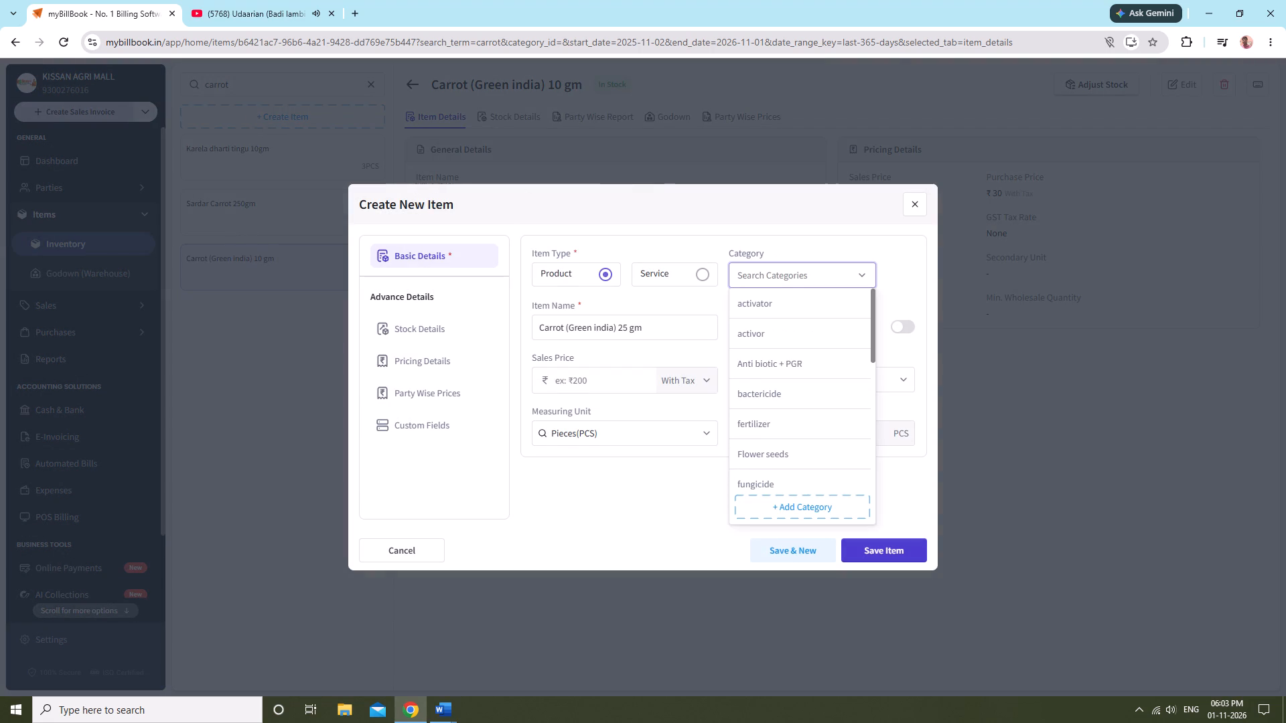
key("v")
left_click(785, 392)
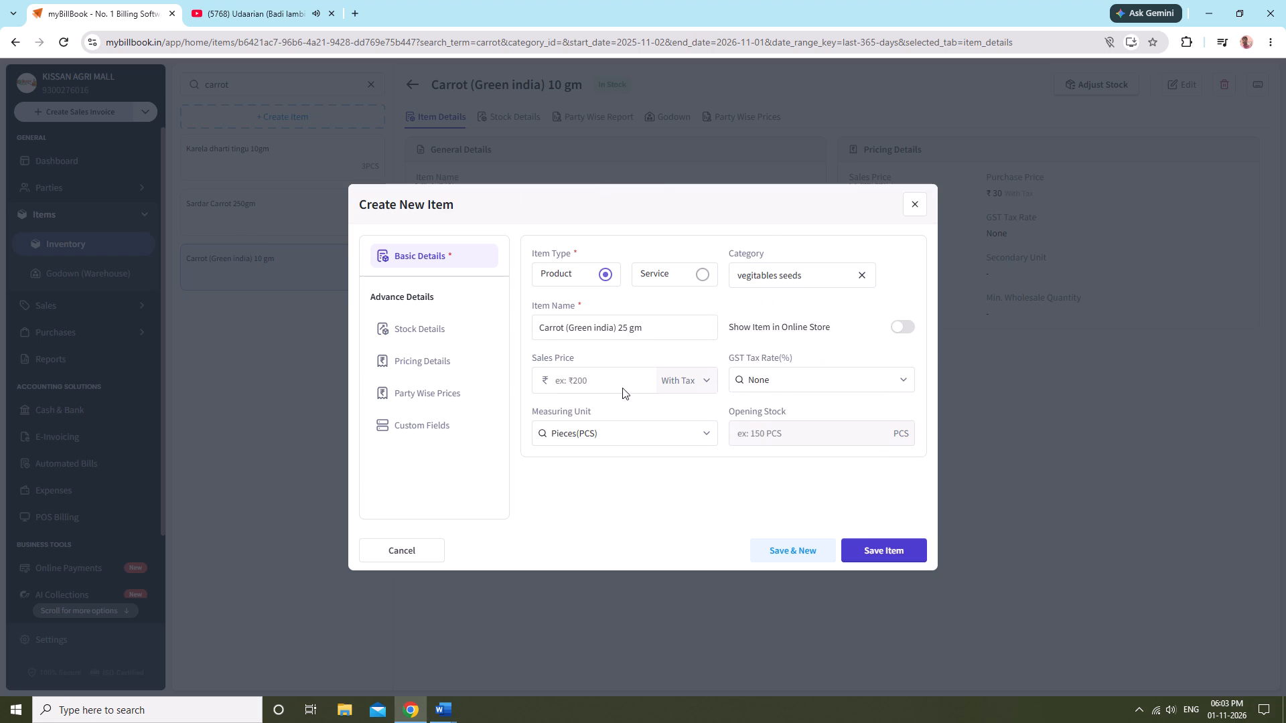
left_click(610, 384)
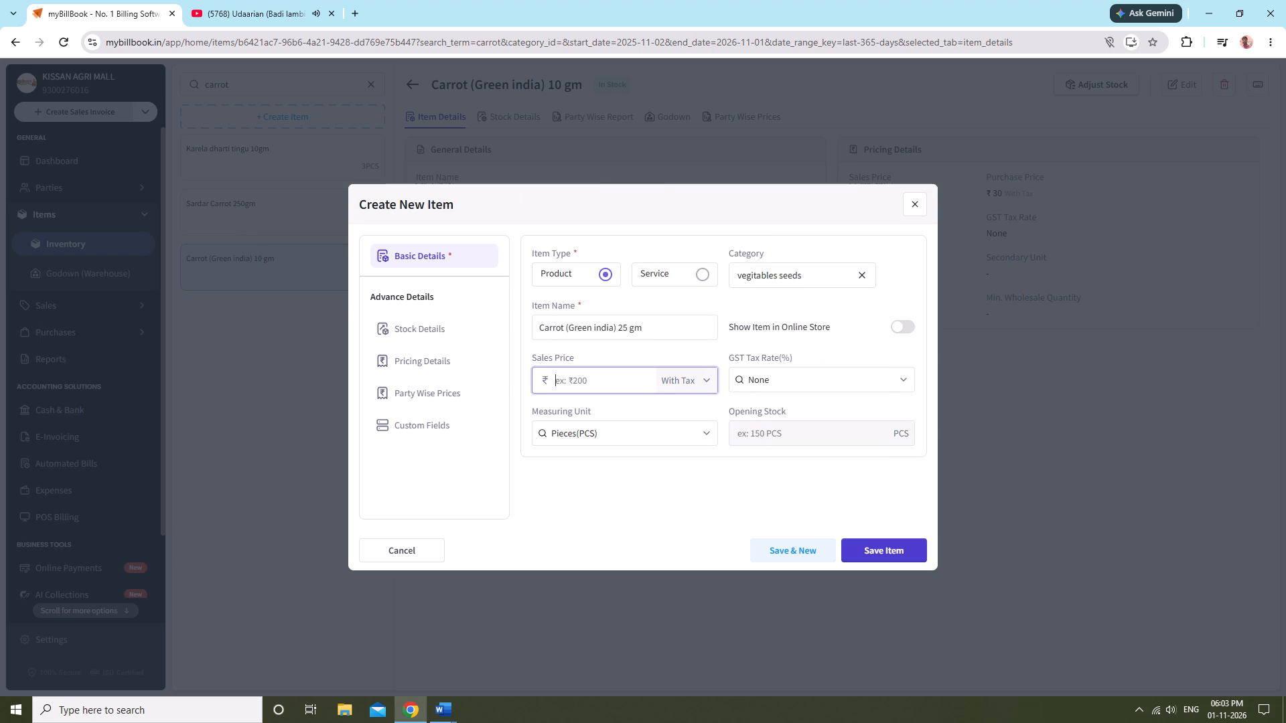
type("50")
Assign the new carrot item to the KISSAN AGRI MALL godown with an opening stock of 13 PCS.
left_click(404, 325)
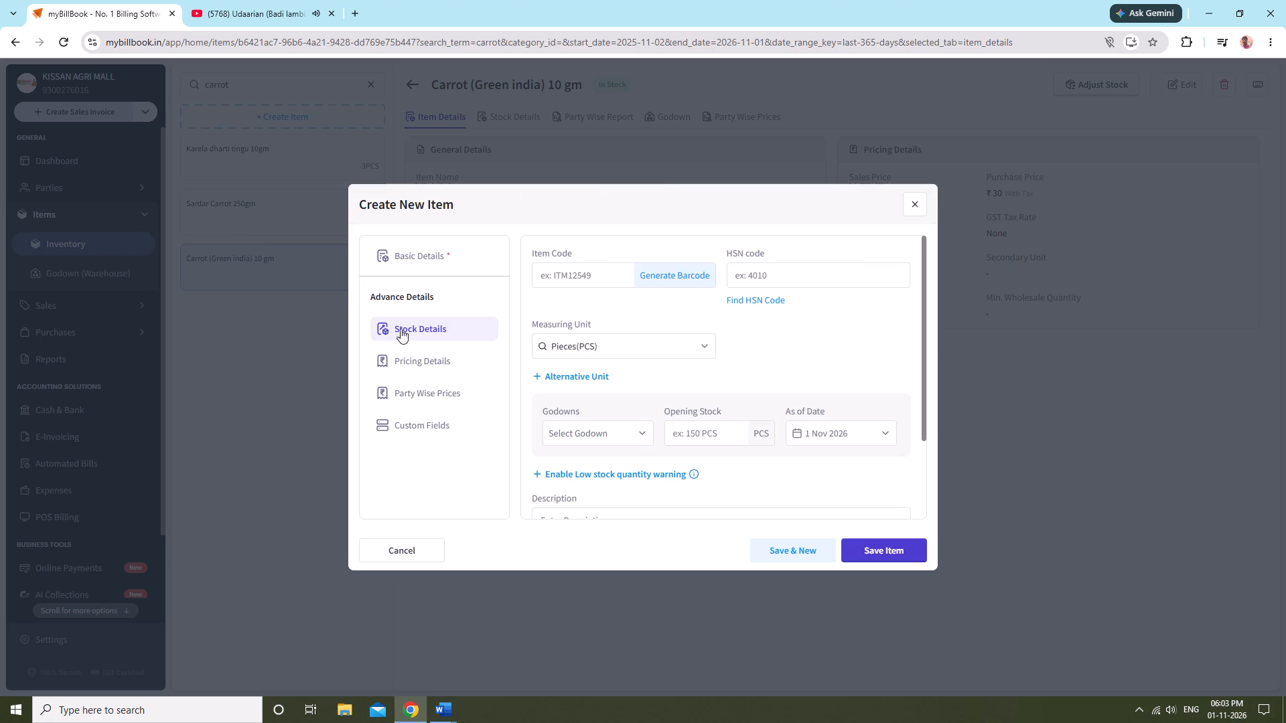
left_click(583, 434)
left_click(585, 452)
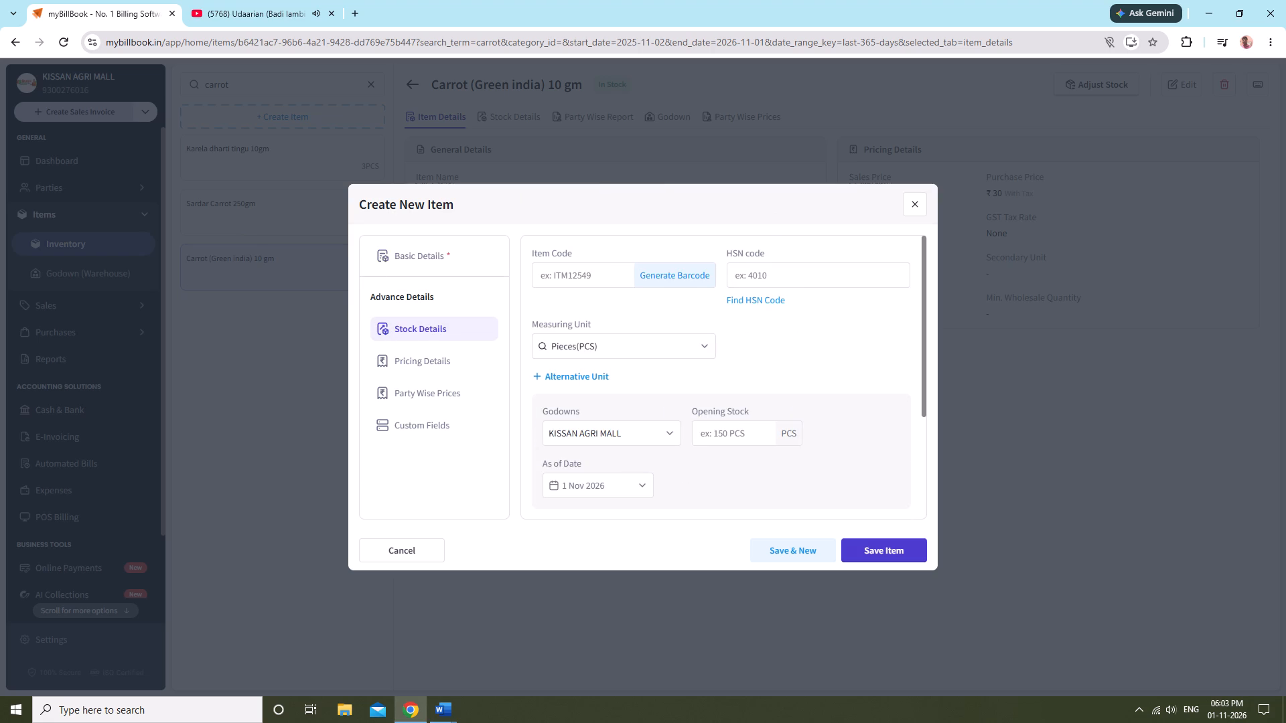
left_click(737, 434)
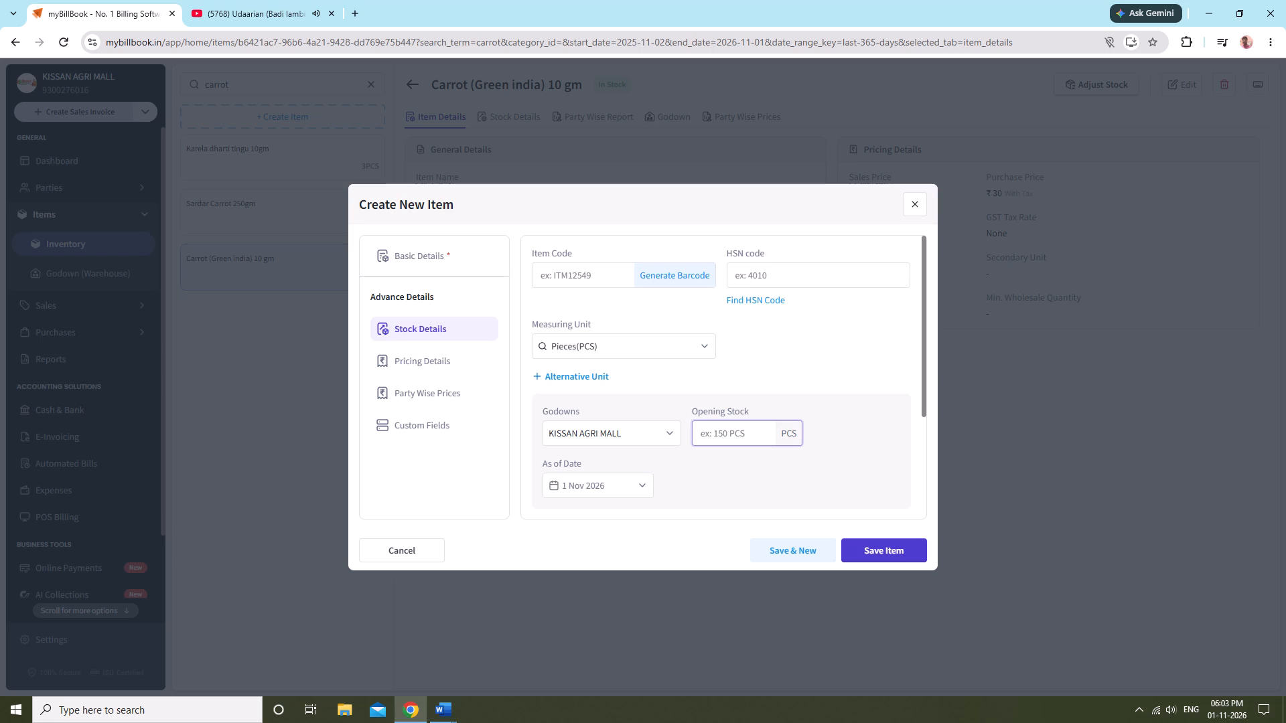
key("1")
key("3")
Set the purchase price of Carrot (Green india) 25 gm to ₹50 and save the new item.
left_click(407, 377)
left_click(417, 366)
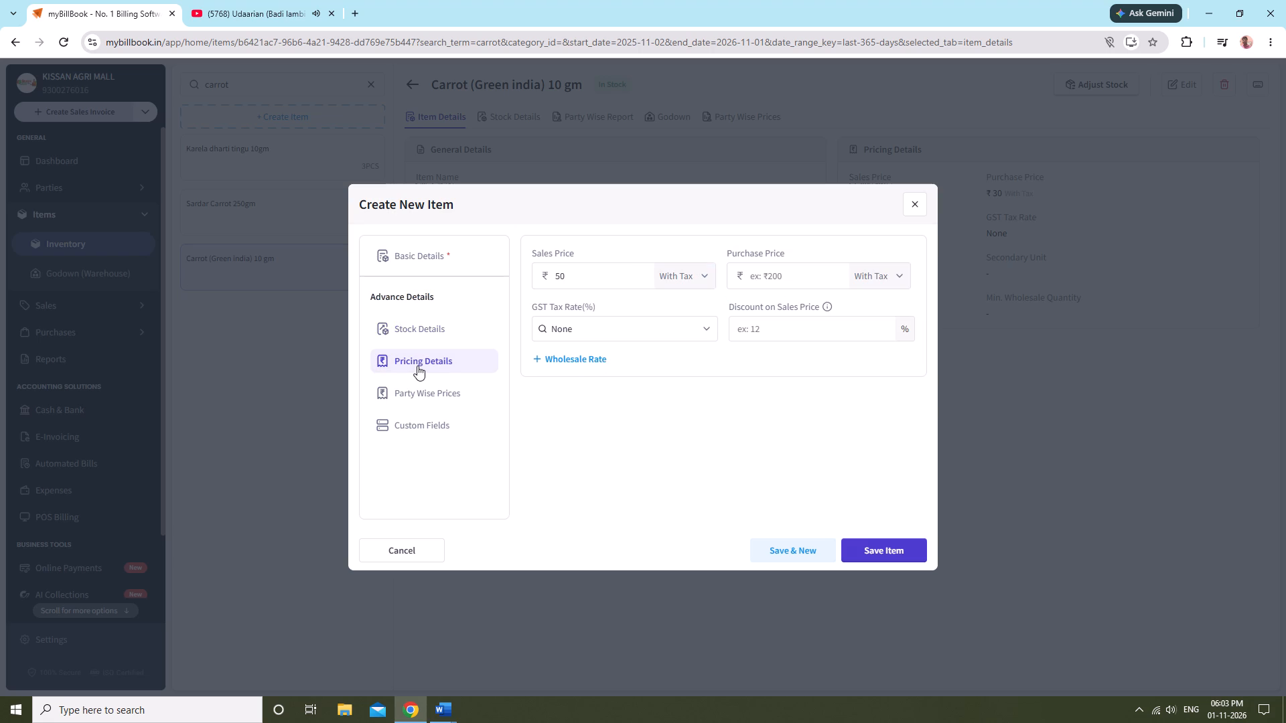
left_click(765, 273)
type("50")
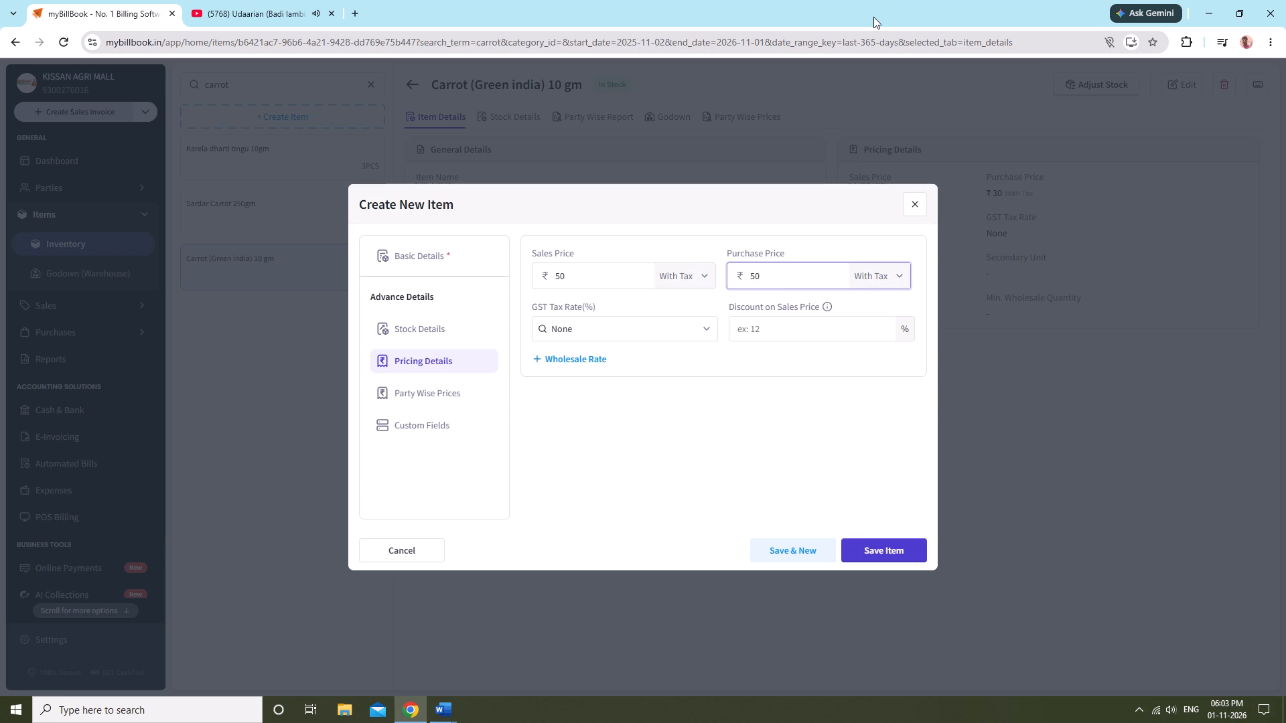
left_click(857, 552)
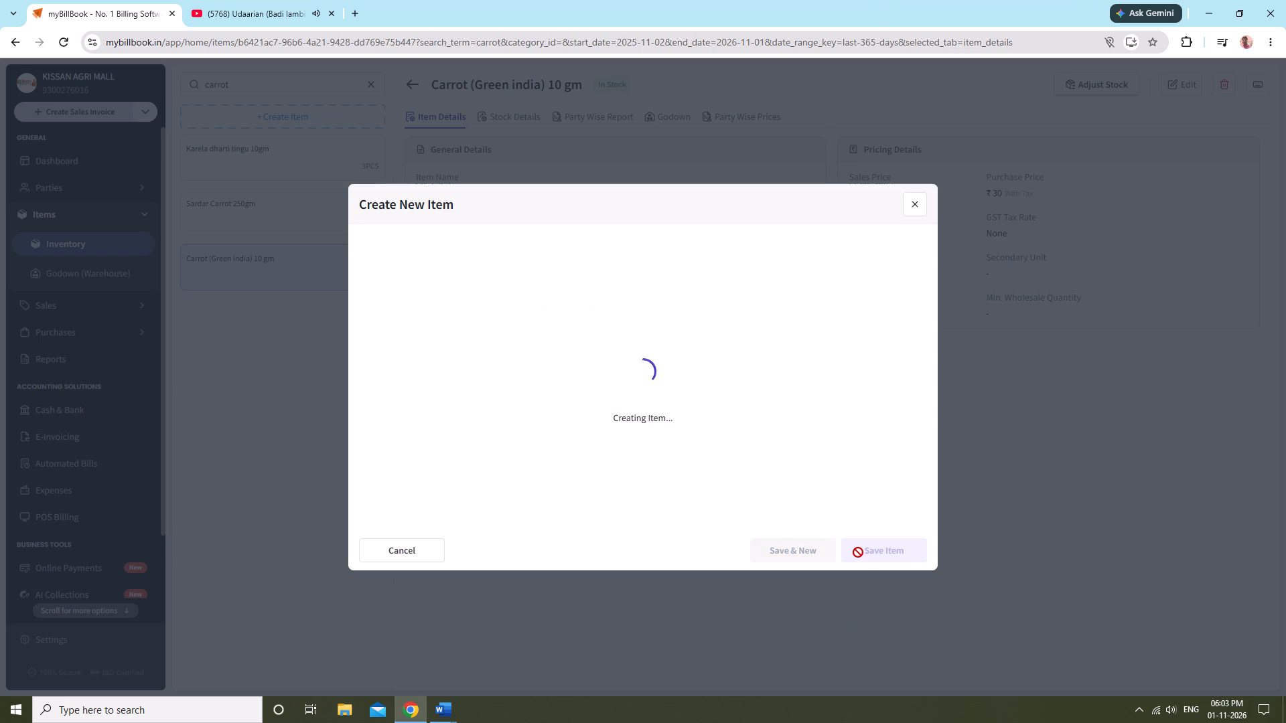
left_click(826, 511)
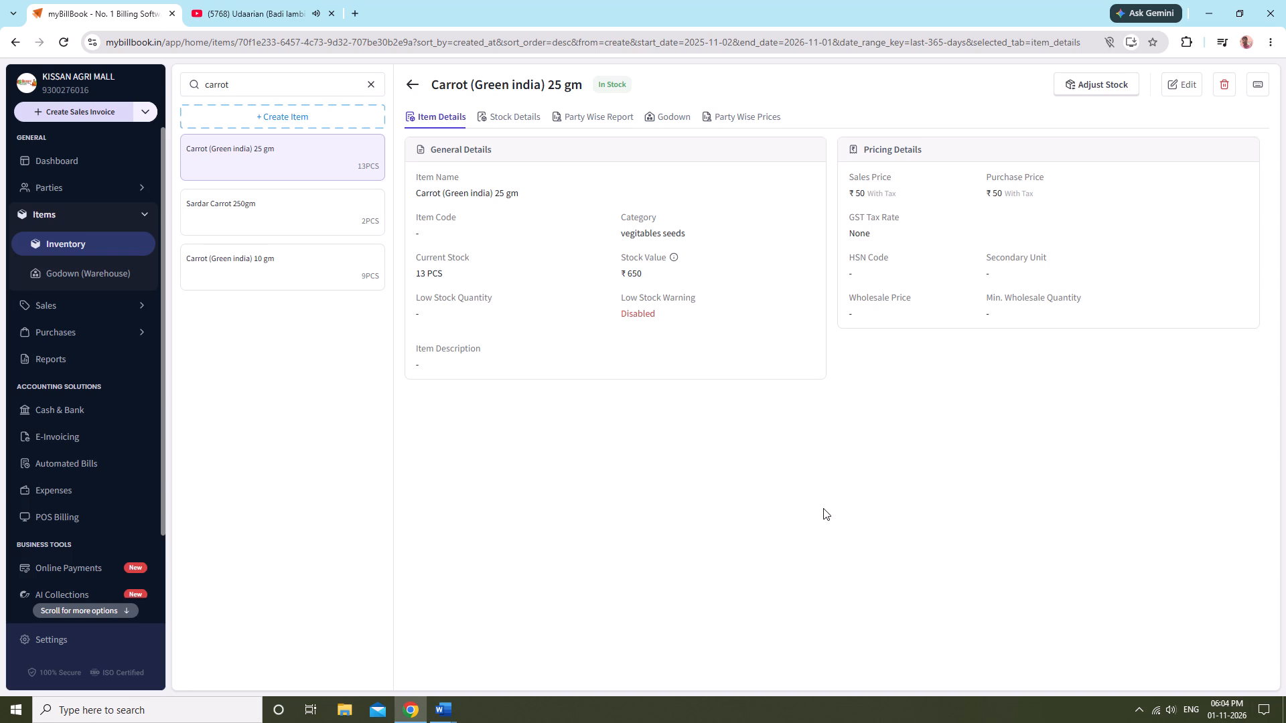
Search the items for "Nam", open namdhari gilki for editing and change its name to Gilki Namdhari 50 gm.
left_click(372, 84)
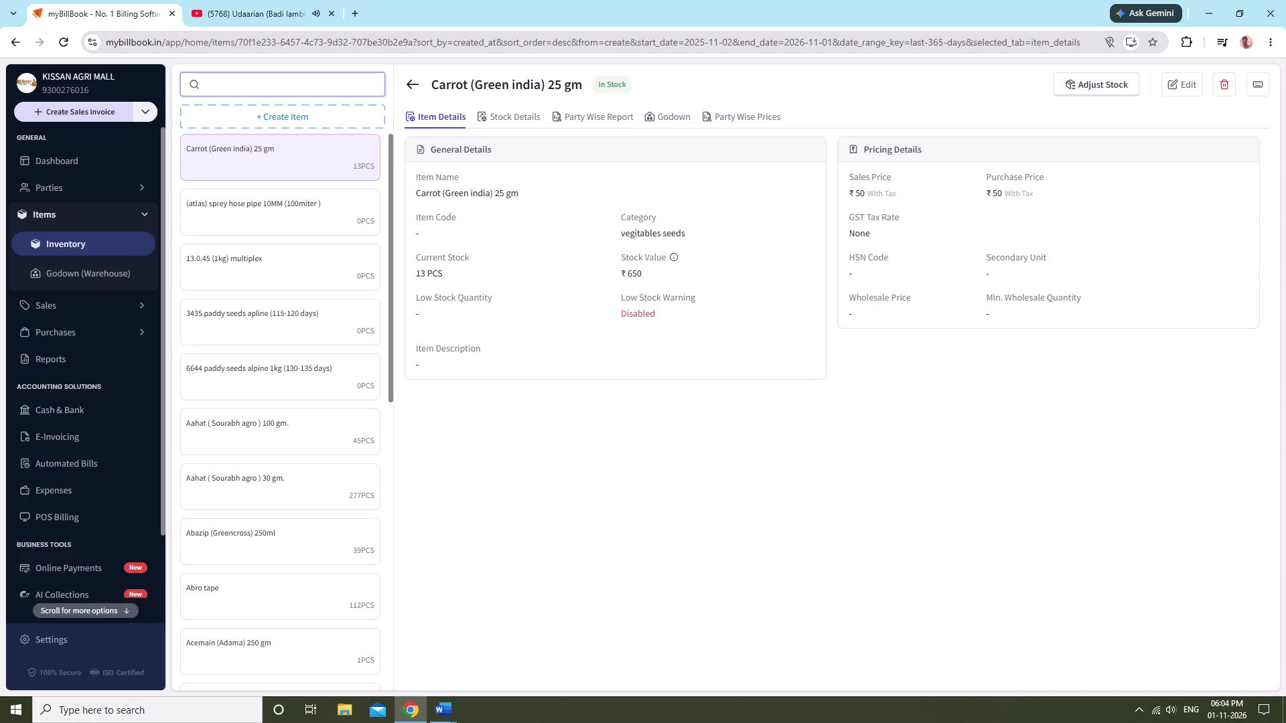
key("shift+n")
type("am")
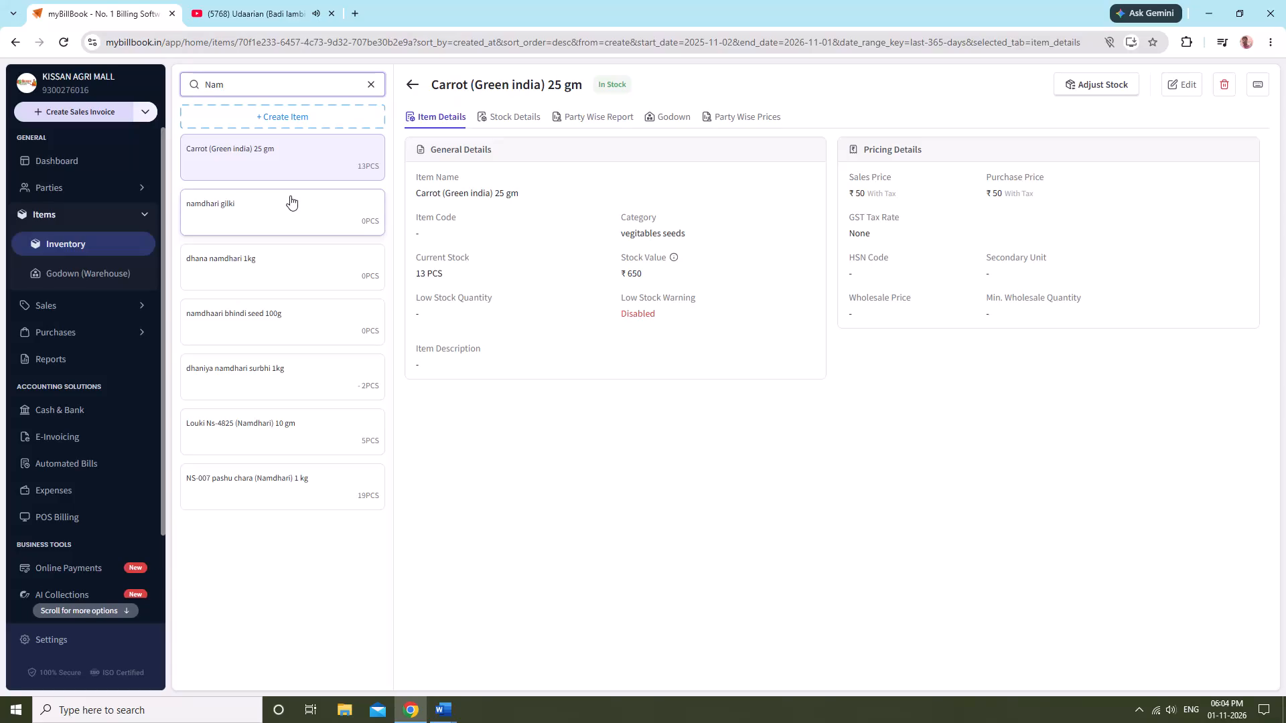
left_click(290, 195)
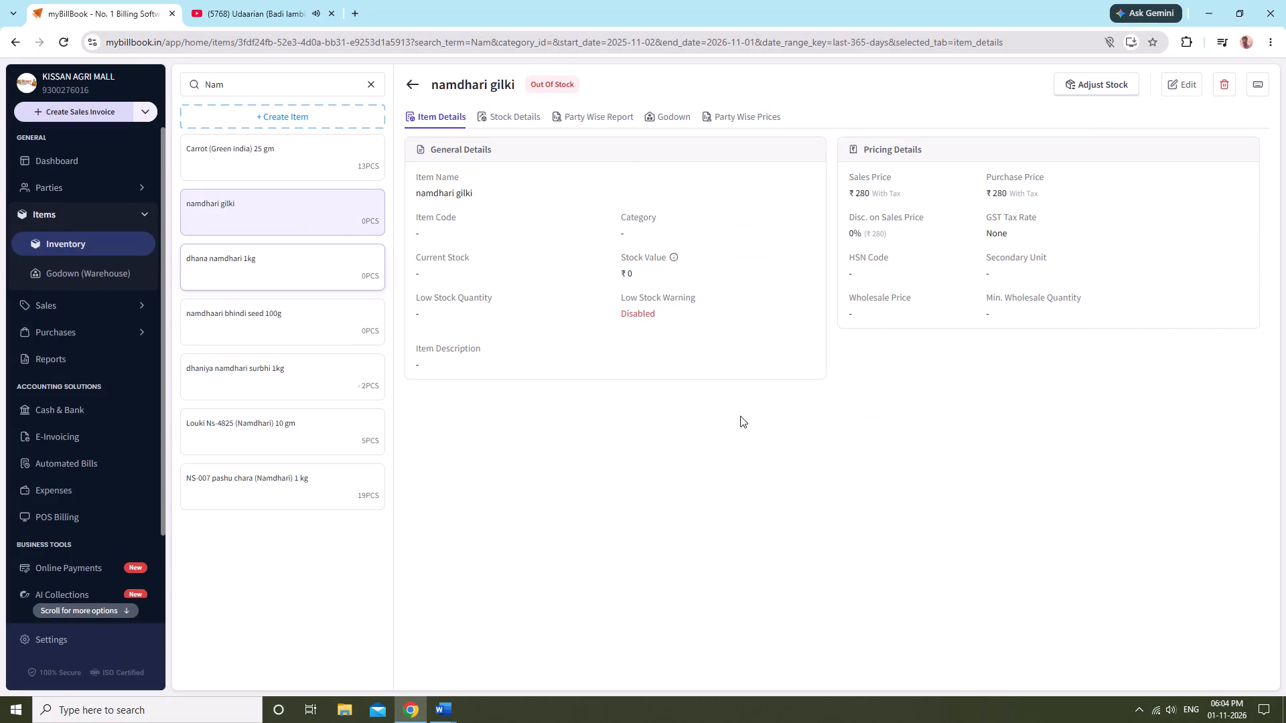
left_click(1180, 76)
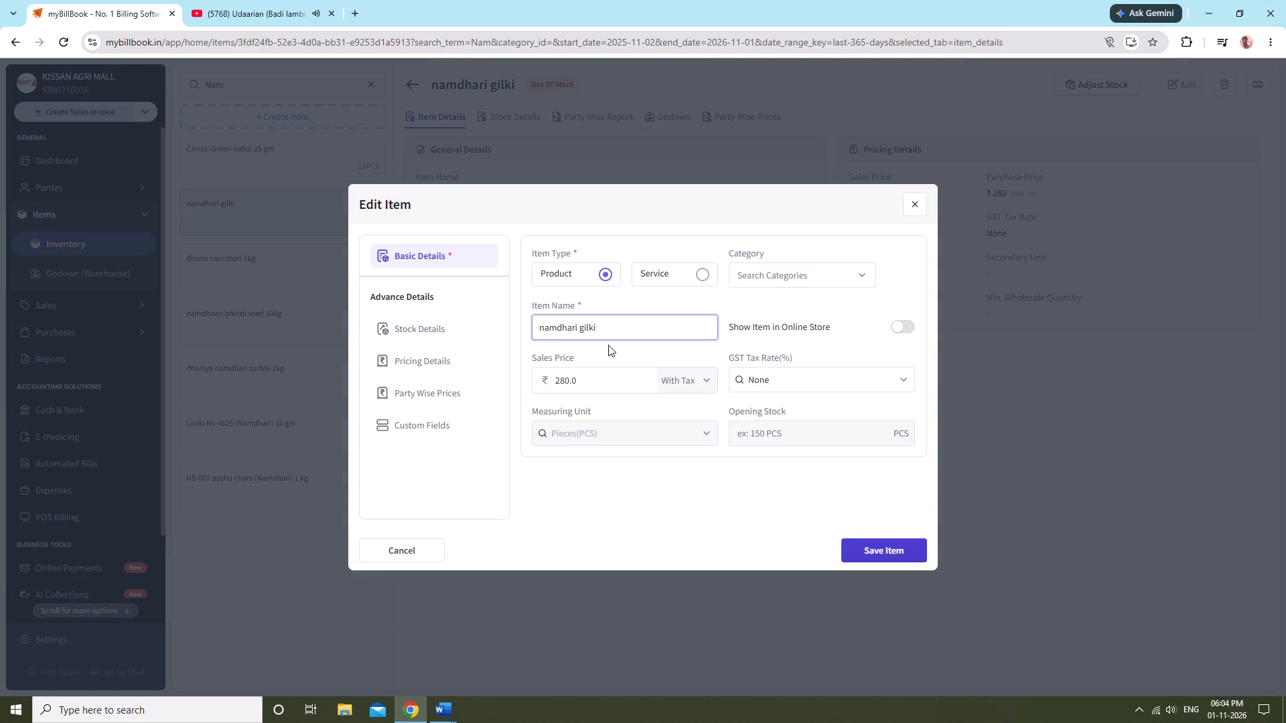
key("BackSpace")
key("BackSpace")
key("BackSpace")
key("BackSpace")
key("BackSpace")
key("BackSpace")
key("BackSpace")
key("BackSpace")
key("BackSpace")
key("BackSpace")
key("BackSpace")
key("BackSpace")
key("BackSpace")
key("BackSpace")
key("BackSpace")
key("BackSpace")
key("BackSpace")
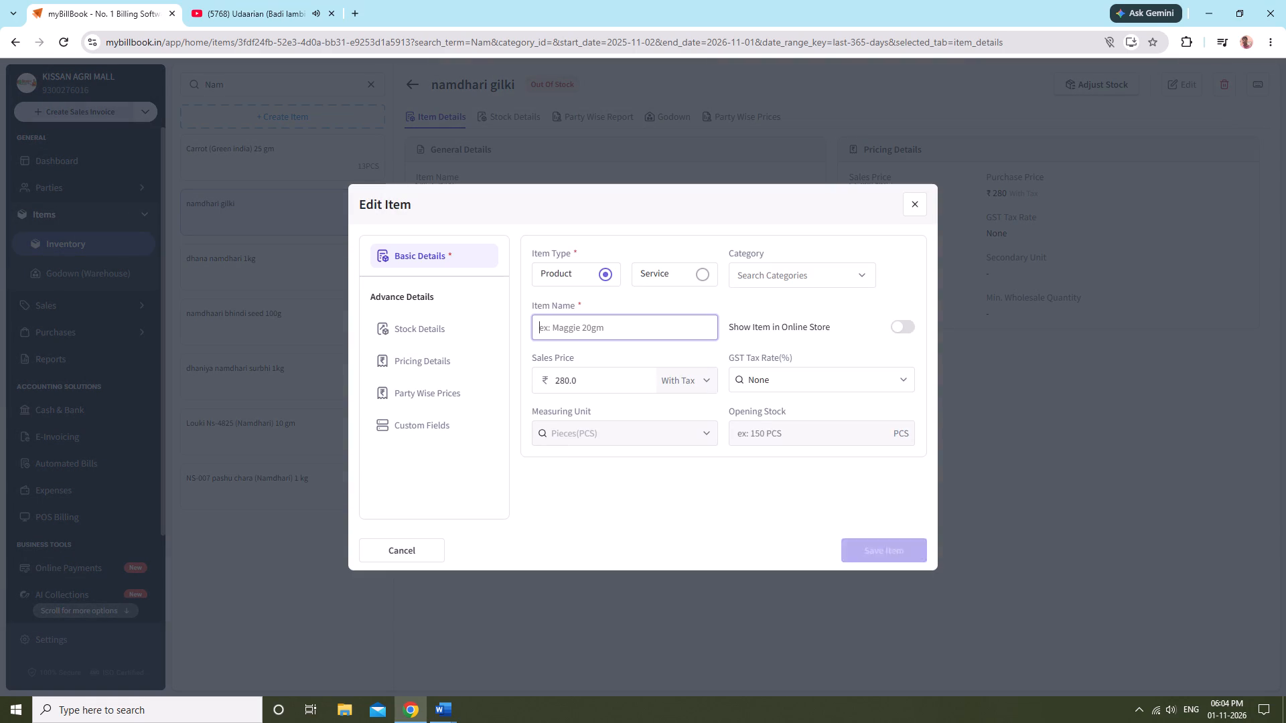
type("Gilki")
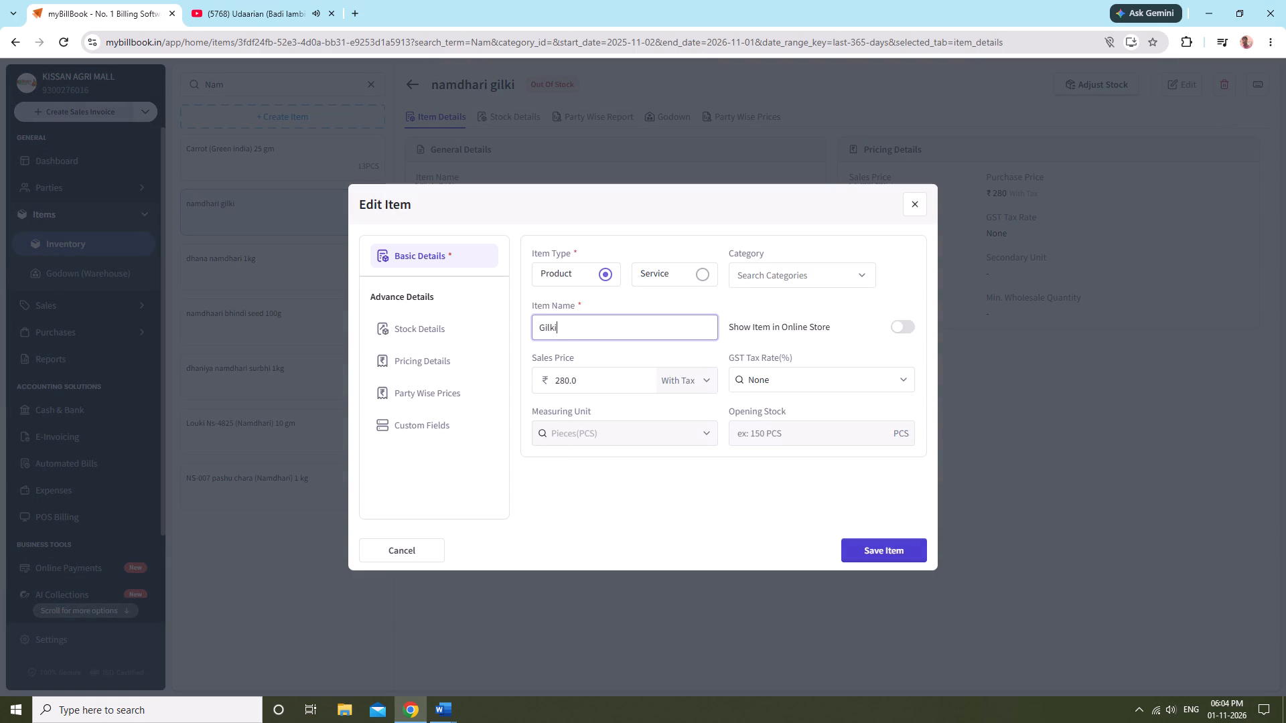
key("space")
type("Nam")
type("dhari")
key("space")
type("50 gm")
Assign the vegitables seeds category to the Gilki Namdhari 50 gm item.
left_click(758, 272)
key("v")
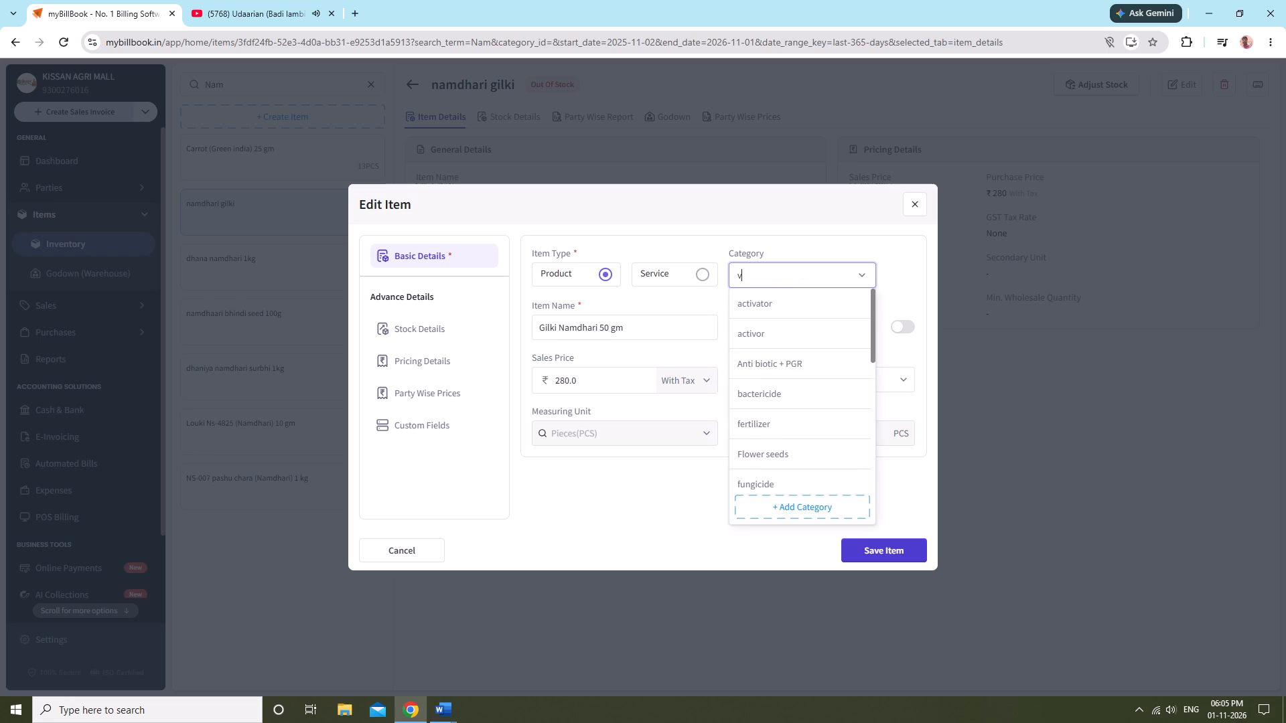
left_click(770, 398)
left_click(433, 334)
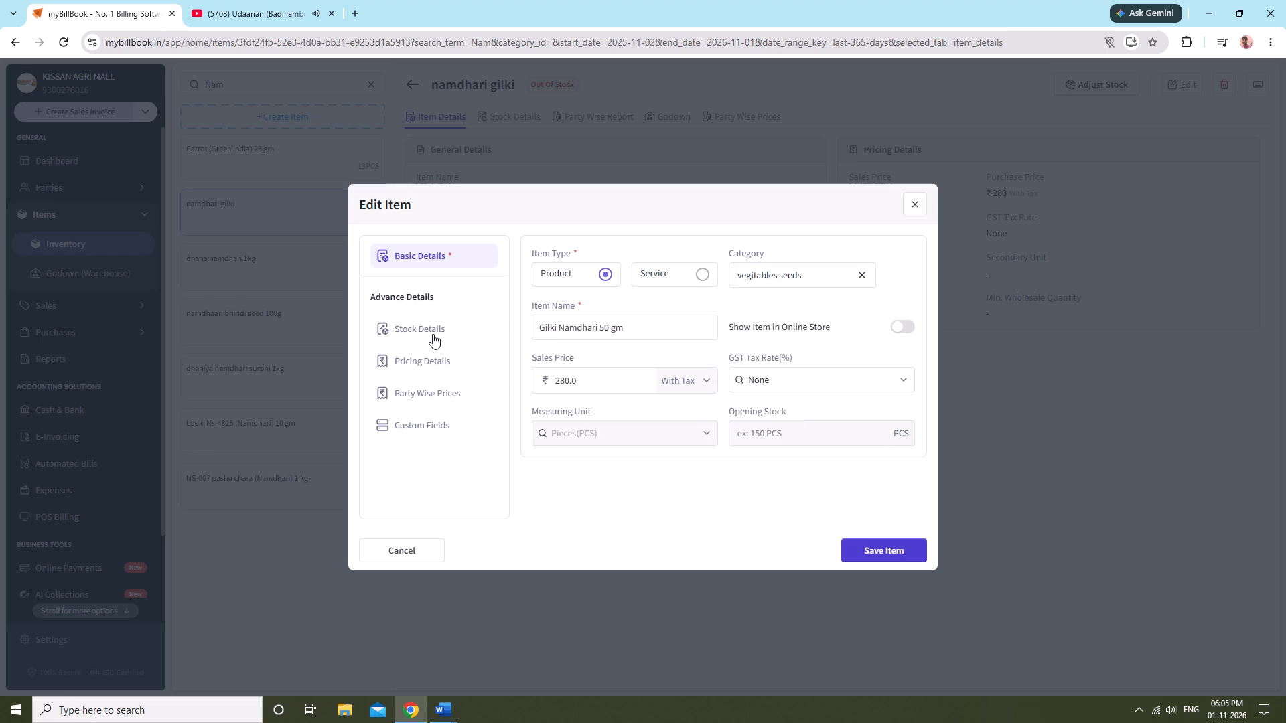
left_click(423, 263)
Set the category of Gilki Namdhari 50 gm to Hybride vegitables seeds and save the item.
left_click(796, 278)
key("h")
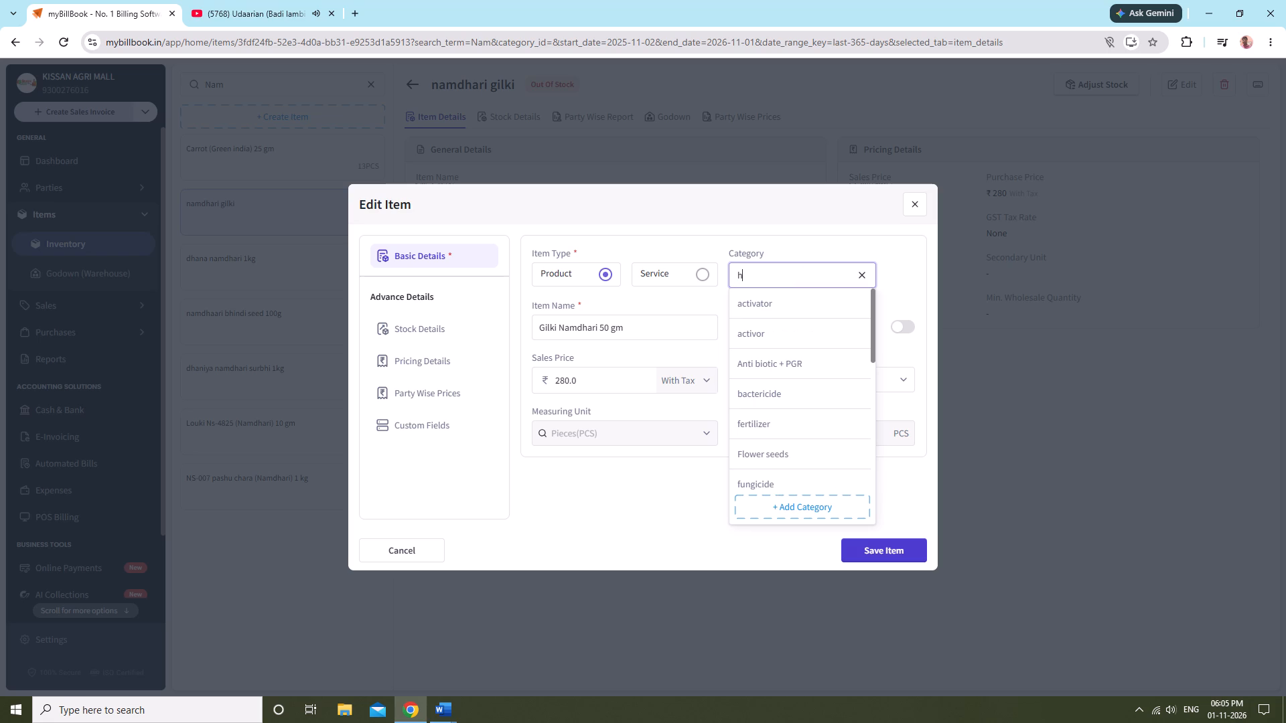
left_click(773, 370)
left_click(428, 340)
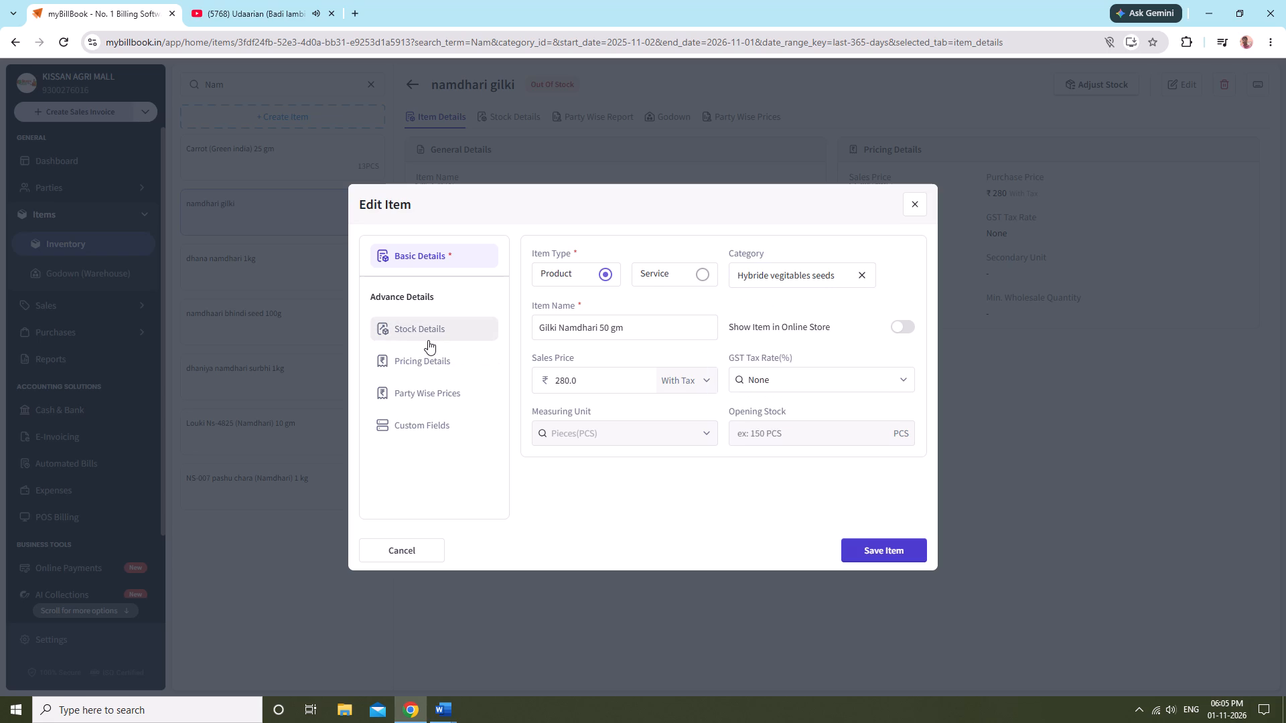
left_click(420, 354)
left_click(894, 556)
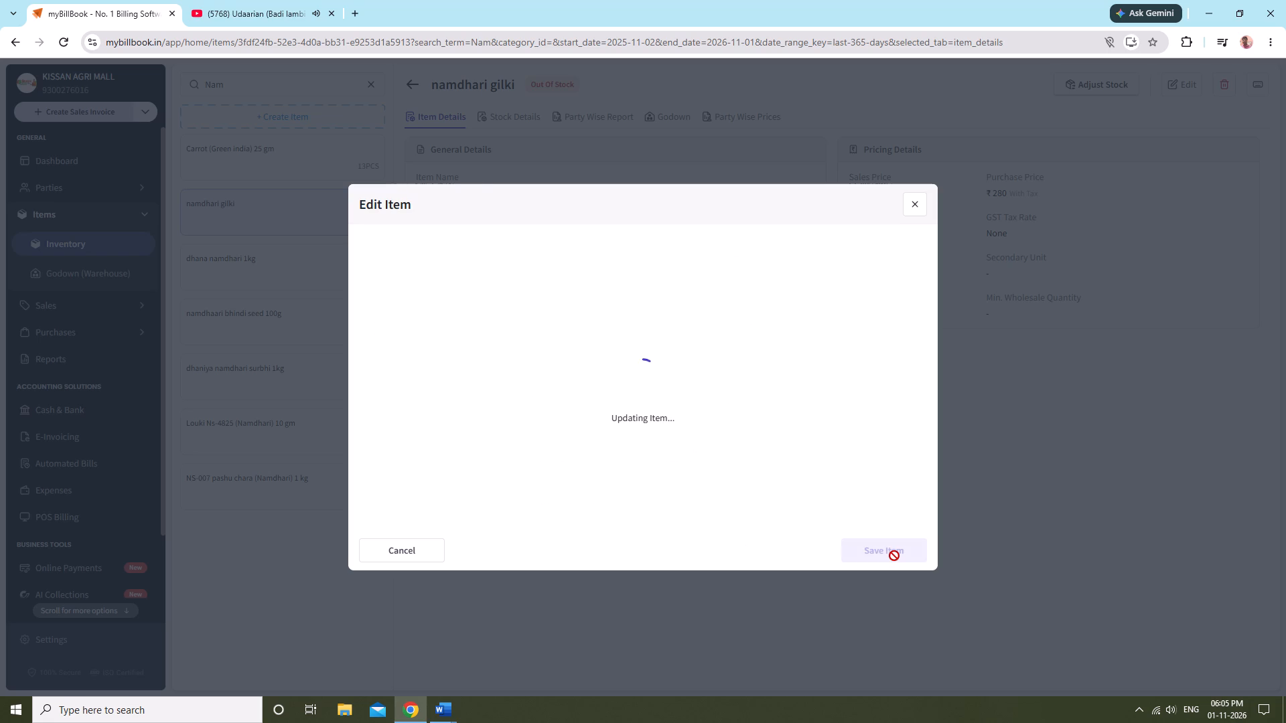
left_click(632, 530)
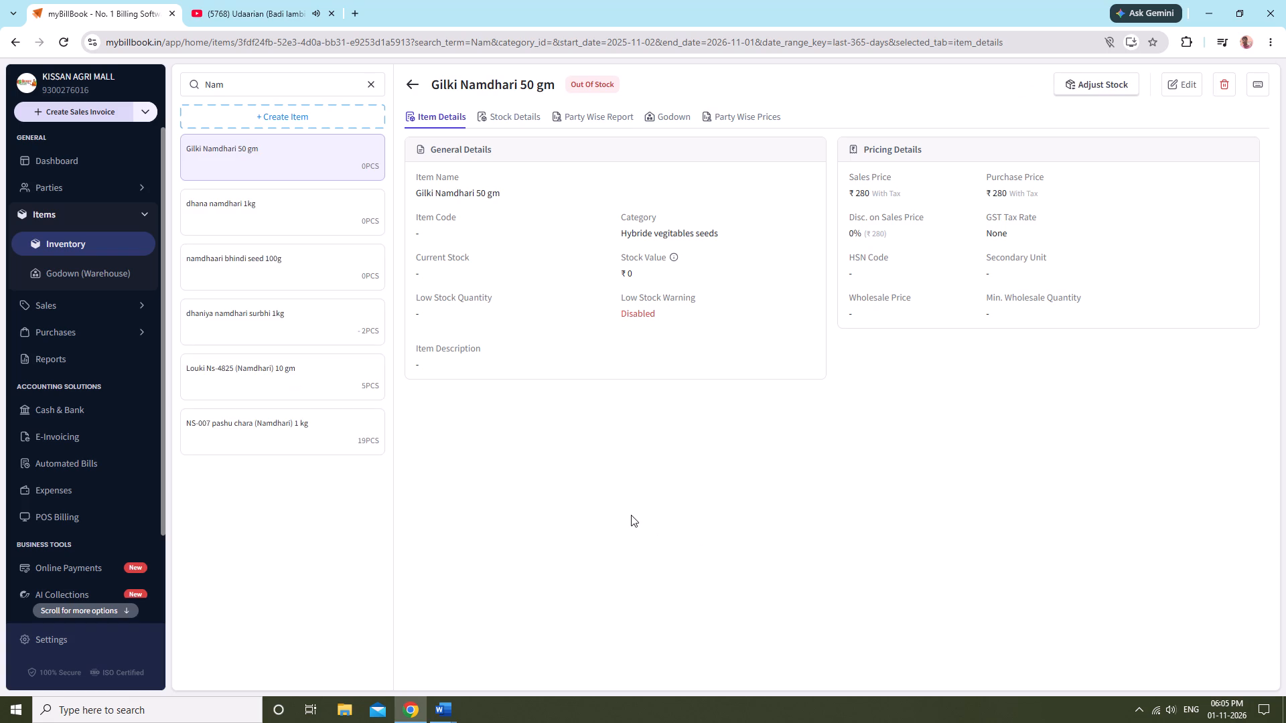
Add 2 PCS to the stock of Gilki Namdhari 50 gm in the KISSAN AGRI MALL godown and save the adjustment.
left_click(1036, 406)
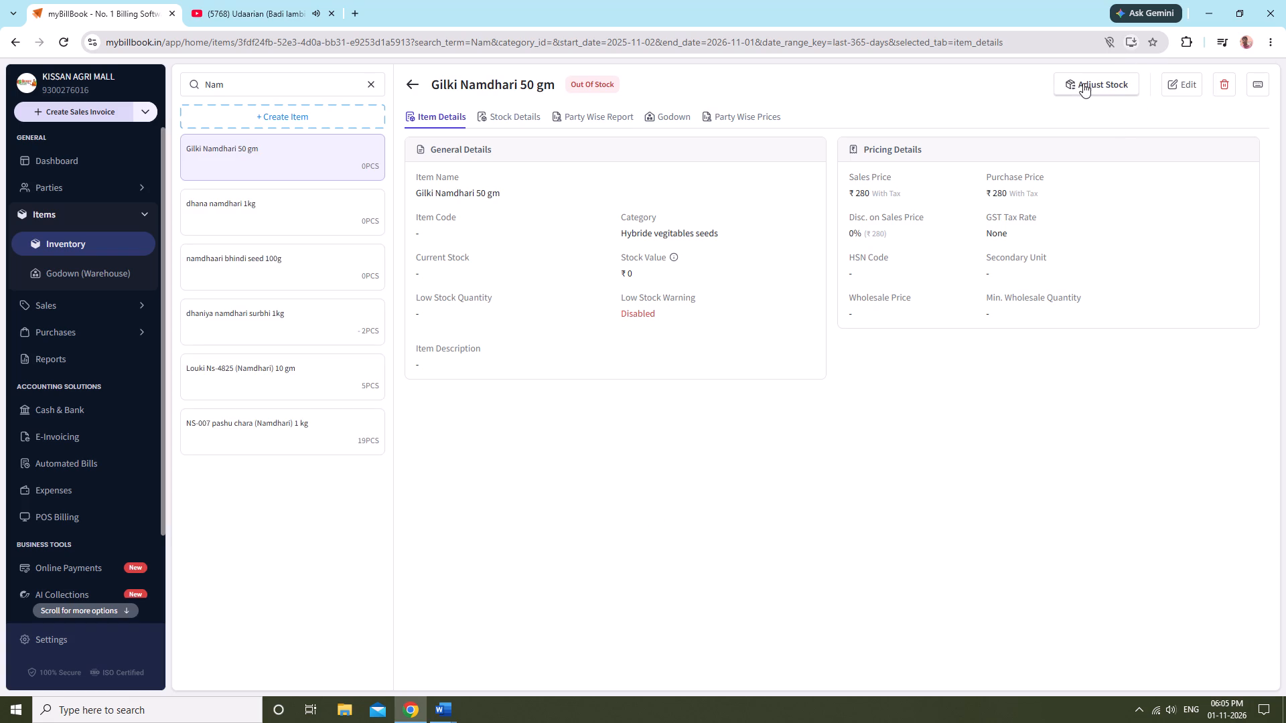
left_click(1080, 84)
left_click_drag(500, 311, 496, 324)
left_click(493, 328)
left_click(488, 351)
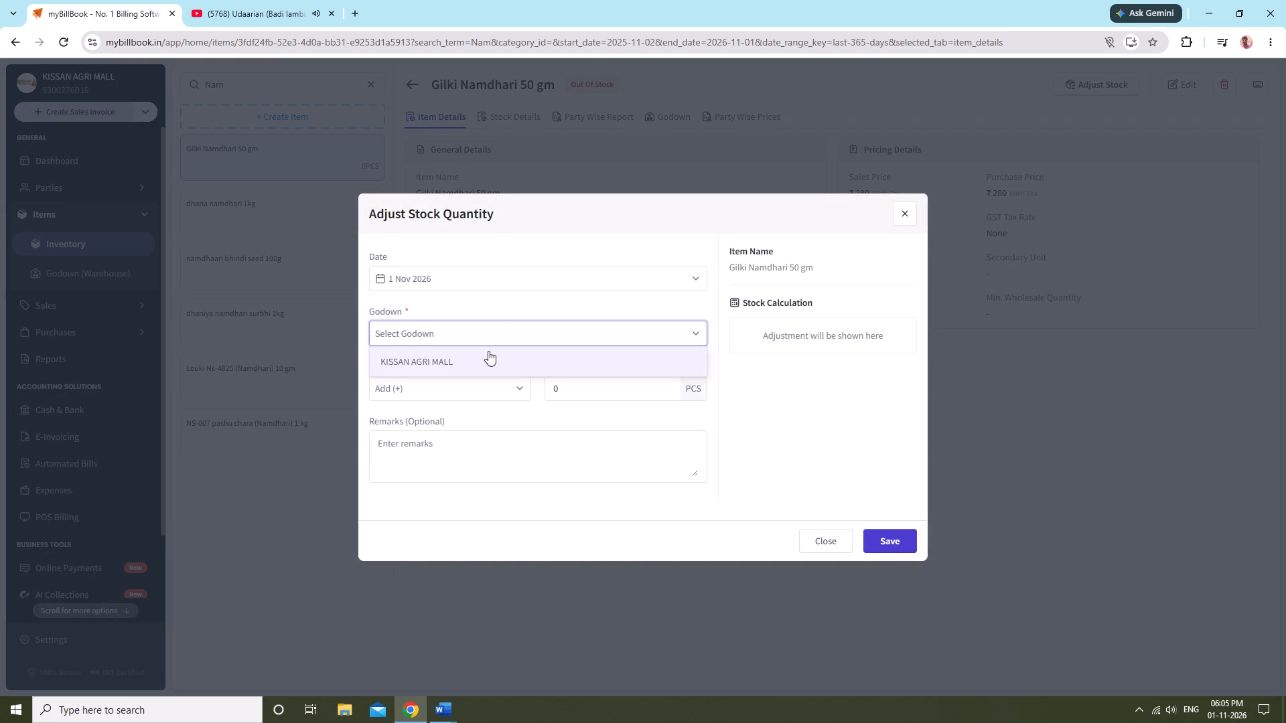
left_click(593, 388)
key("2")
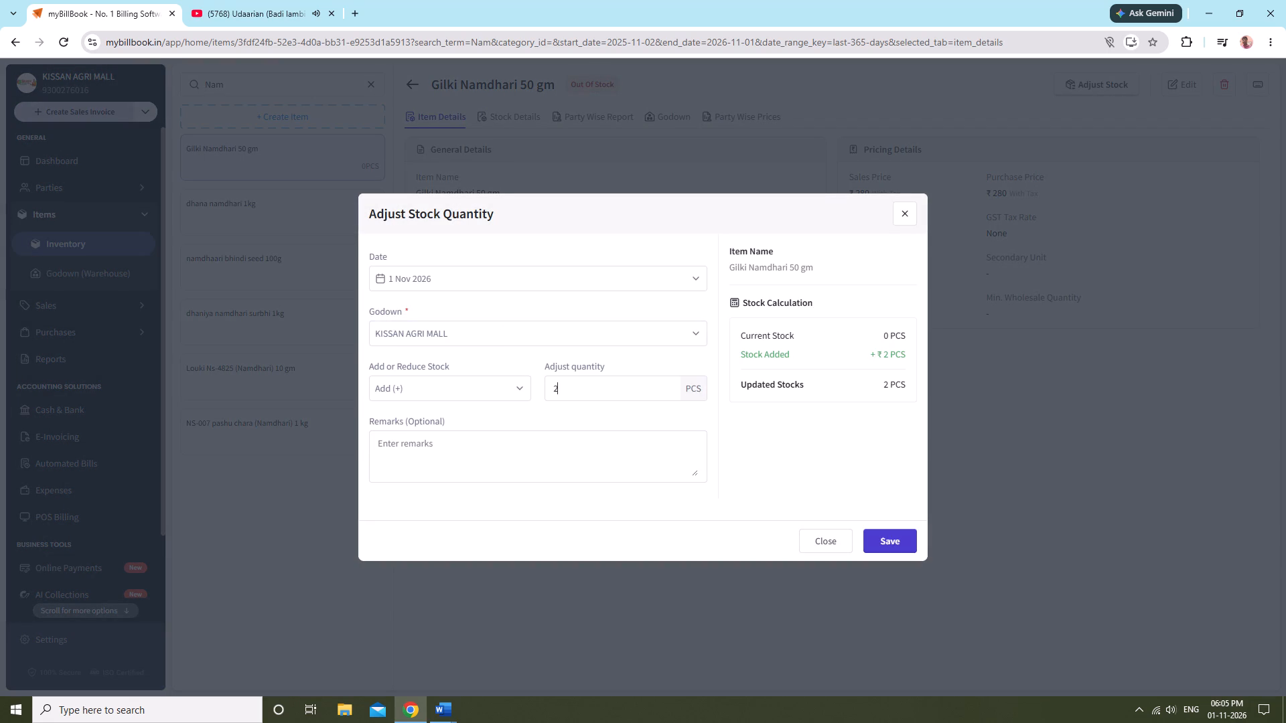
left_click(892, 546)
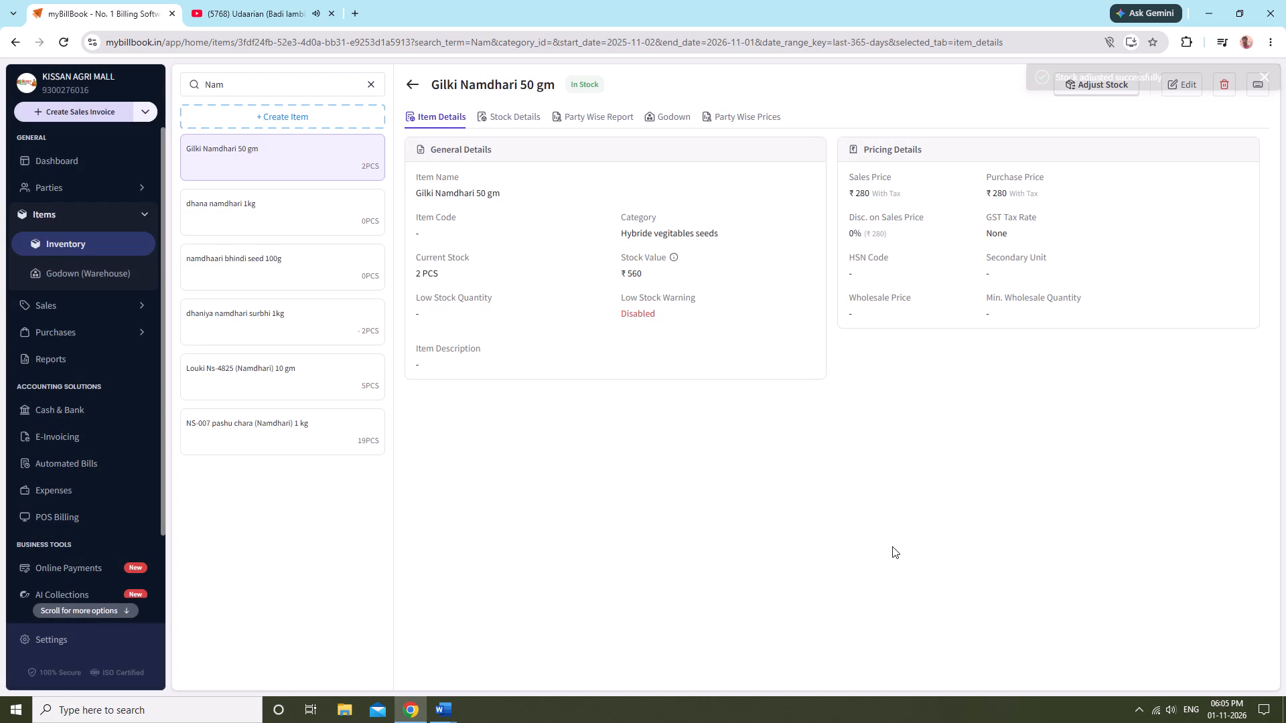
Search the items for "r.k", open r.k gilki seeds for editing and change its name to Gilki (R.K) 50 gm.
left_click(374, 83)
type("r.")
key("k")
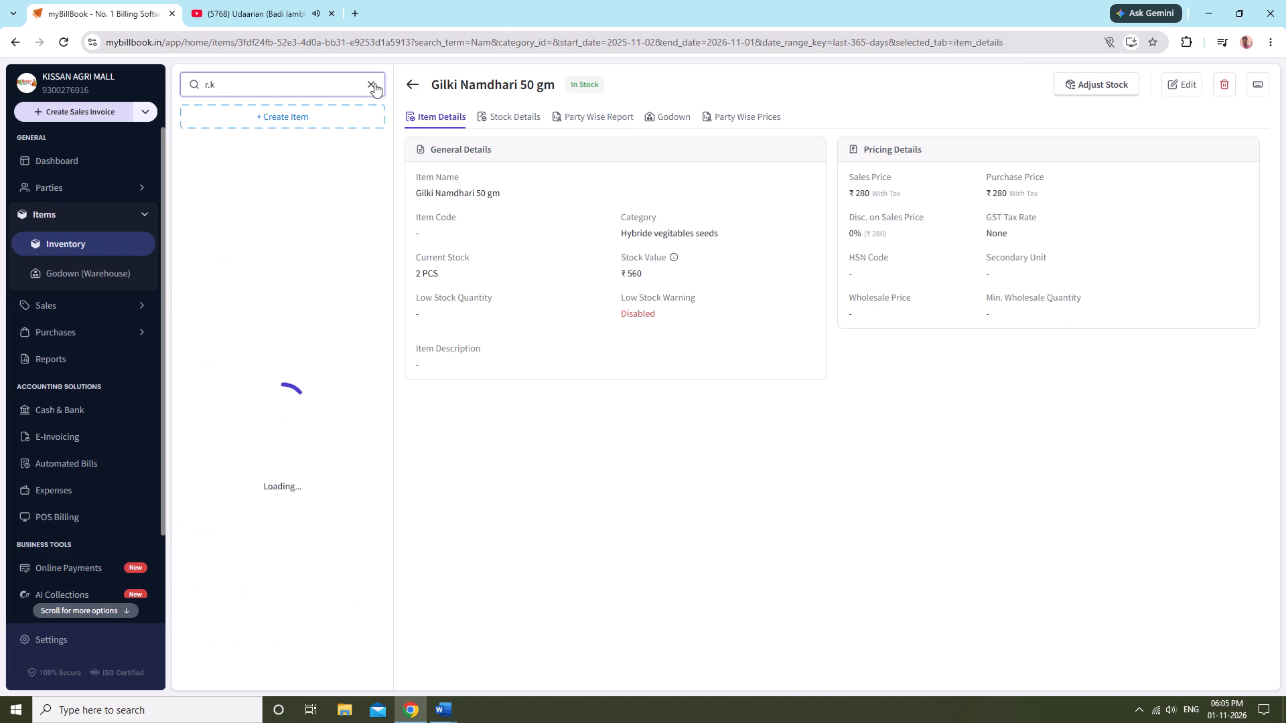
left_click(331, 206)
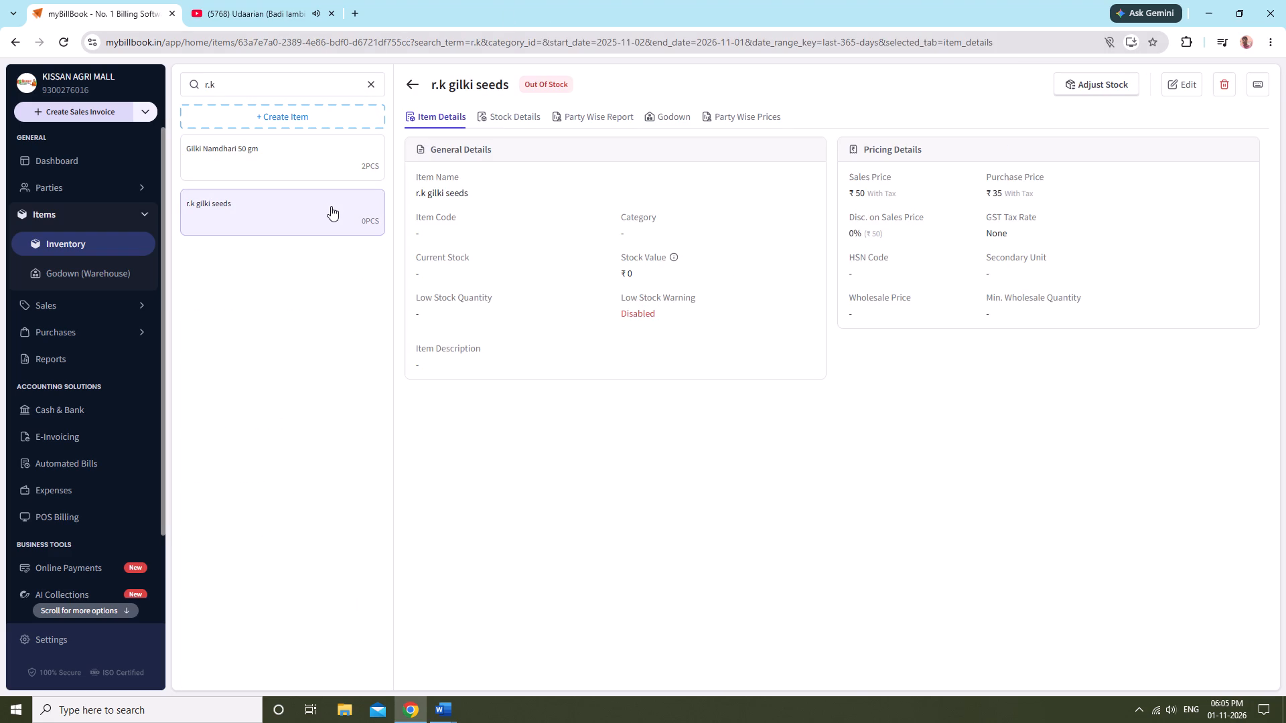
left_click(1175, 86)
key("BackSpace")
key("BackSpace")
key("BackSpace")
key("BackSpace")
key("BackSpace")
key("BackSpace")
key("BackSpace")
key("BackSpace")
key("BackSpace")
key("BackSpace")
key("BackSpace")
key("BackSpace")
key("BackSpace")
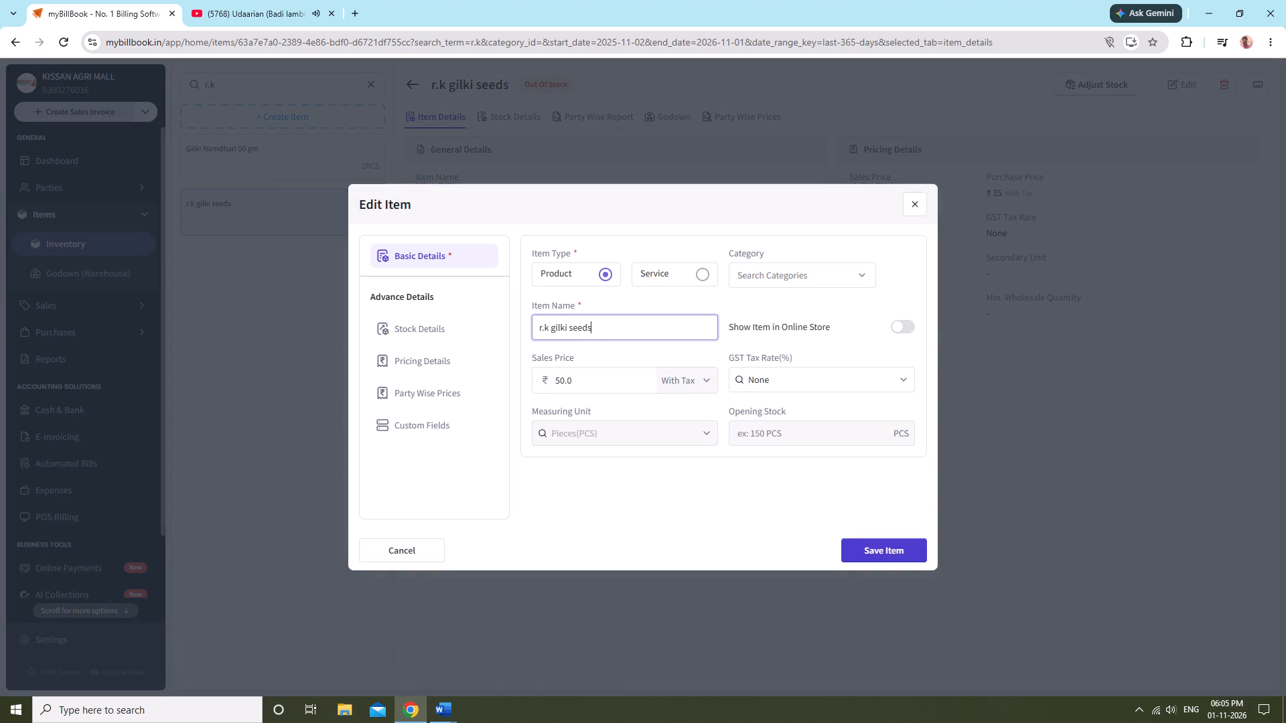
key("BackSpace")
key("BackSpace")
key("BackSpace")
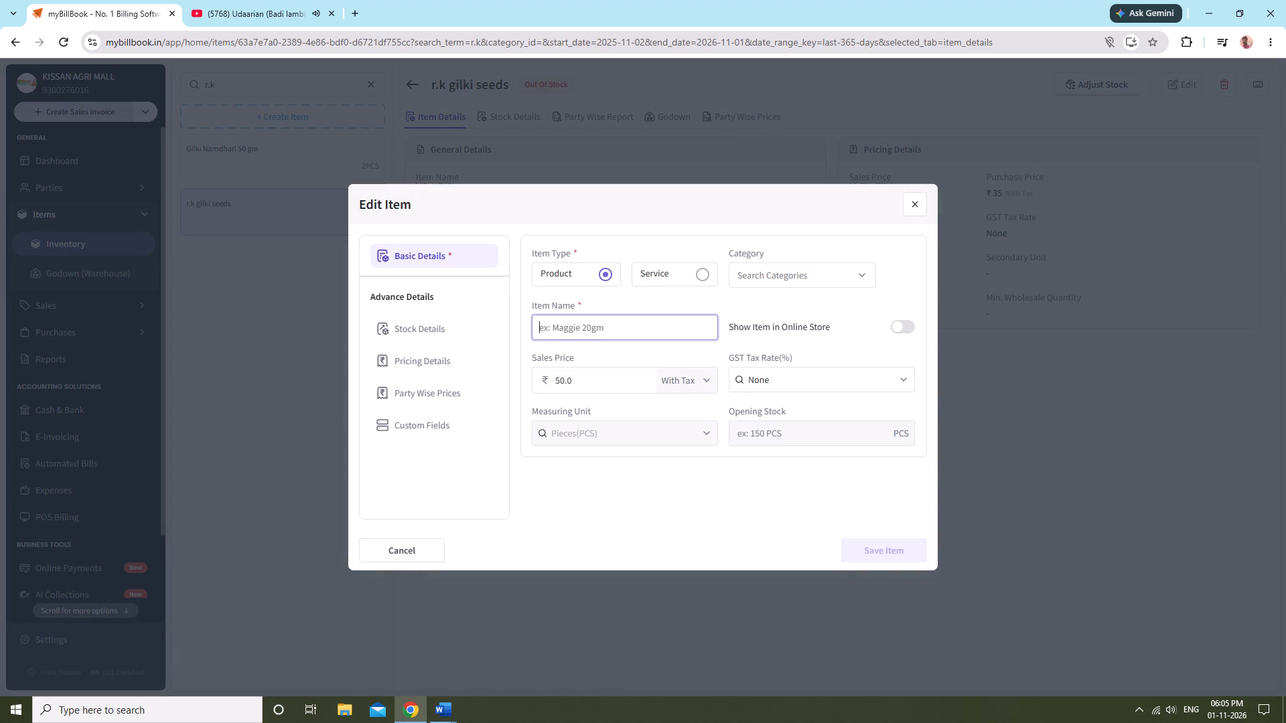
type("Gil")
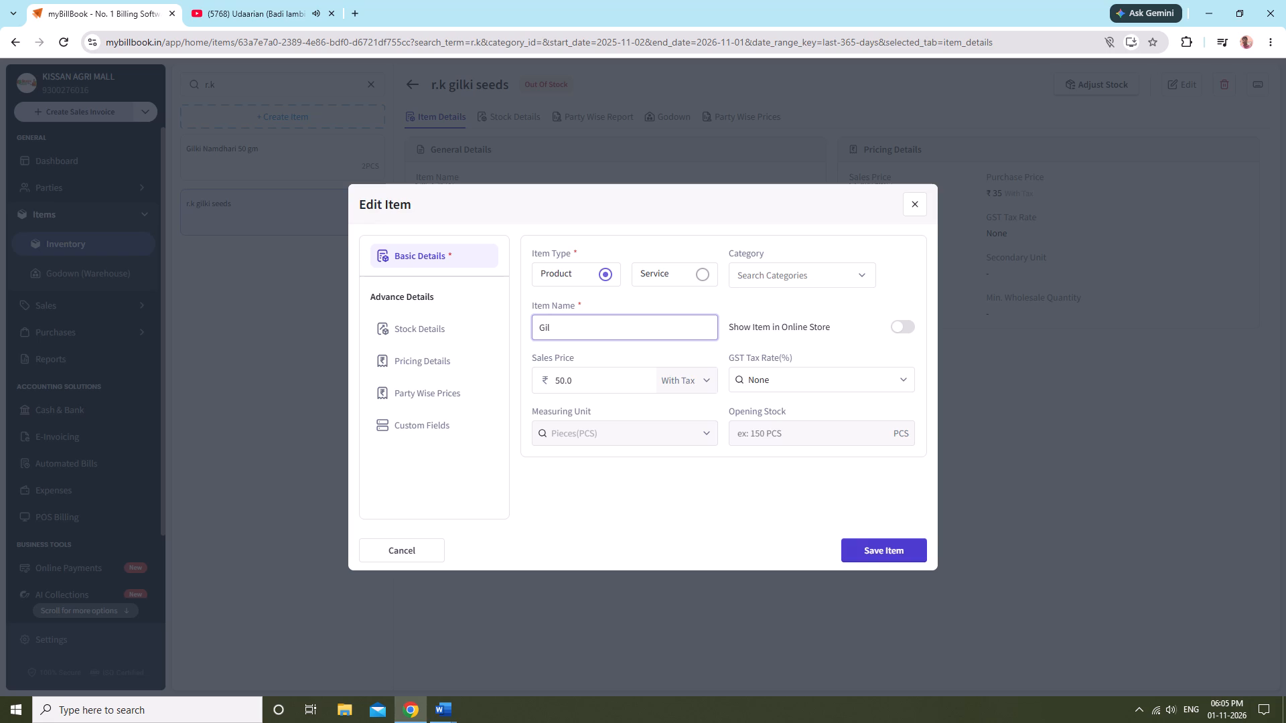
type("ki")
key("space")
key("shift+parenleft")
key("shift+r")
key("period")
key("shift+k")
key("shift+parenright")
key("space")
type("50 gm")
Set the category of Gilki (R.K) 50 gm to Hybride vegitables seeds, check its pricing details and save the item.
left_click(833, 263)
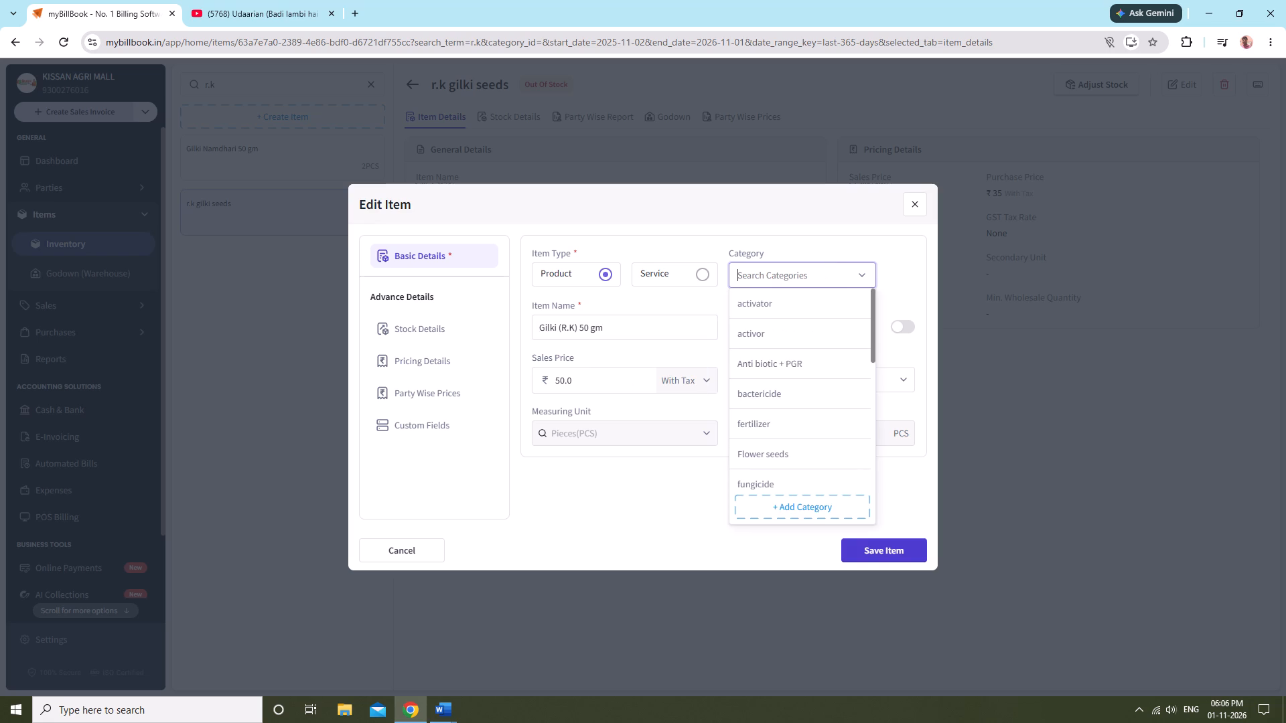
key("v")
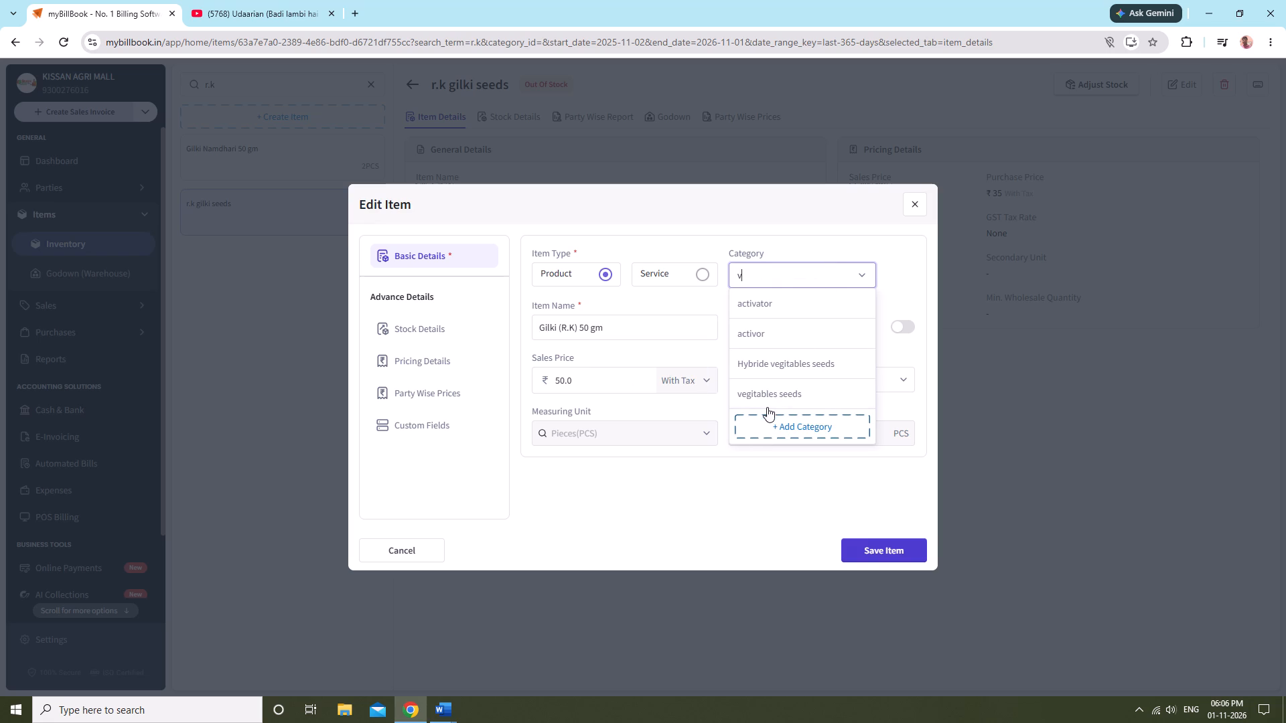
left_click(790, 378)
left_click(447, 321)
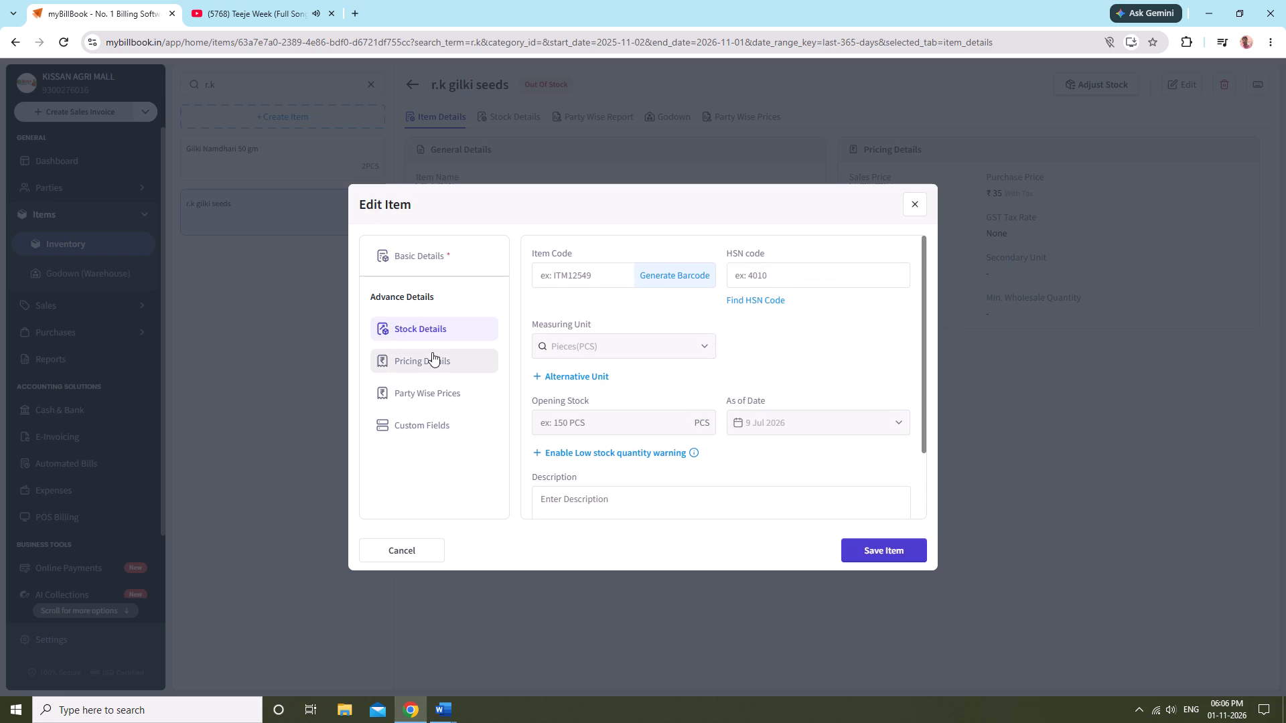
left_click(432, 352)
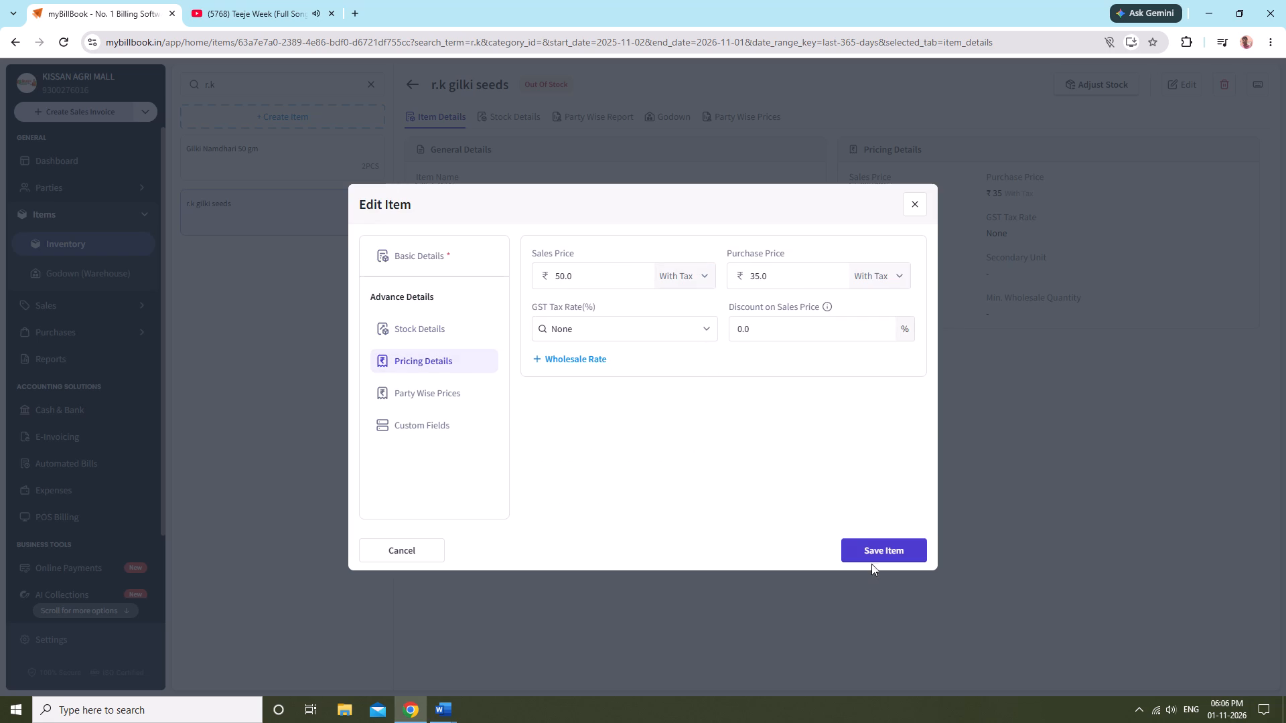
left_click(865, 548)
left_click(825, 523)
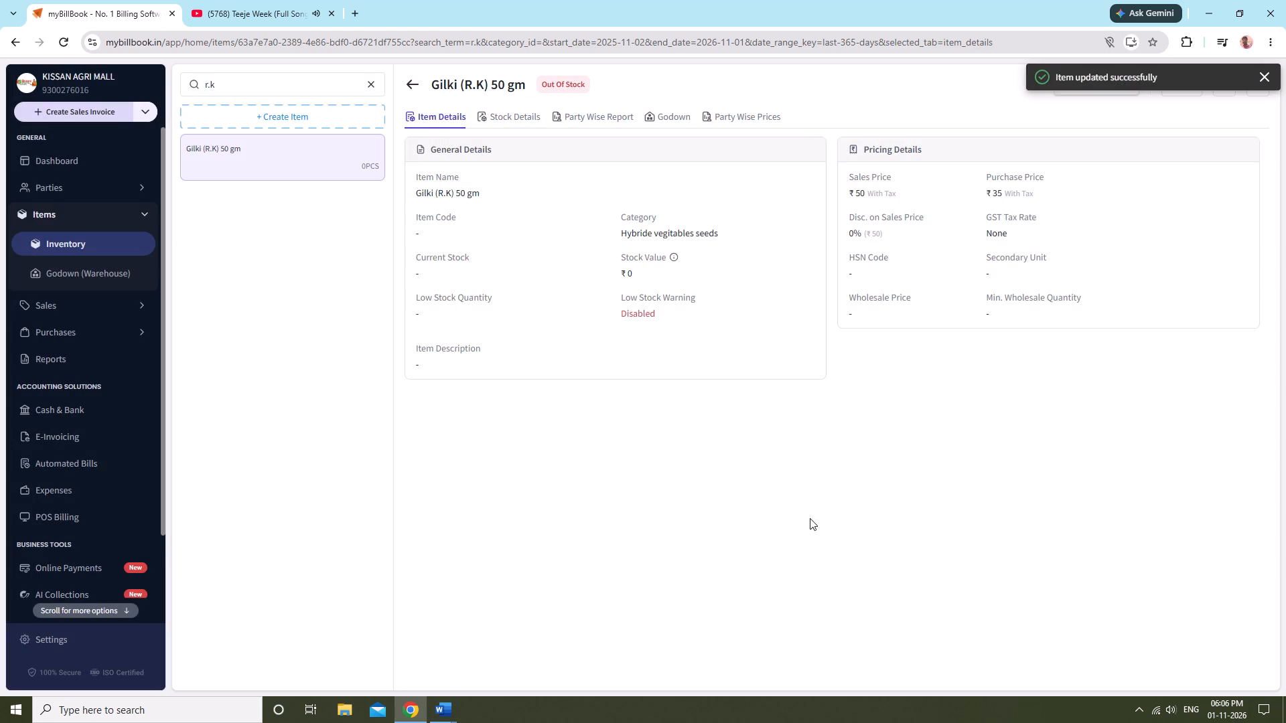
Add 1 PCS to the stock of Gilki (R.K) 50 gm in the KISSAN AGRI MALL godown and save the adjustment.
left_click(1080, 98)
left_click(1082, 91)
left_click(510, 341)
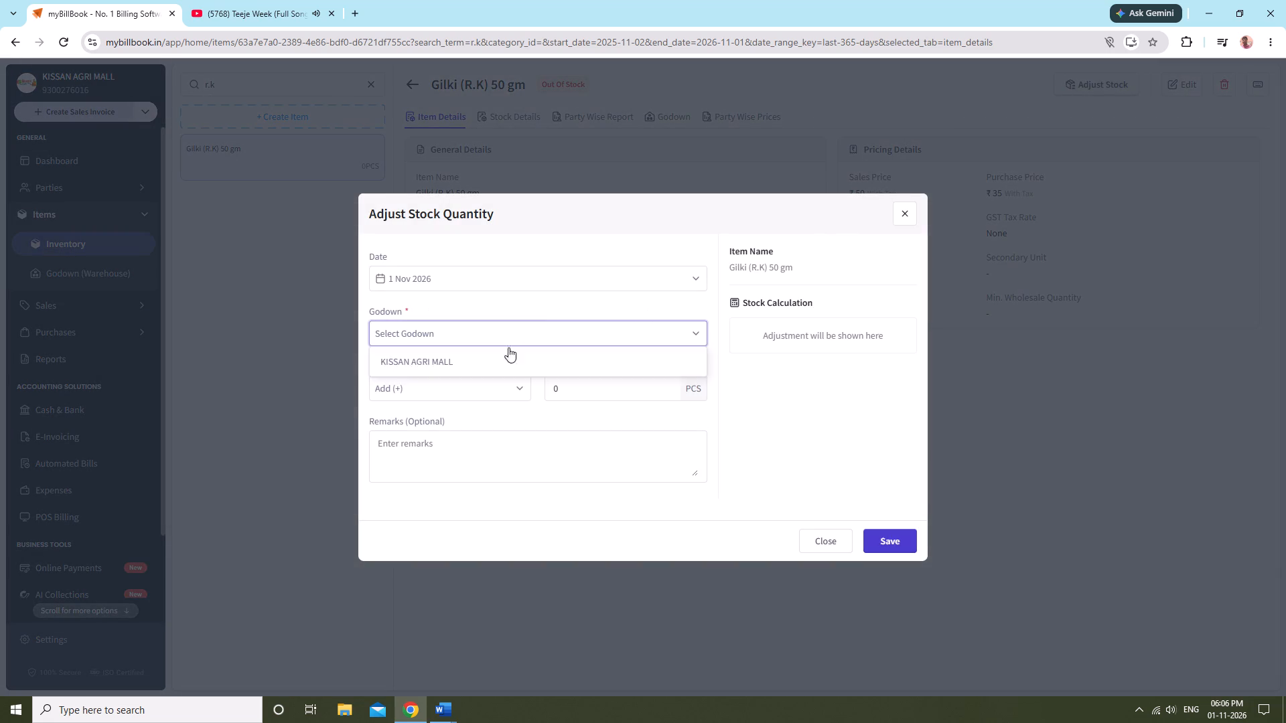
left_click(499, 370)
left_click(597, 378)
left_click(595, 390)
key("1")
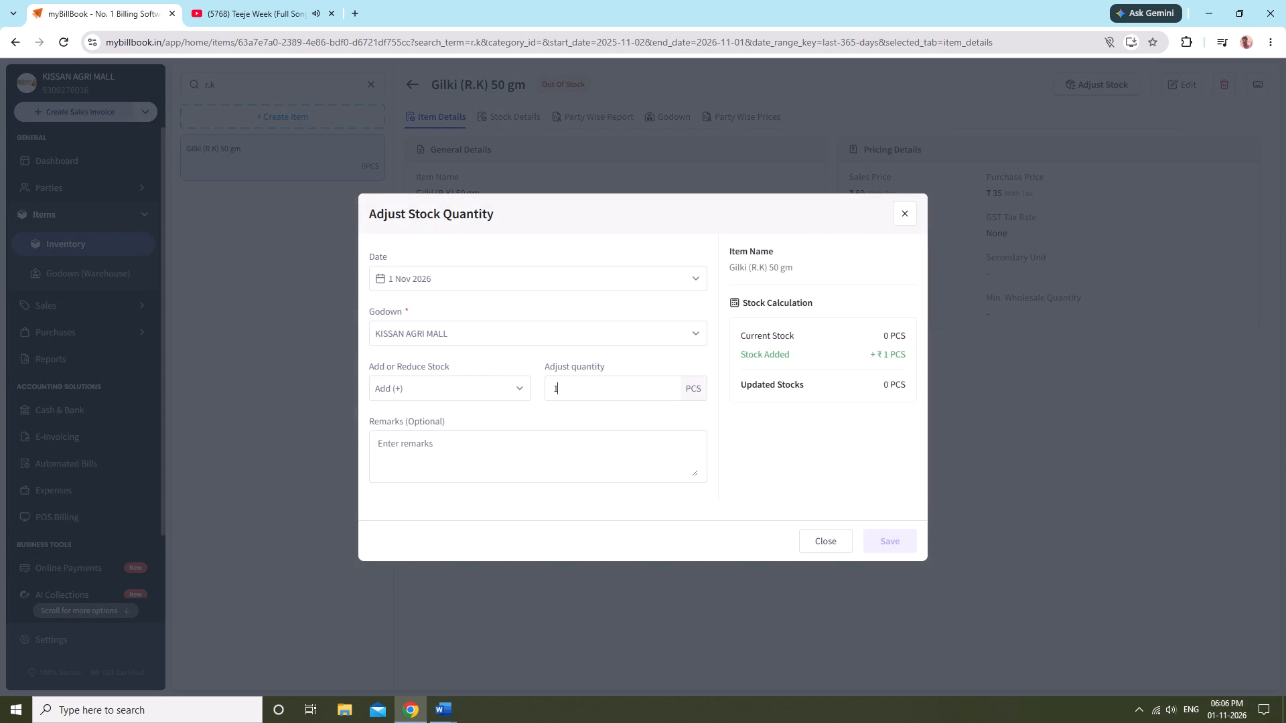
left_click(895, 538)
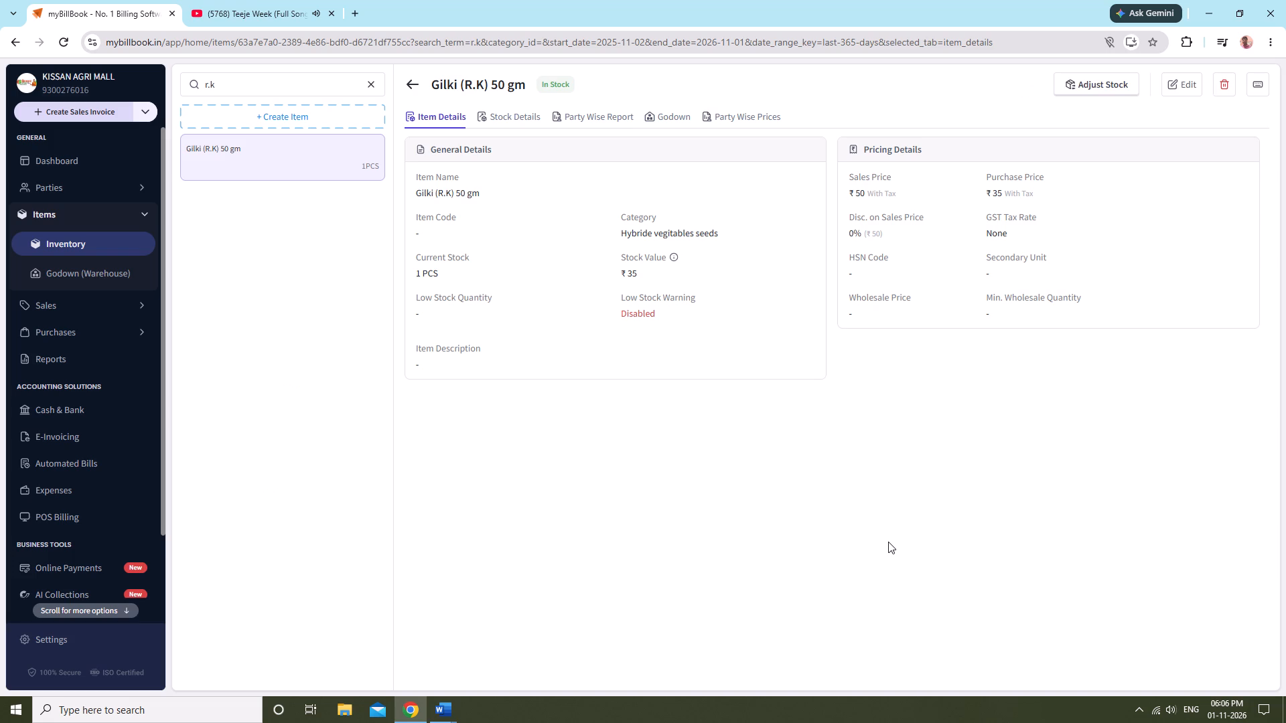
Search the inventory items for "avt".
left_click(376, 84)
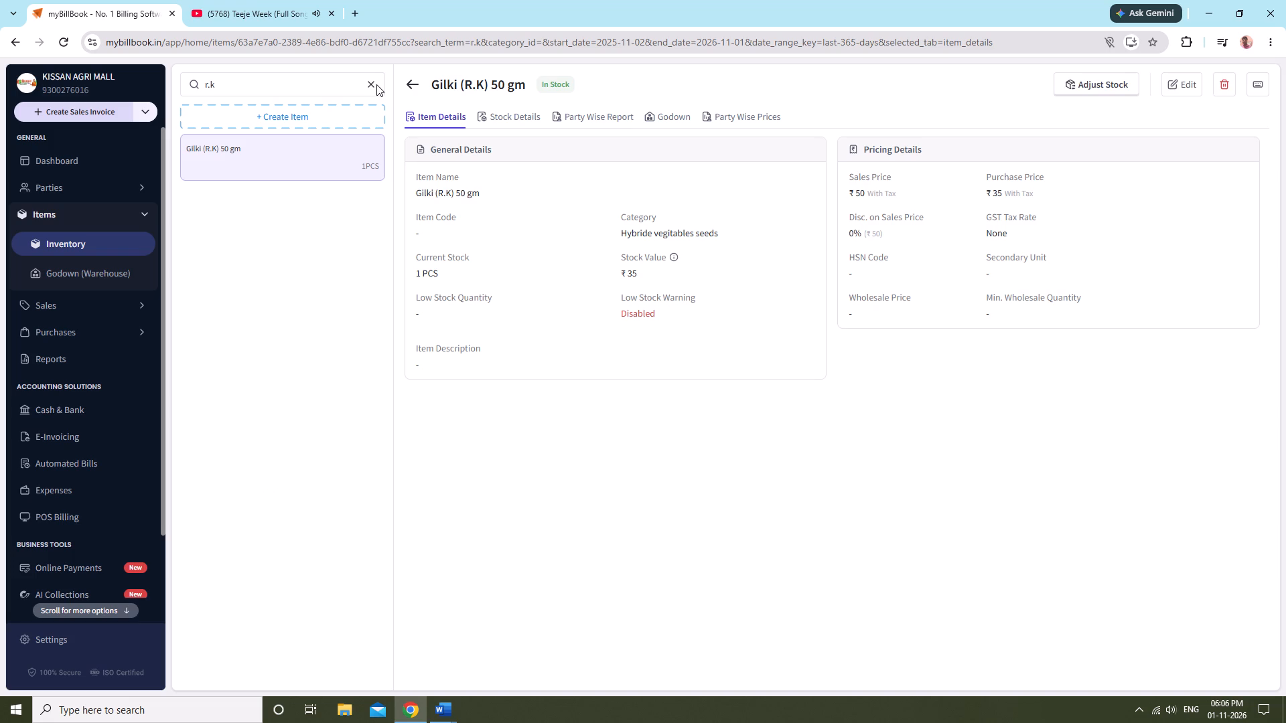
left_click(370, 83)
type("av")
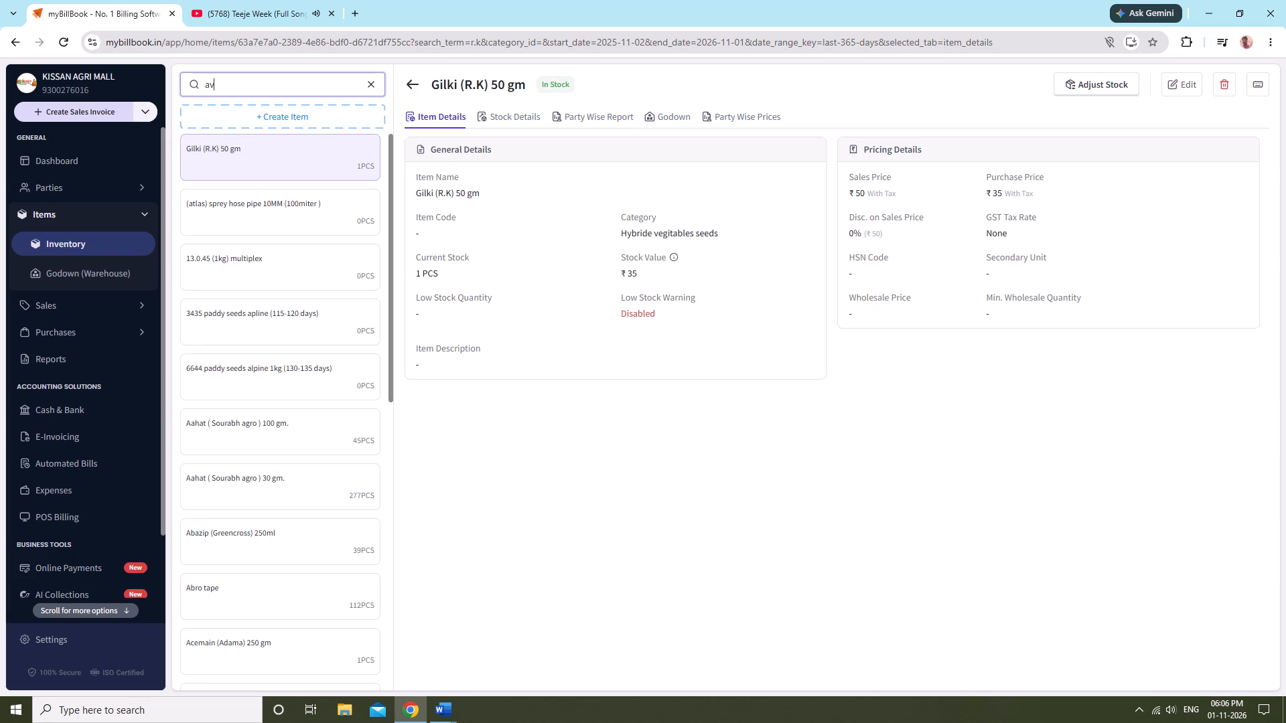
key("t")
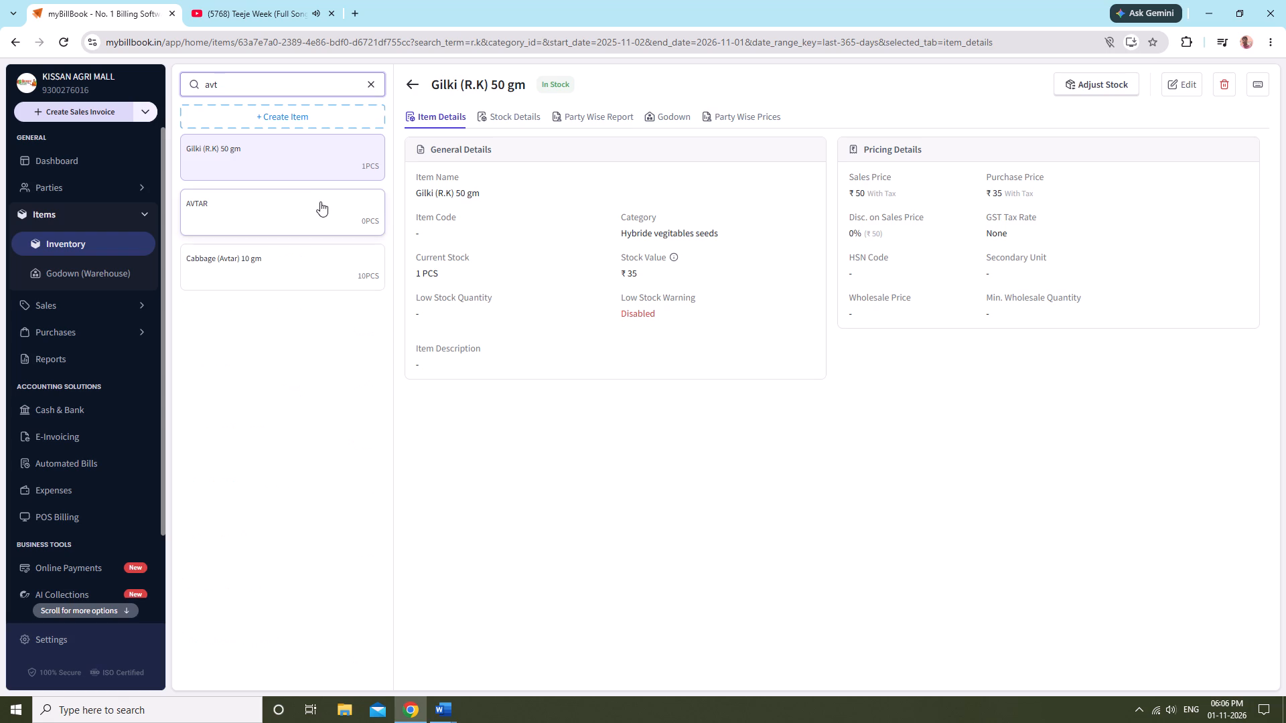
Search the inventory items for "chim" and open the chimdri seeds item.
left_click(372, 84)
key("c")
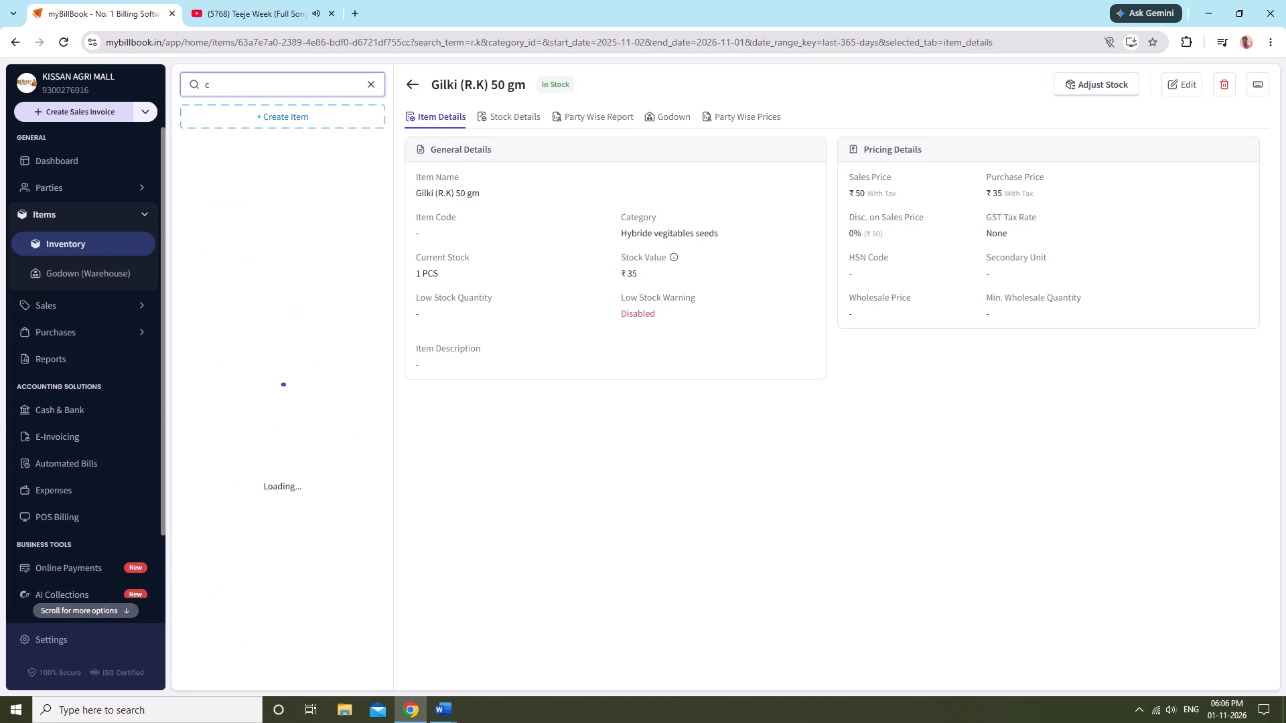
key("h")
key("i")
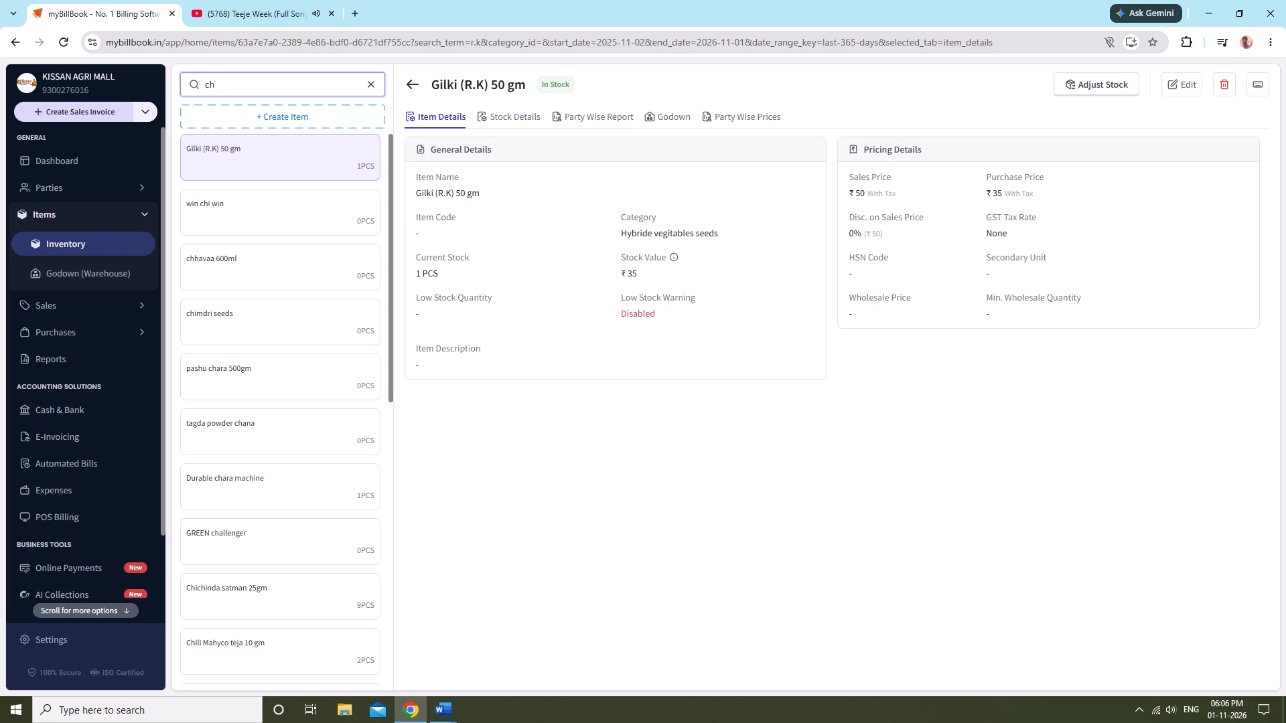
key("m")
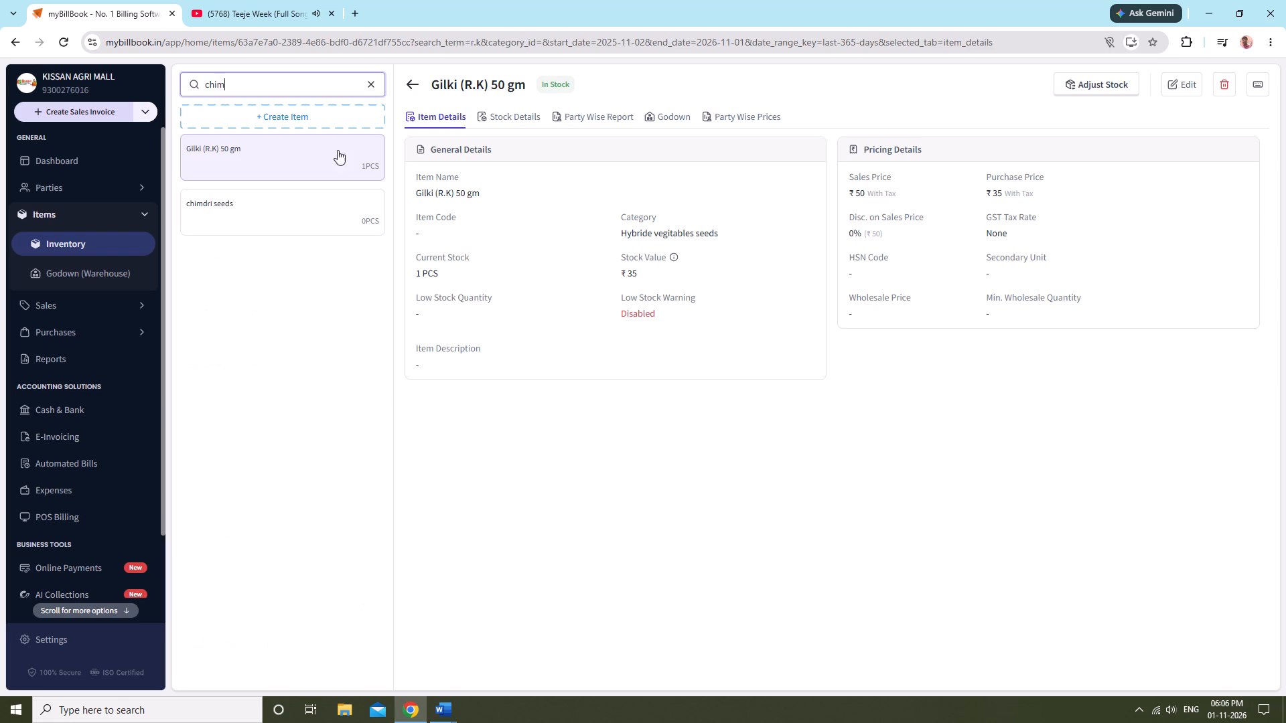
left_click(281, 228)
Edit the chimdri seeds item, changing its name to Chimdri (Avtaar).
left_click(1205, 67)
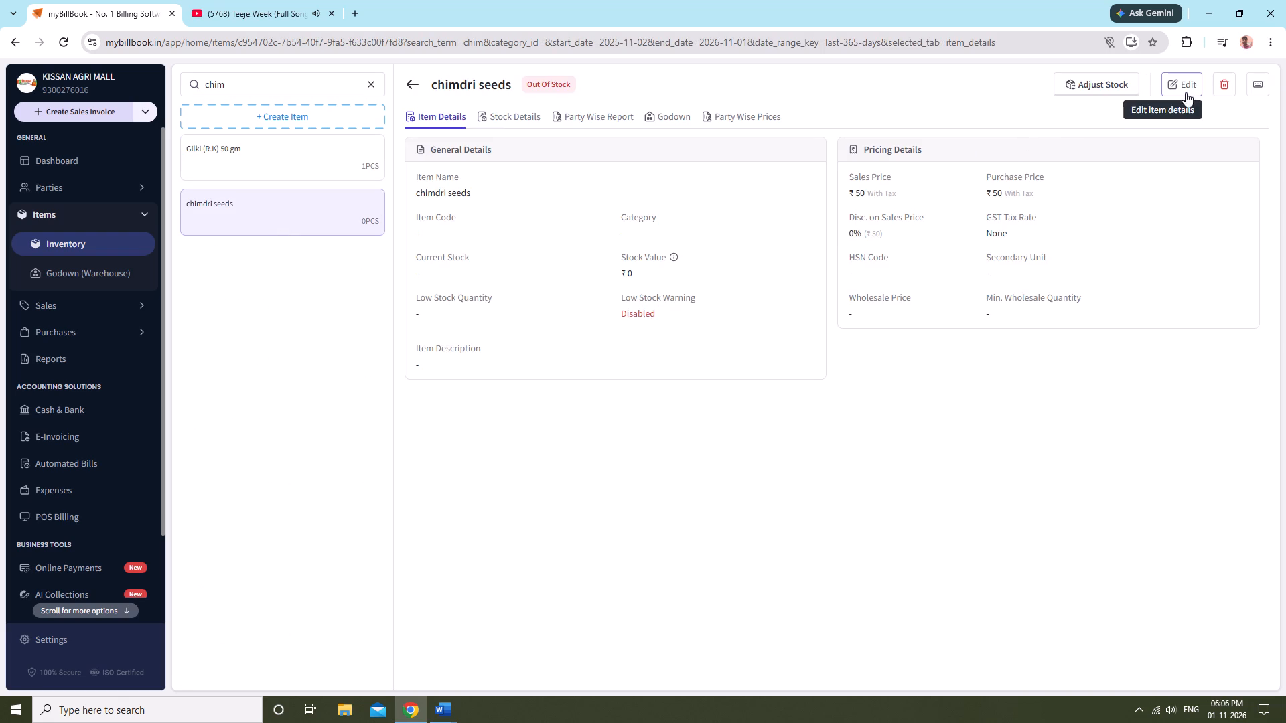
left_click(1184, 92)
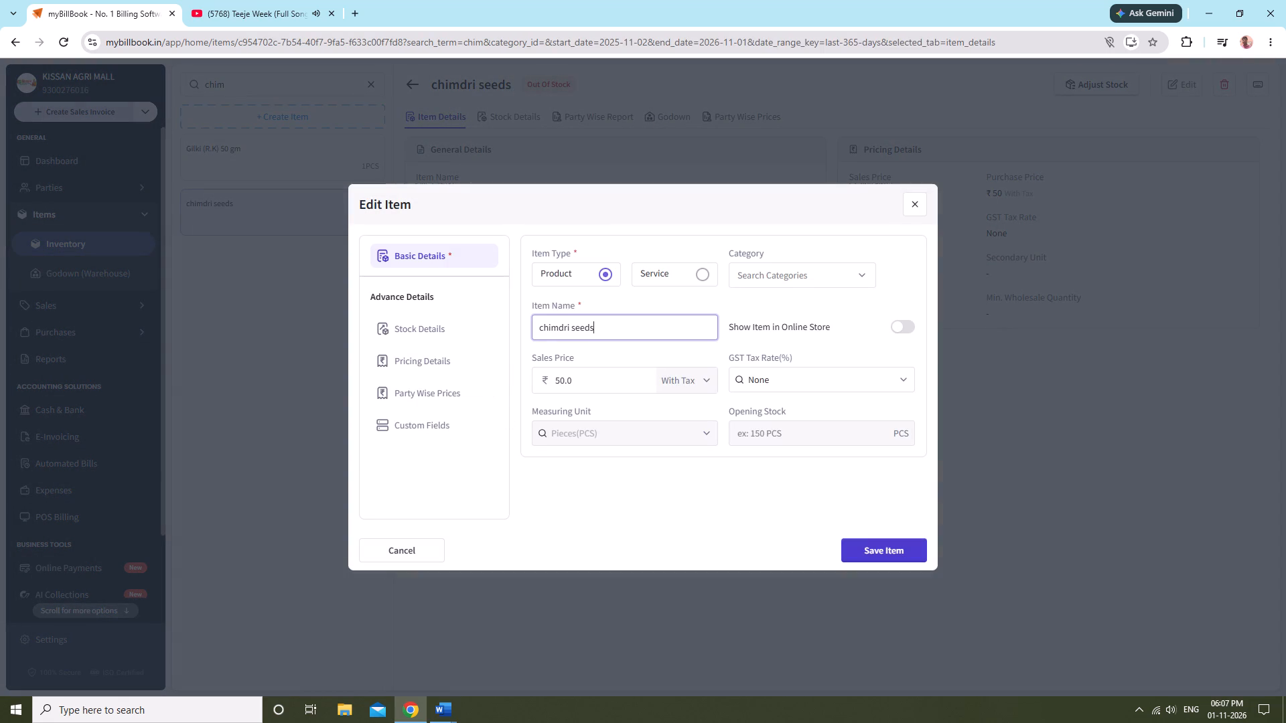
left_click(546, 323)
key("BackSpace")
key("shift+c")
left_click(613, 331)
key("BackSpace")
key("BackSpace")
key("BackSpace")
key("BackSpace")
key("BackSpace")
key("shift+parenleft")
type("Avtaar")
key("shift+parenright")
key("space")
Correct Chimdri to Chimdi in the item name, append 10 gm after (Avtaar), and save the item.
left_click(567, 332)
key("BackSpace")
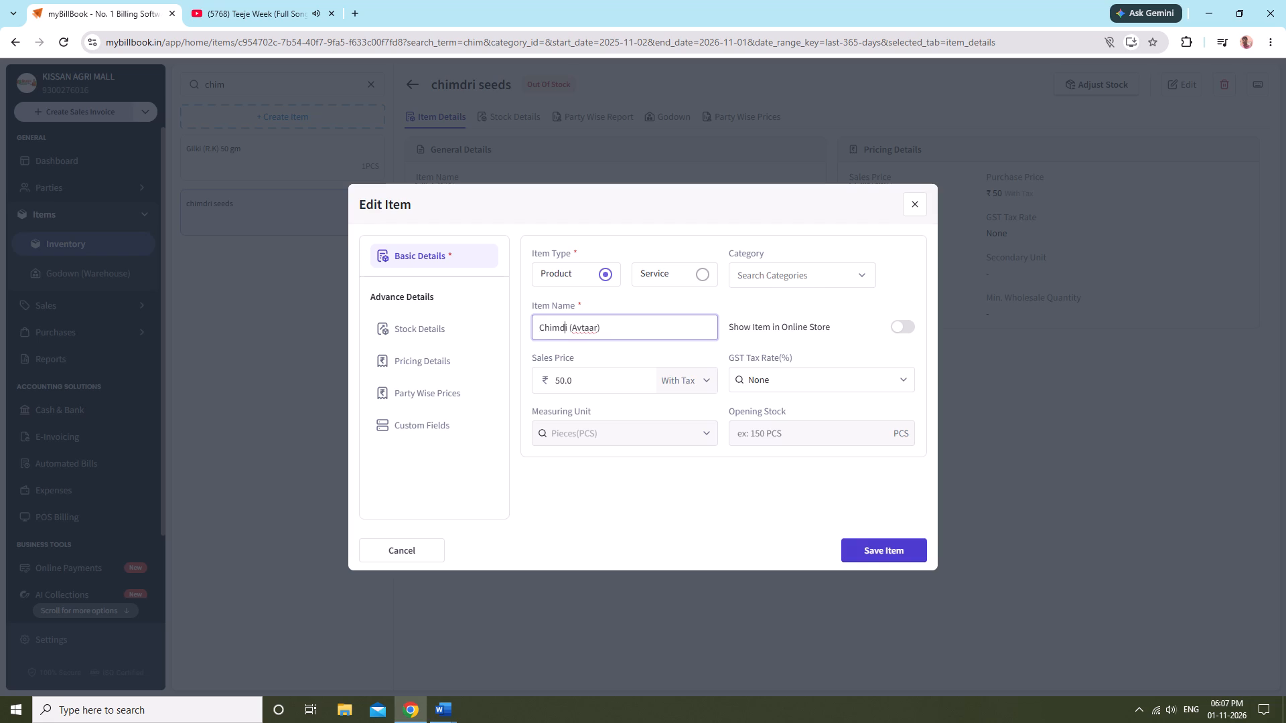
left_click(670, 324)
type("10")
key("space")
type("gm")
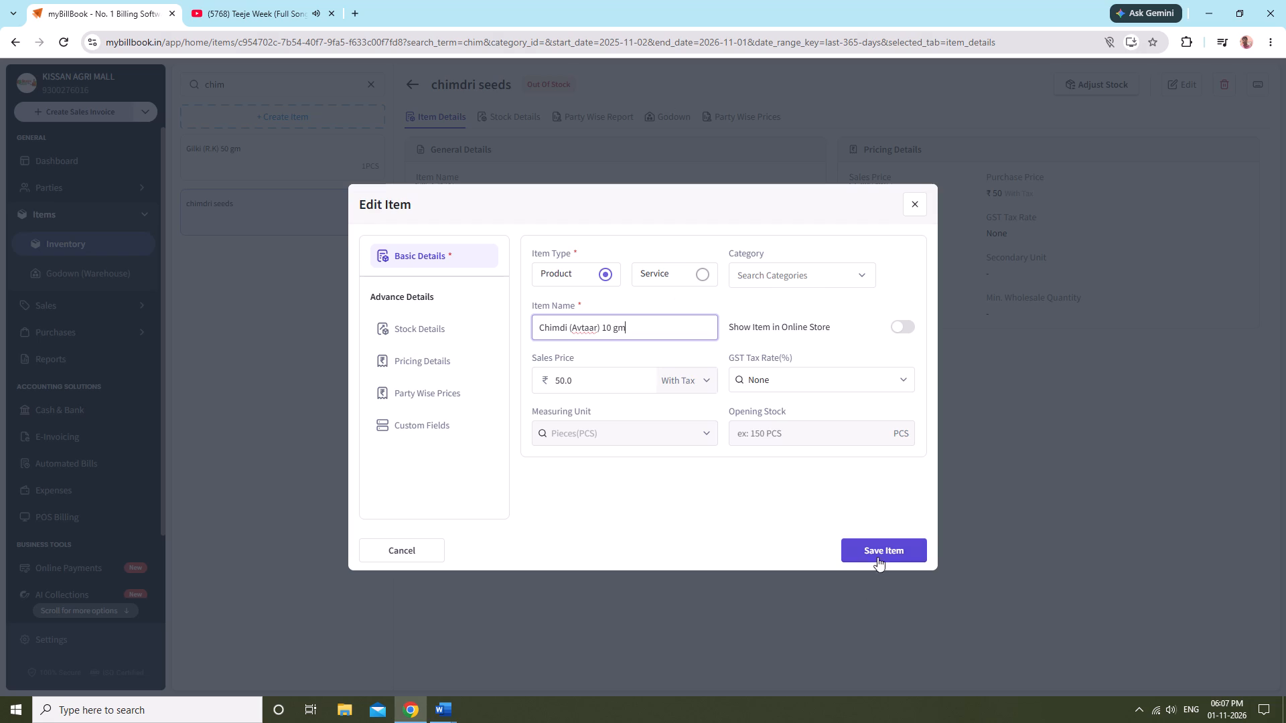
left_click(881, 542)
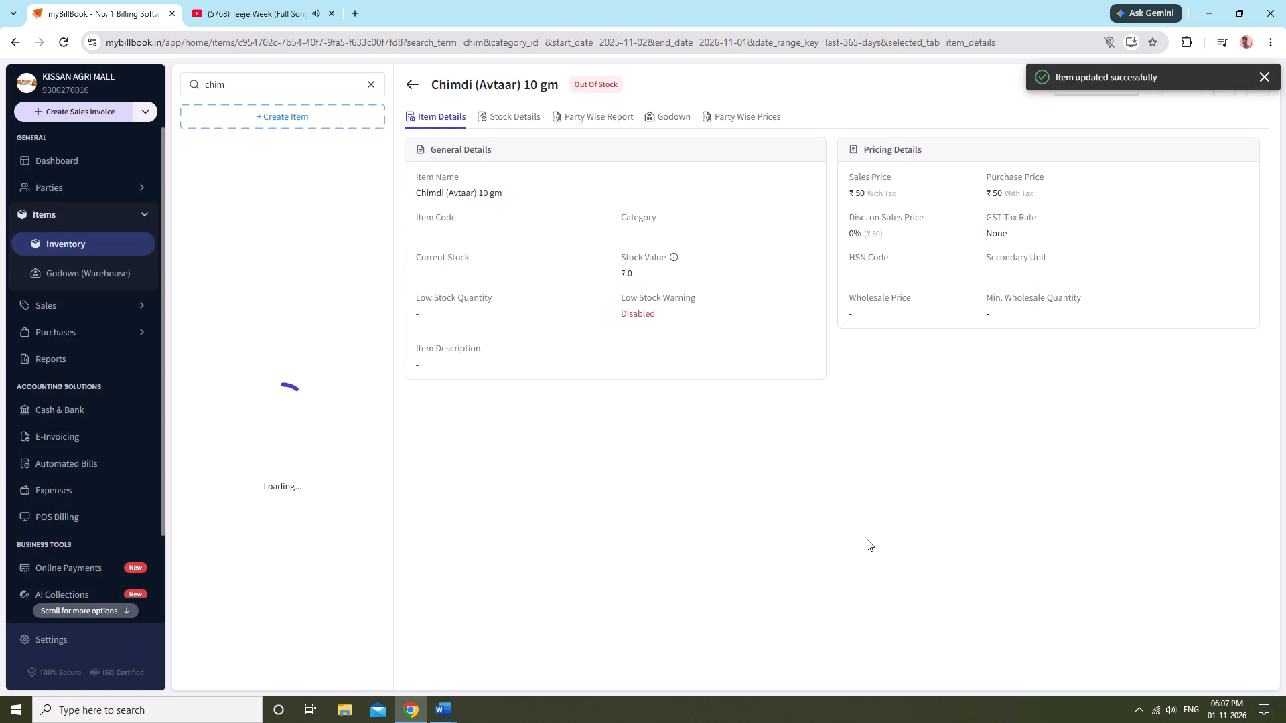
left_click(867, 539)
left_click(859, 580)
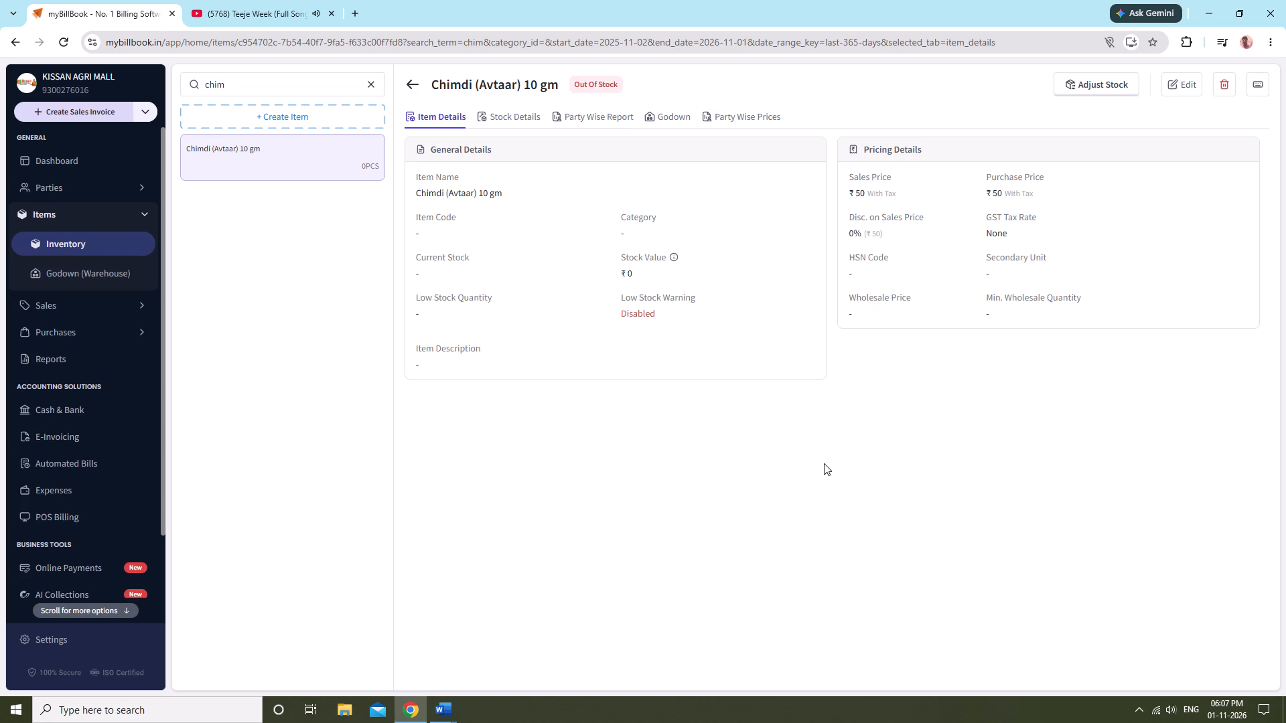
Add 3 PCS to the stock of Chimdi (Avtaar) 10 gm in the KISSAN AGRI MALL godown and save the adjustment.
left_click(1080, 91)
left_click(508, 326)
left_click(504, 352)
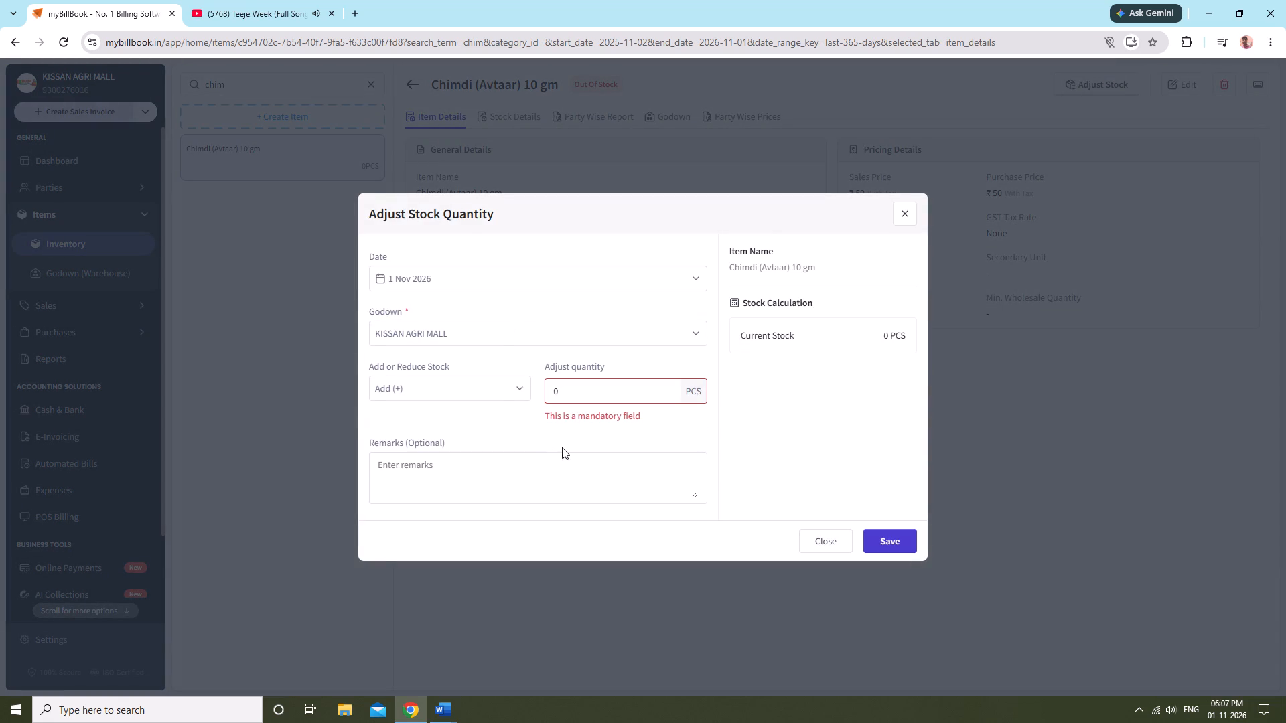
left_click(615, 396)
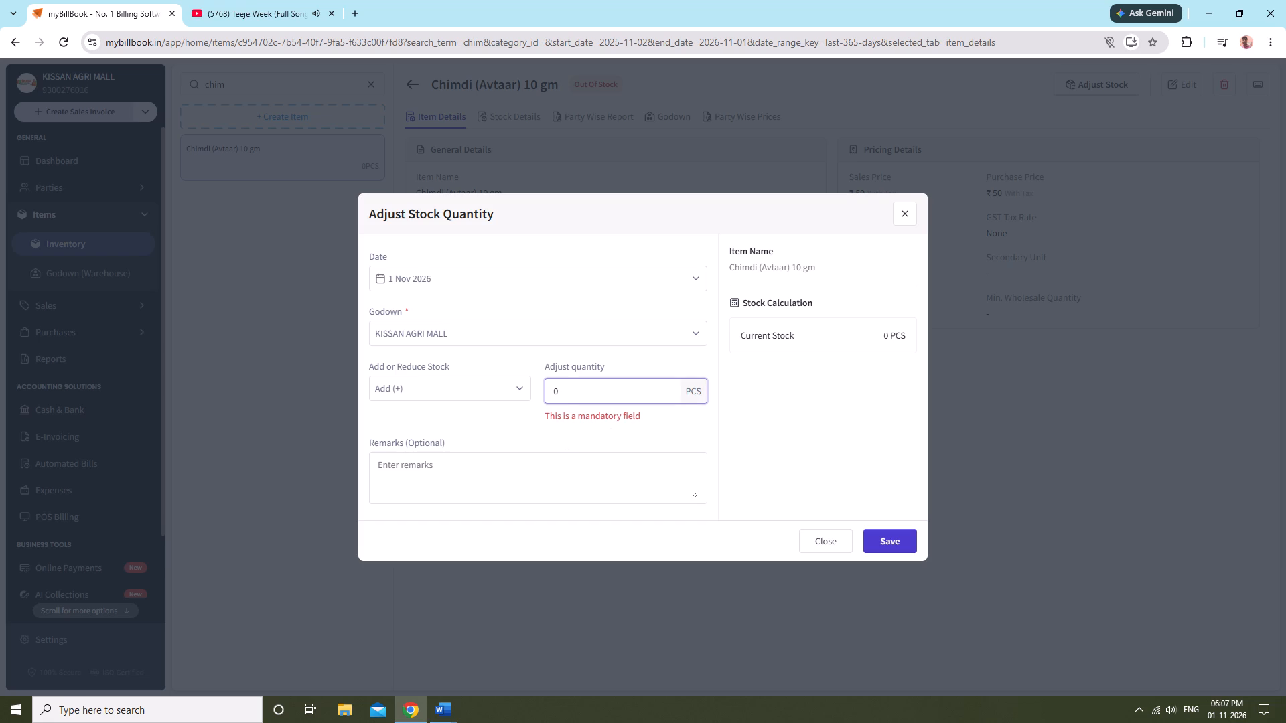
key("3")
left_click(889, 540)
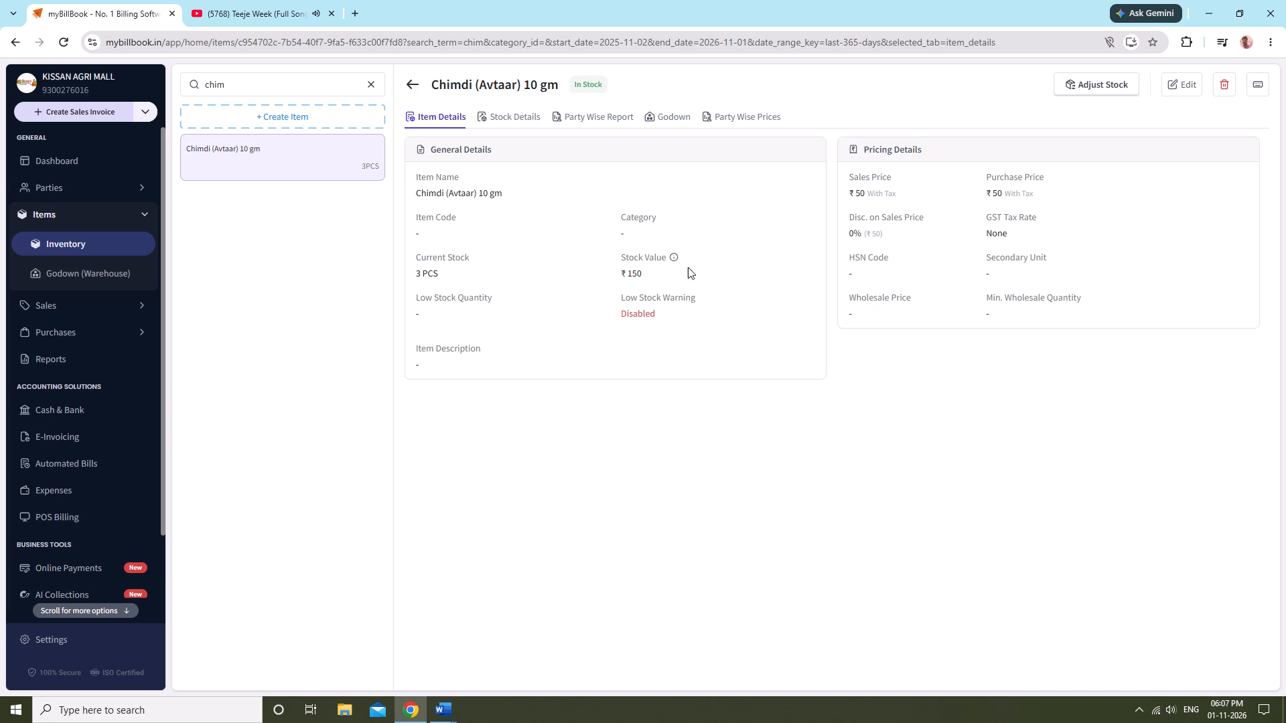
Open myBillBook in a new browser tab and start a new sales invoice.
left_click(353, 10)
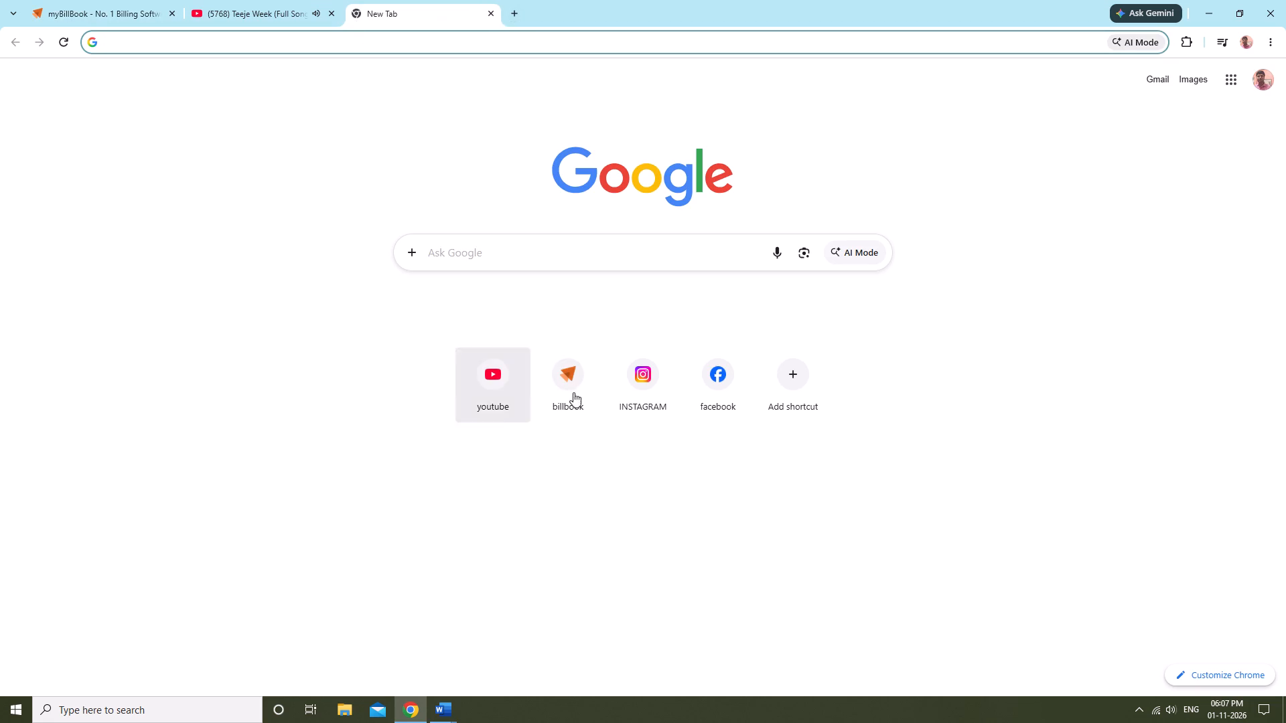
double_click(599, 396)
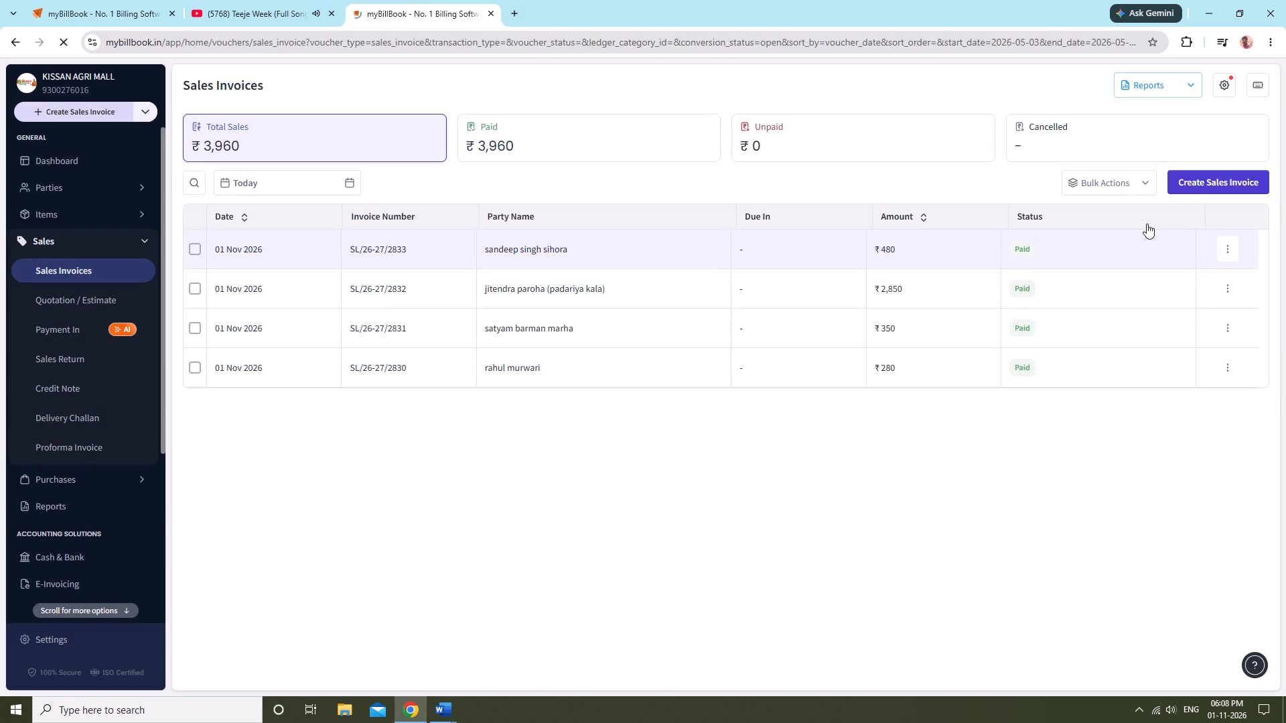
left_click(1220, 179)
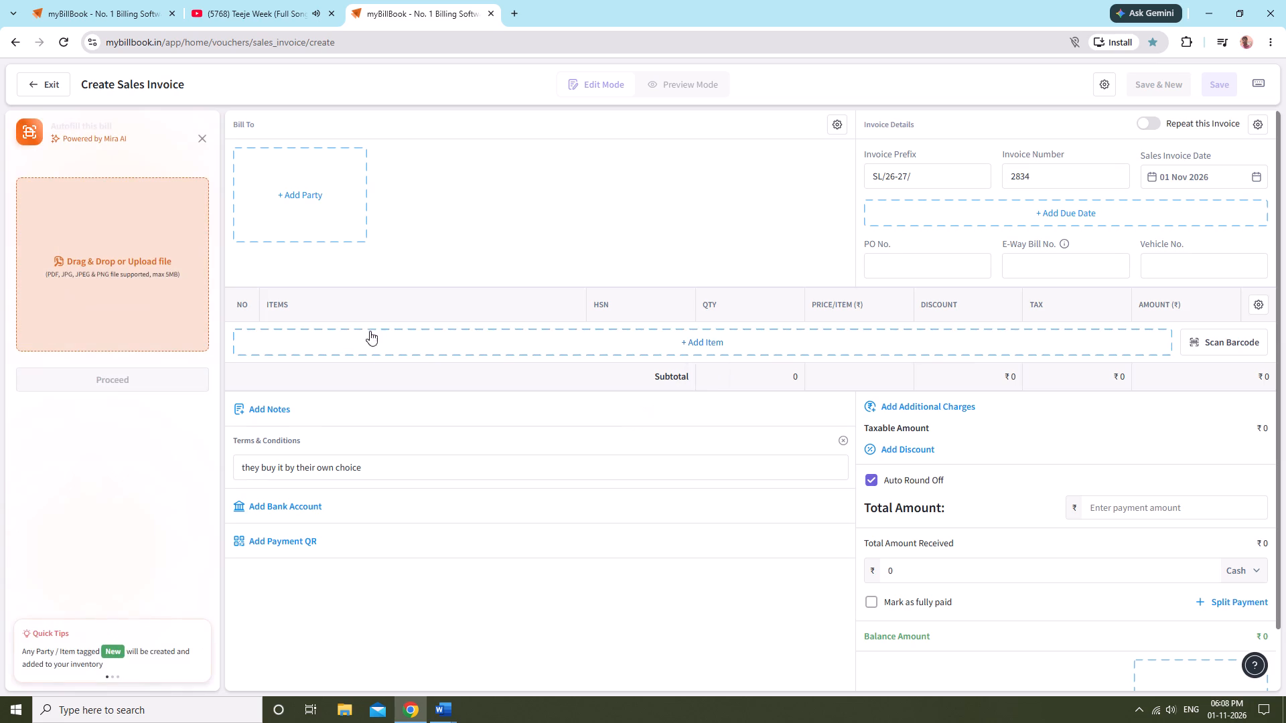
Search the bill items for "coze" and add 1 PCS of Cozed (Modi Agro) 300ml to the invoice.
left_click(380, 351)
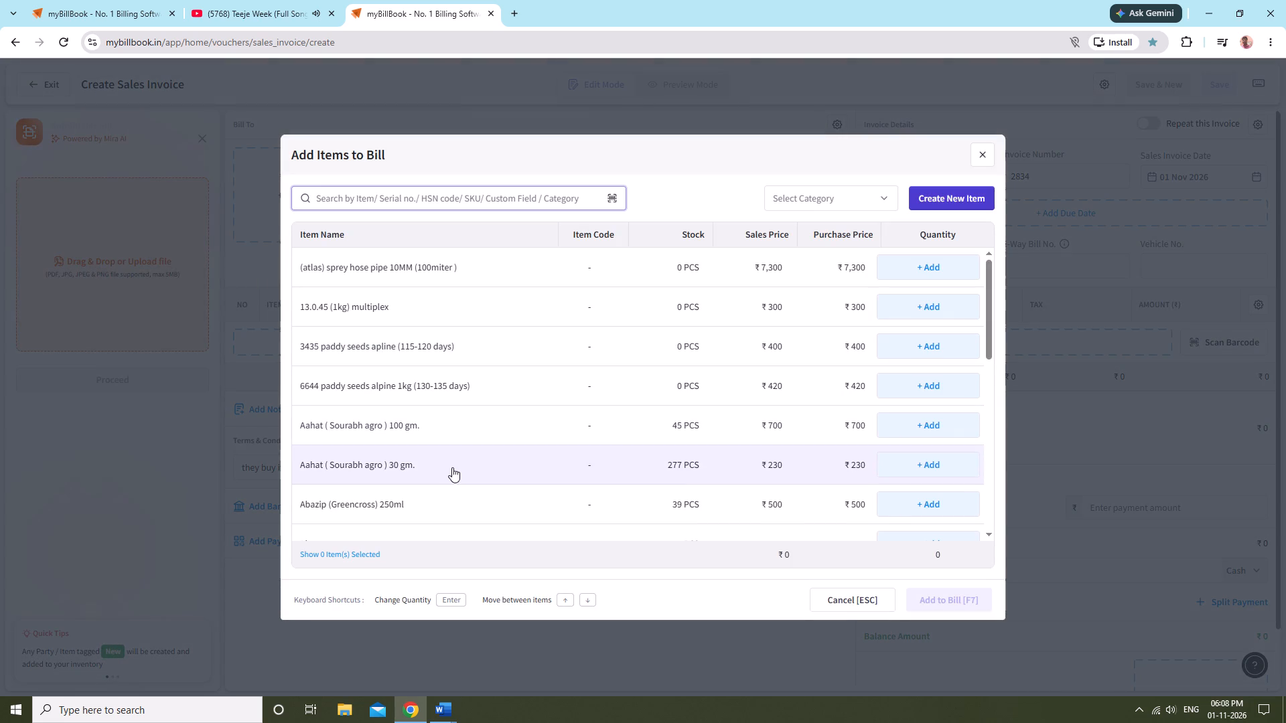
key("c")
type("oze")
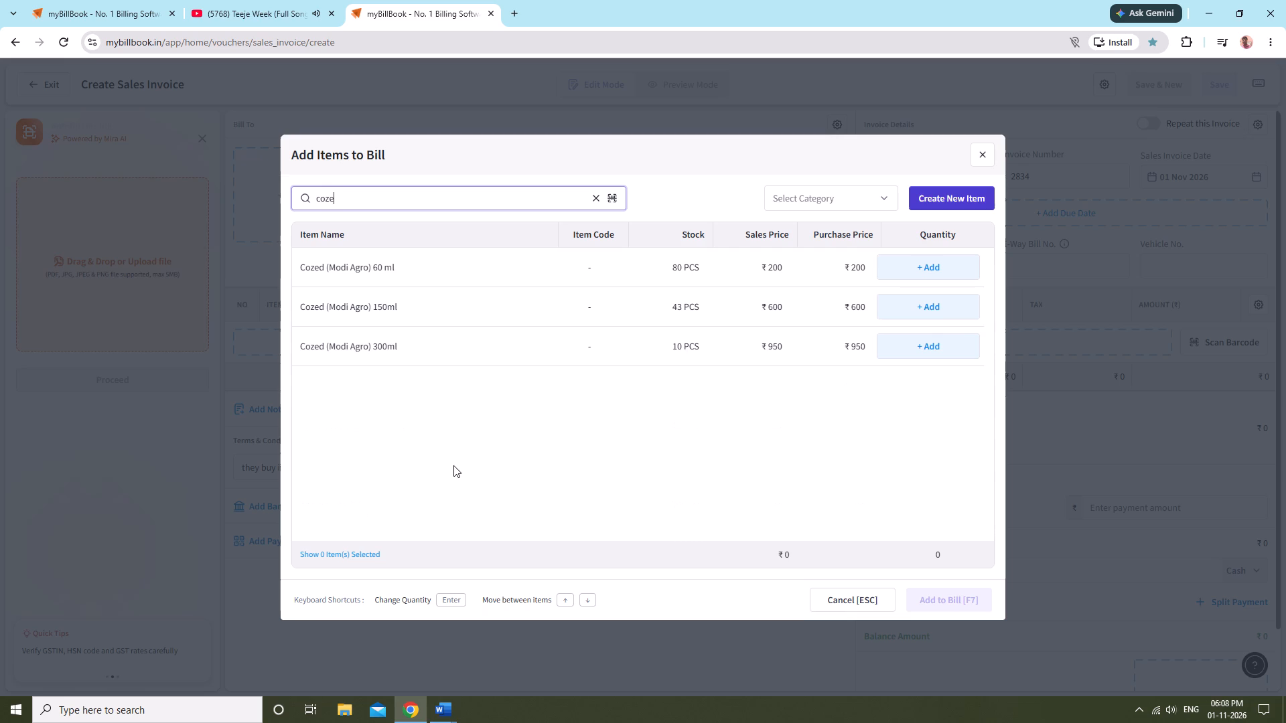
left_click(938, 349)
left_click(977, 607)
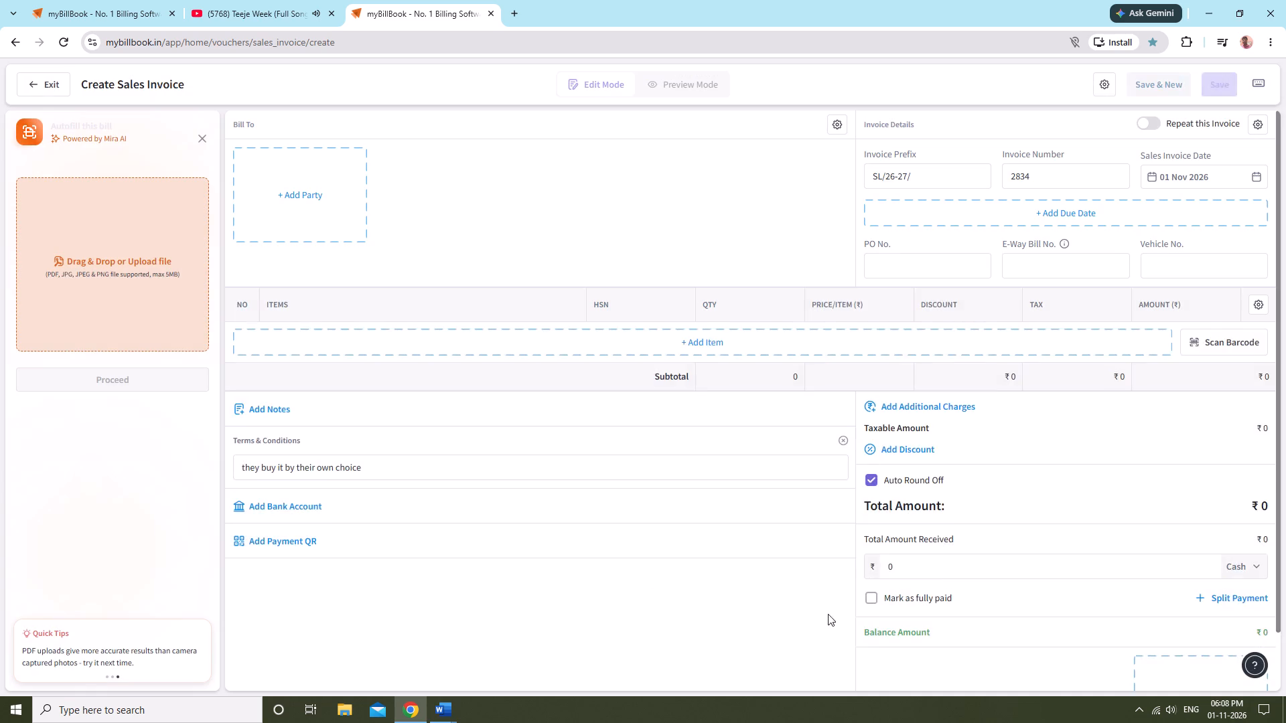
Search the bill items for "tet" and add 1 PCS of Teton (Greencross) 500 ml to the invoice.
left_click(340, 408)
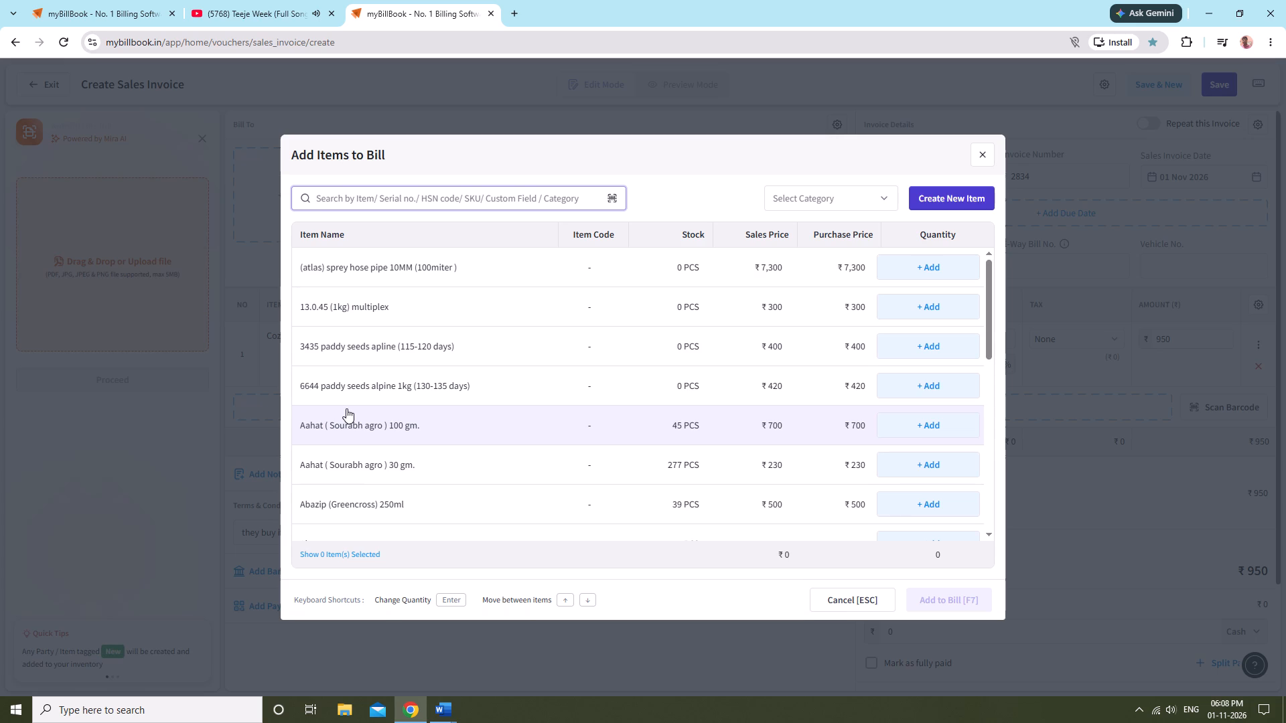
type("tet")
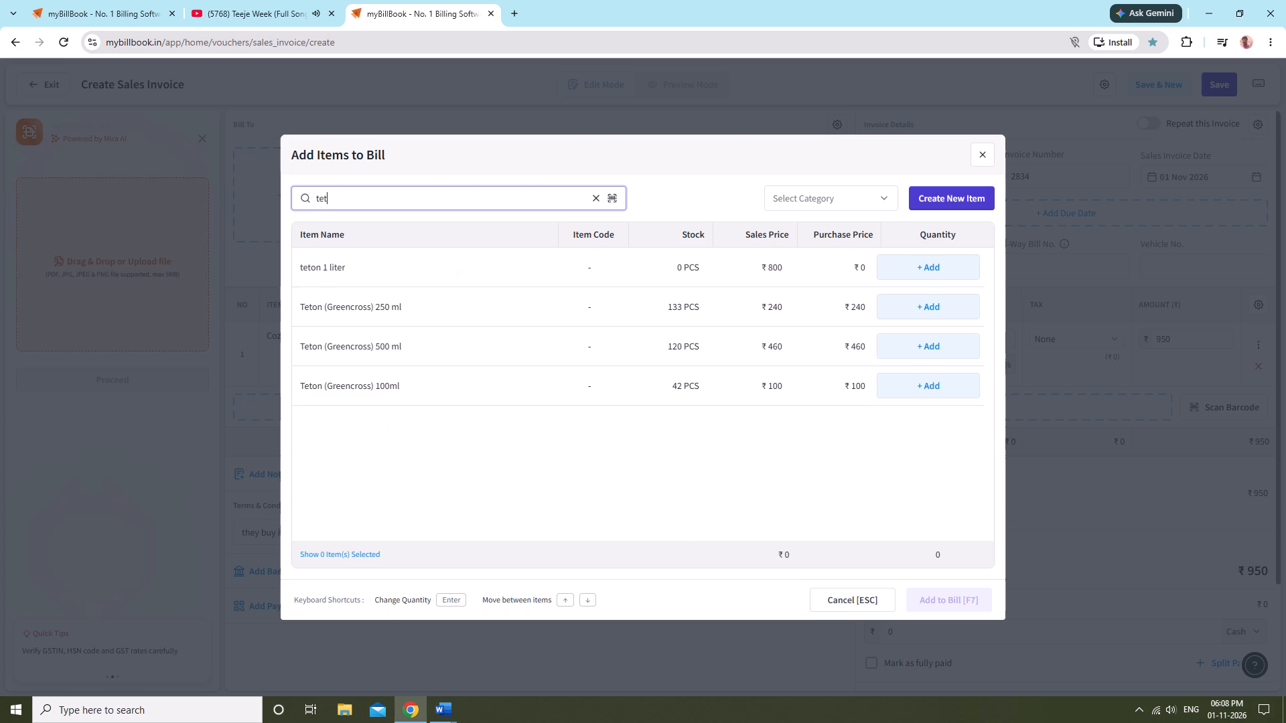
left_click(950, 347)
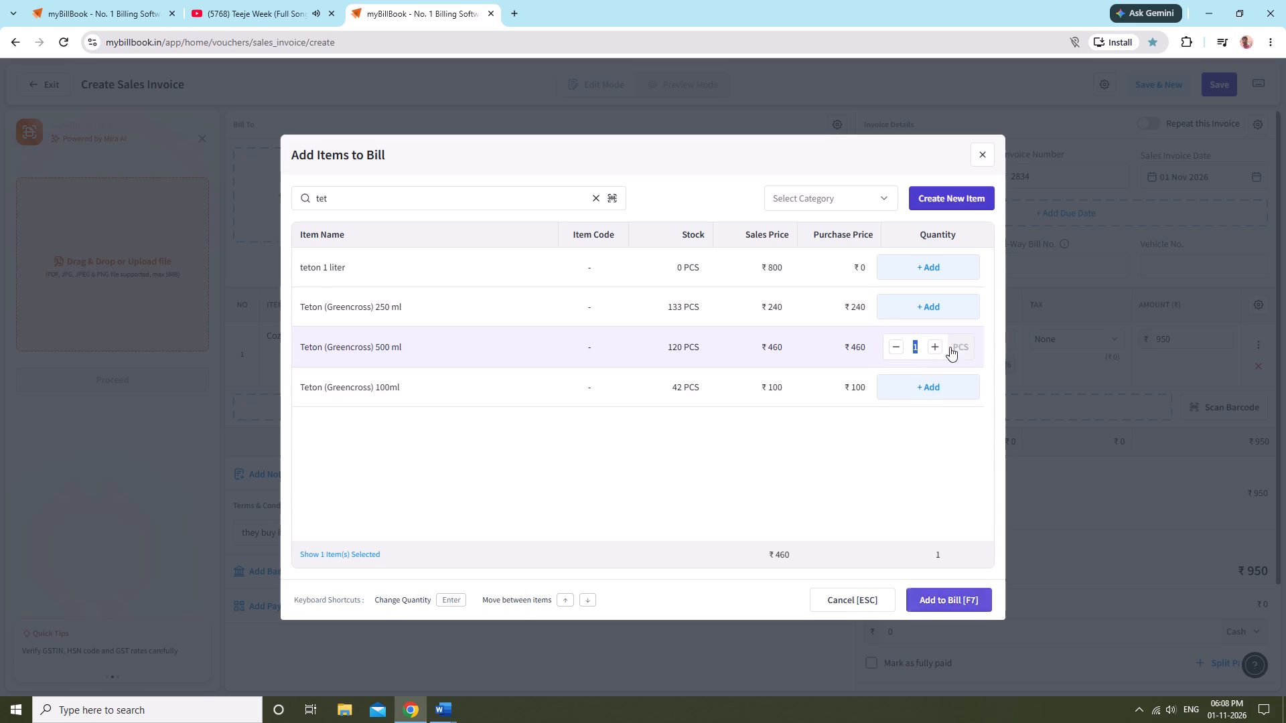
left_click(960, 595)
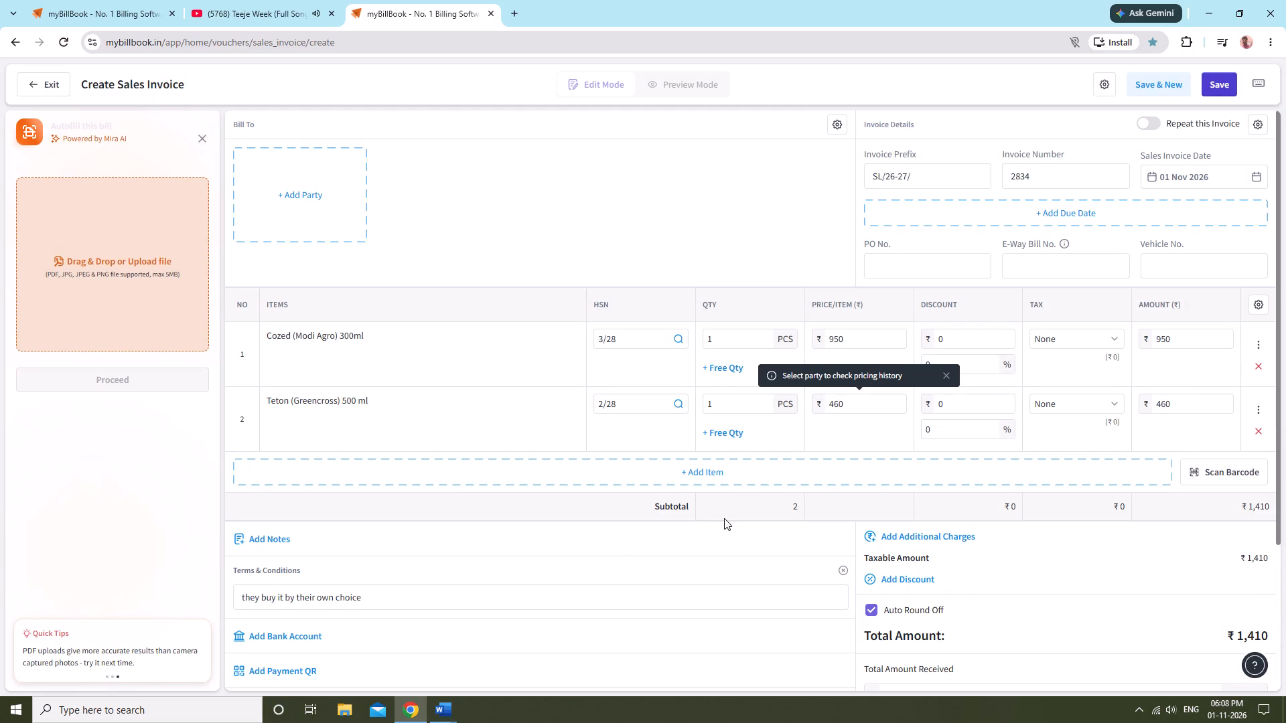
Search the bill items for "cad" and add 2 PCS of Cadica (Nutrihub) 1 liter and 1 PCS of Cadica (Nutrihub) 500 ml to the invoice.
left_click(522, 471)
type("cad")
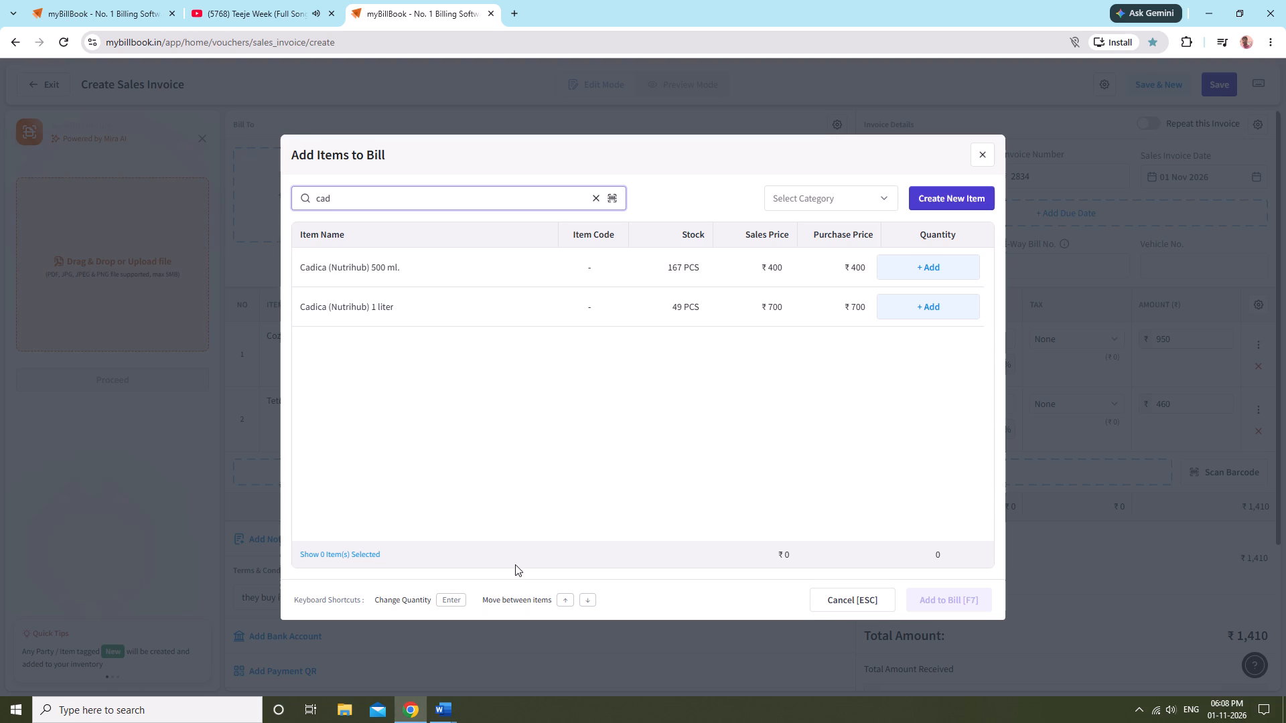
left_click(938, 306)
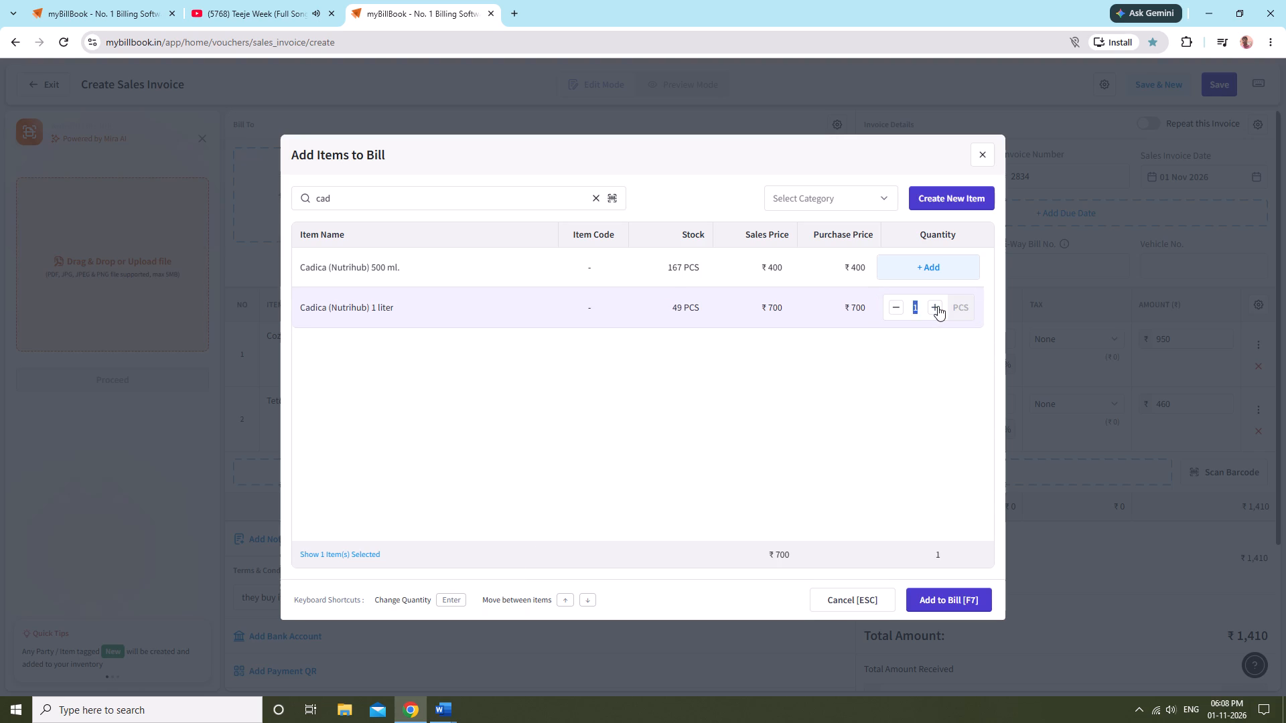
left_click(938, 306)
left_click(945, 274)
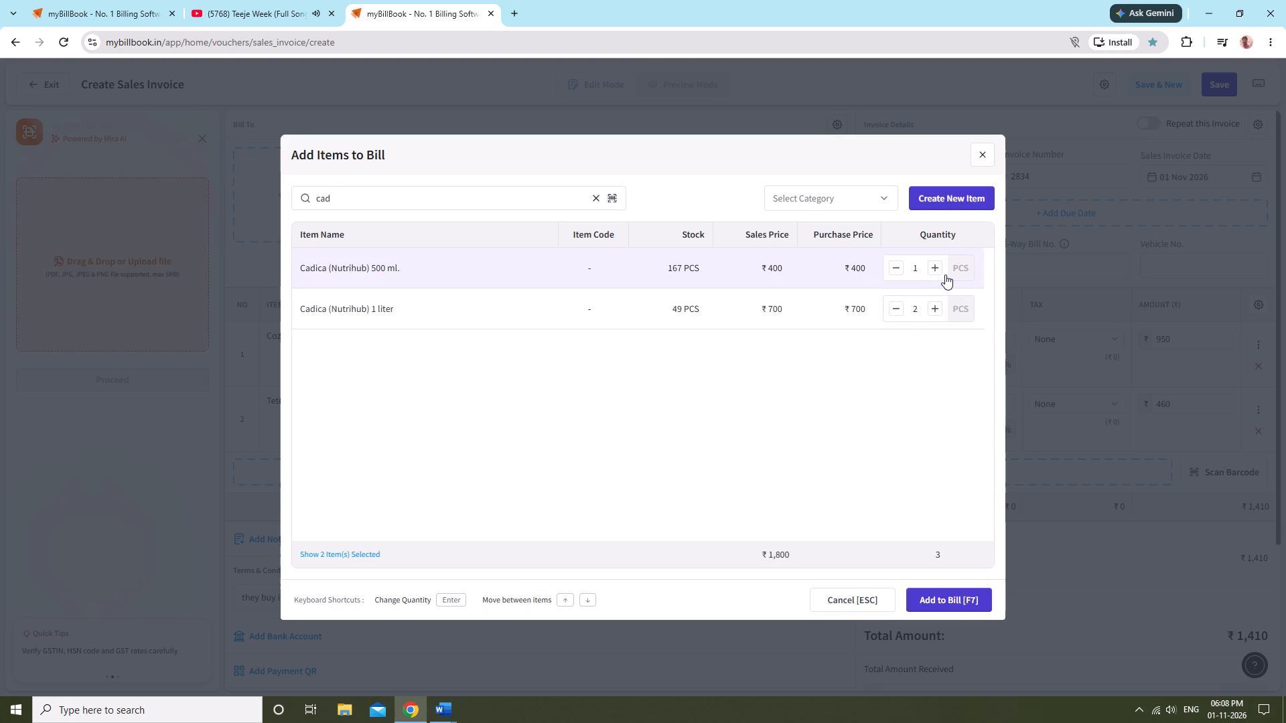
left_click(954, 611)
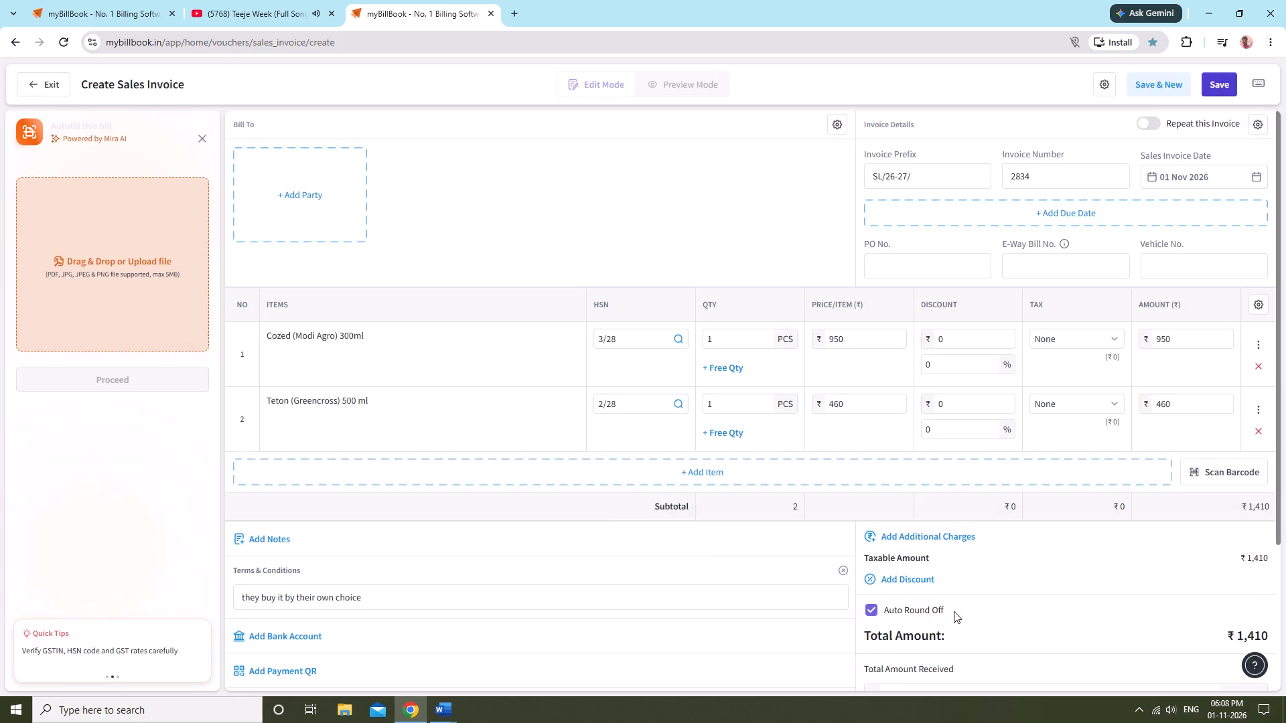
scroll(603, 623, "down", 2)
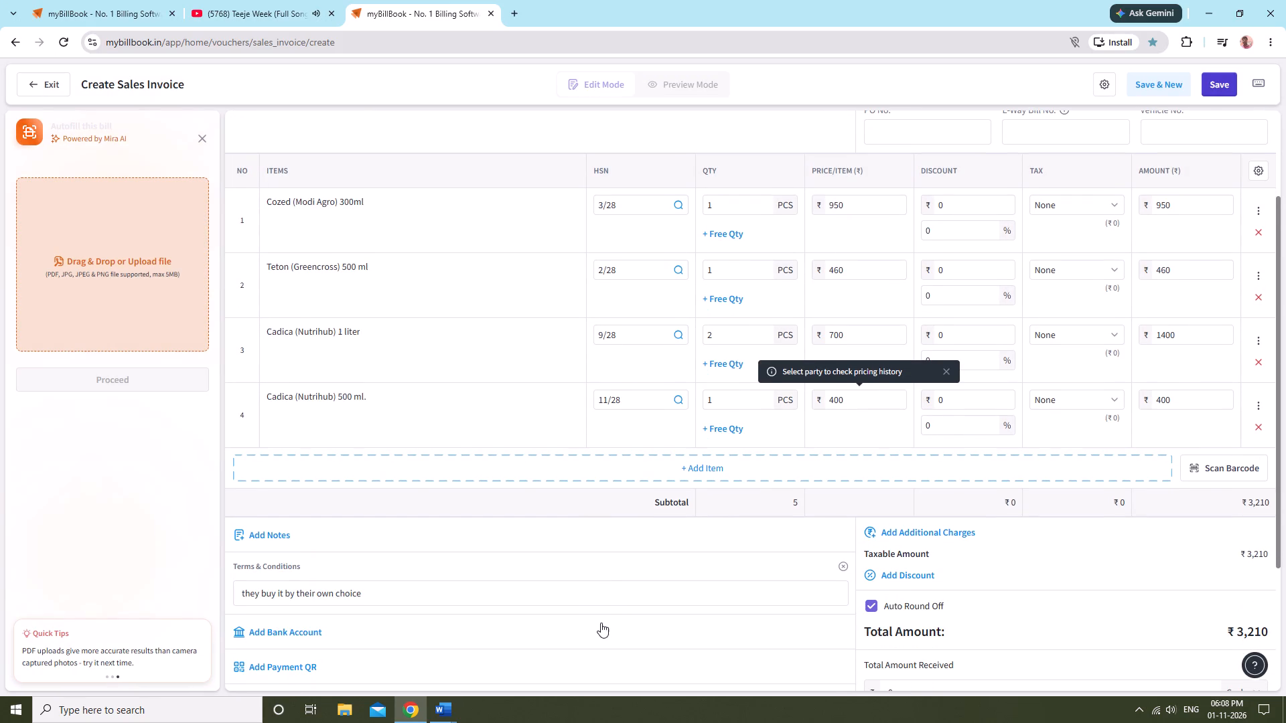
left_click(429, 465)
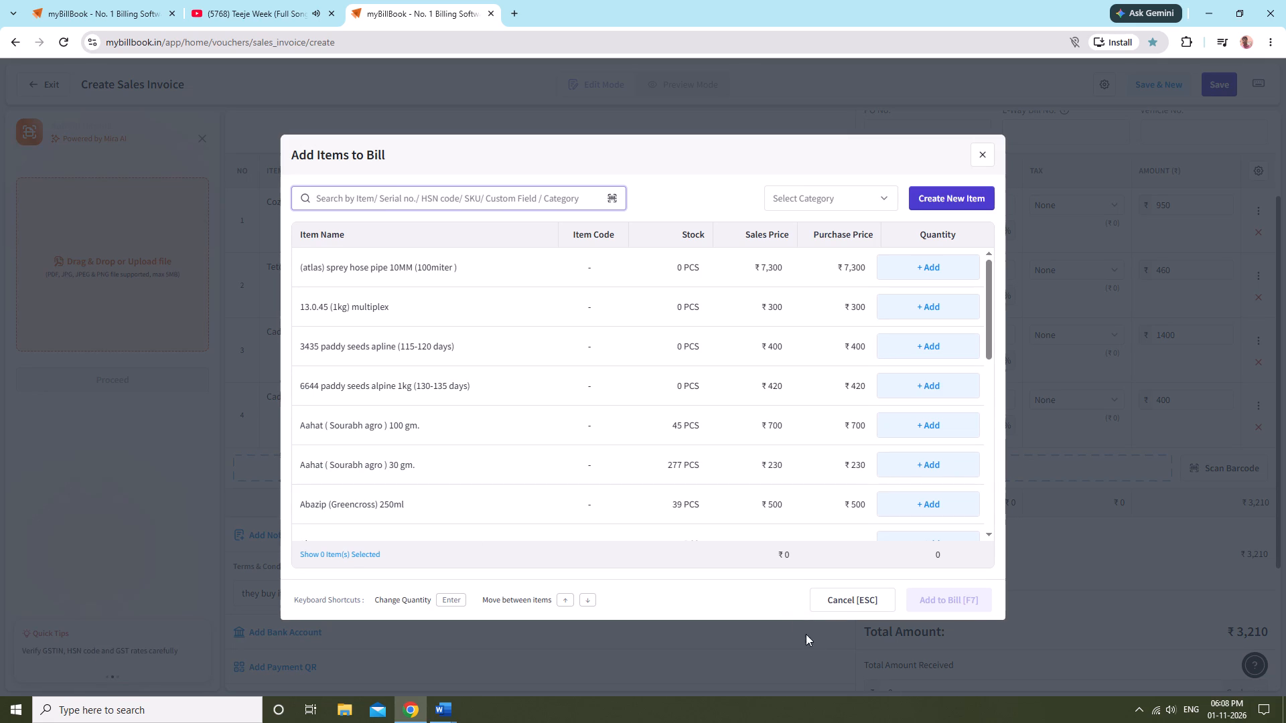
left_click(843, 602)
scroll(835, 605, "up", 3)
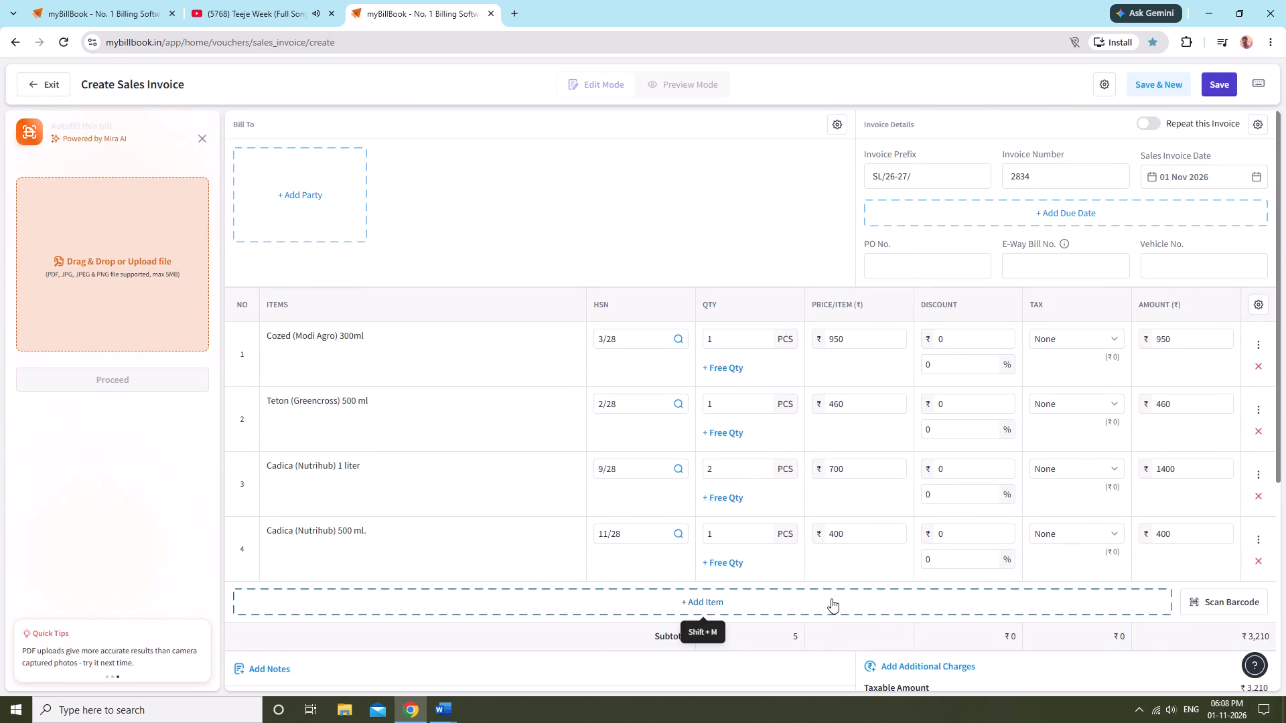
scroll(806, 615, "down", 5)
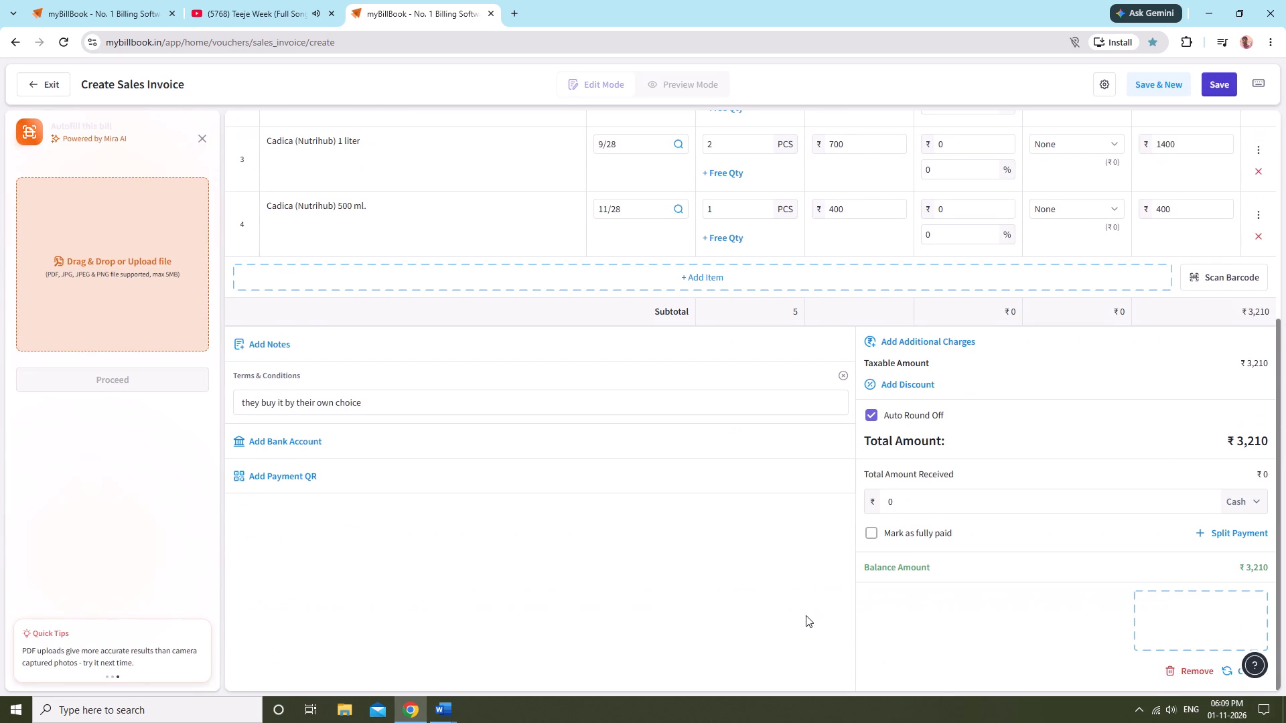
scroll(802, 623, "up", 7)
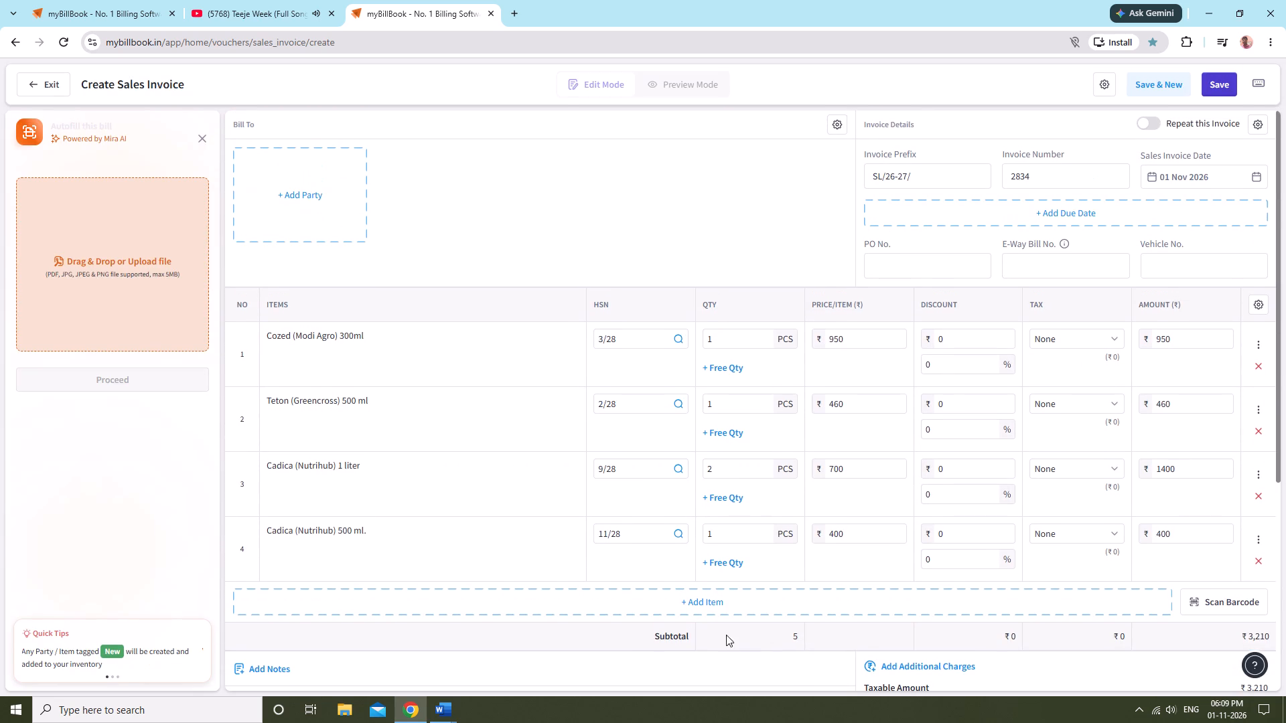
Search the bill items for "spre" and add 1 PCS of spredar silcon 500ml to the invoice.
left_click(348, 603)
type("spr")
scroll(640, 507, "down", 2)
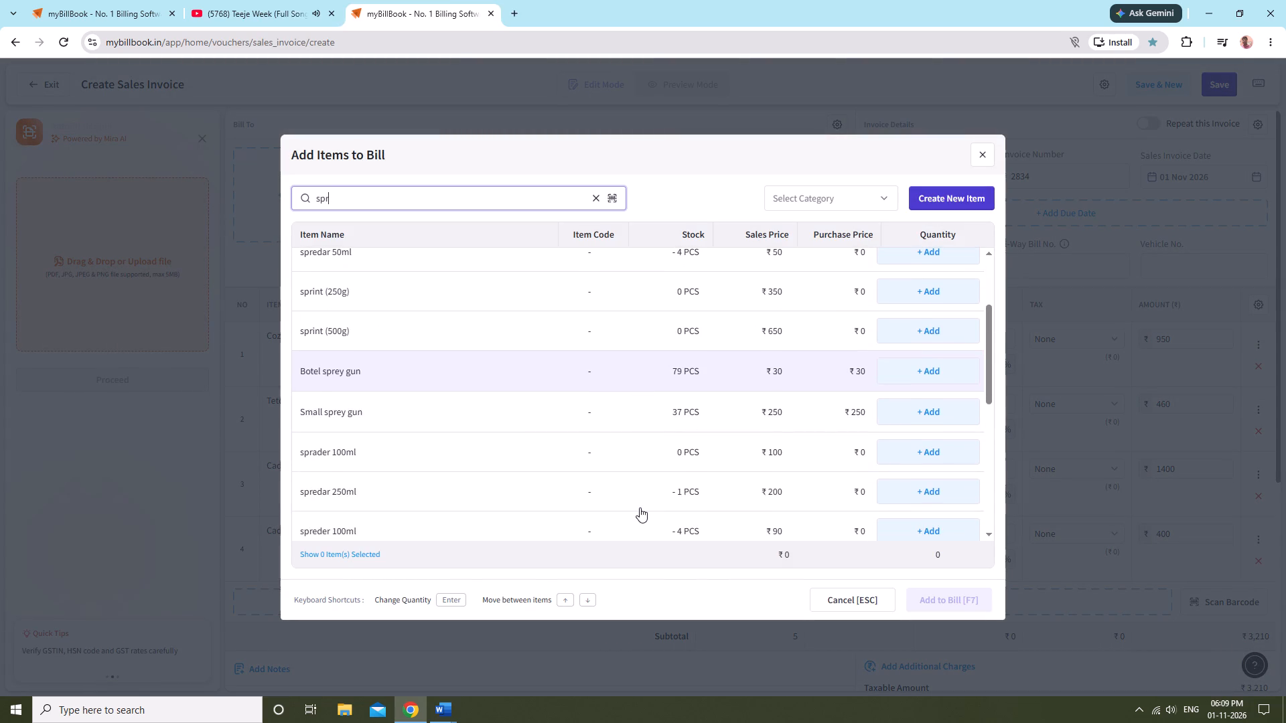
scroll(635, 505, "down", 3)
scroll(626, 507, "up", 3)
key("e")
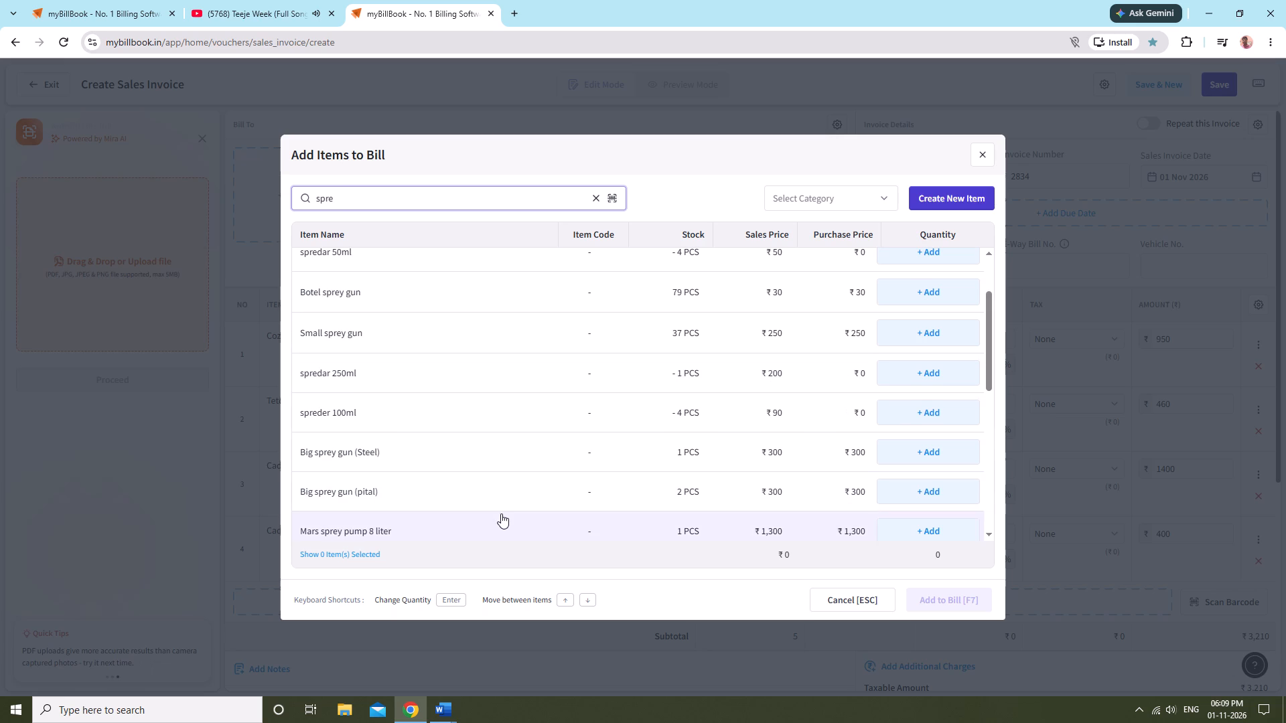
scroll(501, 513, "up", 4)
scroll(501, 513, "down", 2)
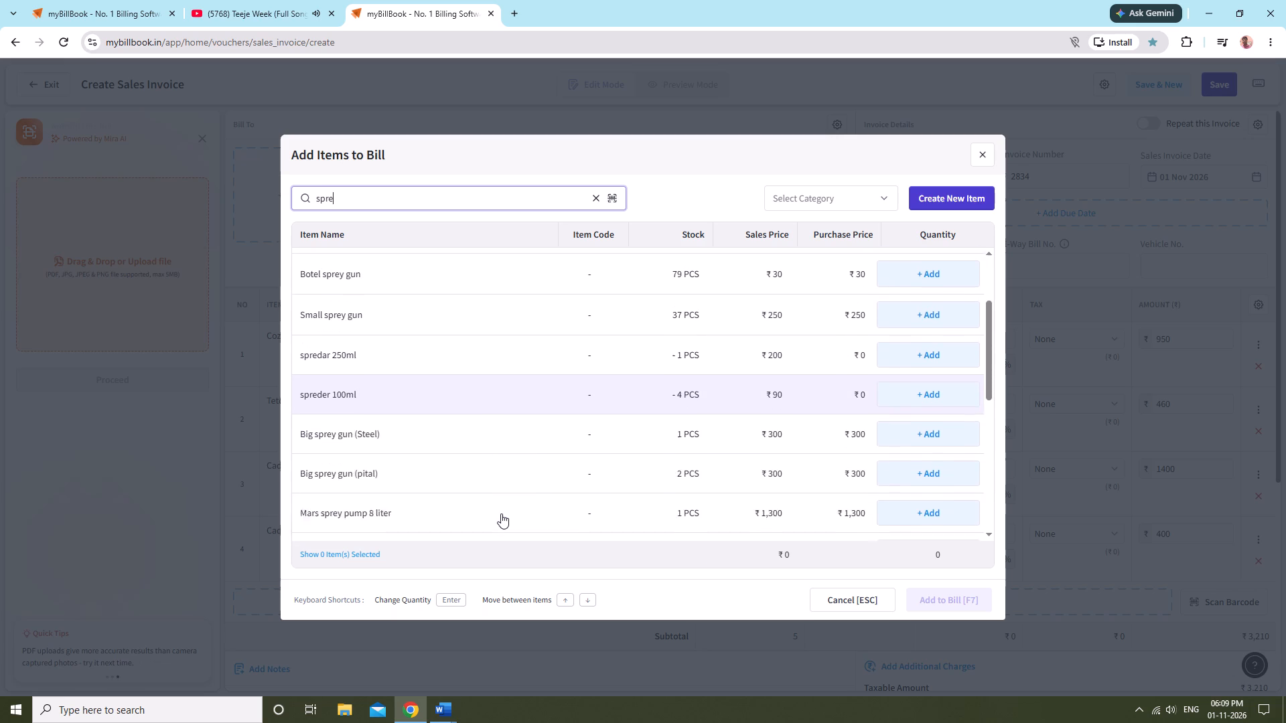
scroll(501, 513, "down", 3)
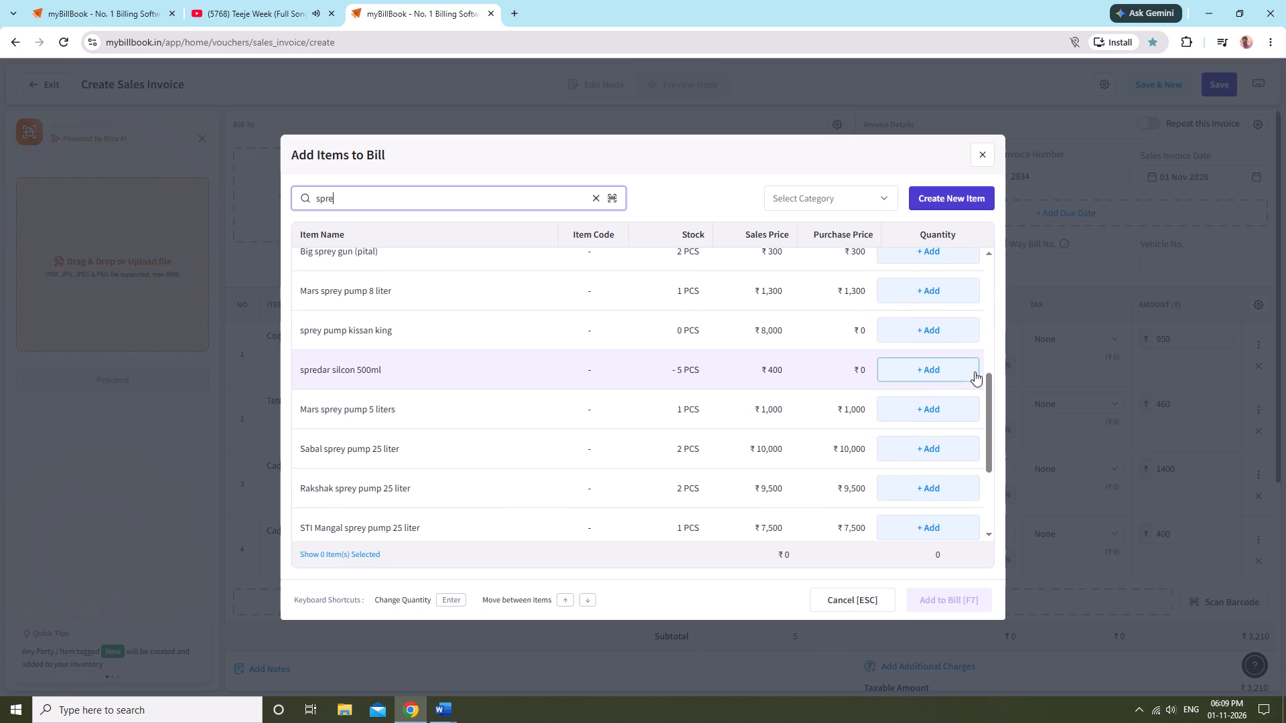
left_click(975, 372)
left_click(954, 596)
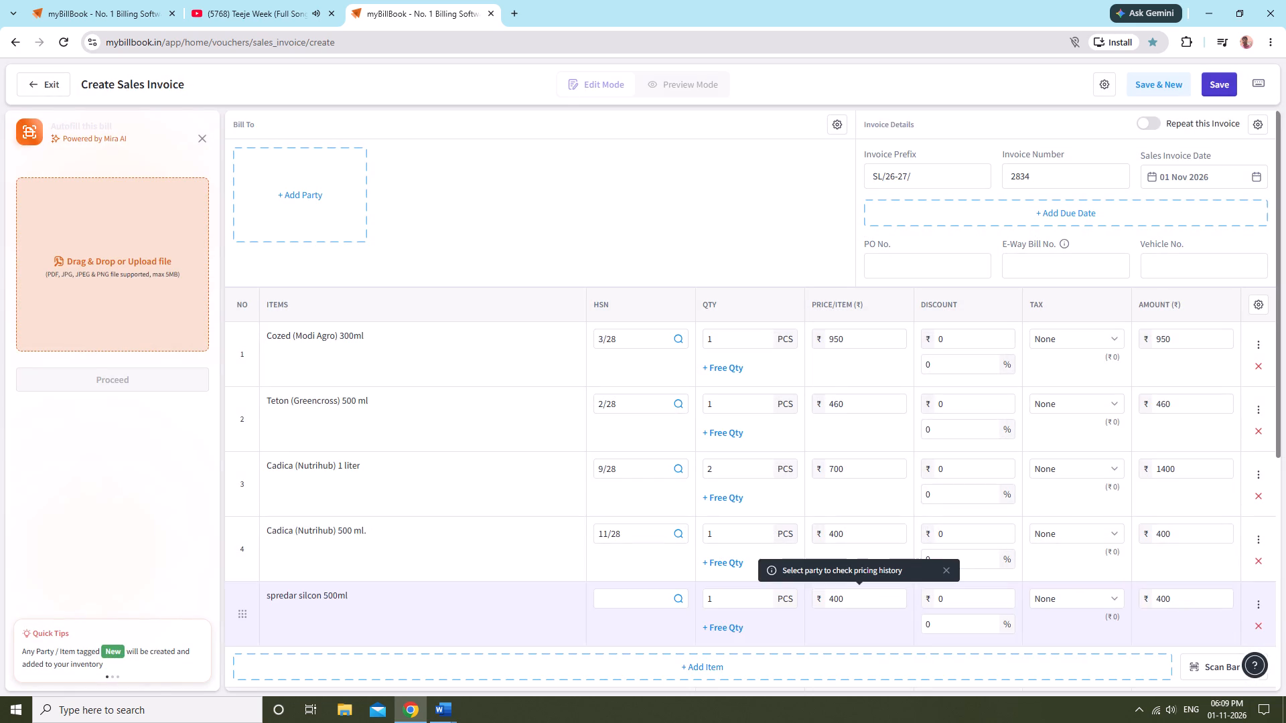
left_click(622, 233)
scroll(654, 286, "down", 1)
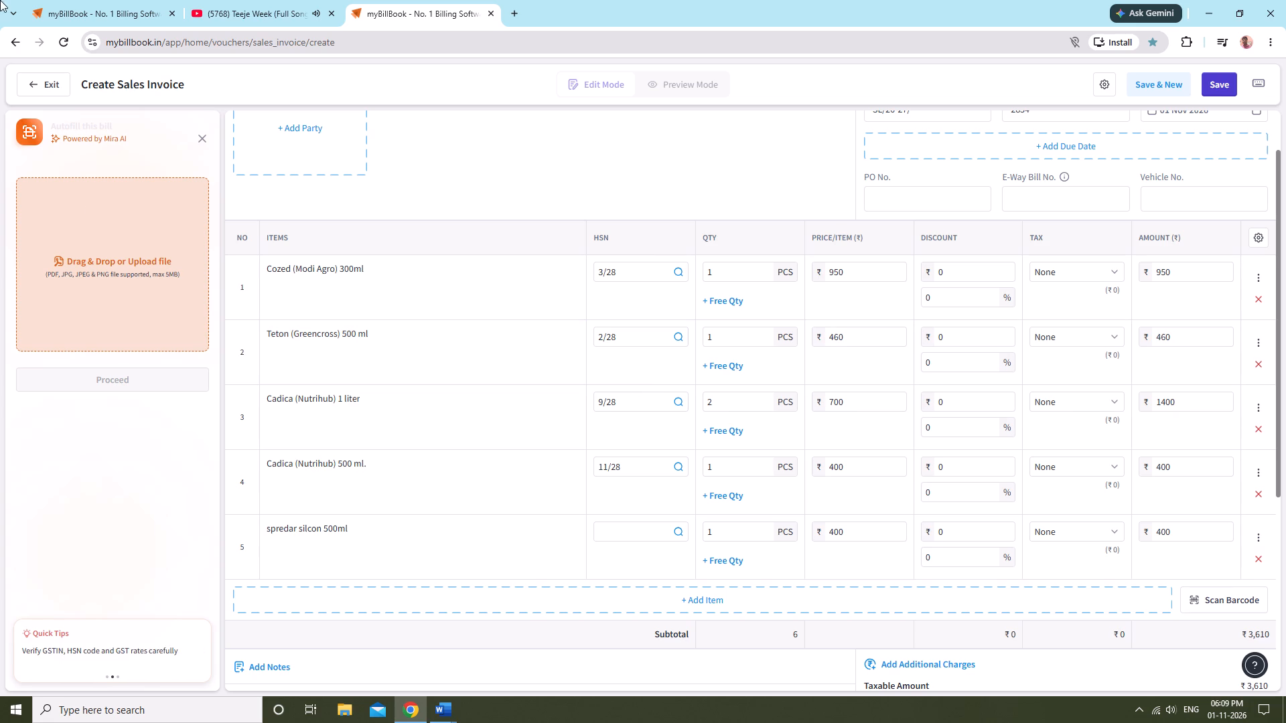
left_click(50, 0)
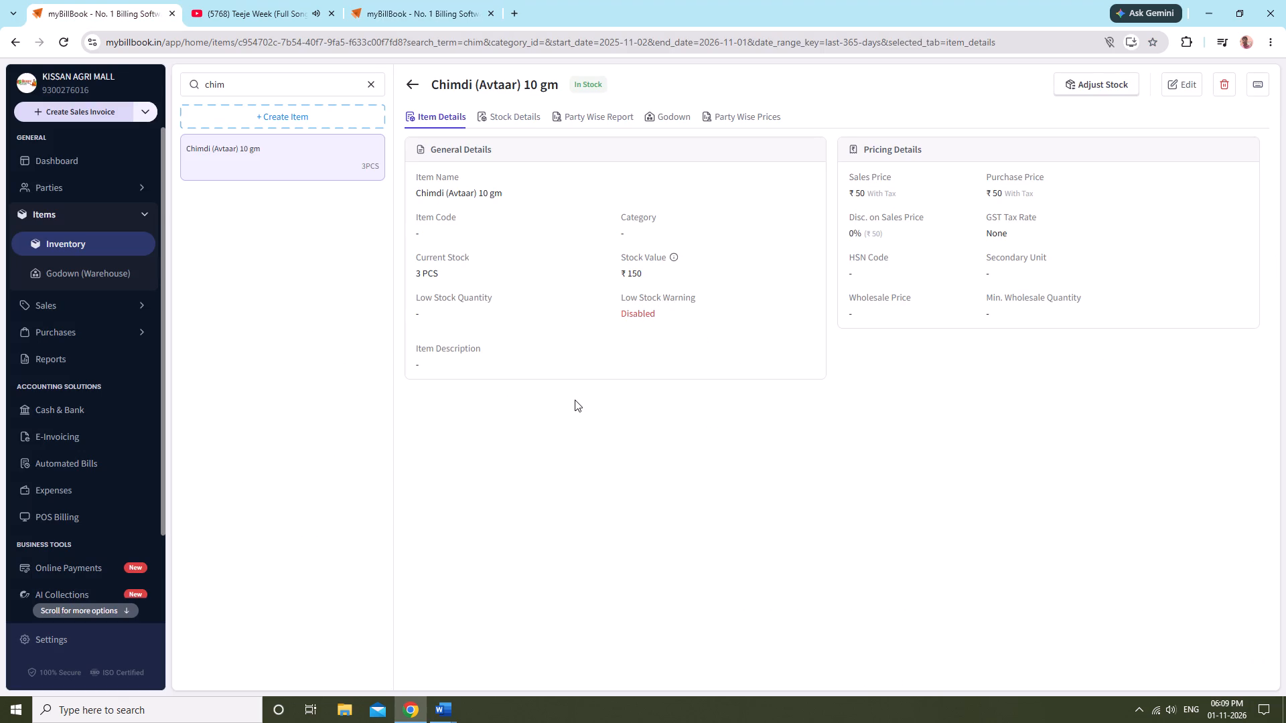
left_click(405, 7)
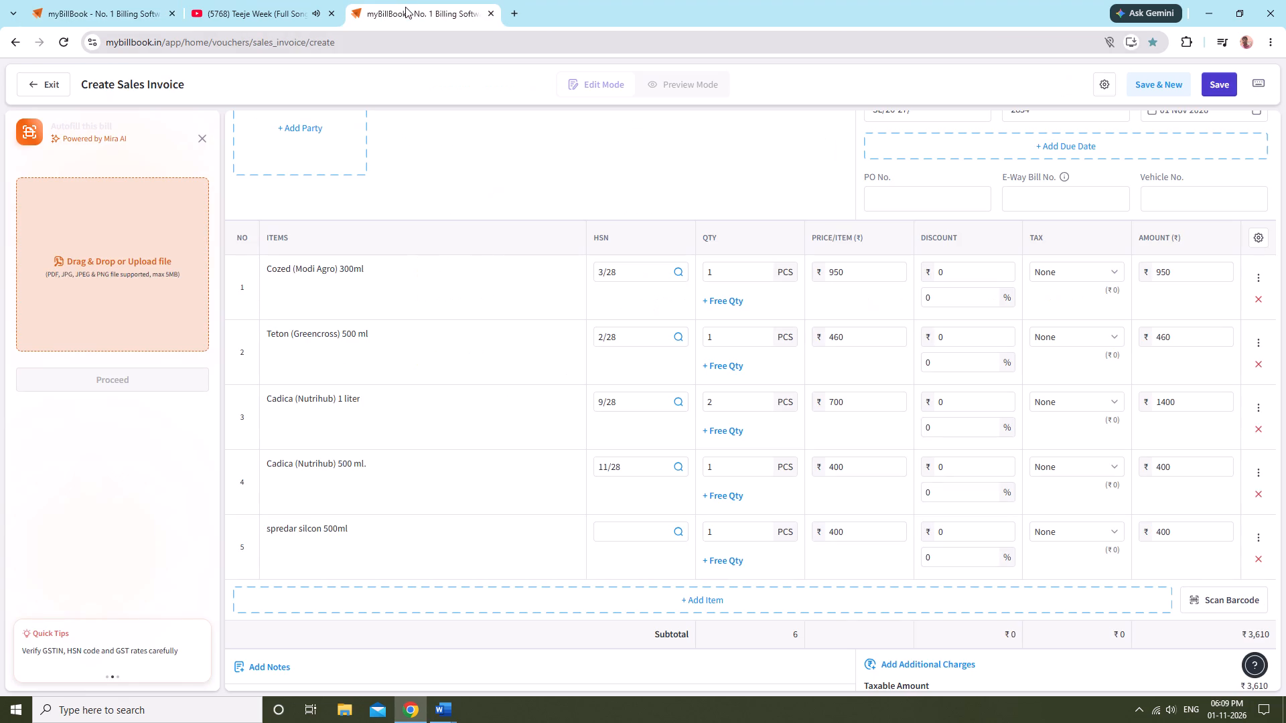
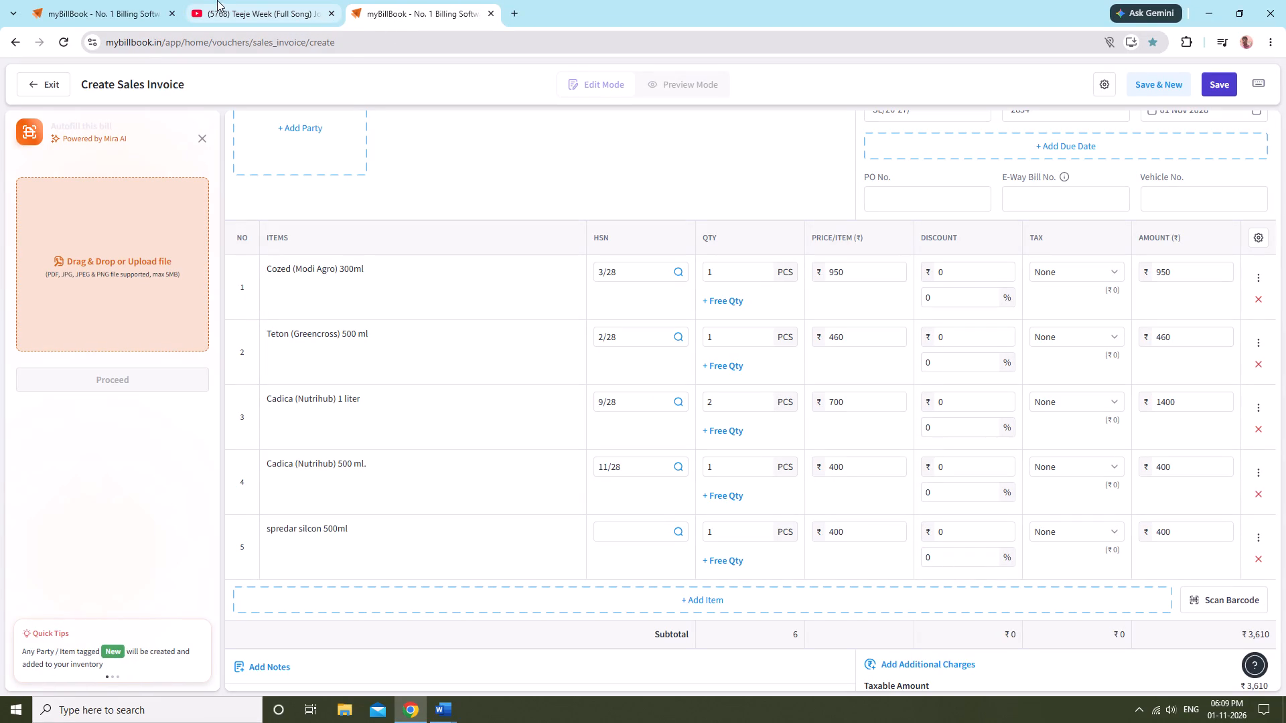
Switch to the inventory, search for "capsi" and rename the capsicum seeds item as "Capsicum (secure) 25 gm".
left_click(170, 6)
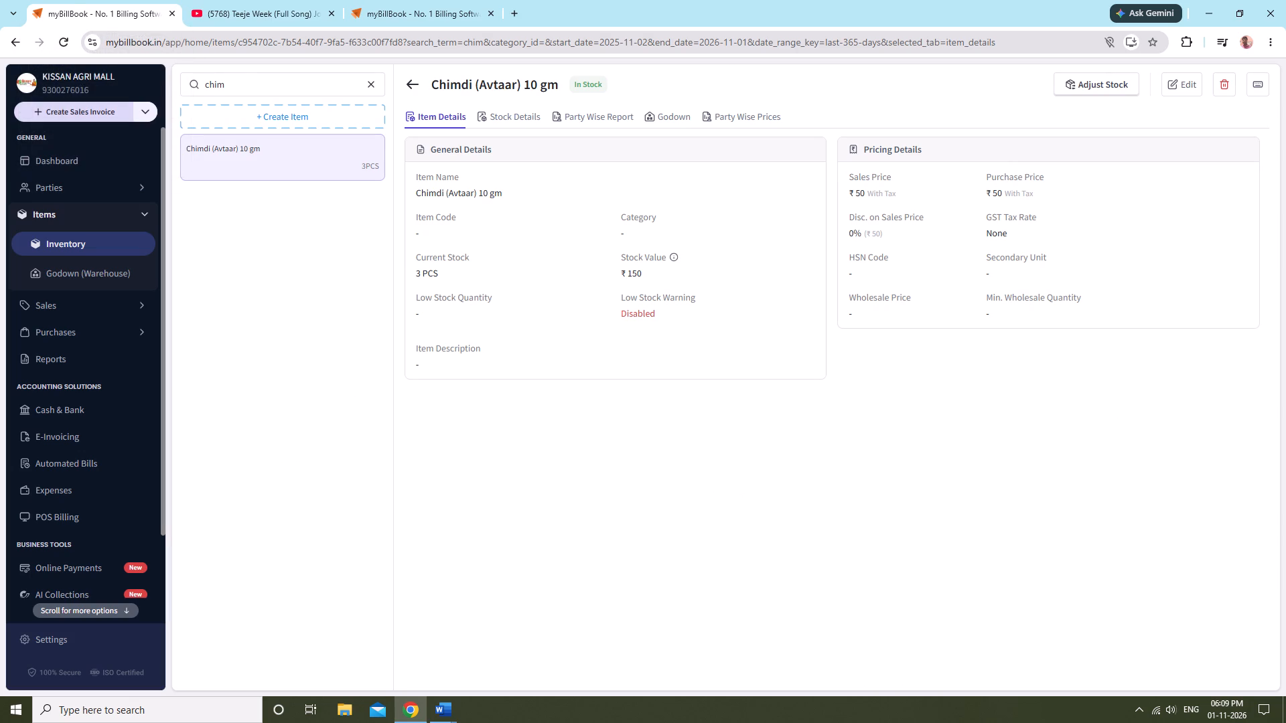
left_click(262, 92)
left_click(374, 86)
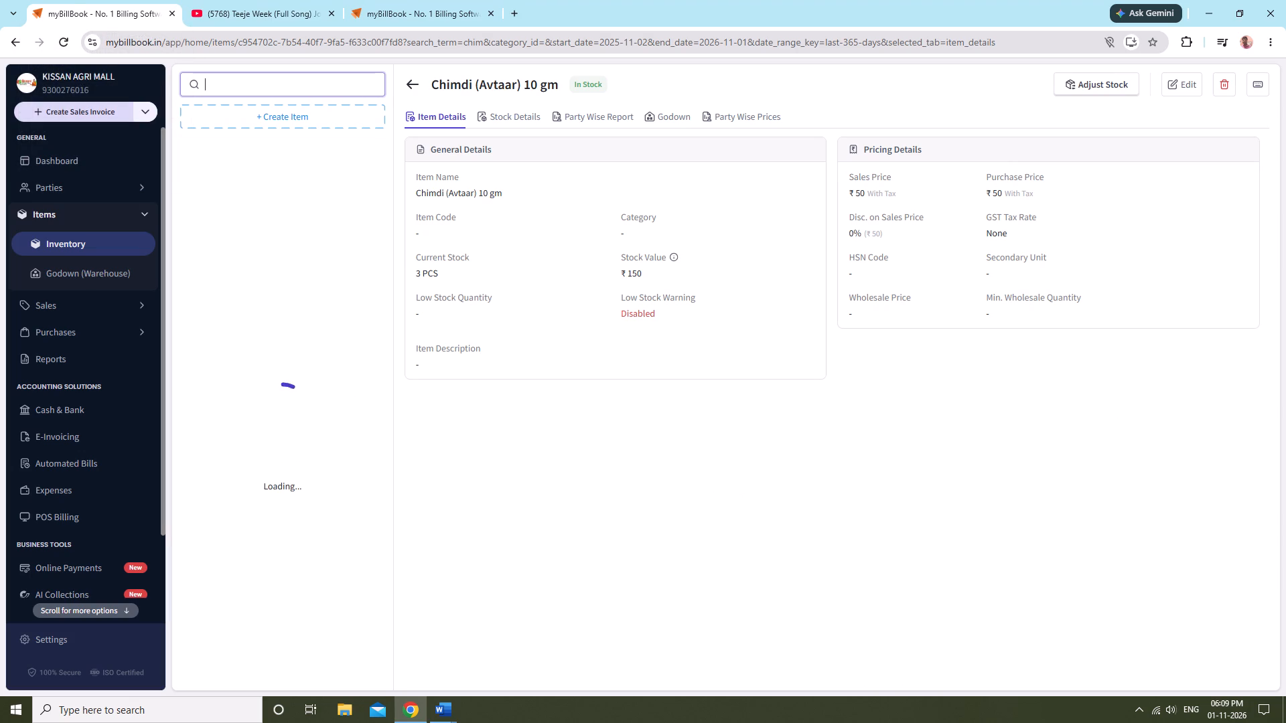
type("capsi")
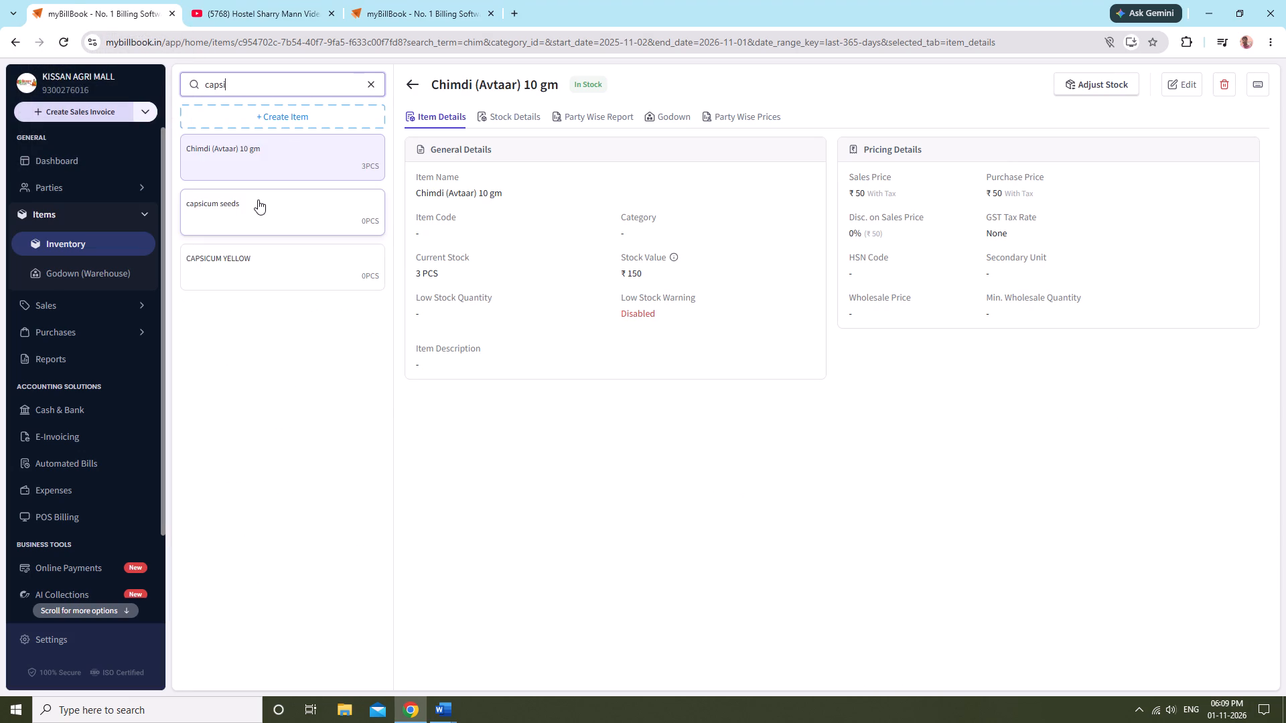
left_click(258, 199)
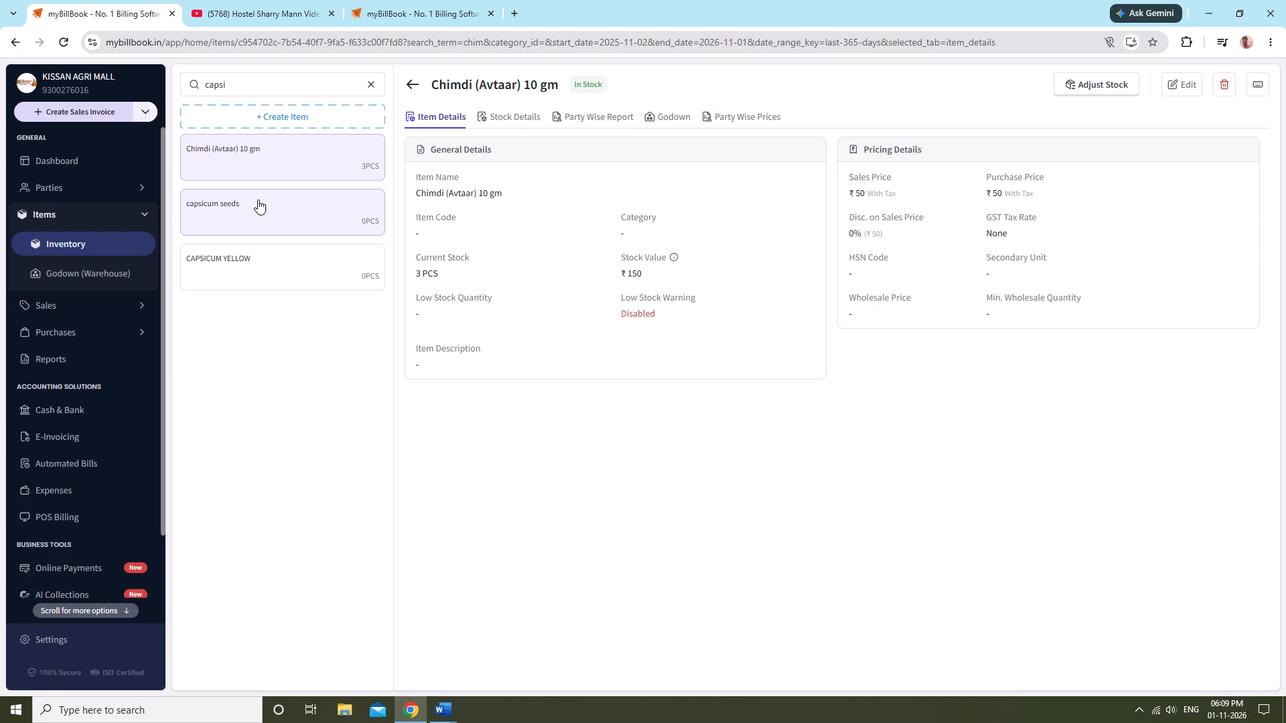
left_click(1160, 88)
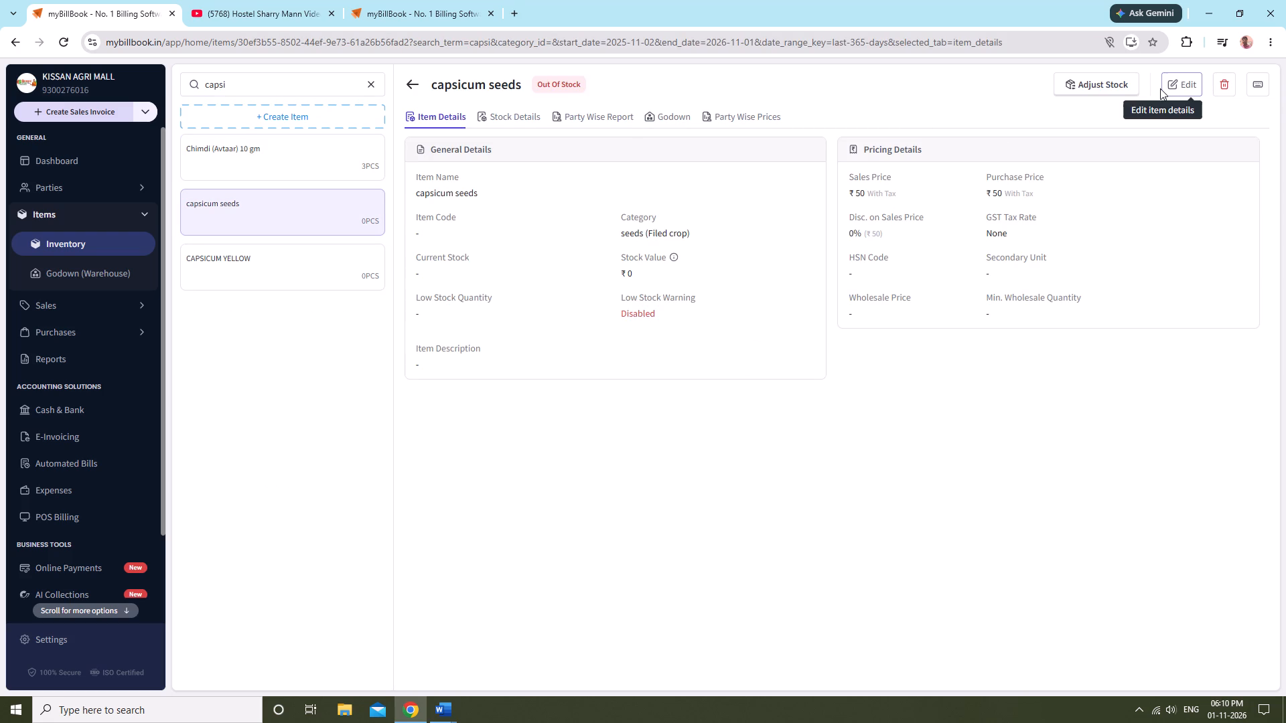
left_click(1175, 89)
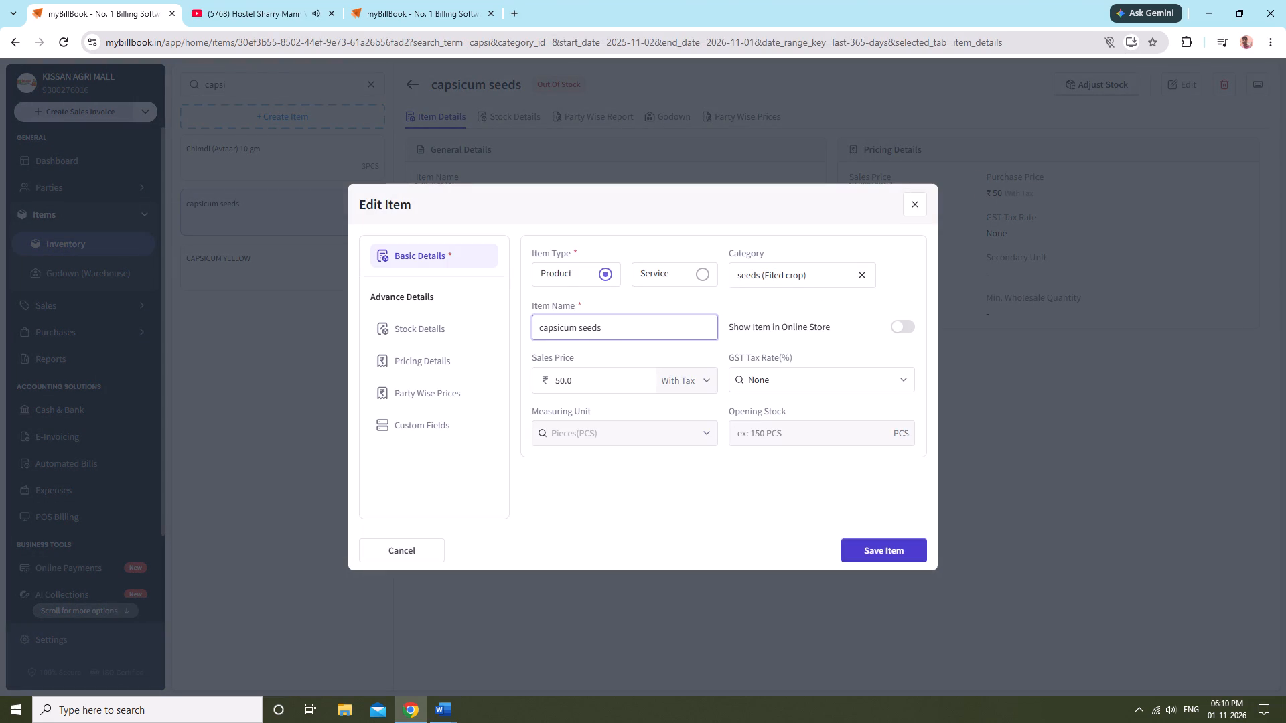
key("BackSpace")
key("BackSpace")
key("BackSpace")
key("BackSpace")
key("BackSpace")
left_click(545, 329)
key("BackSpace")
key("shift+c")
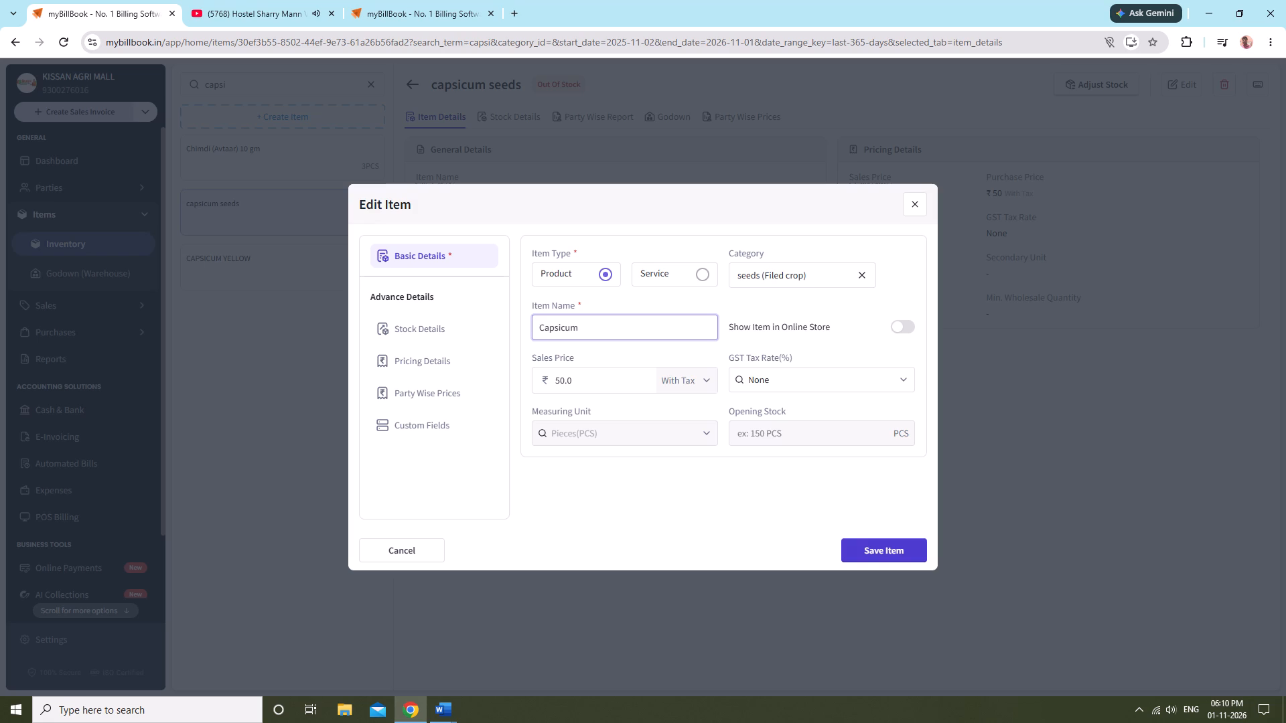
left_click(586, 335)
key("shift+parenleft")
key("s")
key("e")
type("cure")
key("shift+parenright")
key("space")
type("25 gm")
key("space")
Change the capsicum item's category to Hybride vegitables seeds and save the item.
left_click(777, 272)
key("h")
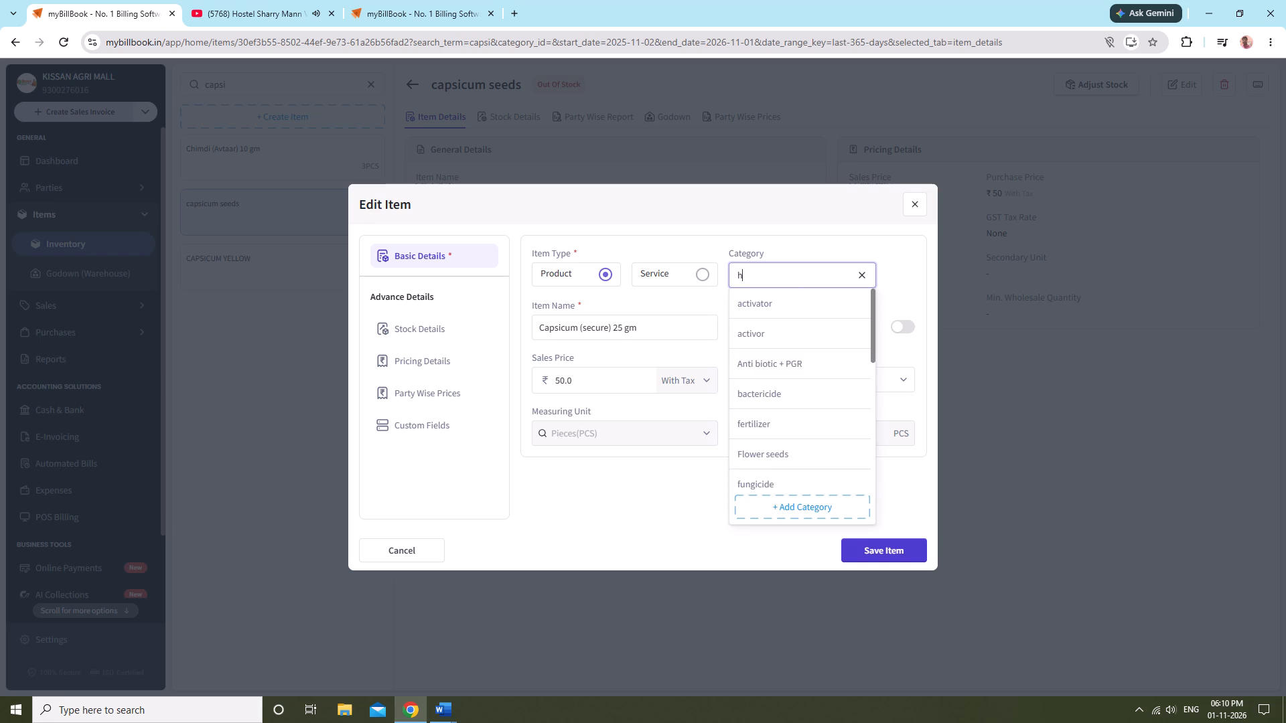
left_click(786, 374)
left_click(398, 329)
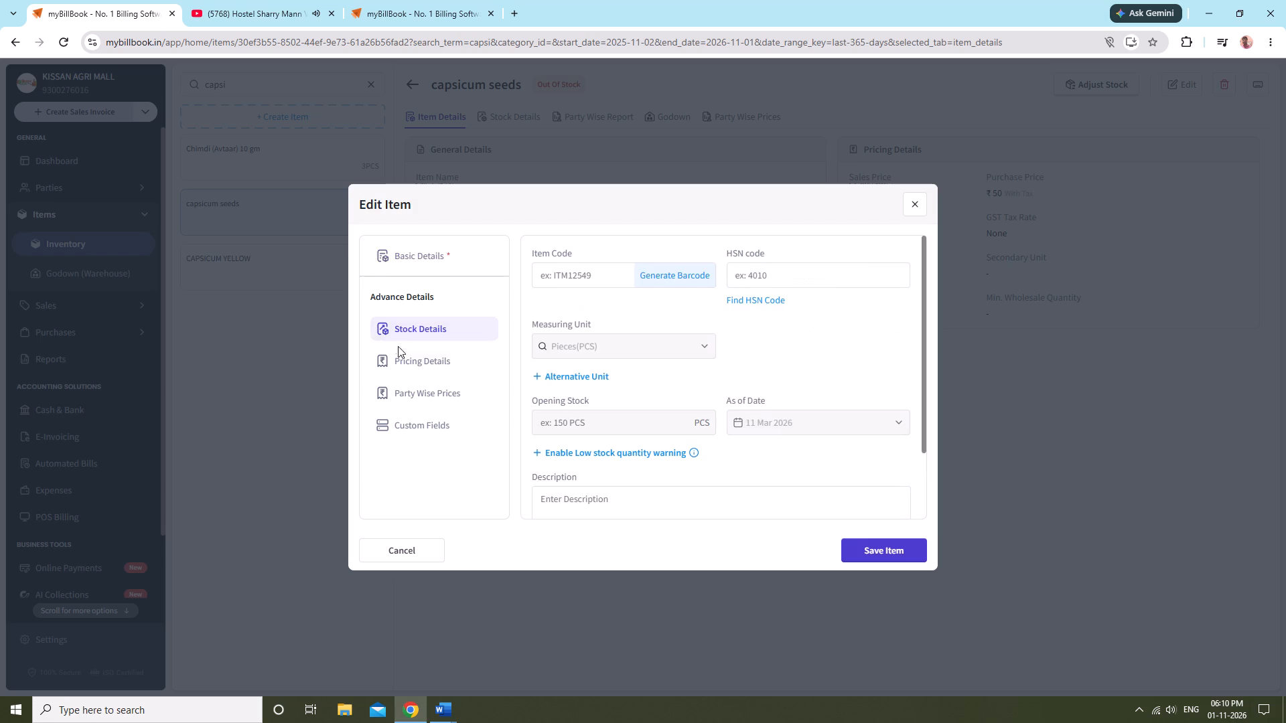
left_click(399, 362)
left_click(889, 561)
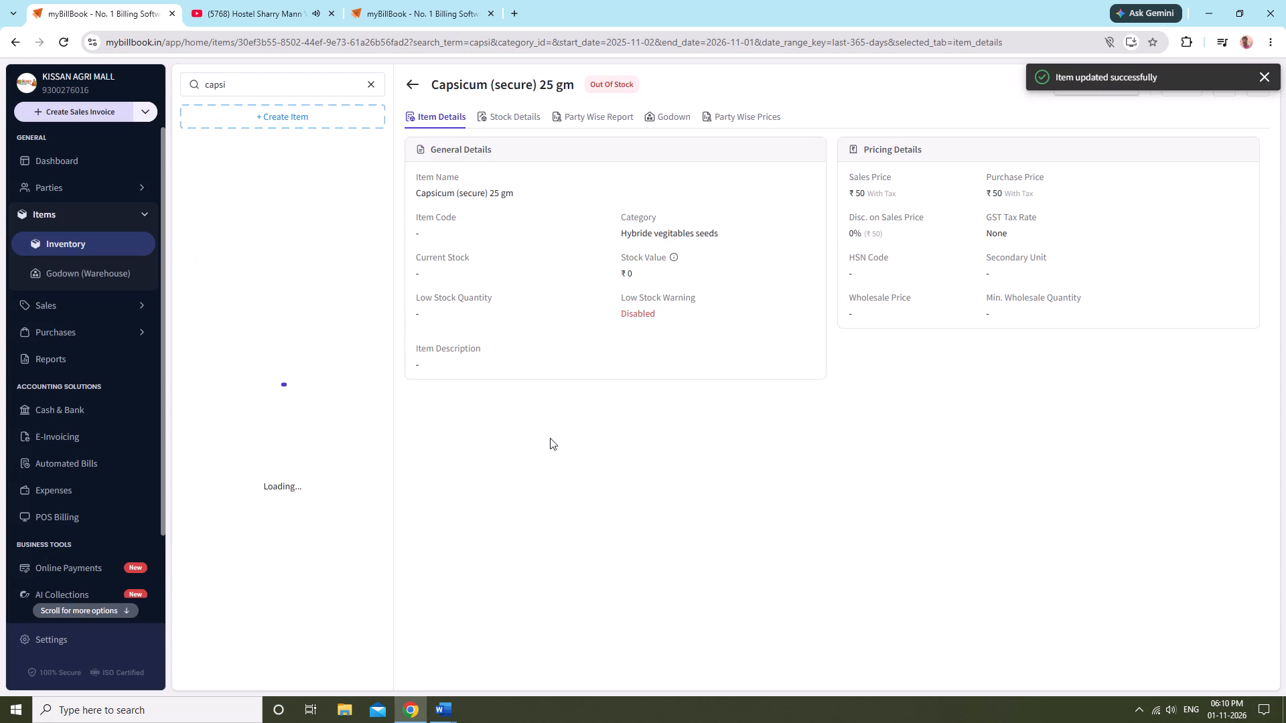
left_click(554, 434)
Add 12 PCS of stock to Capsicum (secure) 25 gm in the KISSAN AGRI MALL godown and save the adjustment.
left_click(932, 94)
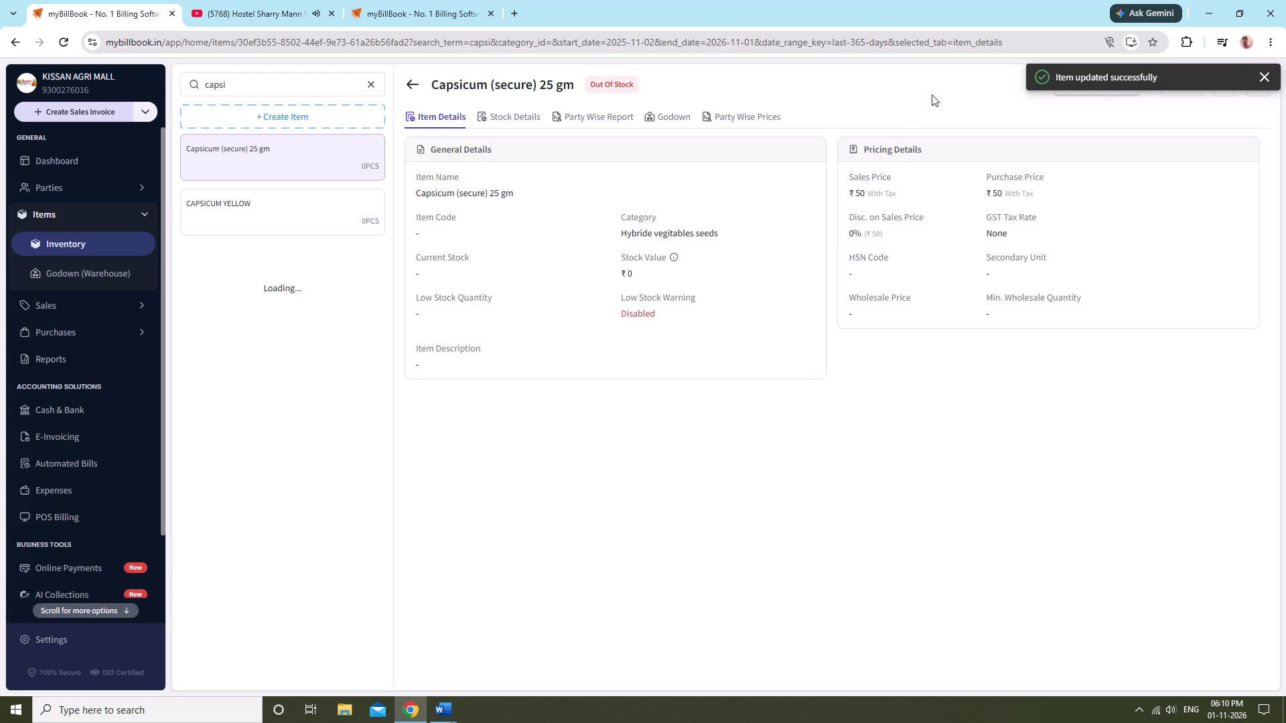
left_click(1086, 92)
left_click(487, 334)
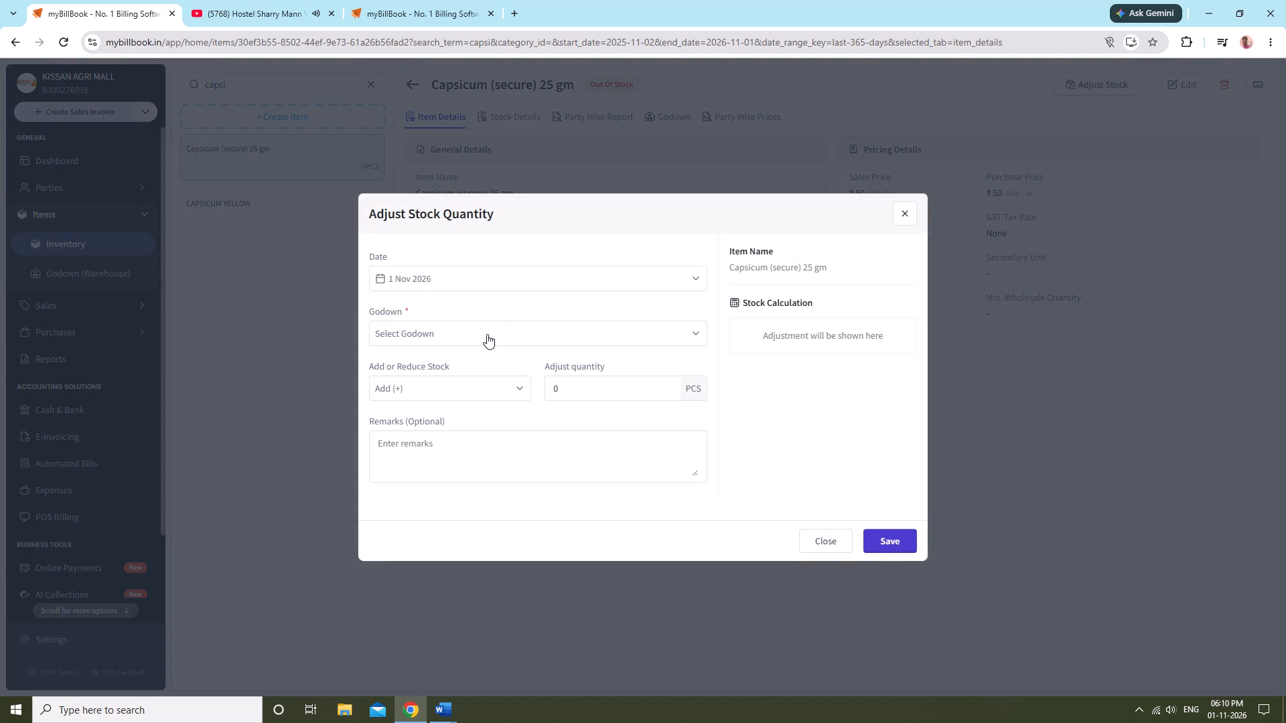
left_click(486, 356)
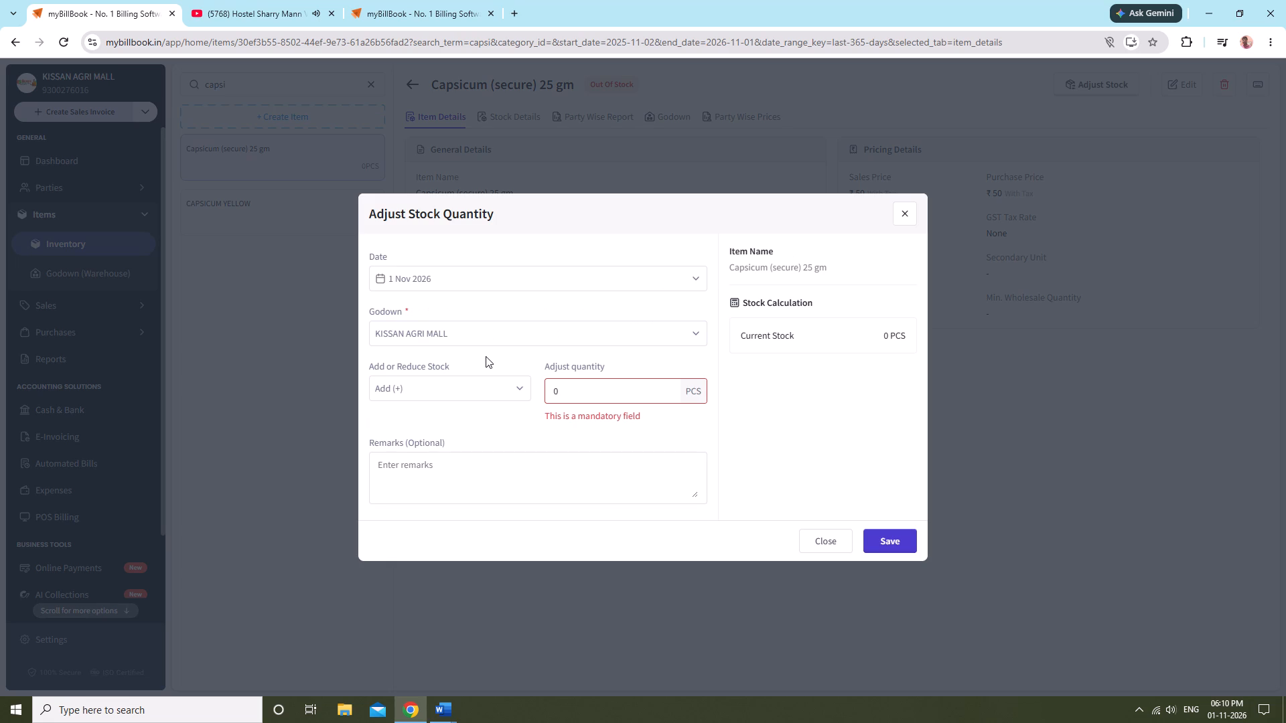
type("12")
left_click(614, 407)
left_click(616, 402)
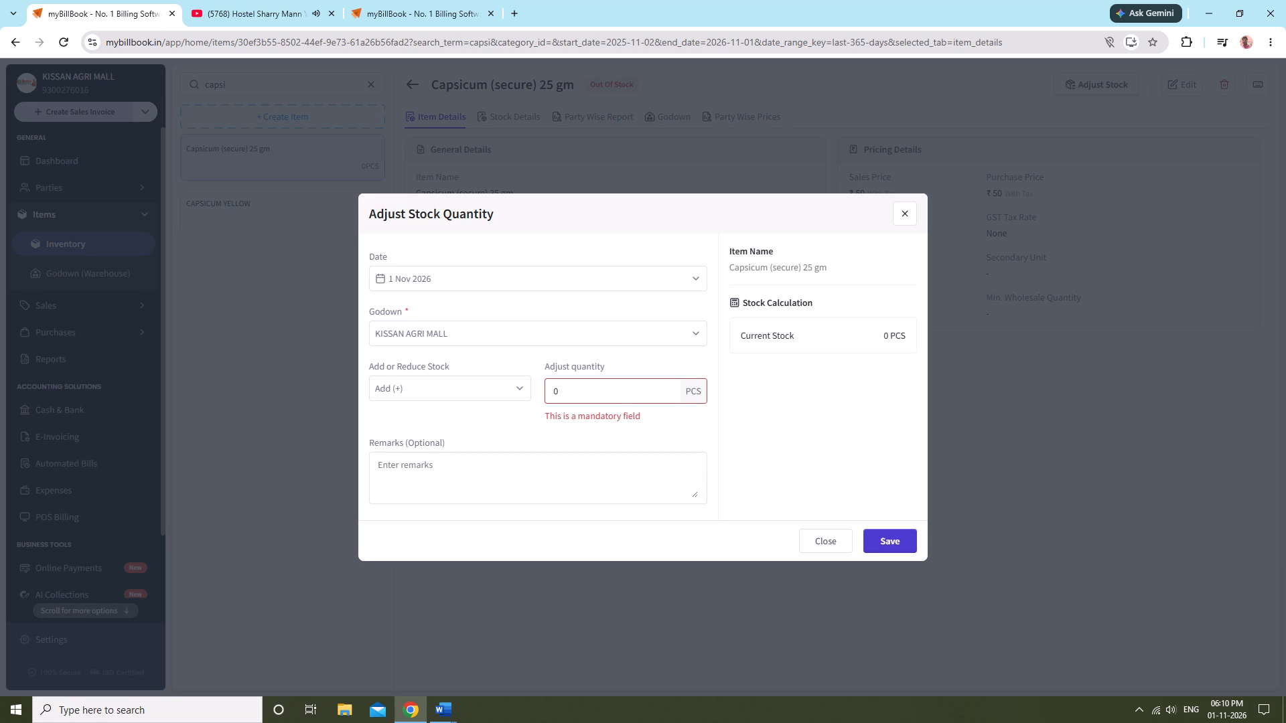
left_click(625, 391)
type("12")
left_click(900, 526)
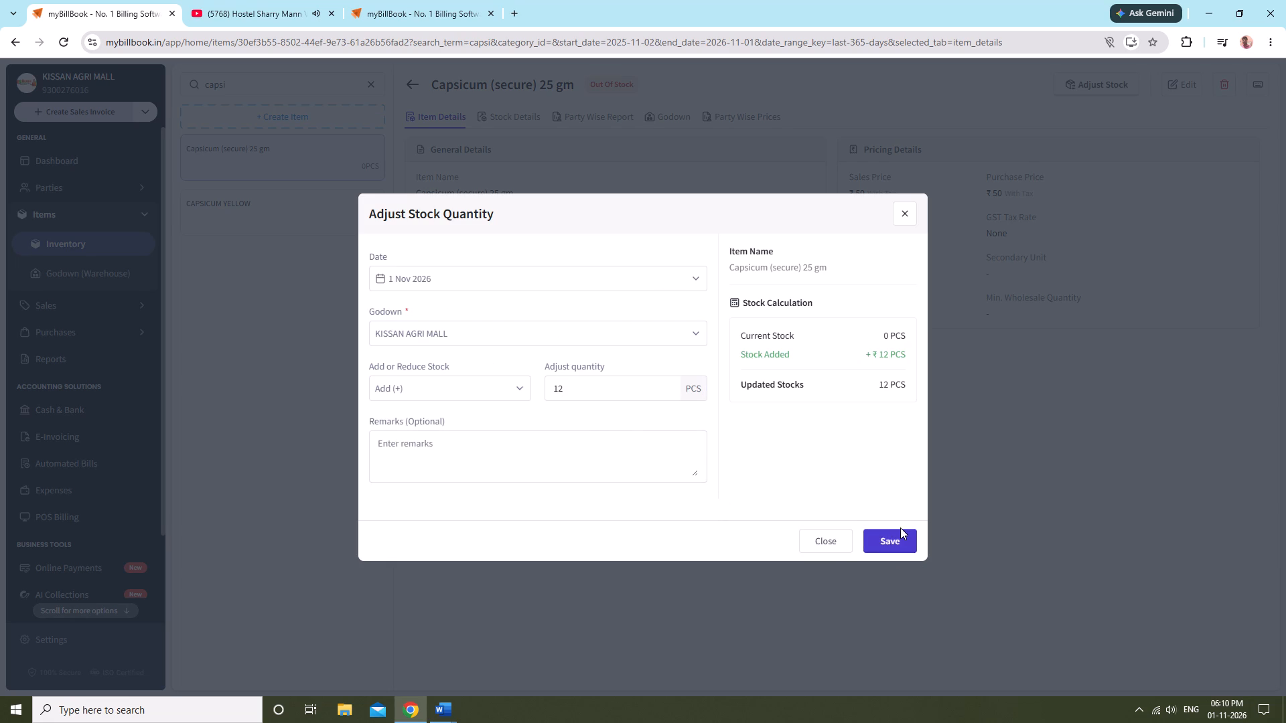
left_click(900, 528)
left_click(900, 540)
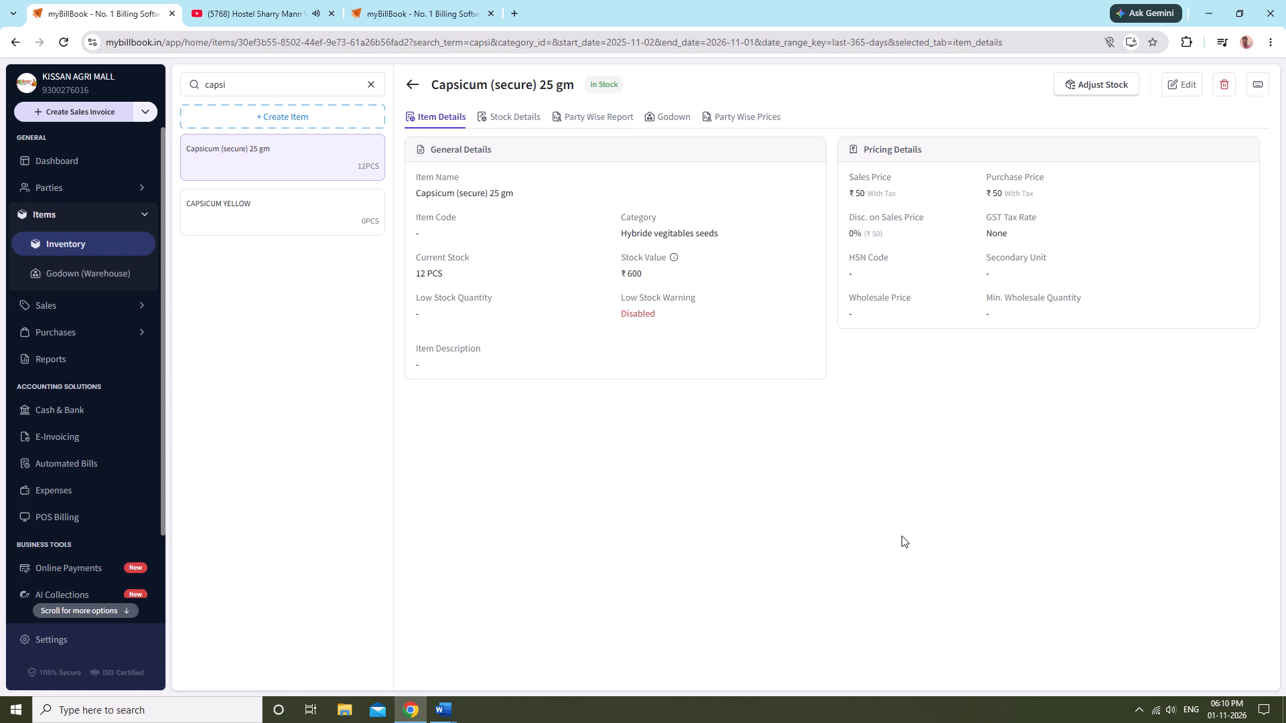
Search the inventory for "kir" and rename the hybride baigan item as "Baigan ankur kirti 10gm".
left_click(372, 86)
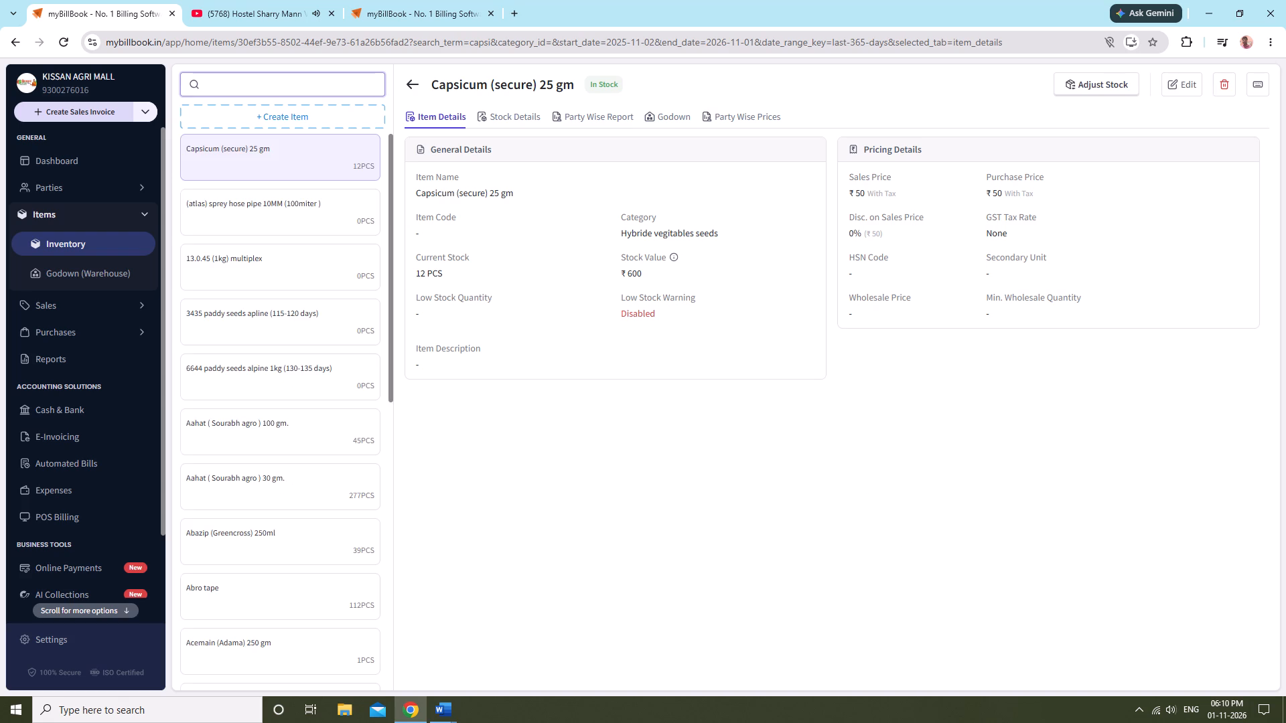
type("ki")
key("r")
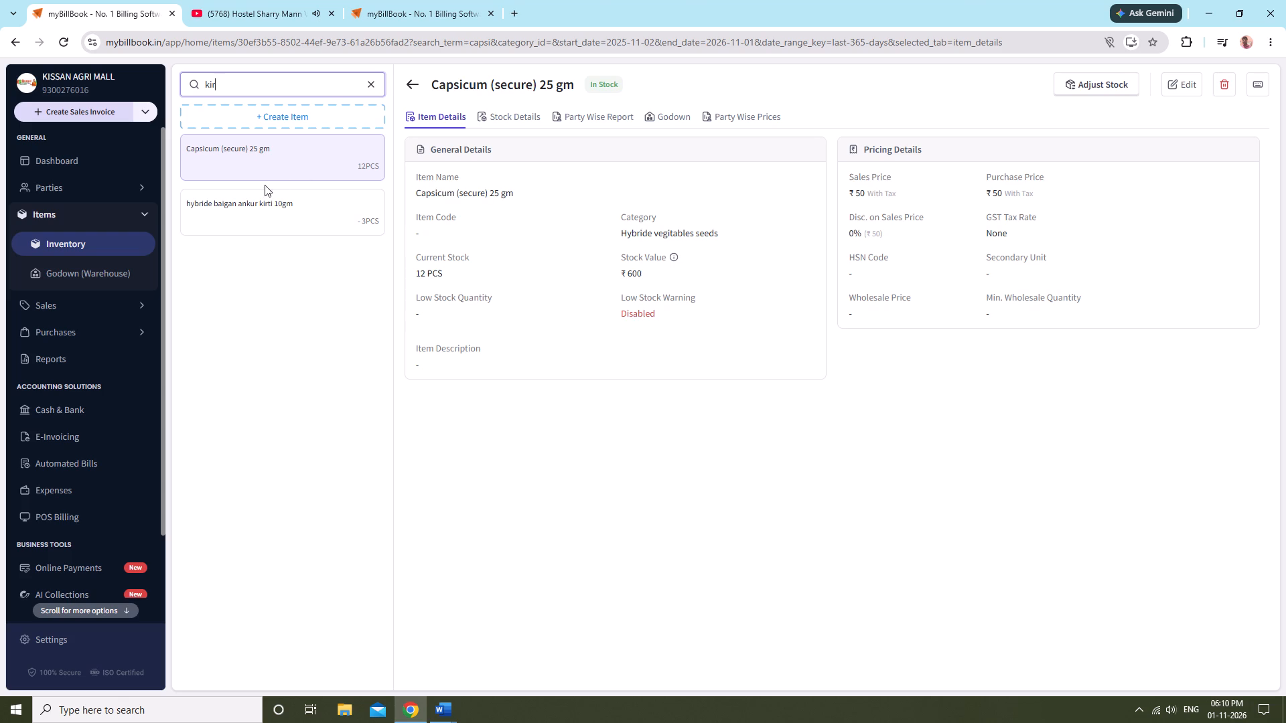
left_click(273, 219)
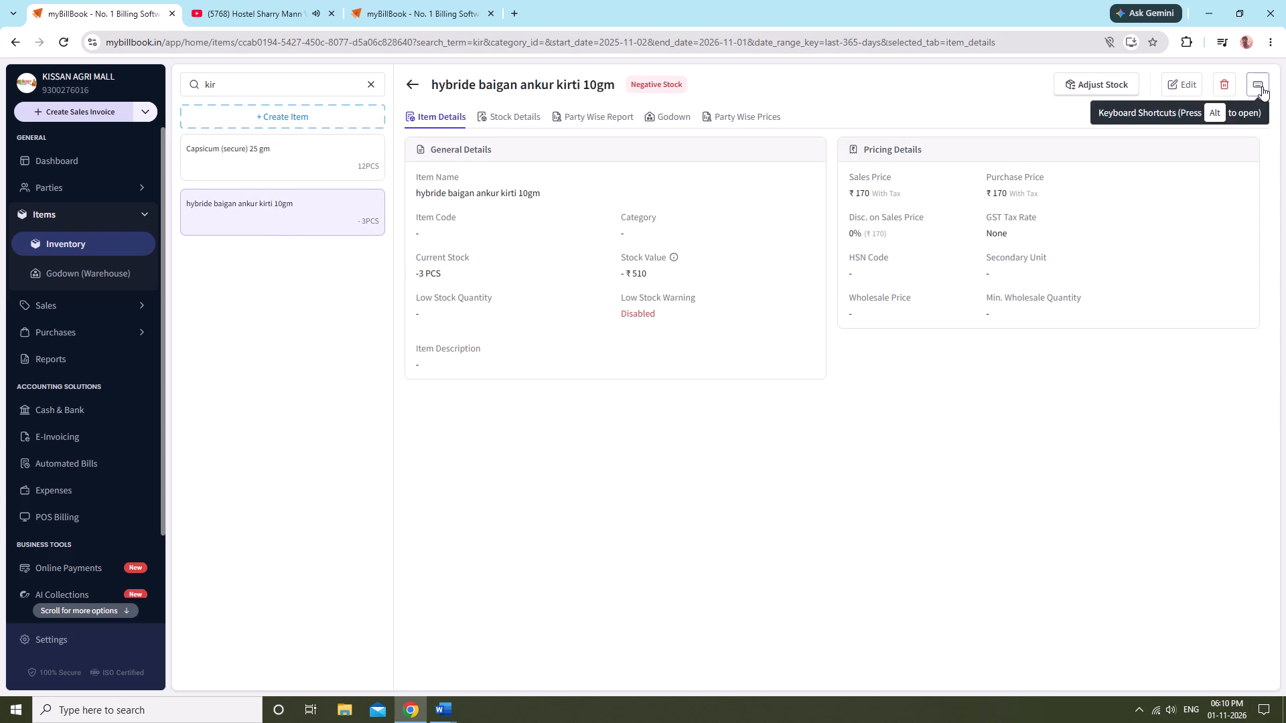
left_click(1184, 82)
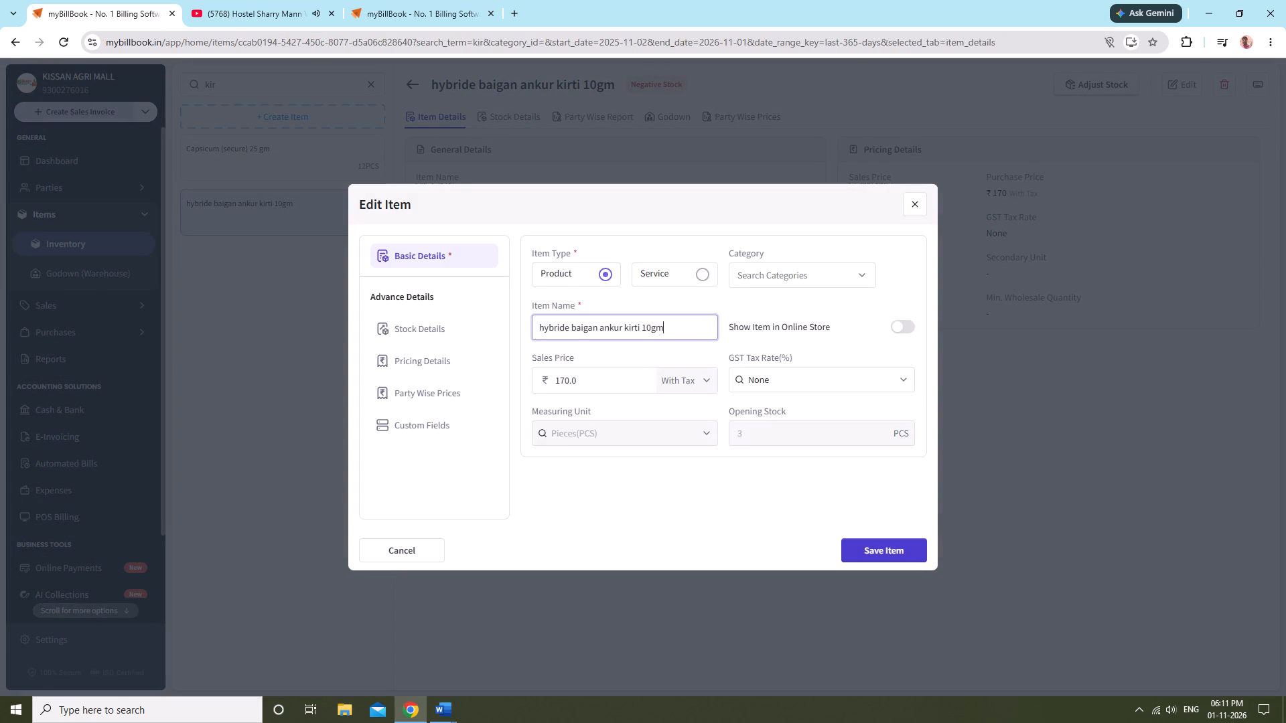
left_click(565, 333)
left_click(571, 324)
key("BackSpace")
key("BackSpace")
key("BackSpace")
key("BackSpace")
key("BackSpace")
key("BackSpace")
key("BackSpace")
key("BackSpace")
key("BackSpace")
key("BackSpace")
key("BackSpace")
key("BackSpace")
left_click(547, 331)
key("BackSpace")
key("shift+b")
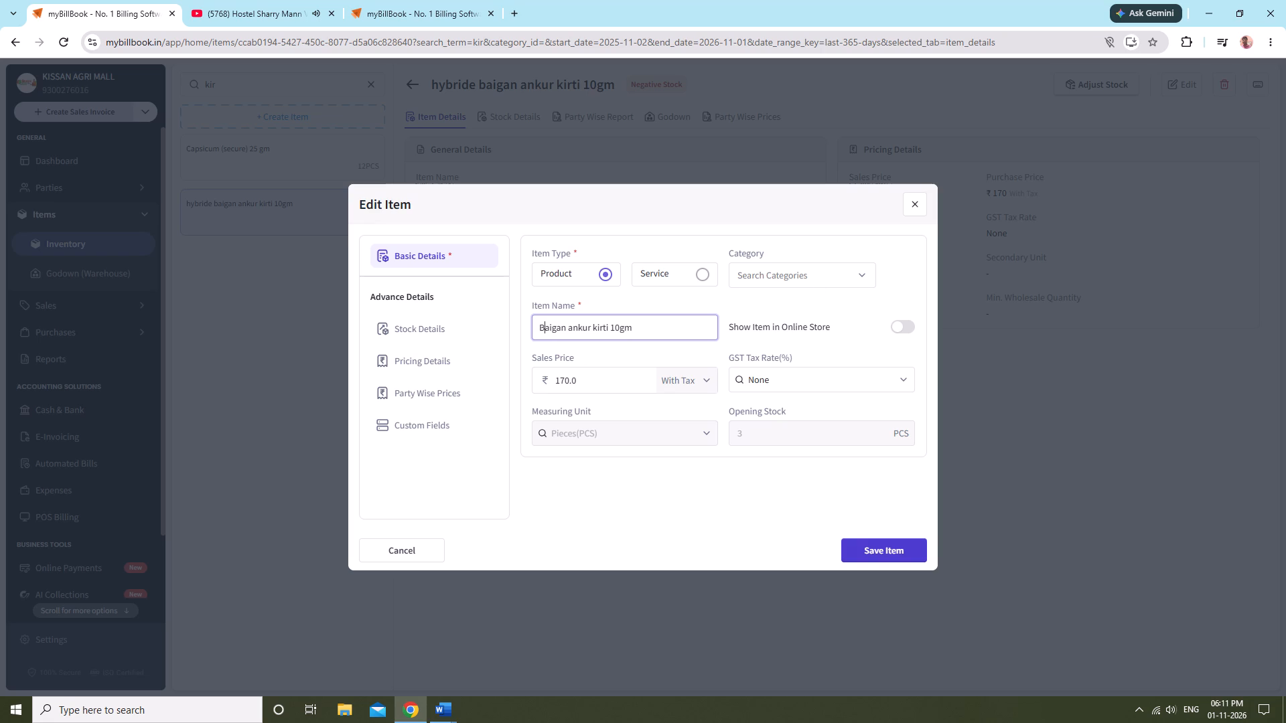
Set the Baigan ankur kirti item's category to Hybride vegitables seeds and save the item.
left_click(810, 279)
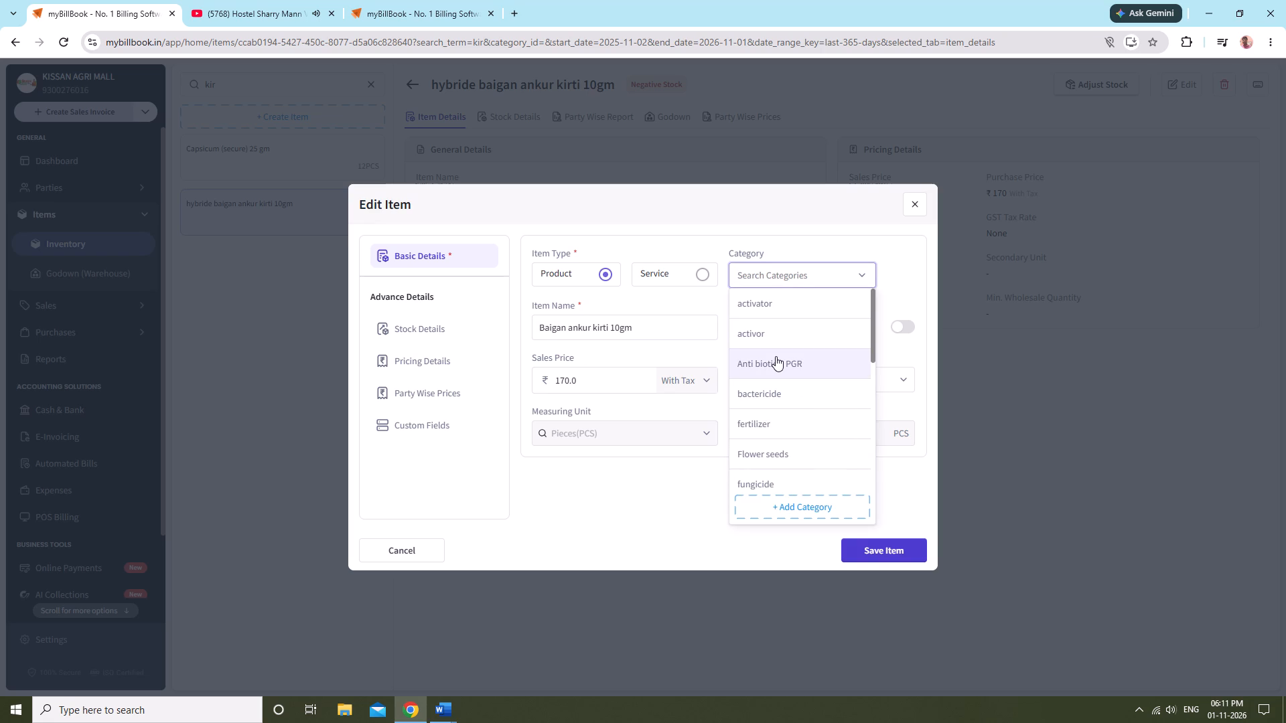
key("h")
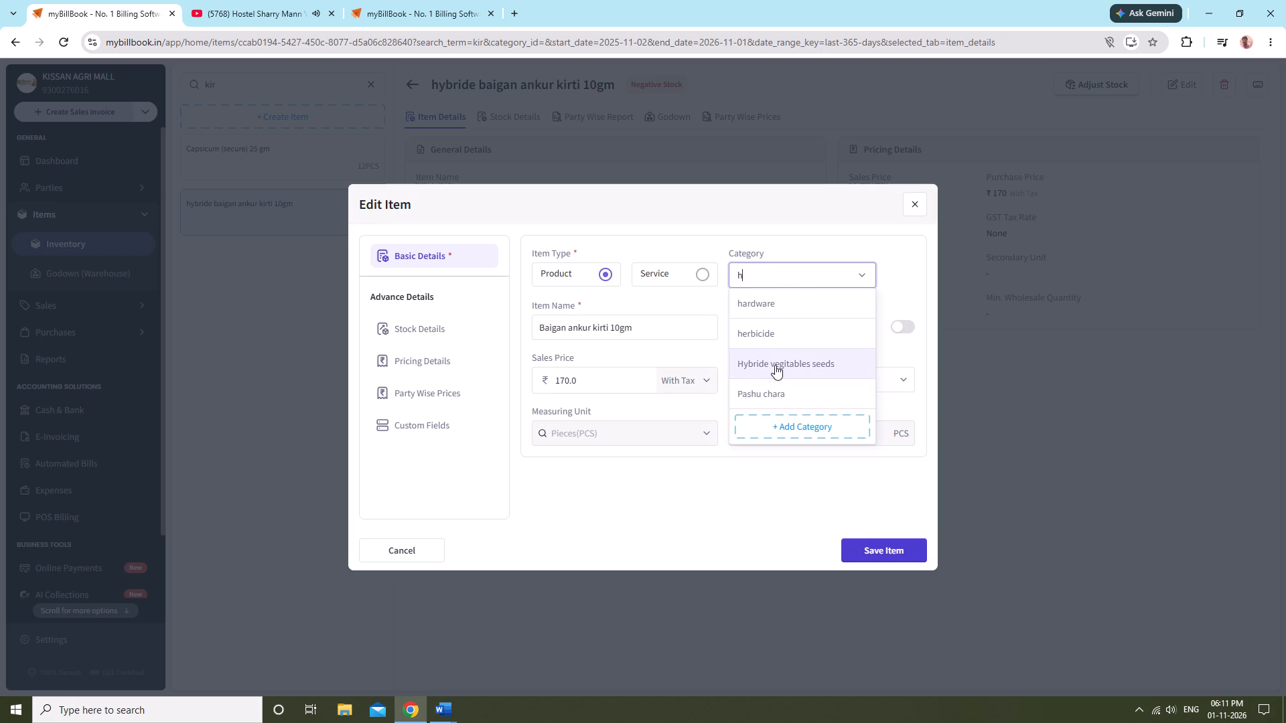
left_click(775, 365)
left_click(433, 339)
left_click(430, 366)
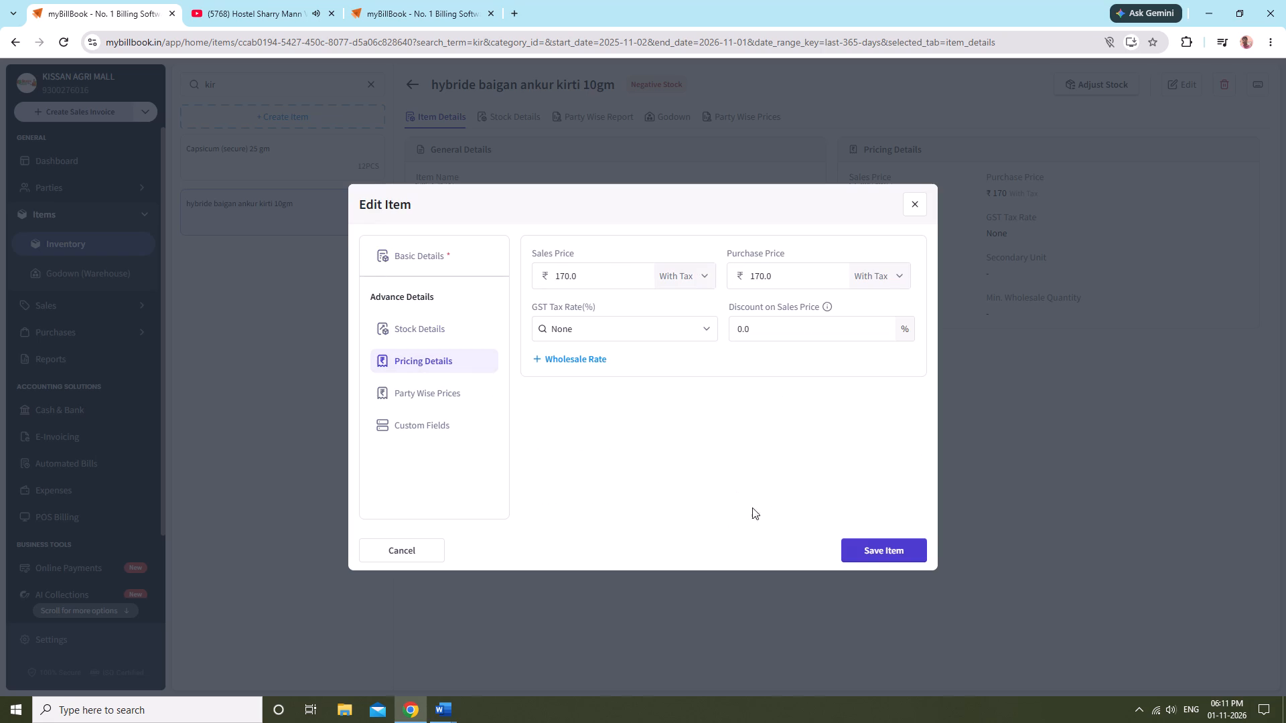
left_click(855, 551)
left_click(803, 467)
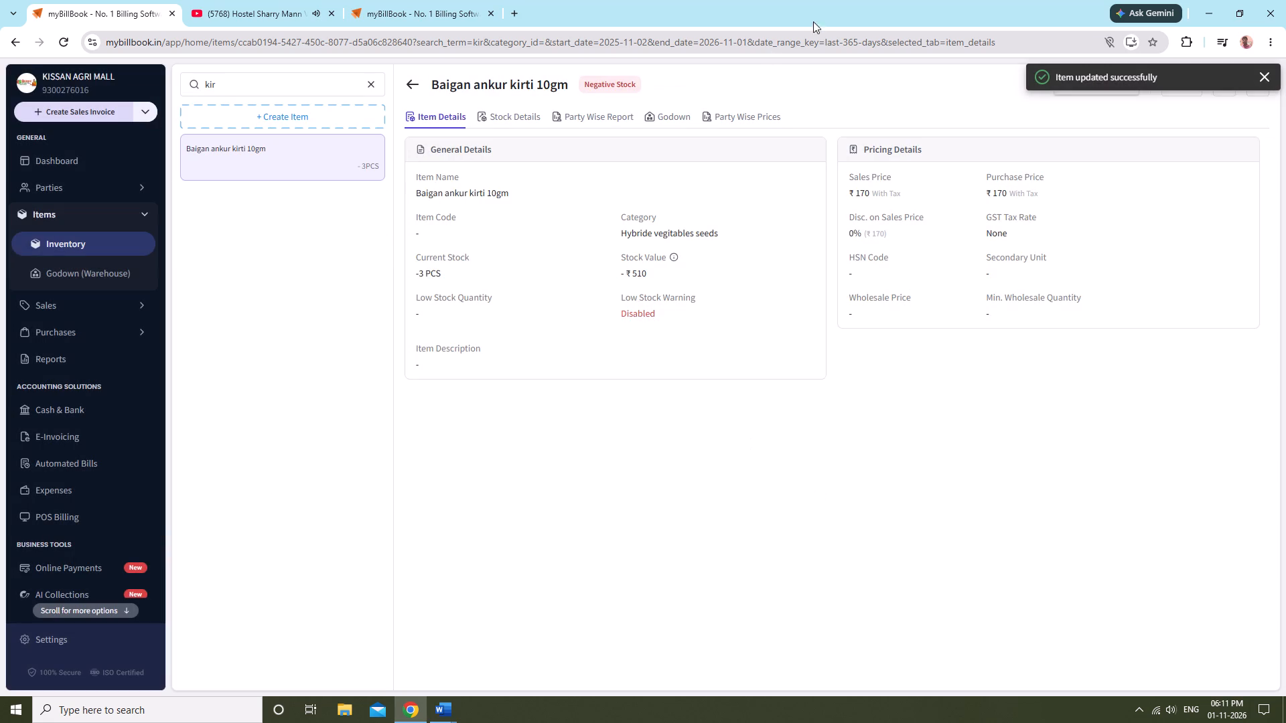
Add 4 PCS of stock to Baigan ankur kirti 10gm in the KISSAN AGRI MALL godown and save the adjustment.
left_click(840, 90)
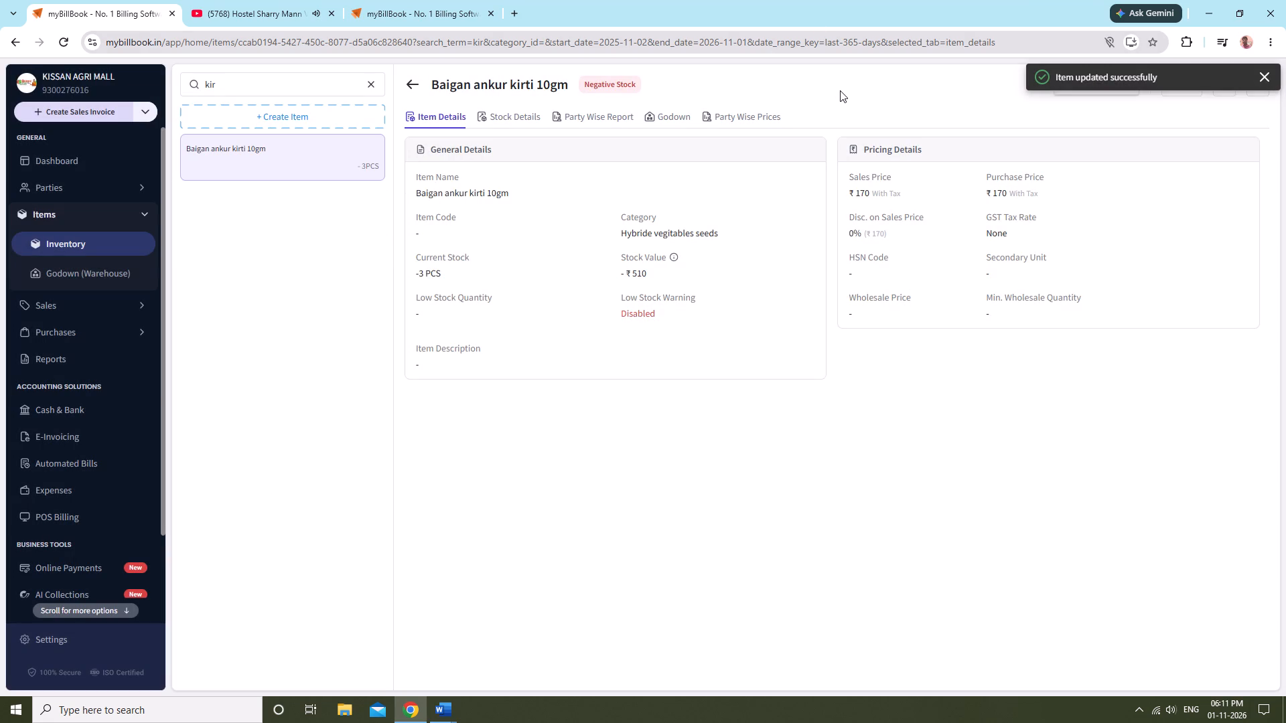
left_click(1112, 72)
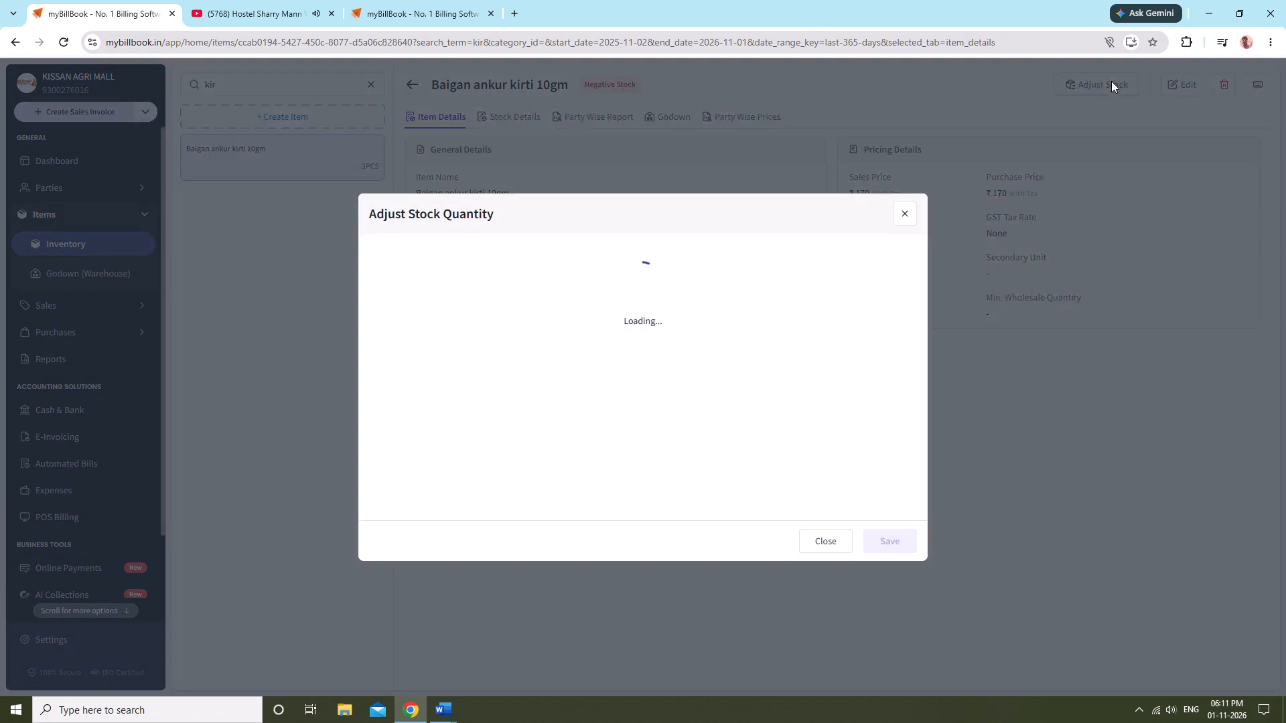
left_click(483, 335)
left_click(474, 361)
left_click(567, 385)
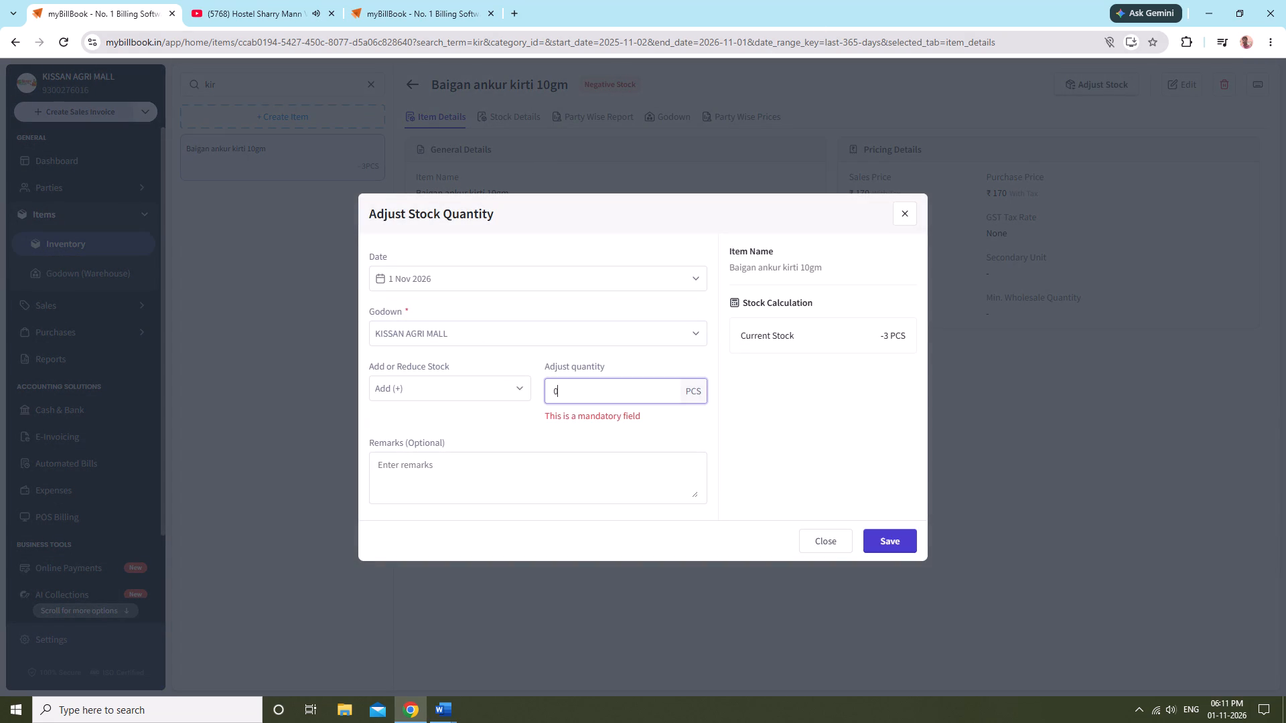
key("4")
left_click(863, 526)
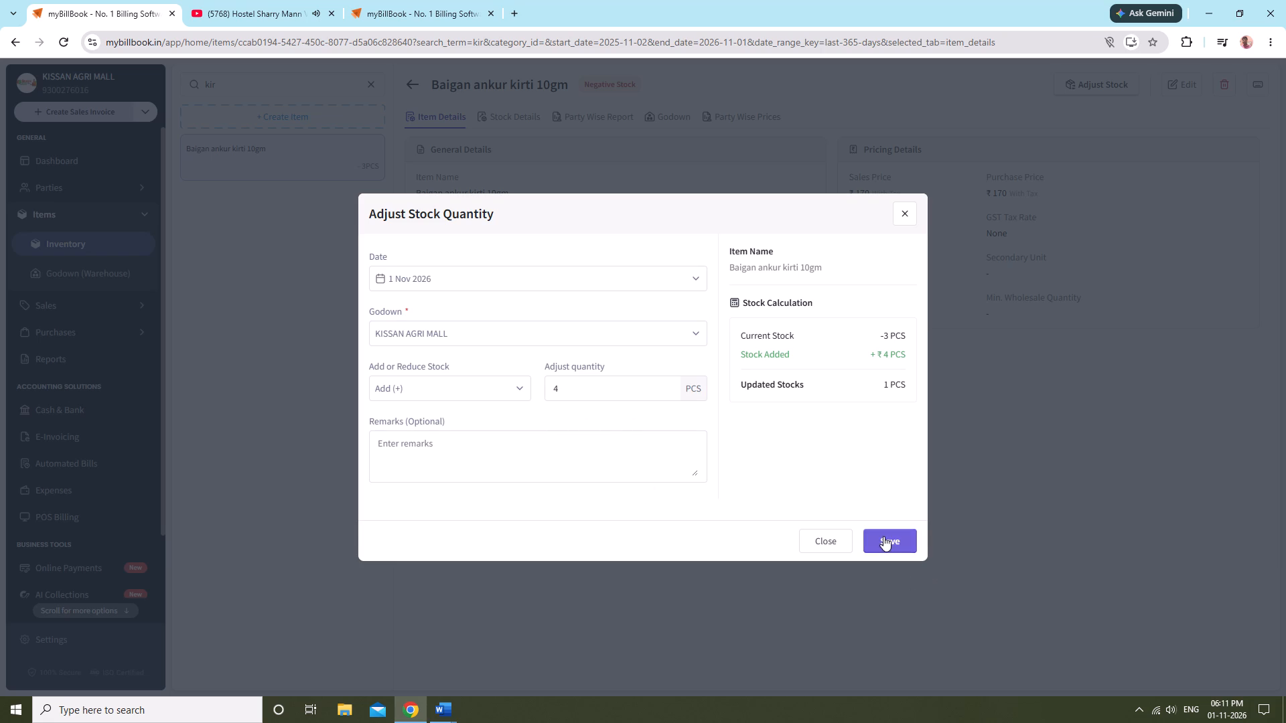
left_click(883, 536)
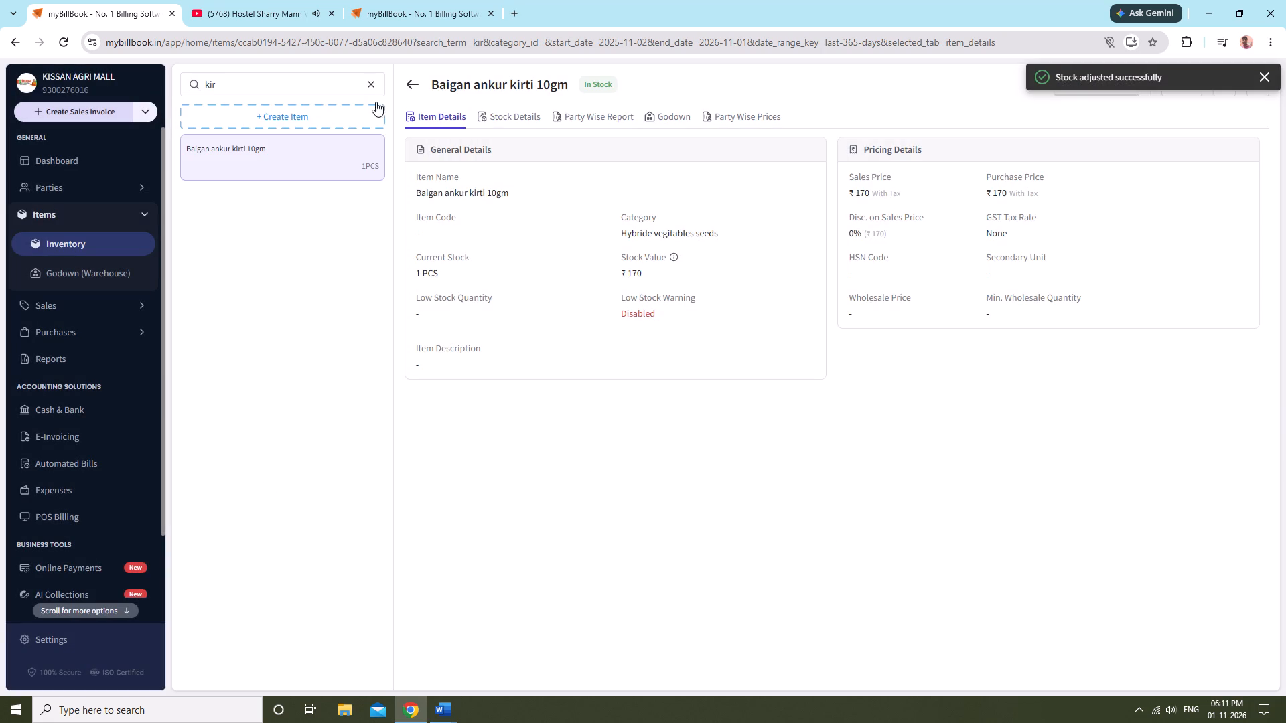
Search the inventory for "kakri", and for "kheer" instead, to check the existing cucumber seed items.
left_click(371, 88)
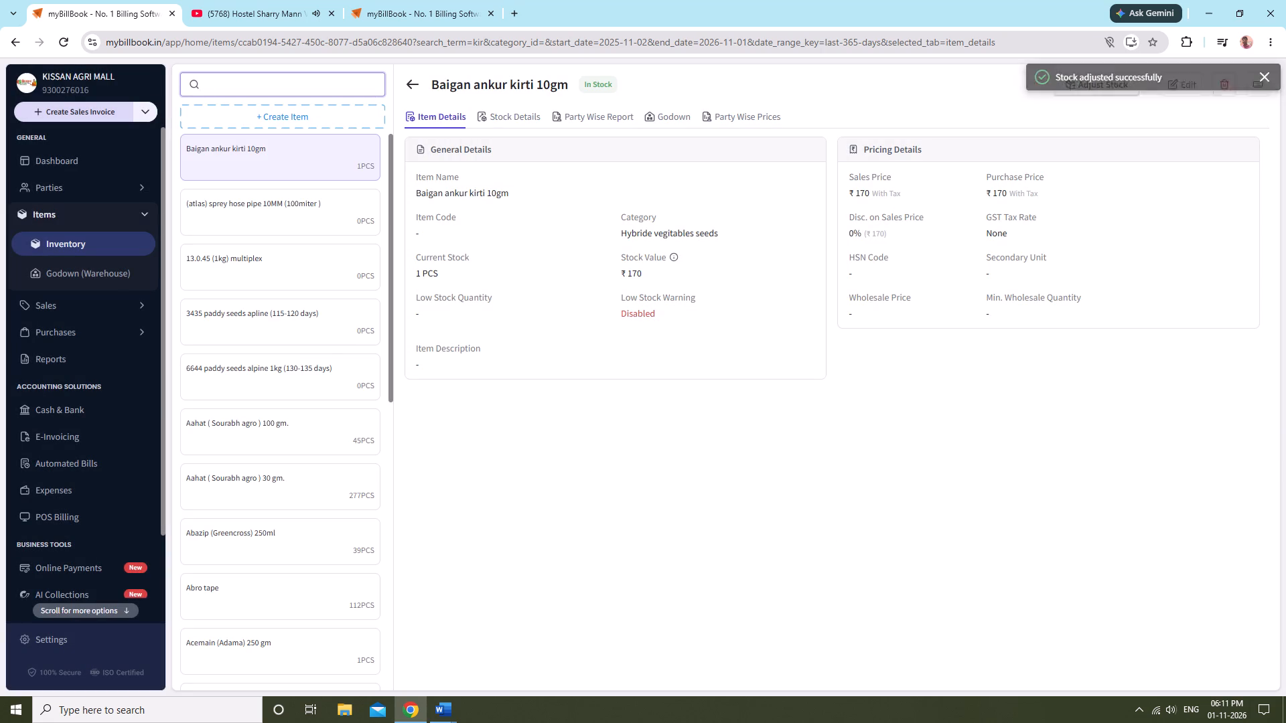
key("k")
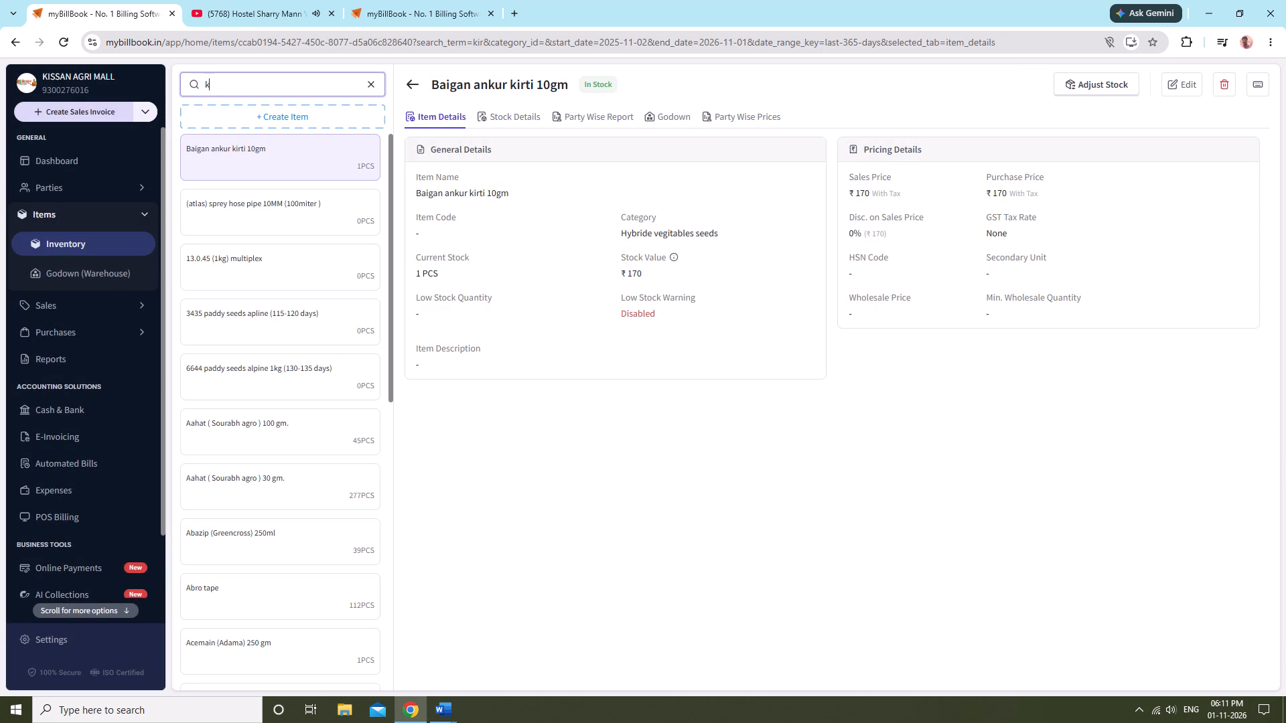
key("a")
type("kri")
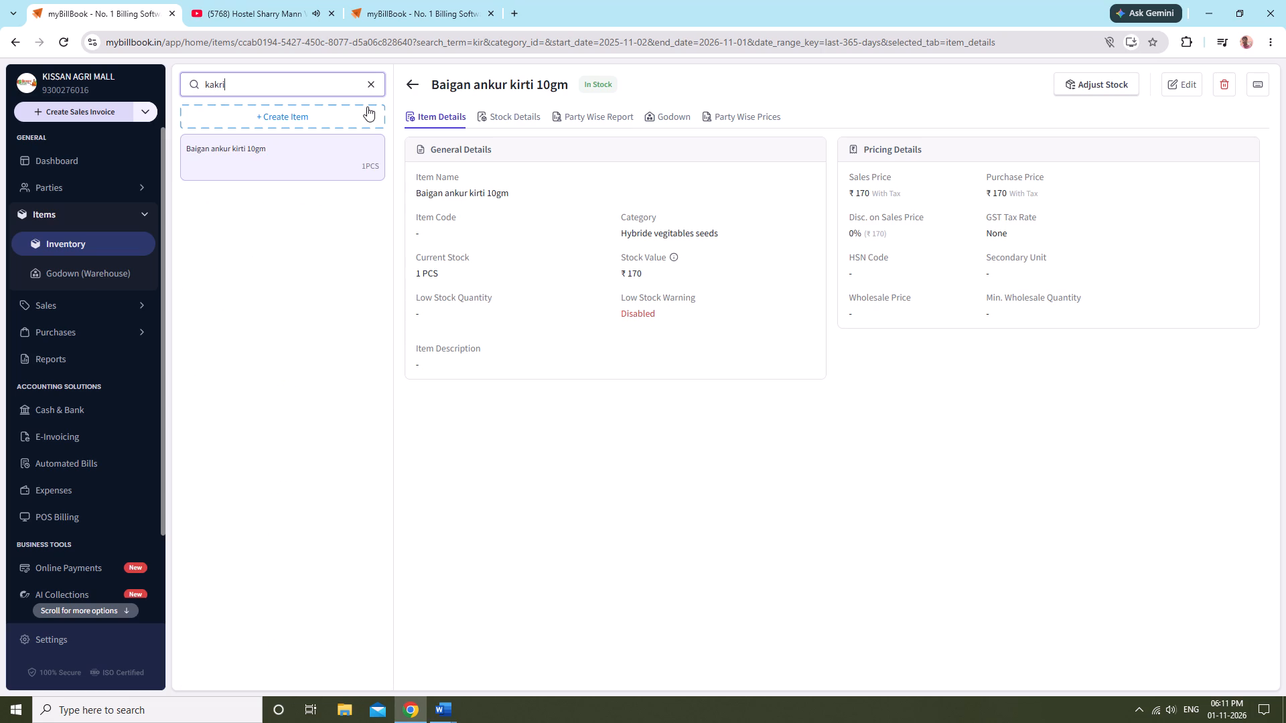
key("BackSpace")
key("BackSpace")
key("BackSpace")
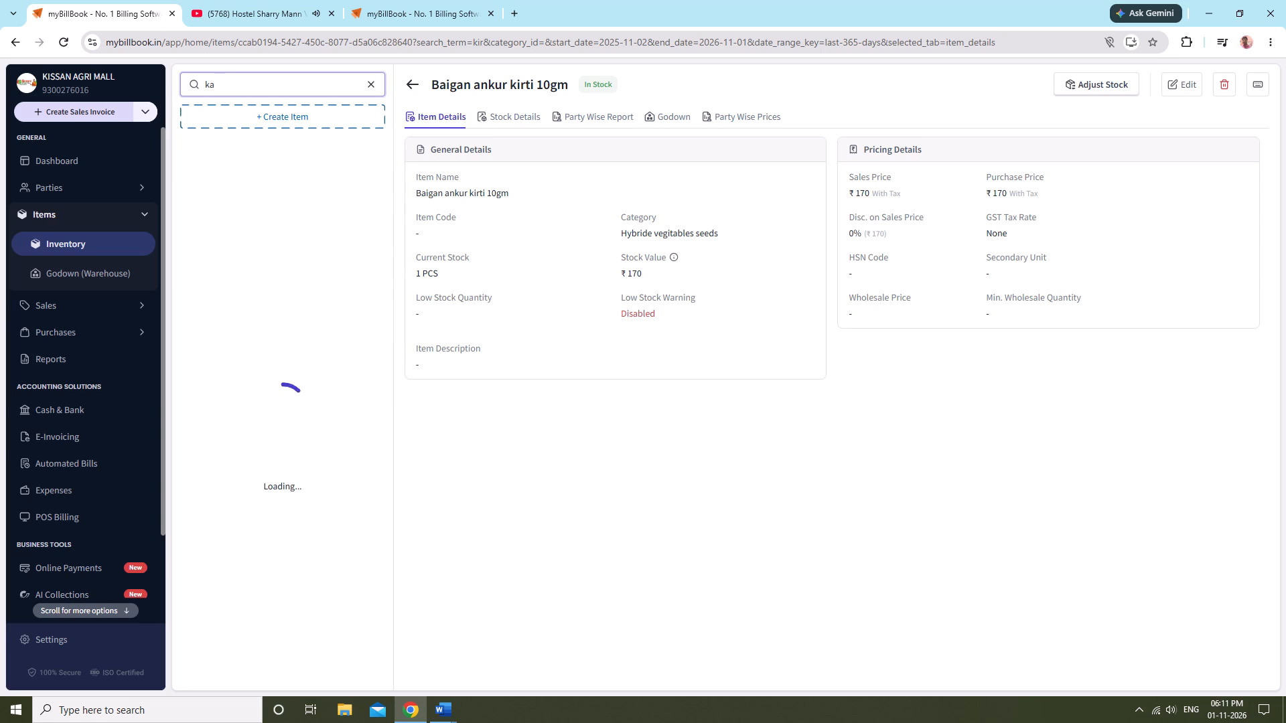
key("BackSpace")
type("heer")
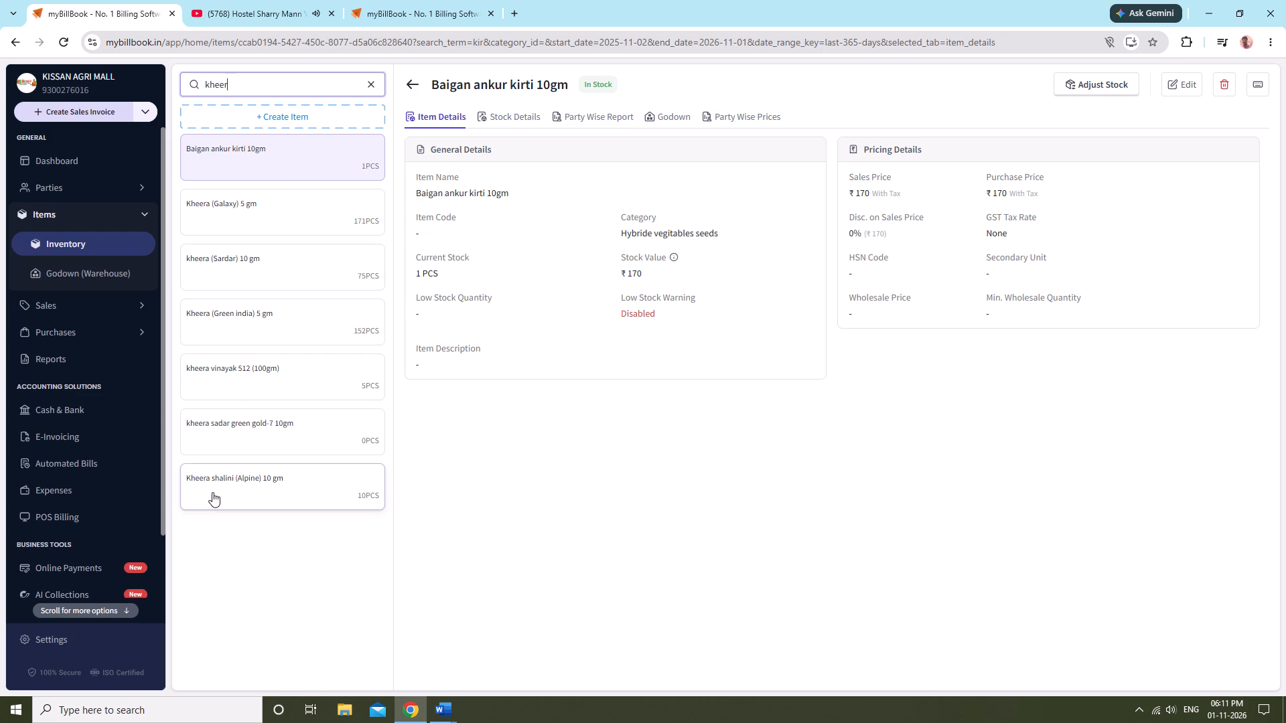
Start a new inventory item and name it "kheera (ayka) 90 seeds".
left_click(232, 136)
left_click(240, 122)
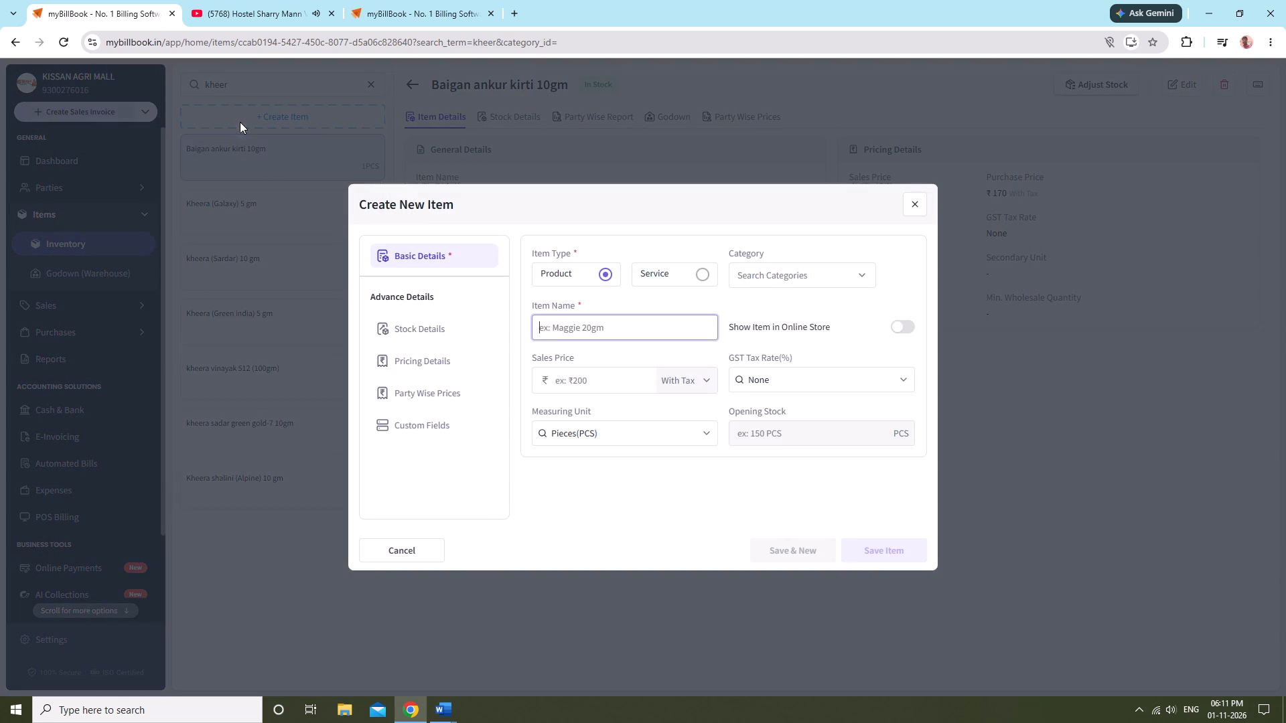
key("k")
type("he")
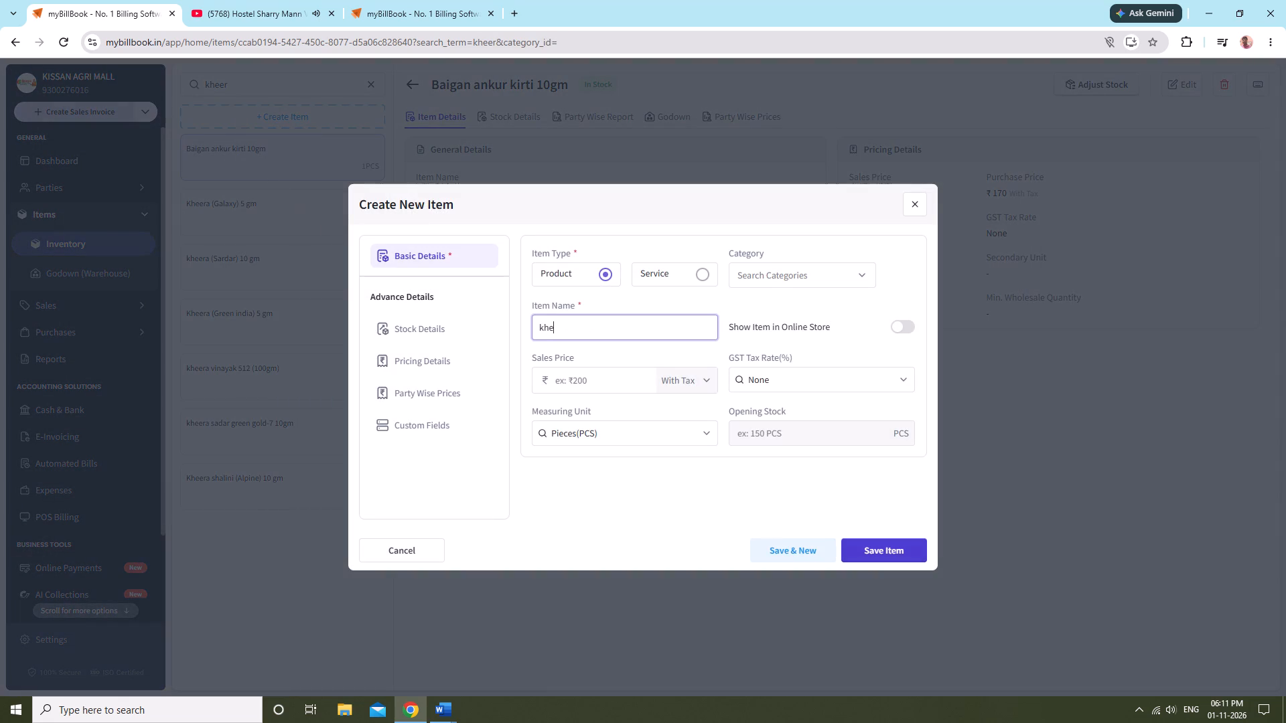
type("er")
type("a")
key("space")
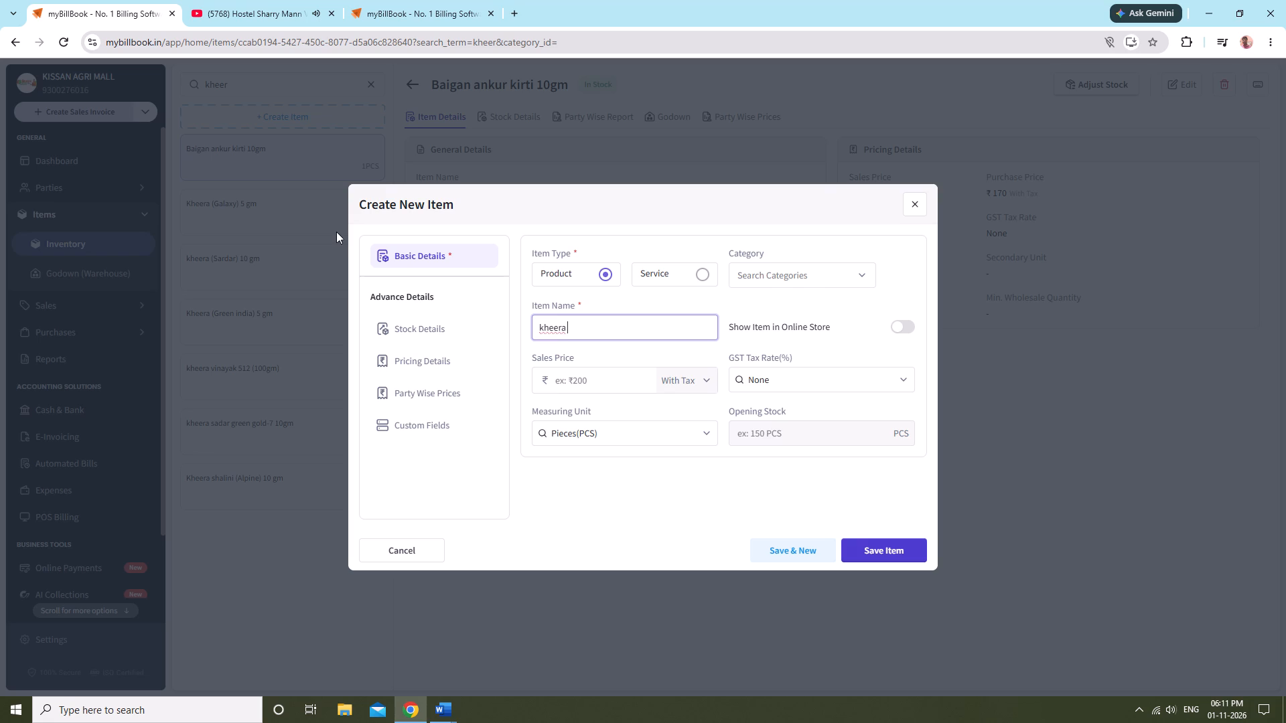
key("shift+parenleft")
type("ayk")
key("a")
key("shift+parenright")
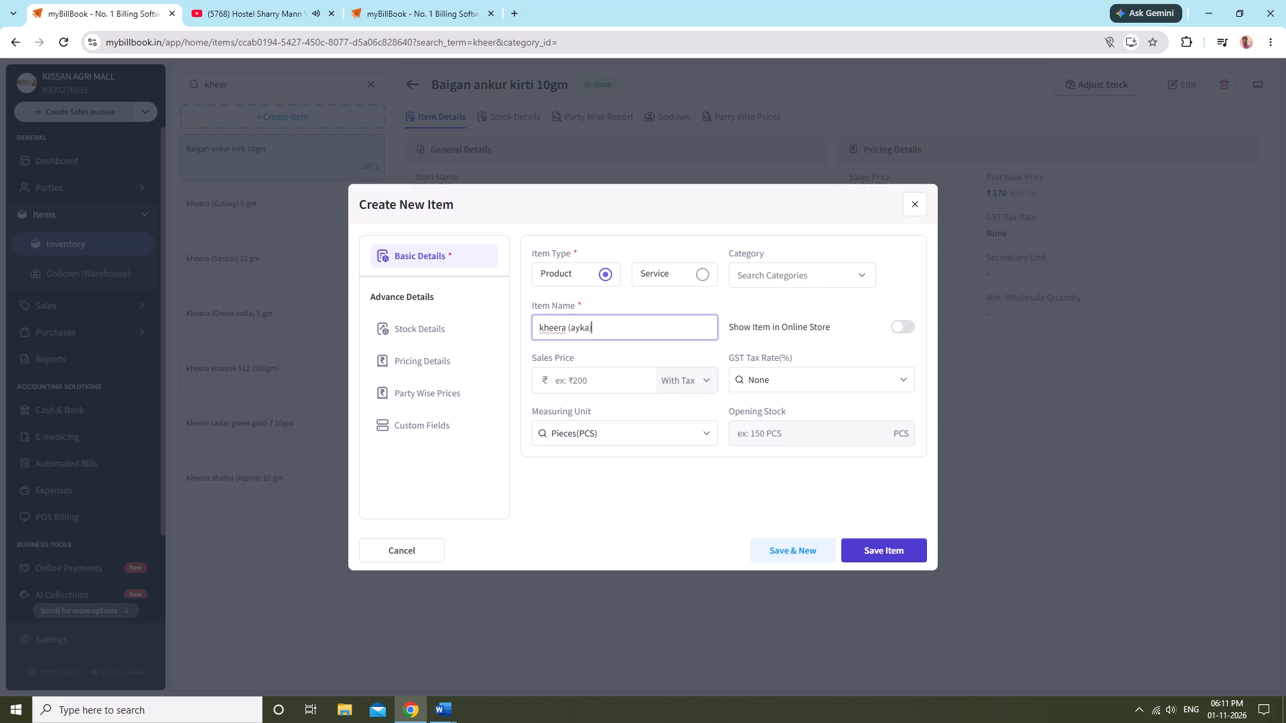
key("space")
key("9")
type("0 seeds")
Set the new kheera item's category to vegitables seeds and its sales price to ₹30.
left_click(750, 276)
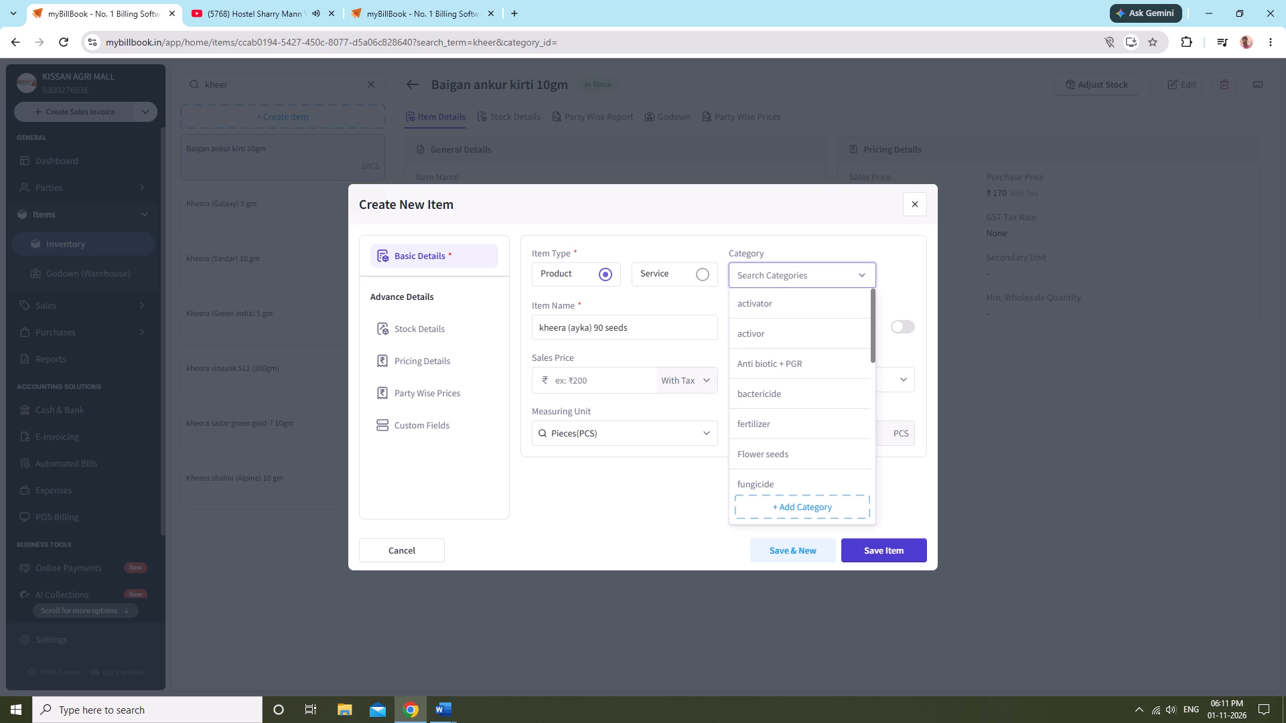
scroll(752, 424, "down", 4)
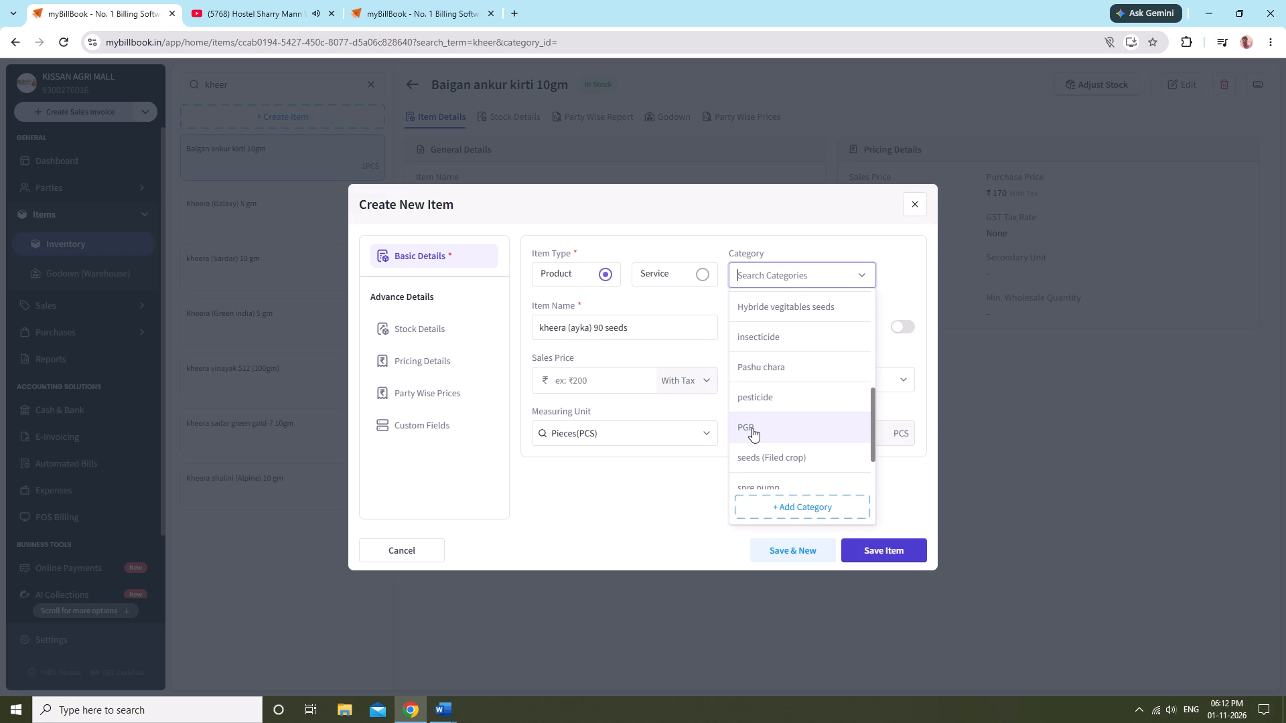
key("v")
left_click(778, 386)
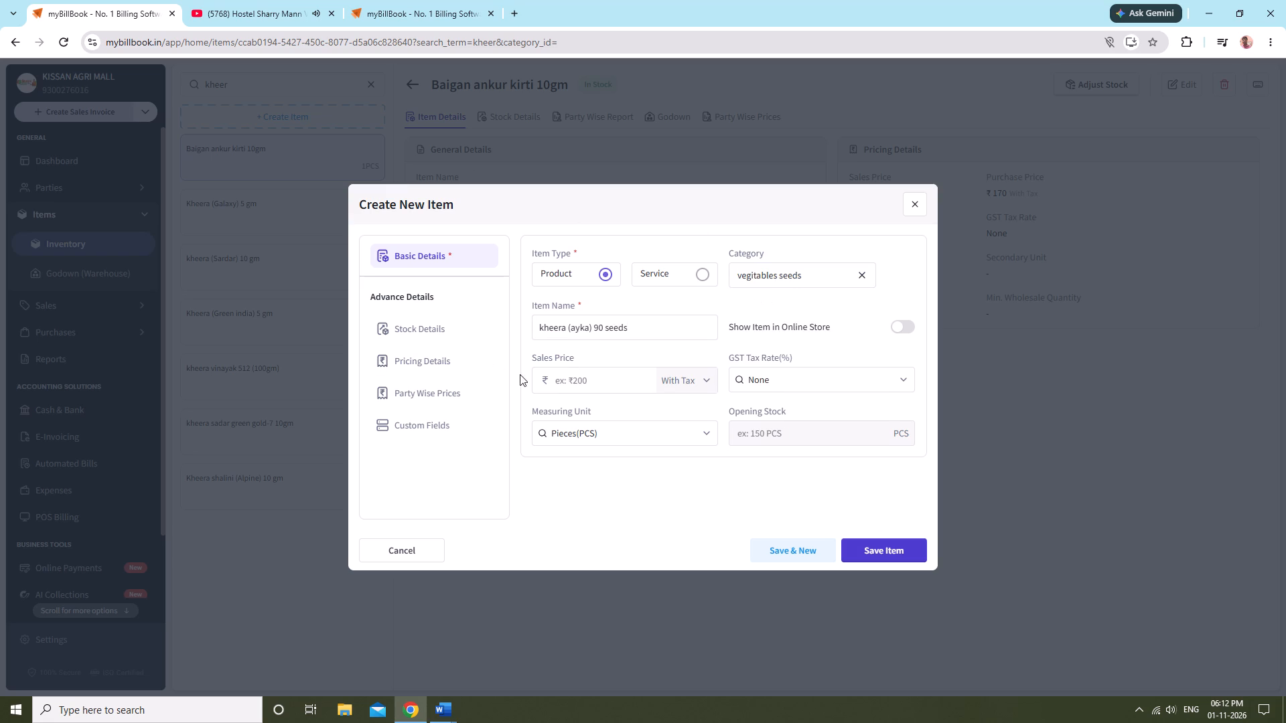
left_click(577, 379)
key("3")
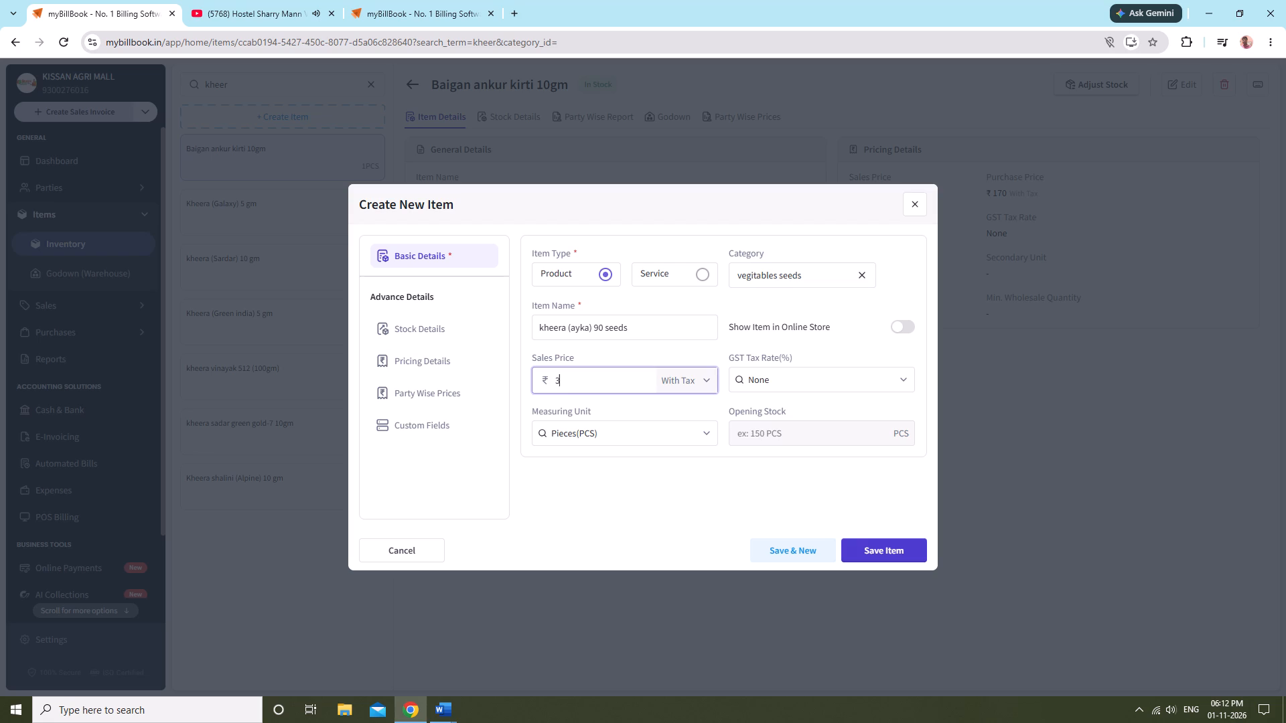
key("0")
Give the new kheera item an opening stock of 3 PCS in the KISSAN AGRI MALL godown and save it.
left_click(423, 335)
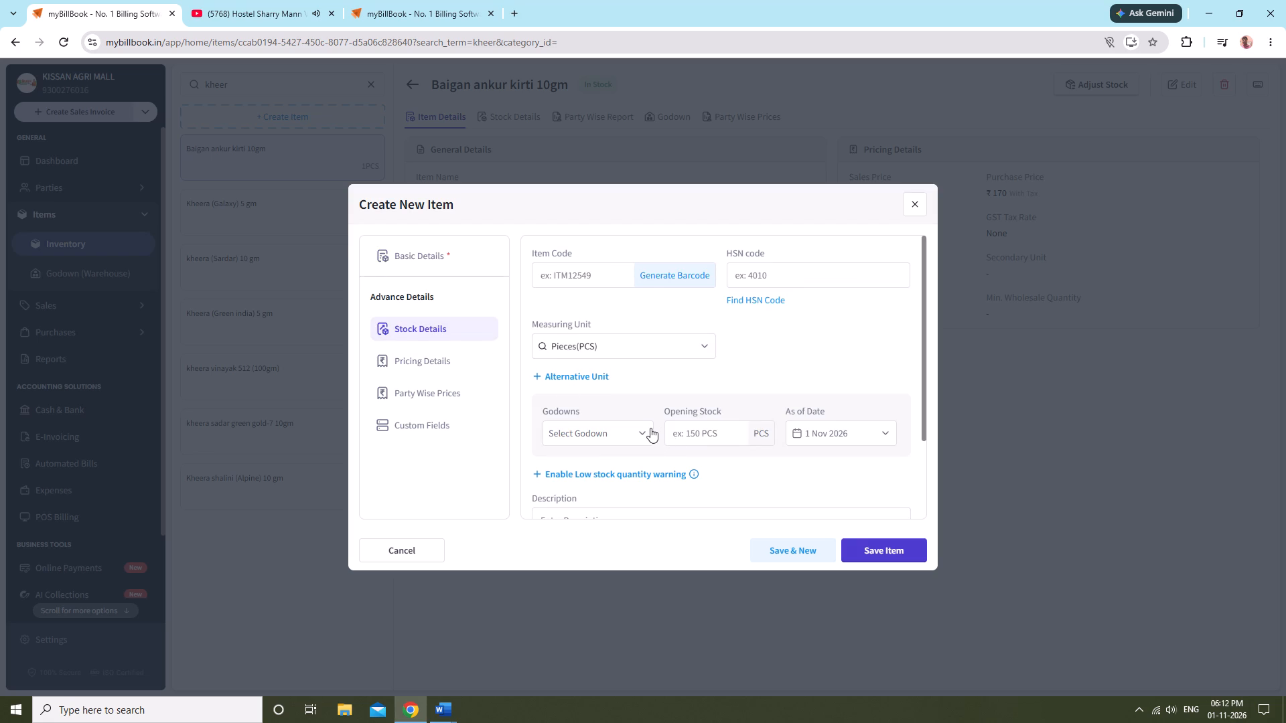
left_click(650, 428)
left_click(609, 471)
left_click(728, 431)
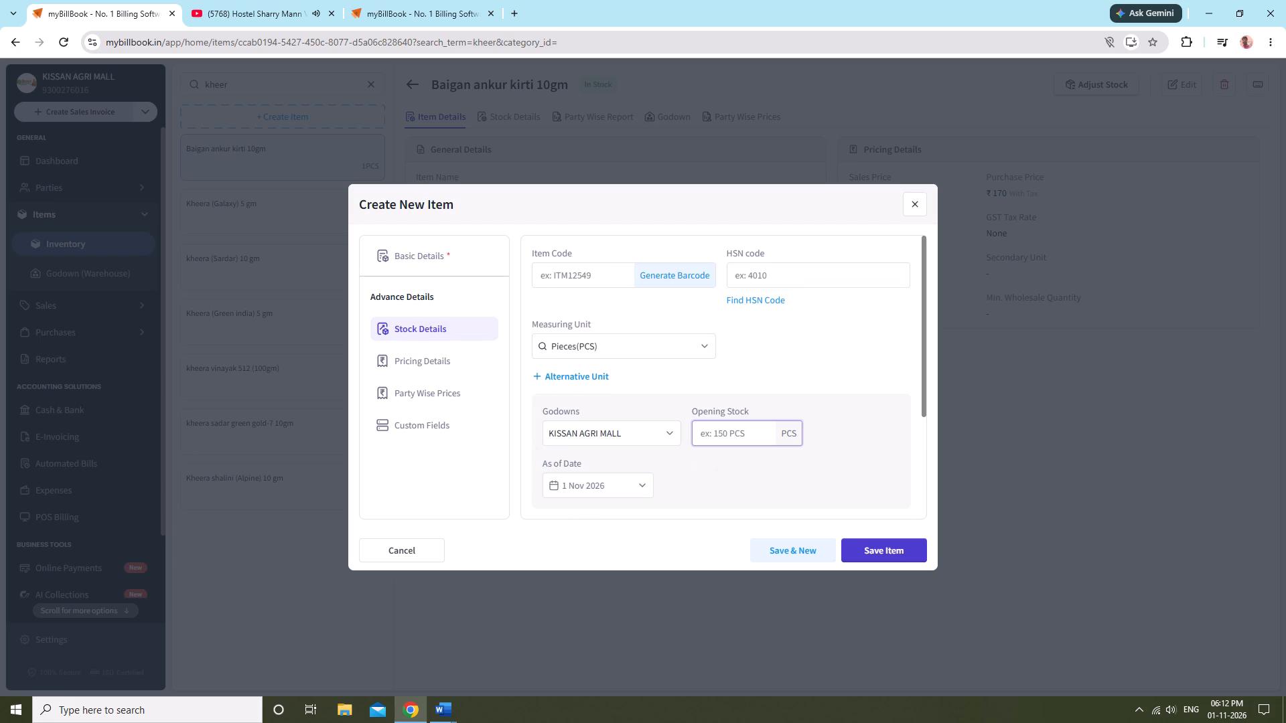
key("3")
left_click(880, 555)
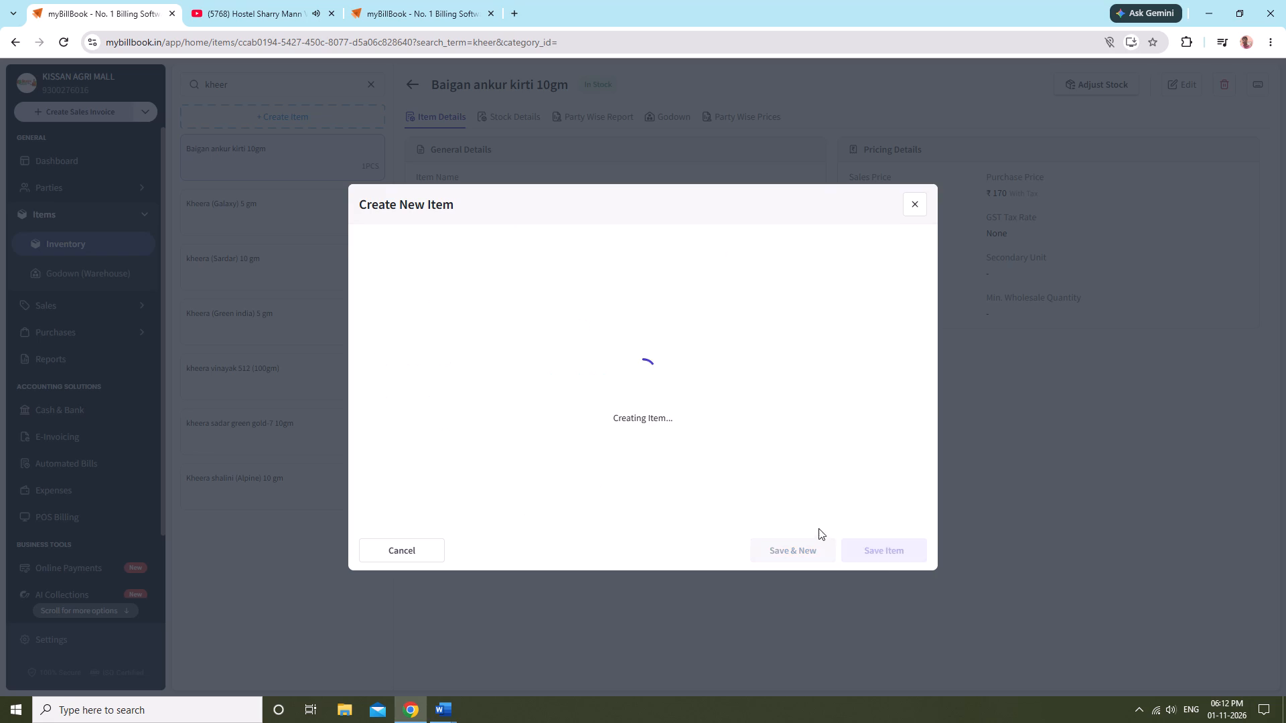
left_click(719, 481)
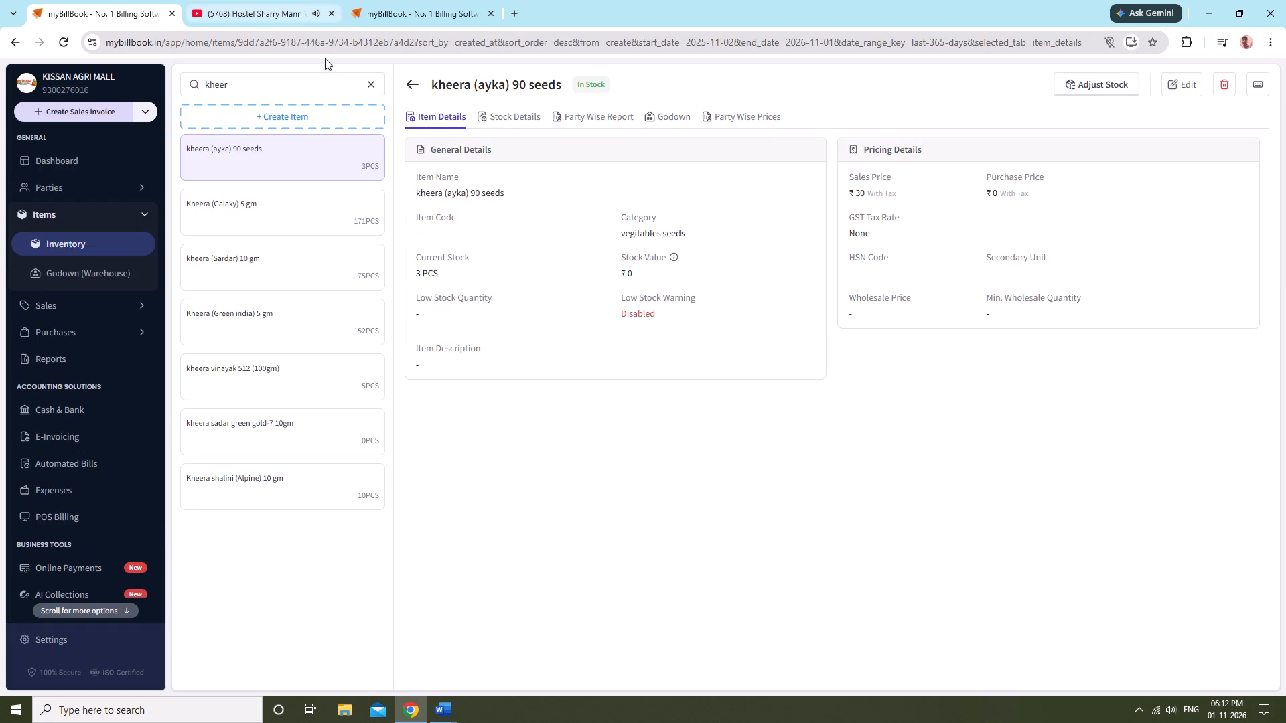
Search the inventory for "radi" and capitalise the syngenta radish item's name as "Radish -157 250g ( syngenta)".
left_click(376, 84)
left_click(372, 84)
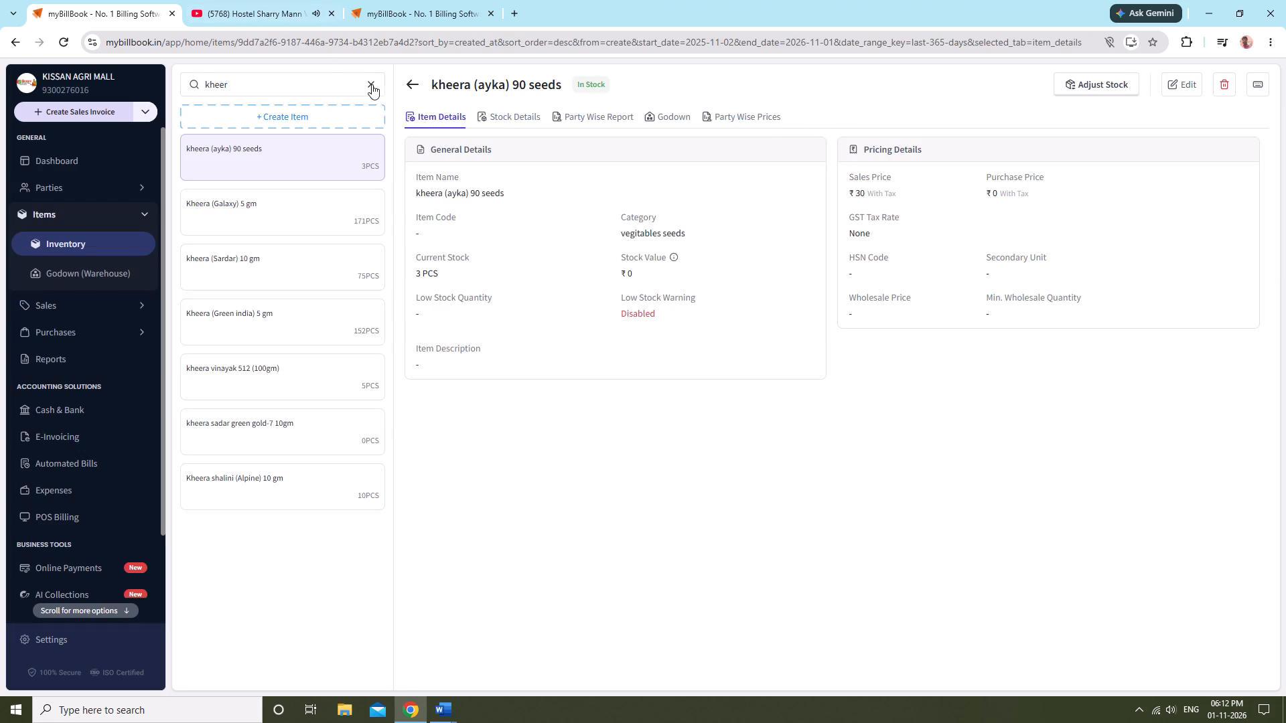
type("ra")
type("di")
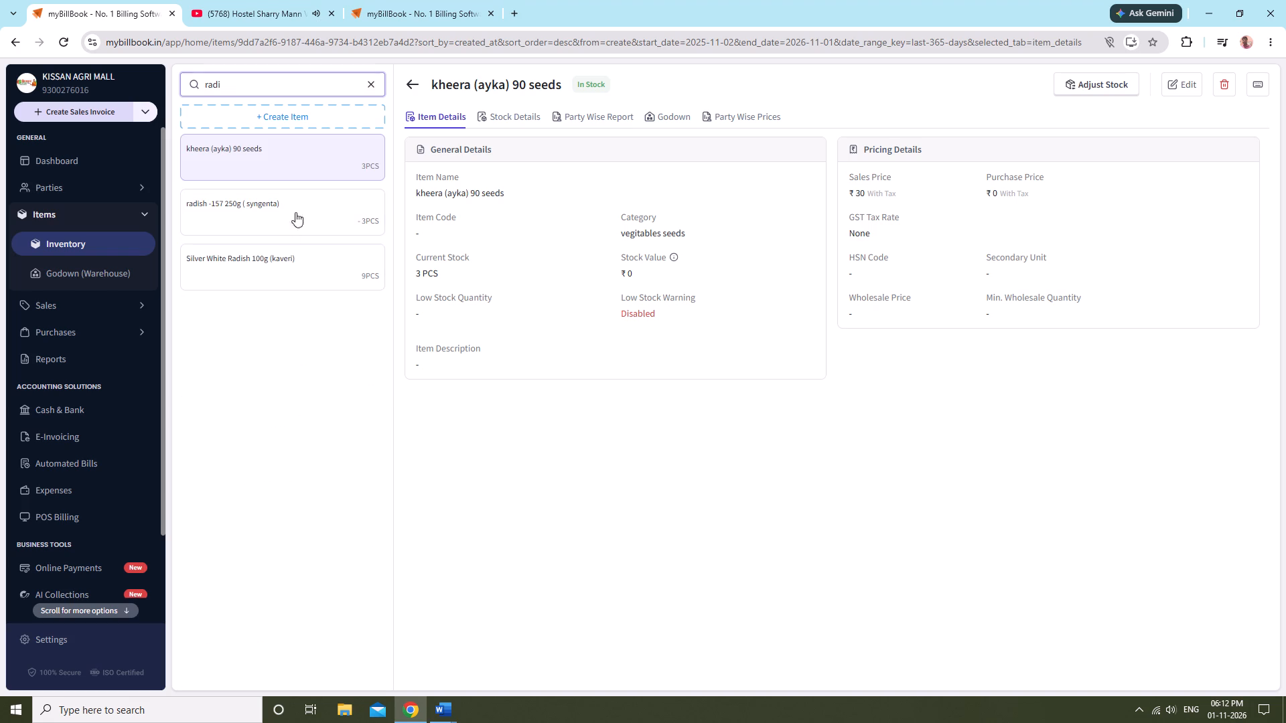
left_click(299, 208)
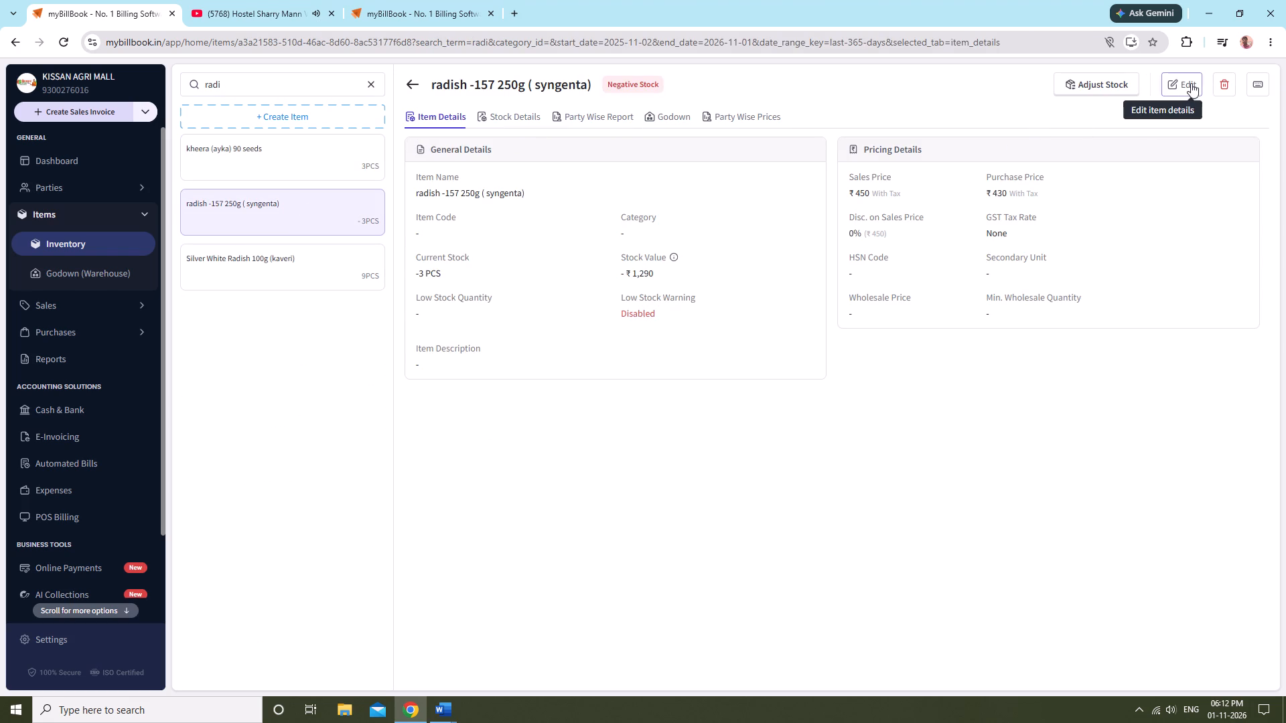
left_click(1191, 83)
left_click(544, 331)
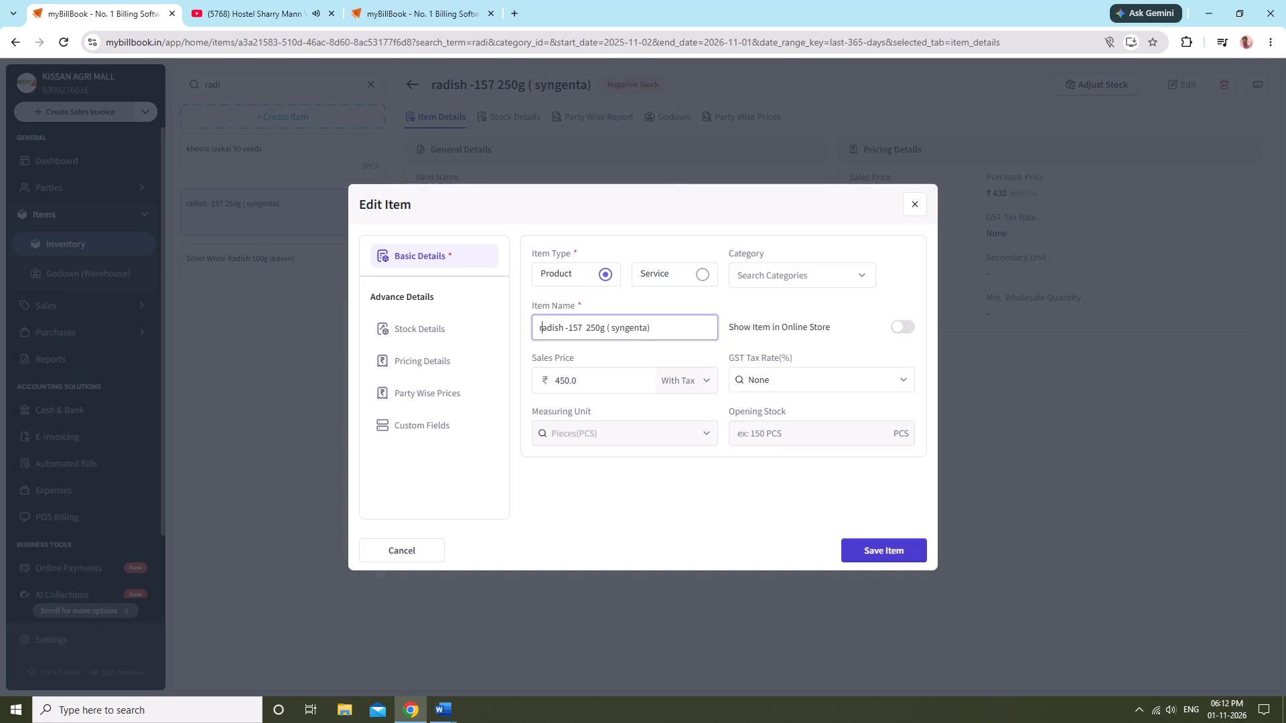
key("BackSpace")
key("shift+r")
Set the syngenta radish item's category to Hybride vegitables seeds and save the item.
left_click(804, 294)
left_click(806, 279)
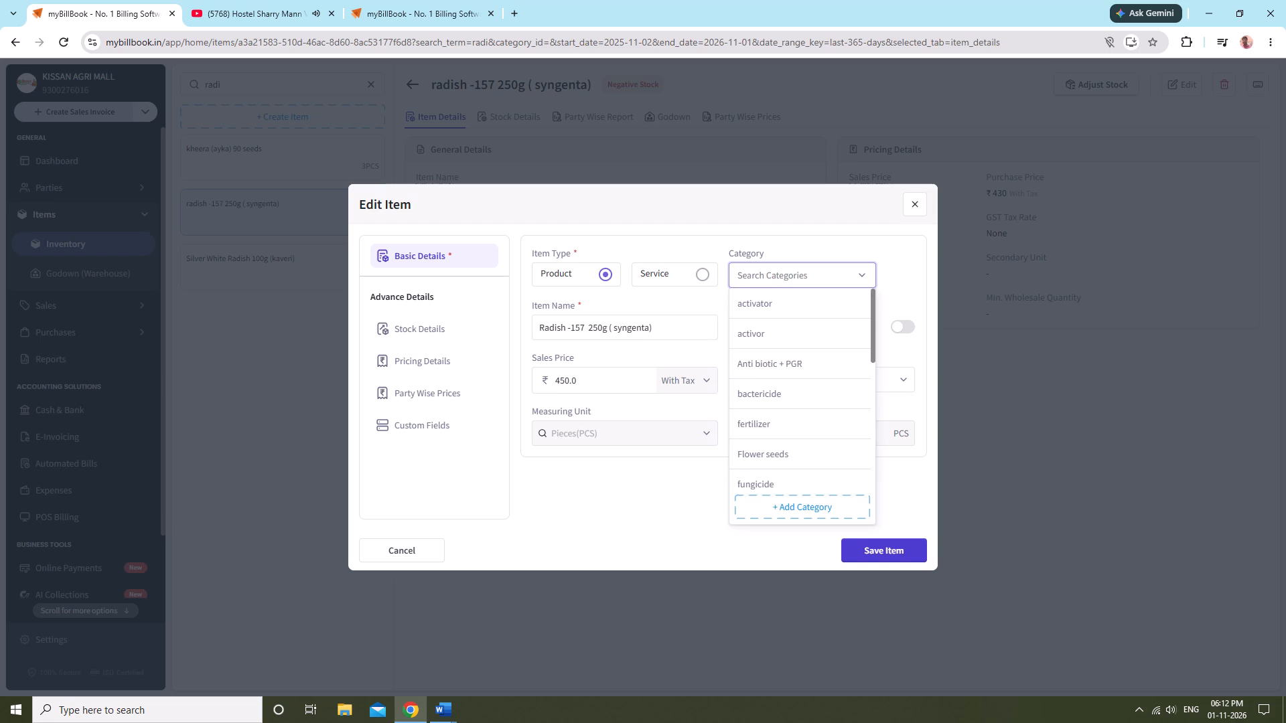
key("h")
left_click(794, 352)
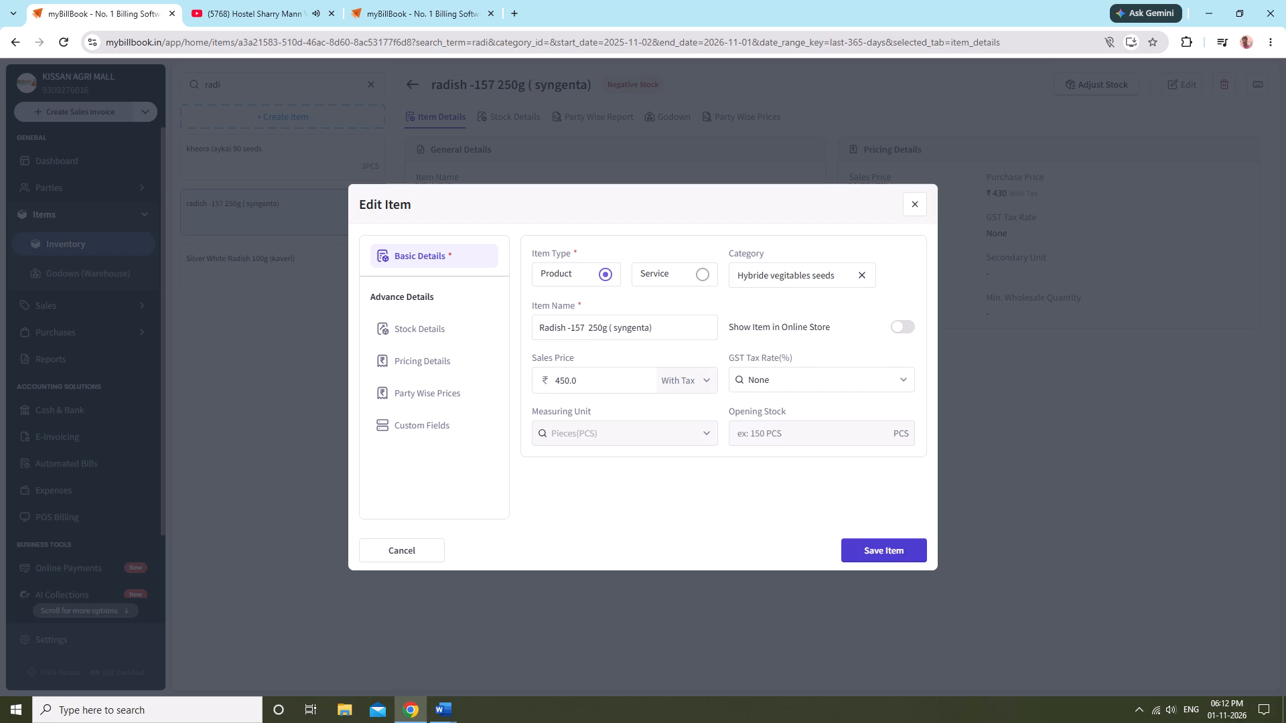
left_click(437, 339)
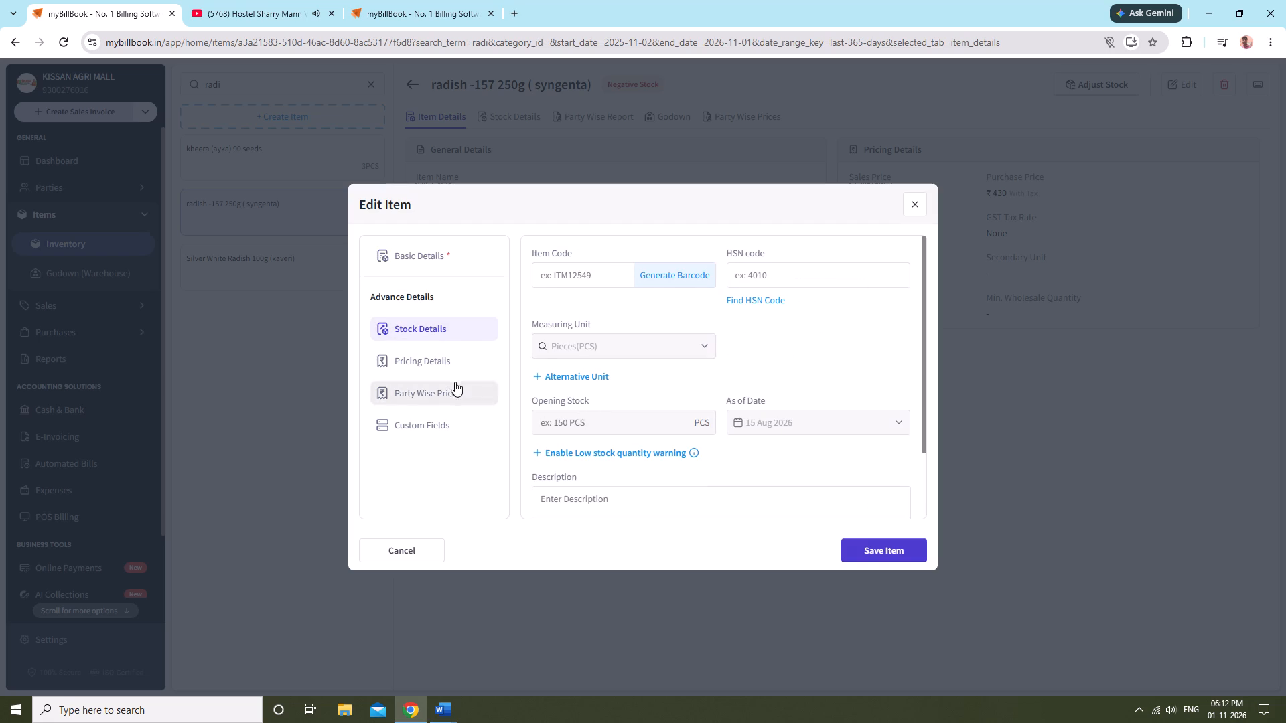
left_click(441, 365)
left_click(862, 548)
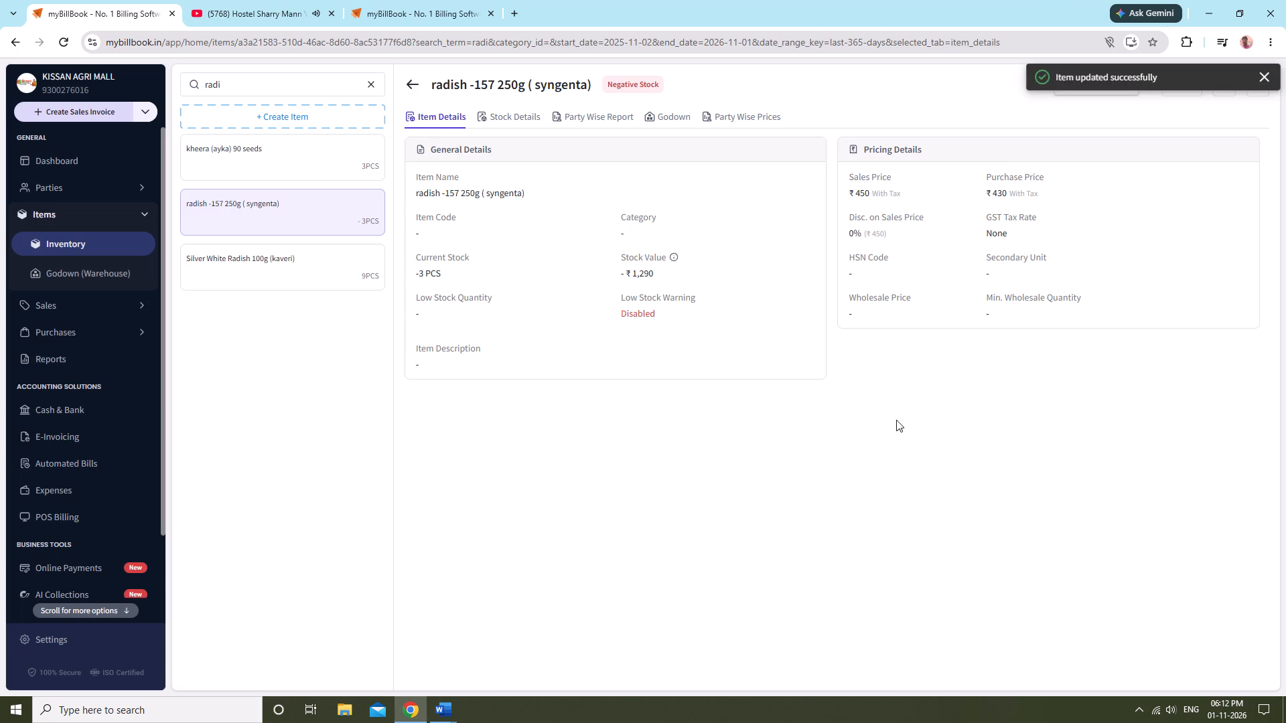
left_click(903, 404)
left_click(862, 416)
left_click(904, 124)
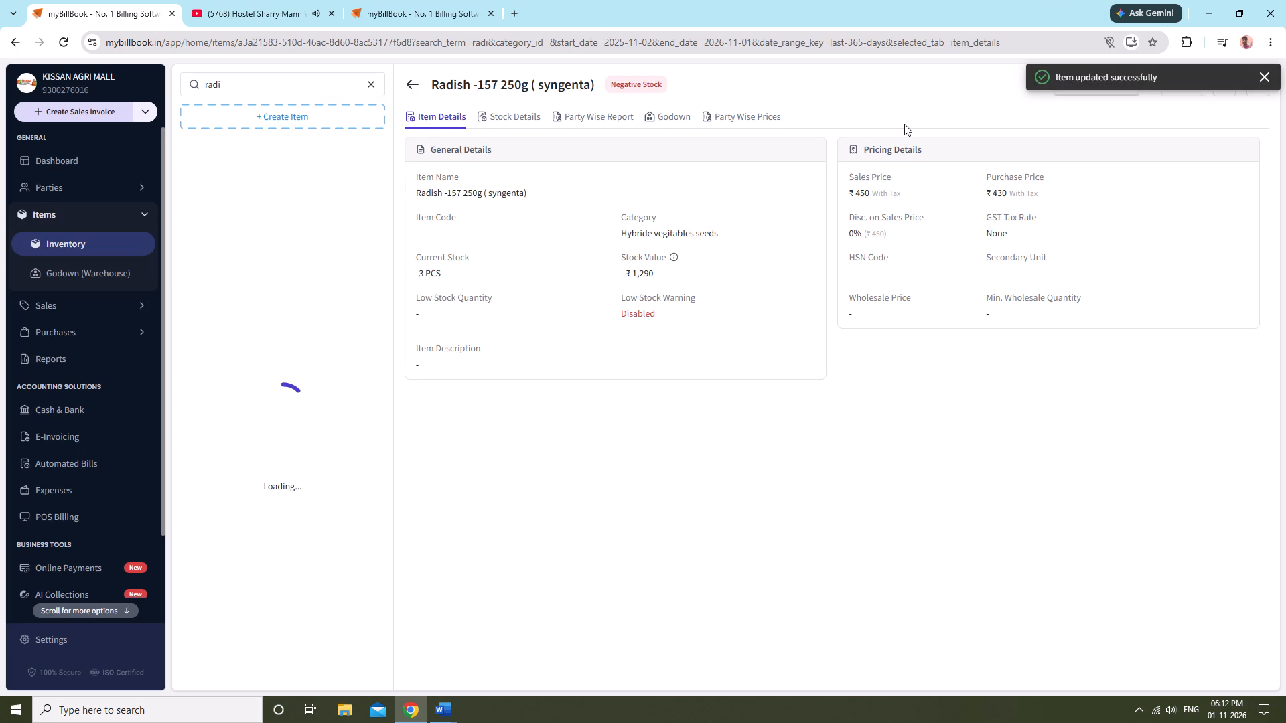
Add 6 PCS of stock to Radish -157 250g ( syngenta) in the KISSAN AGRI MALL godown and save the adjustment.
left_click(1127, 95)
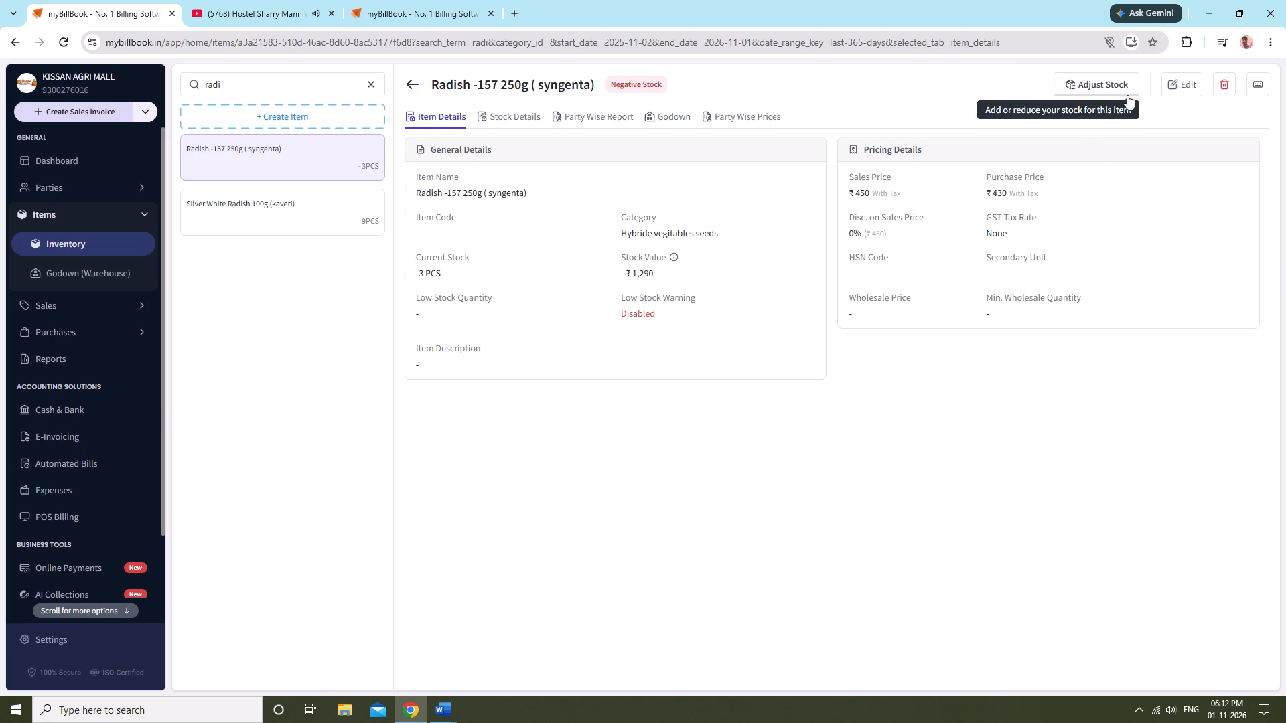
left_click(1114, 94)
left_click(532, 337)
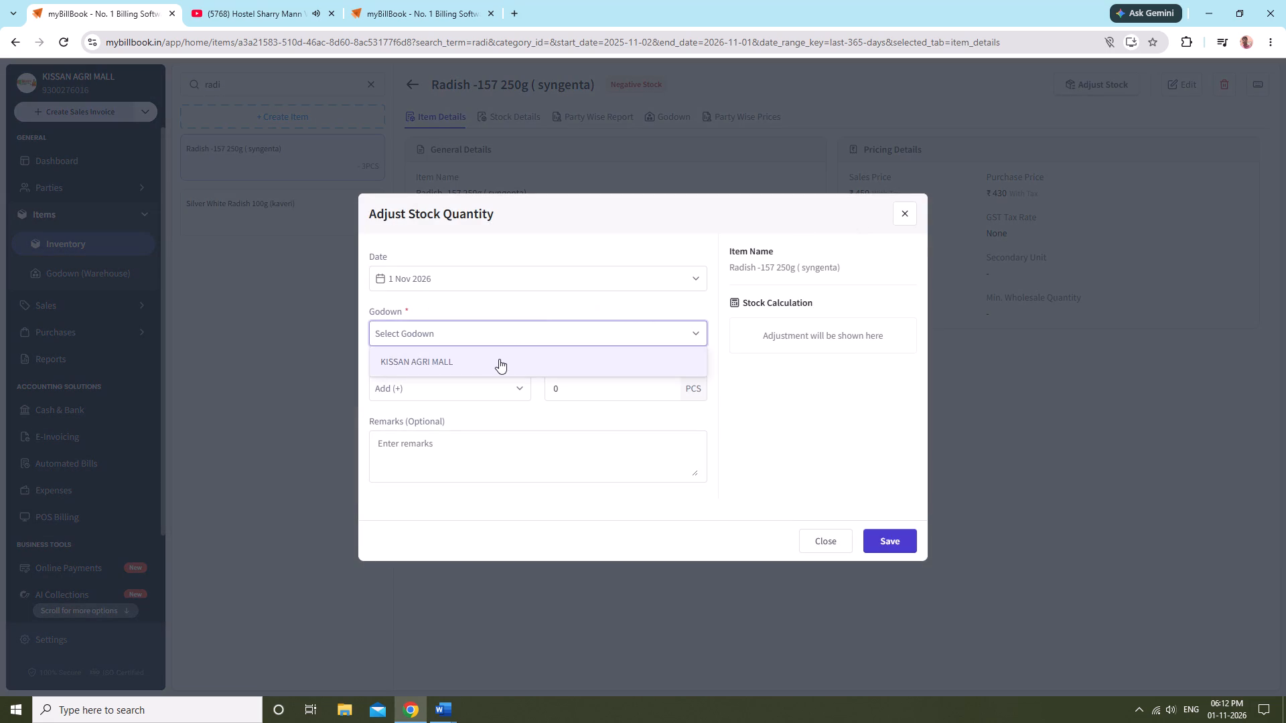
left_click(499, 359)
left_click(666, 388)
key("6")
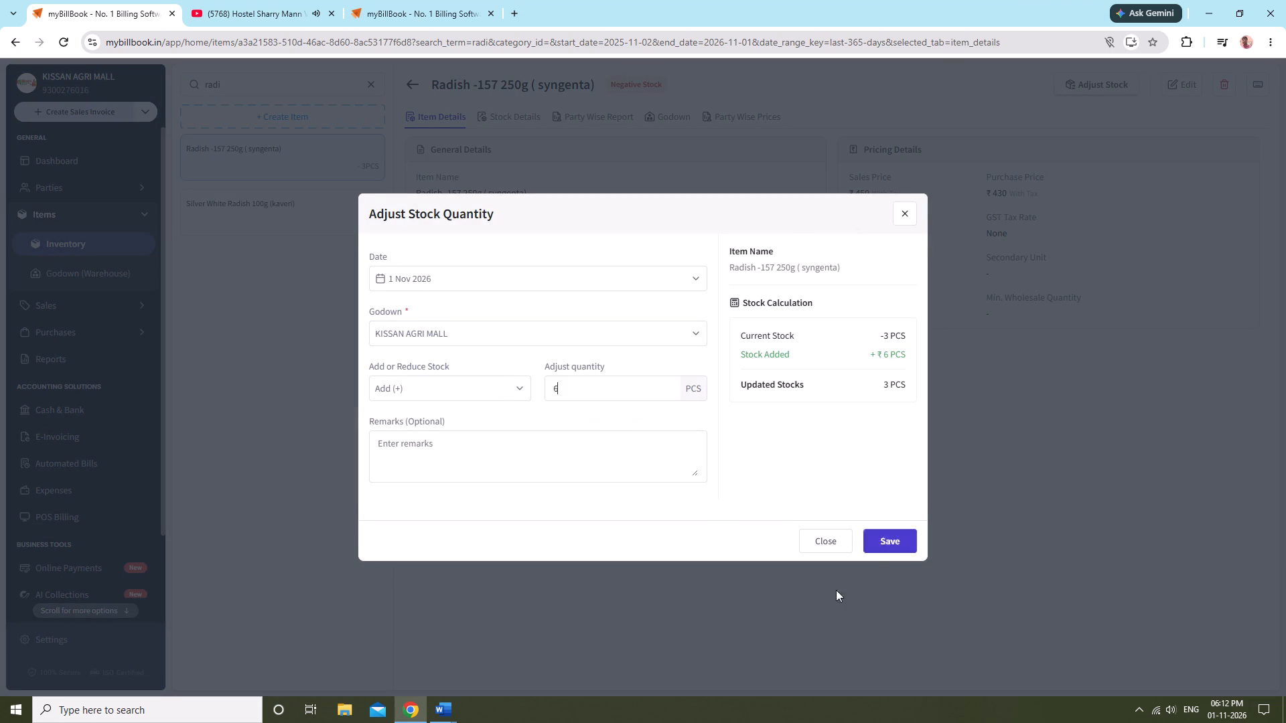
left_click(873, 542)
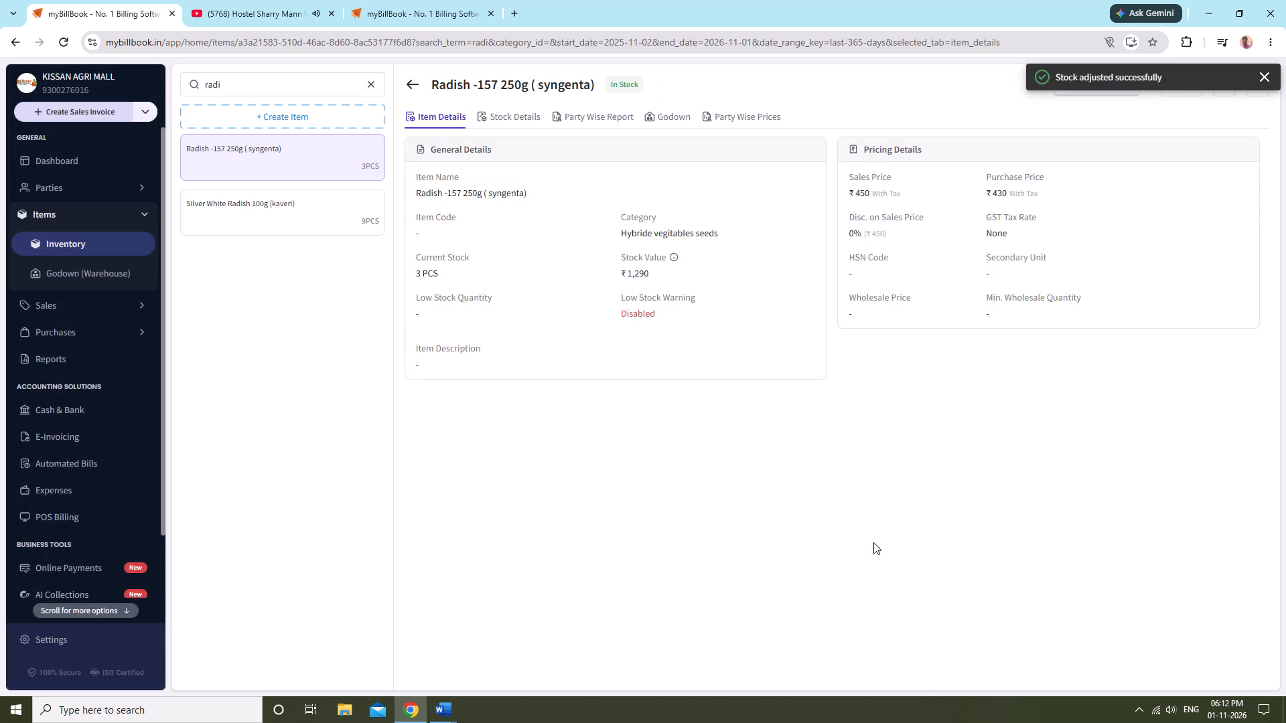
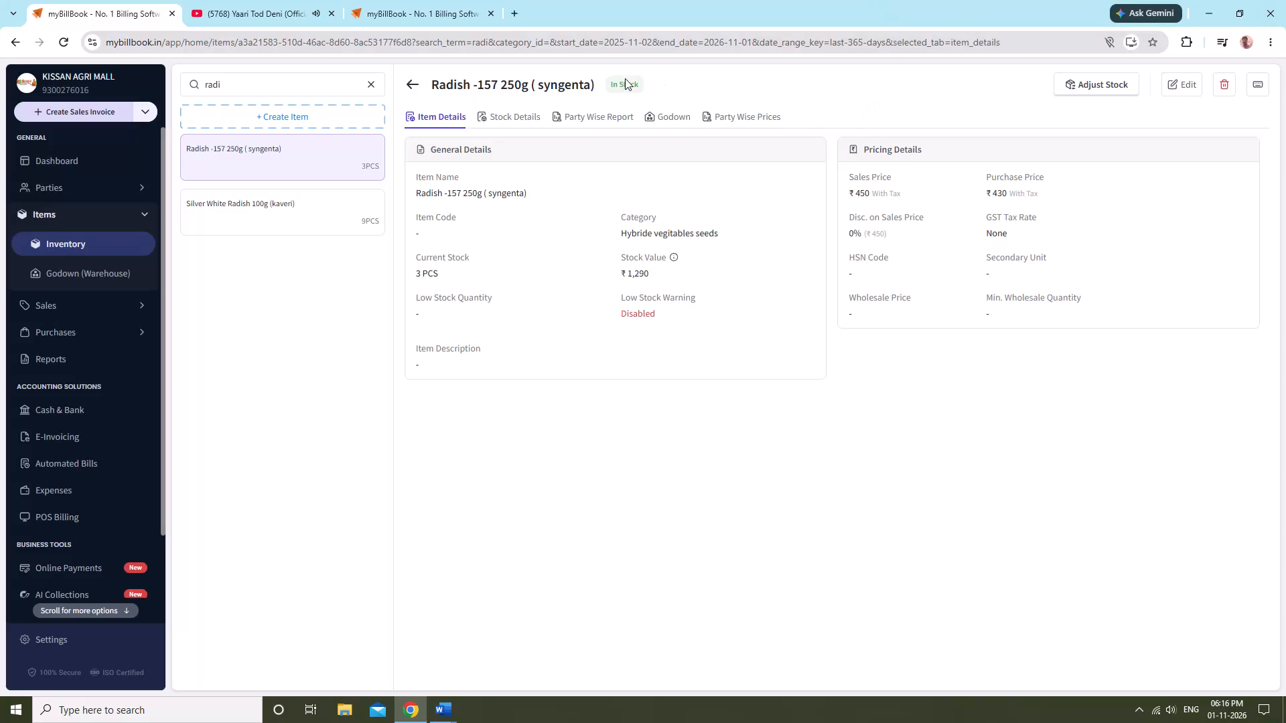
Search the inventory items for "s.p" and open the S.P pouch 10 gm item.
left_click(370, 90)
left_click(377, 84)
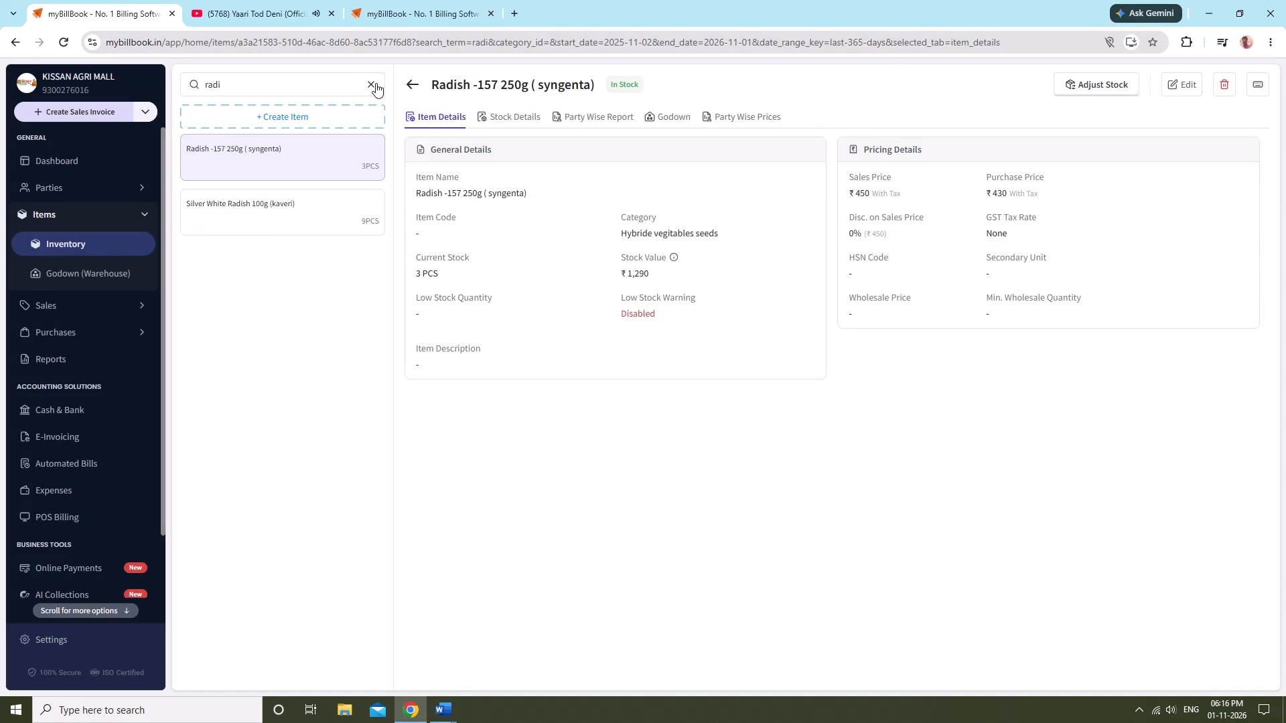
double_click(376, 83)
type("s.")
key("p")
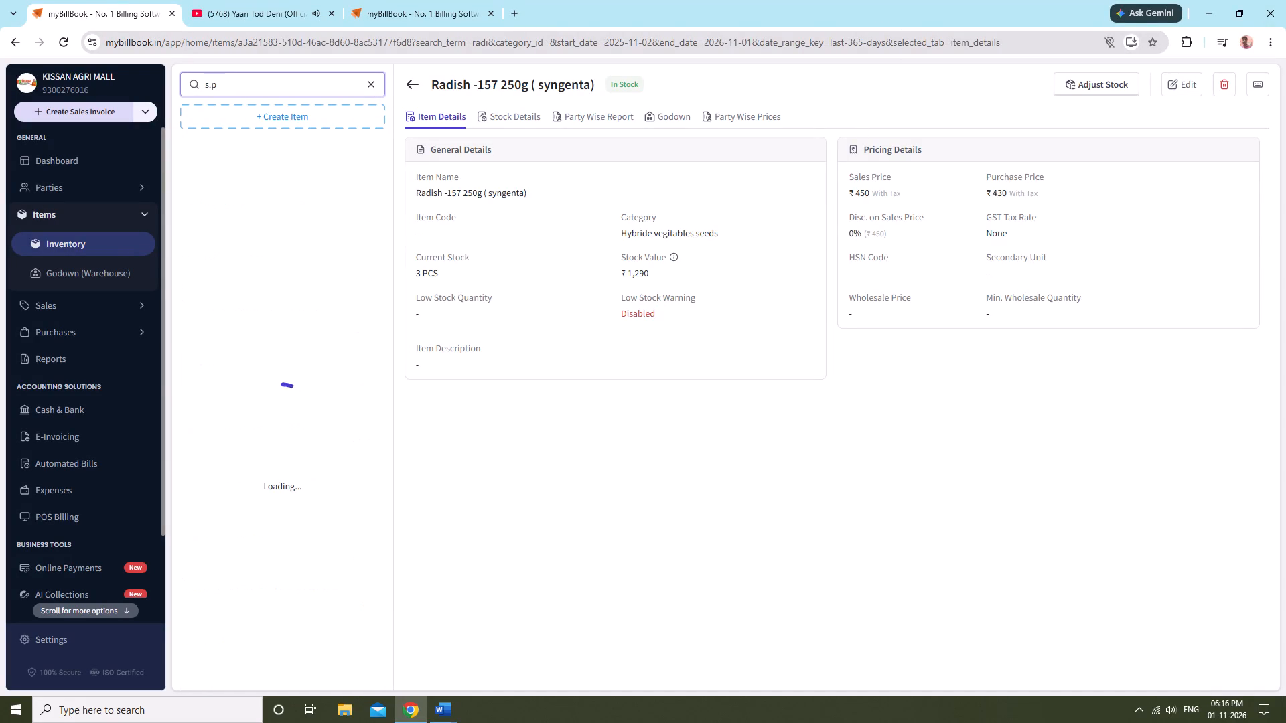
left_click(336, 262)
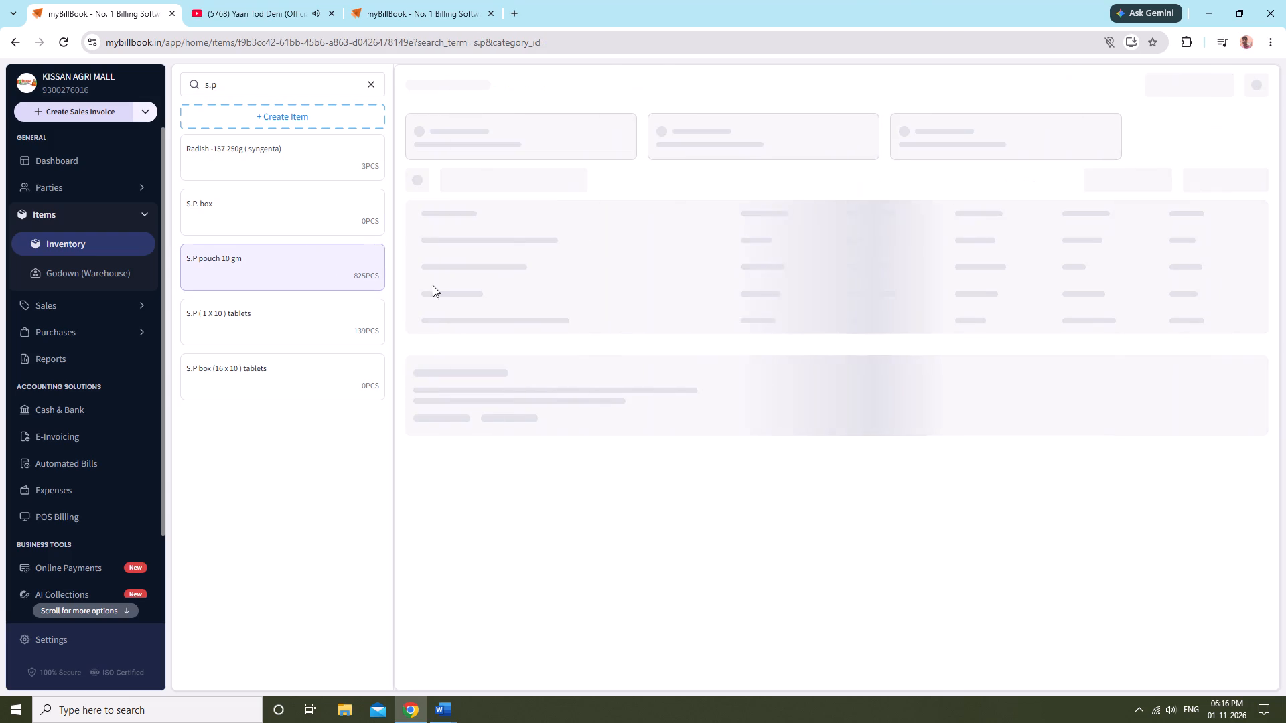
Reduce the stock of S.P pouch 10 gm by 3 PCS in the KISSAN AGRI MALL godown and save the adjustment.
left_click(1110, 82)
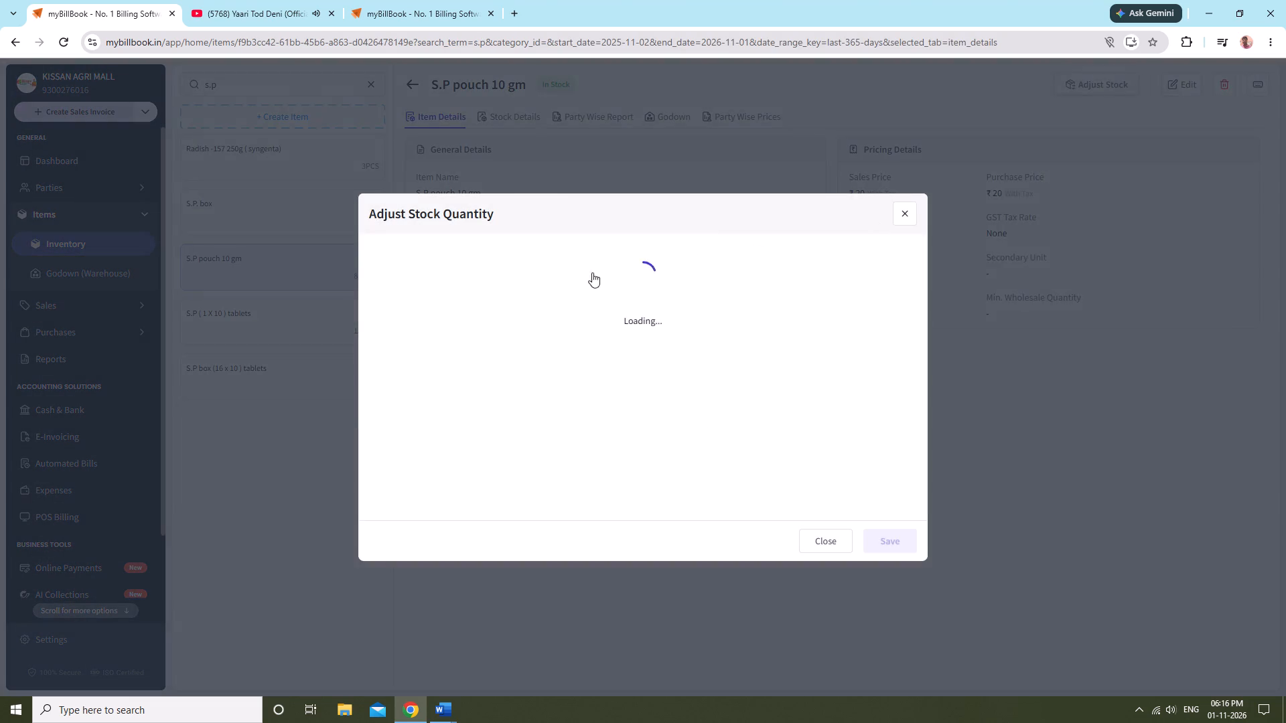
left_click(498, 319)
left_click(492, 339)
left_click(492, 355)
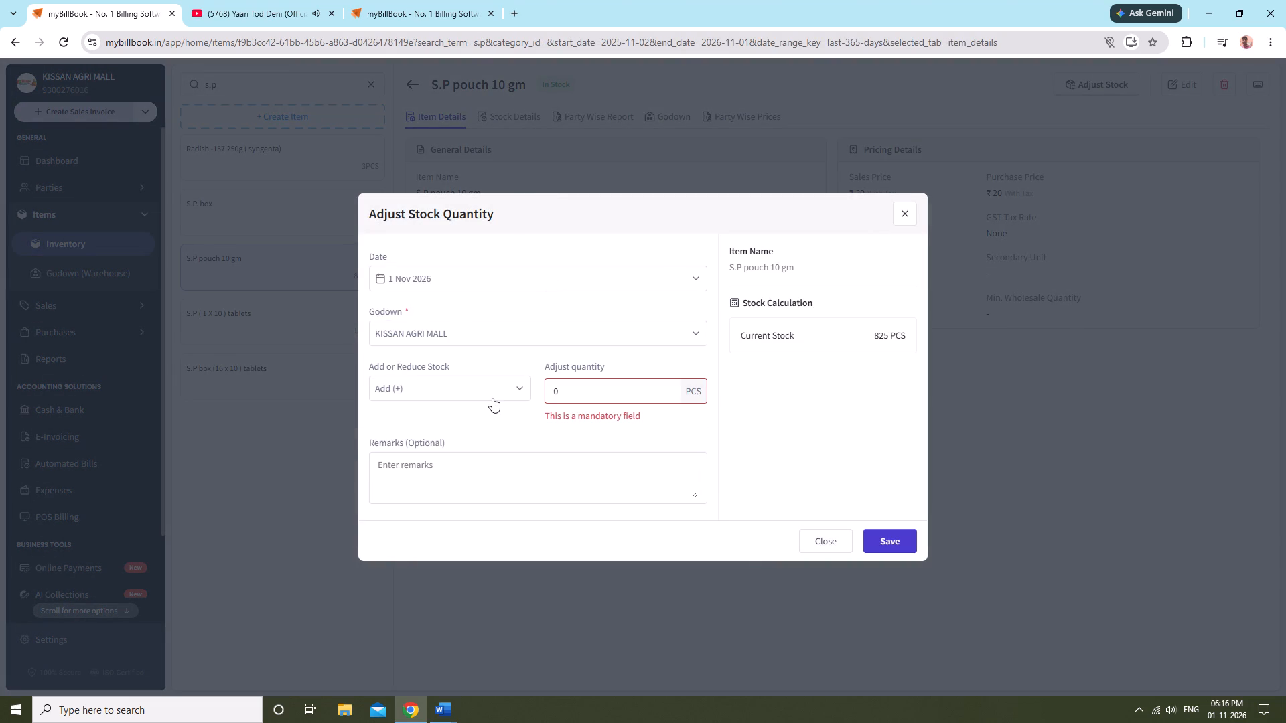
left_click(492, 400)
left_click(456, 436)
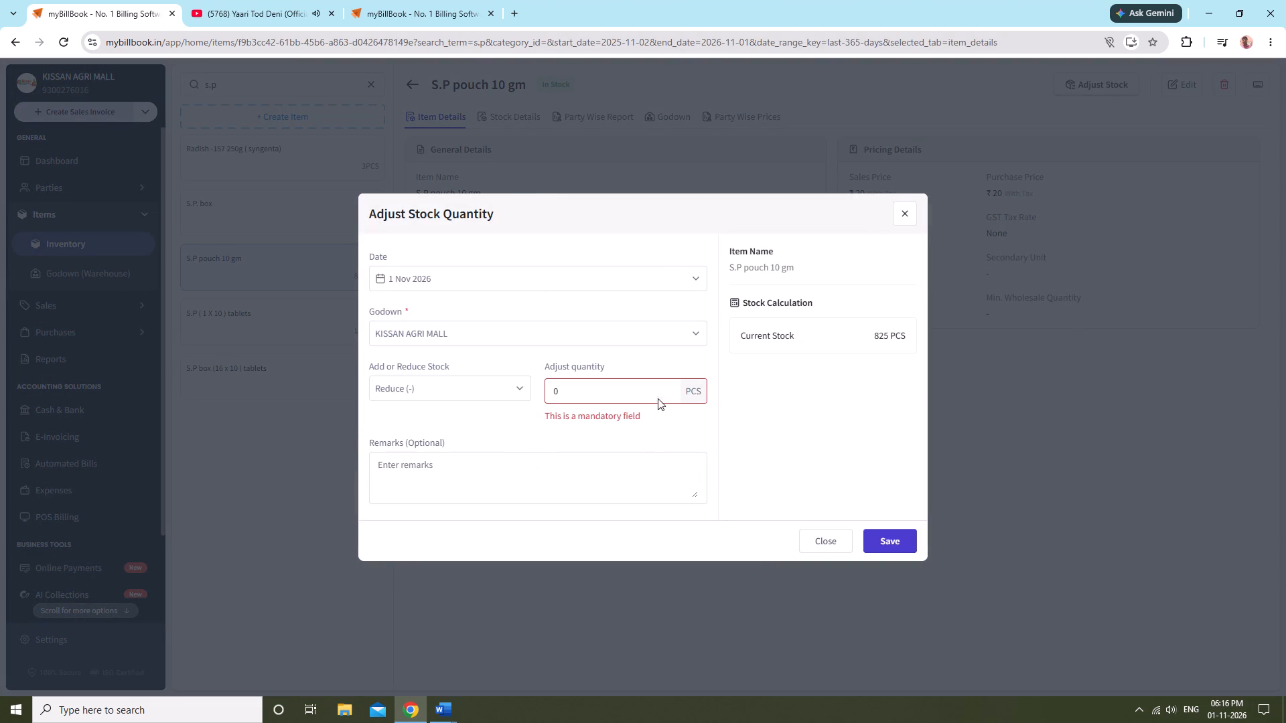
left_click(646, 395)
key("3")
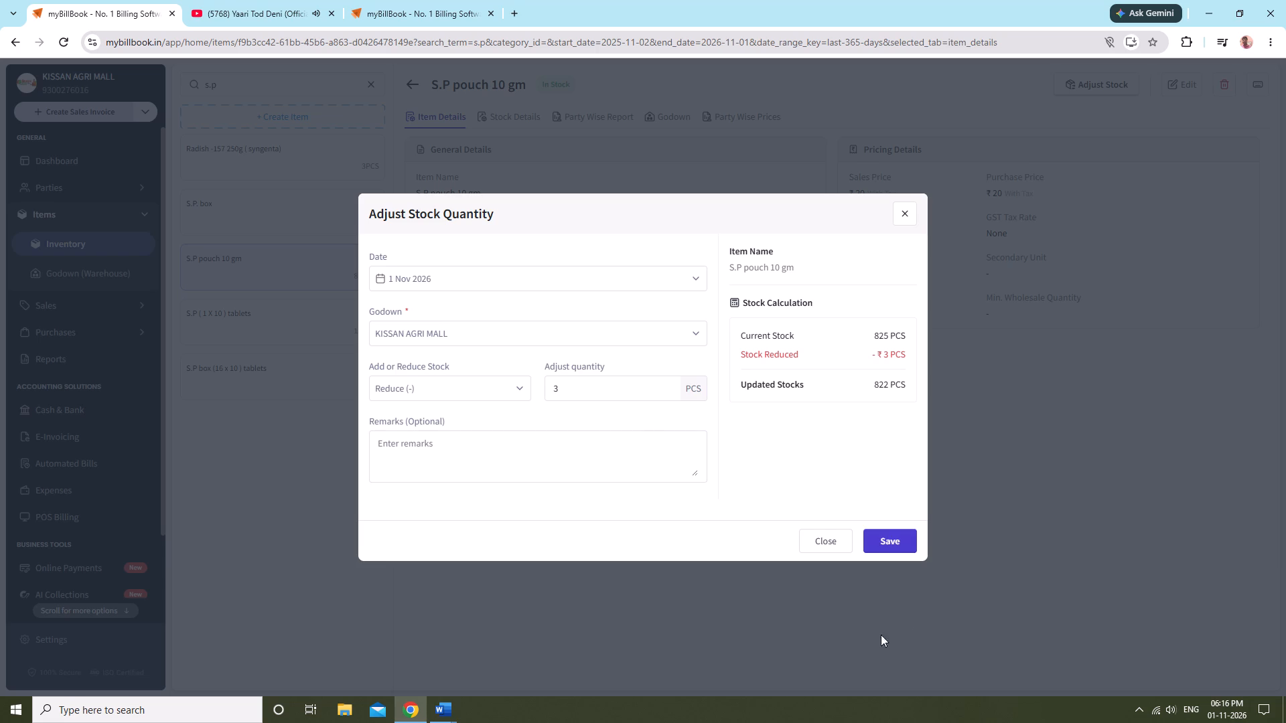
left_click(883, 549)
left_click(954, 490)
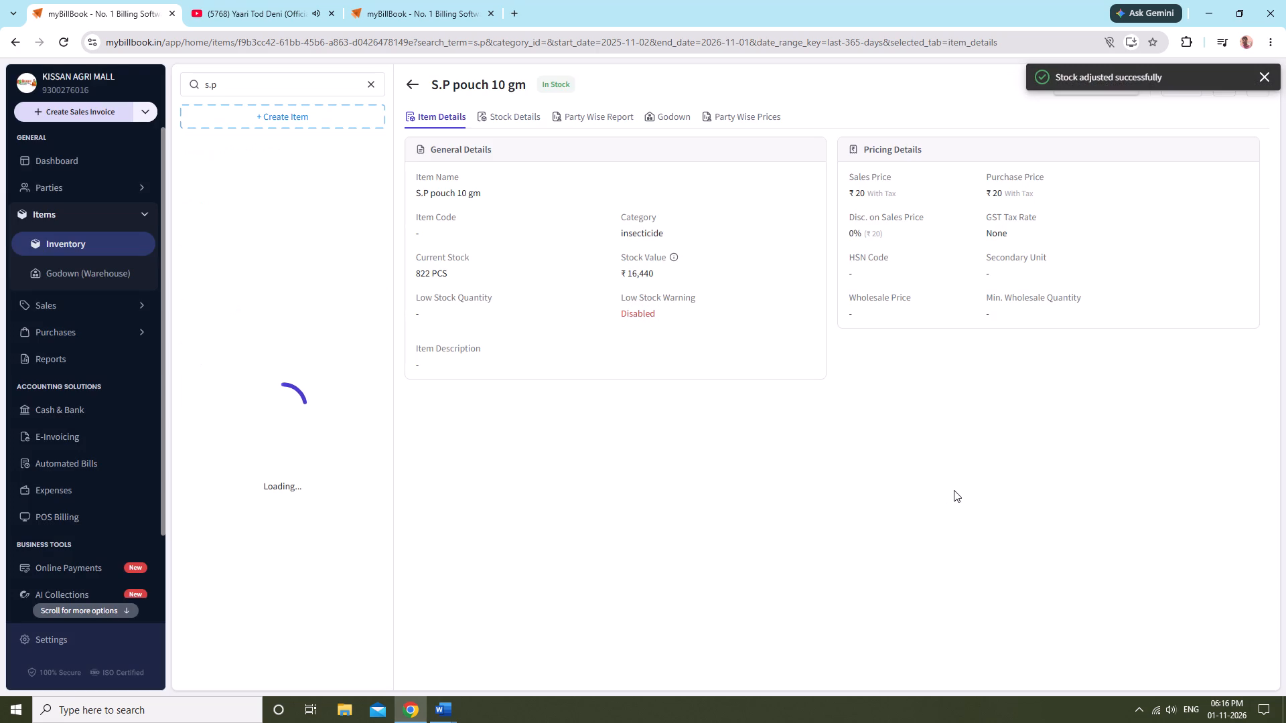
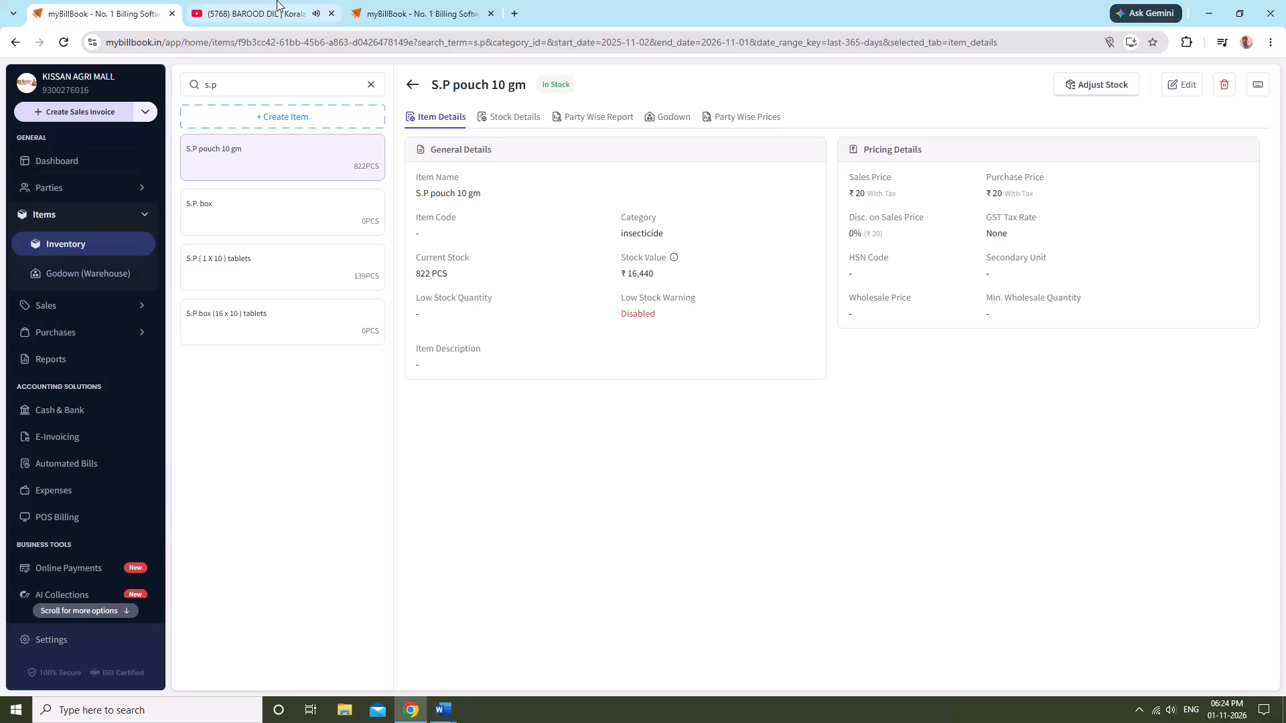
Search the inventory items for "303" and open the Wheat Seeds Laxmi 303 (20kg) item.
left_click(374, 86)
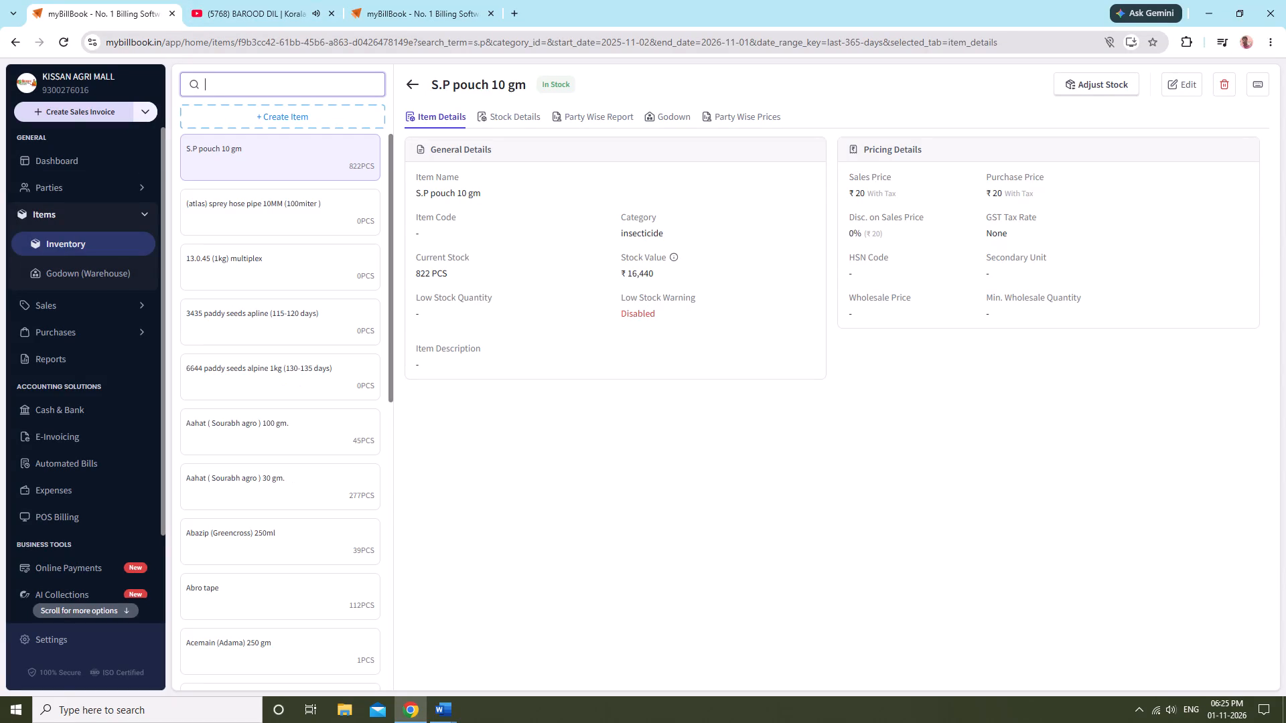
type("303")
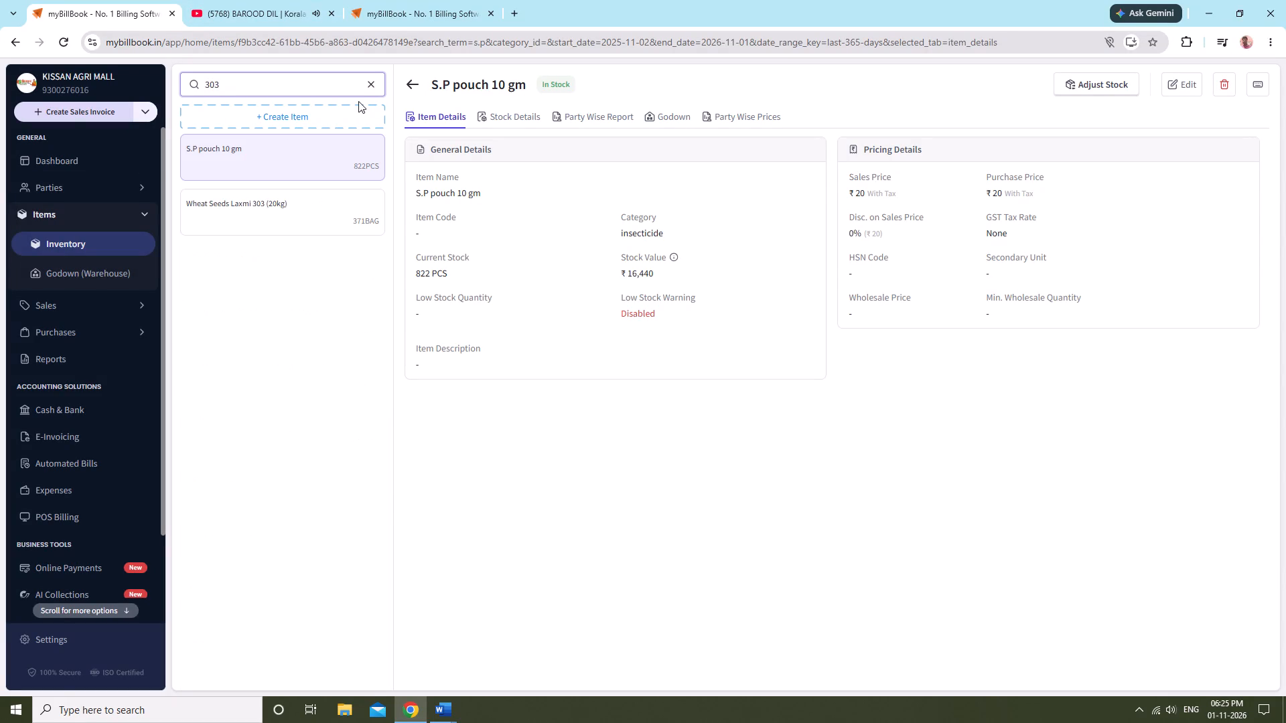
left_click(251, 207)
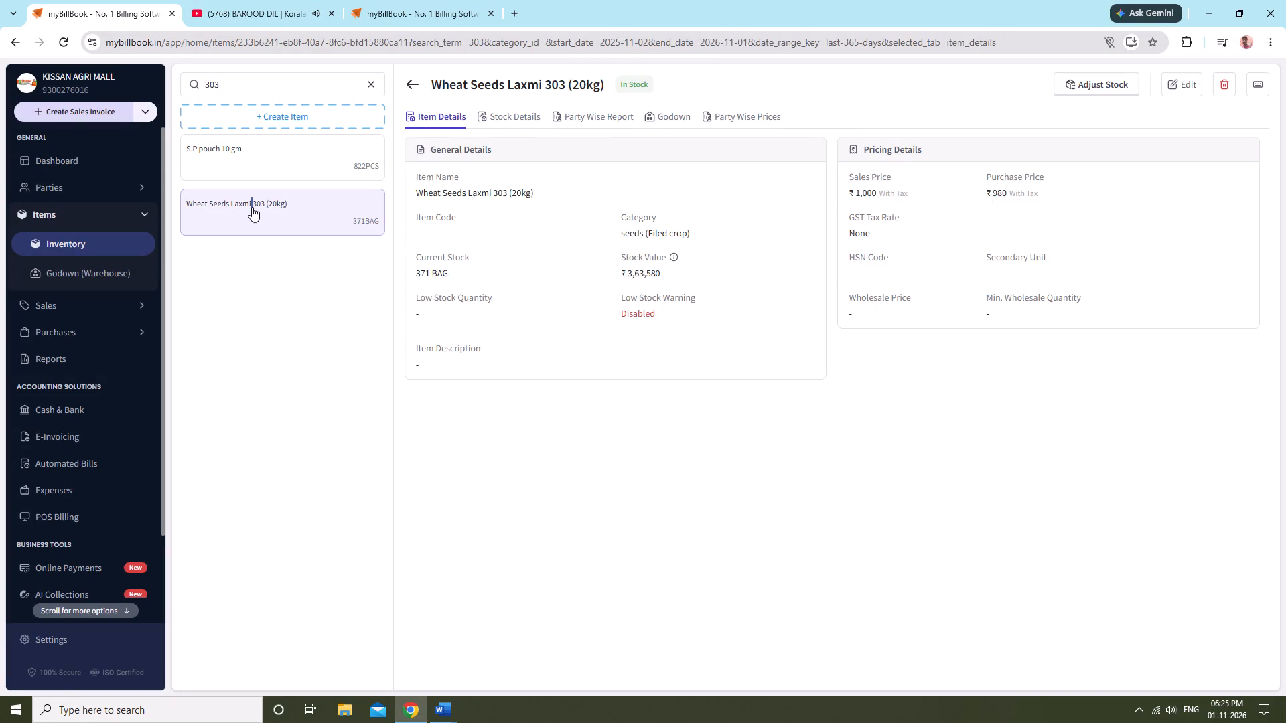
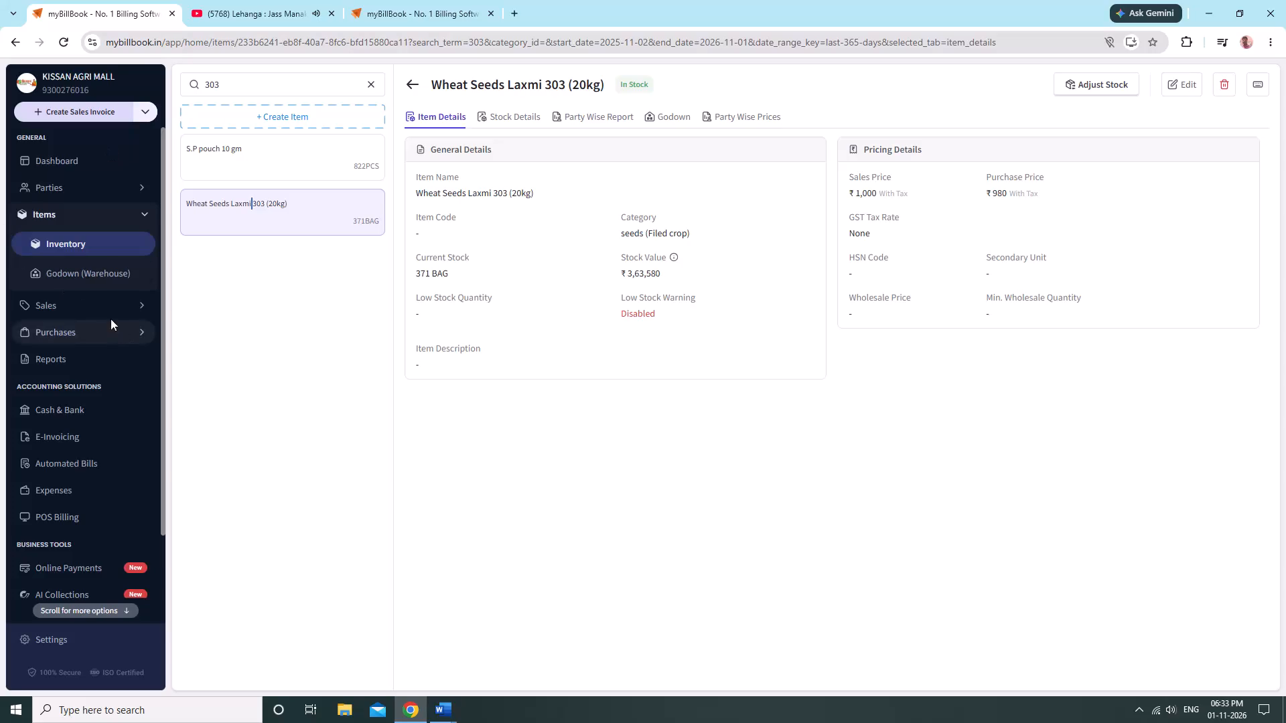
Return to the full items inventory, check the Low Stock Summary report, and go back to the items list.
left_click(52, 204)
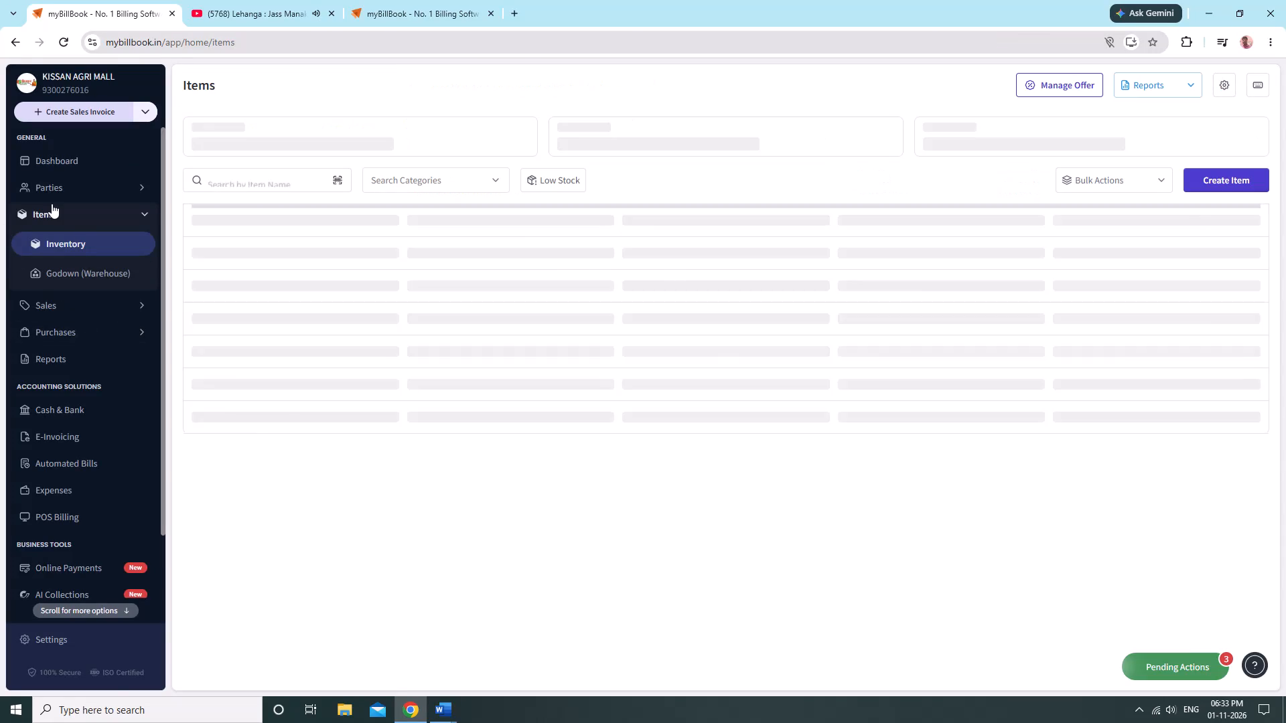
left_click(240, 192)
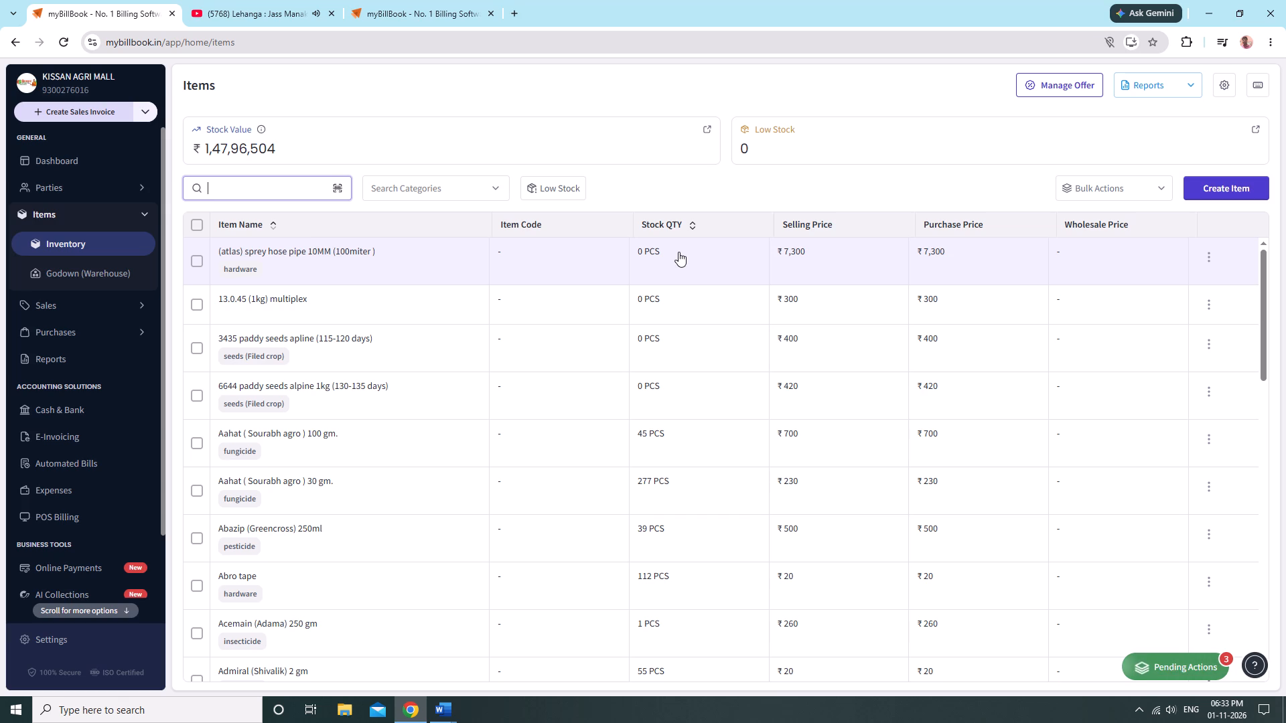
left_click(632, 175)
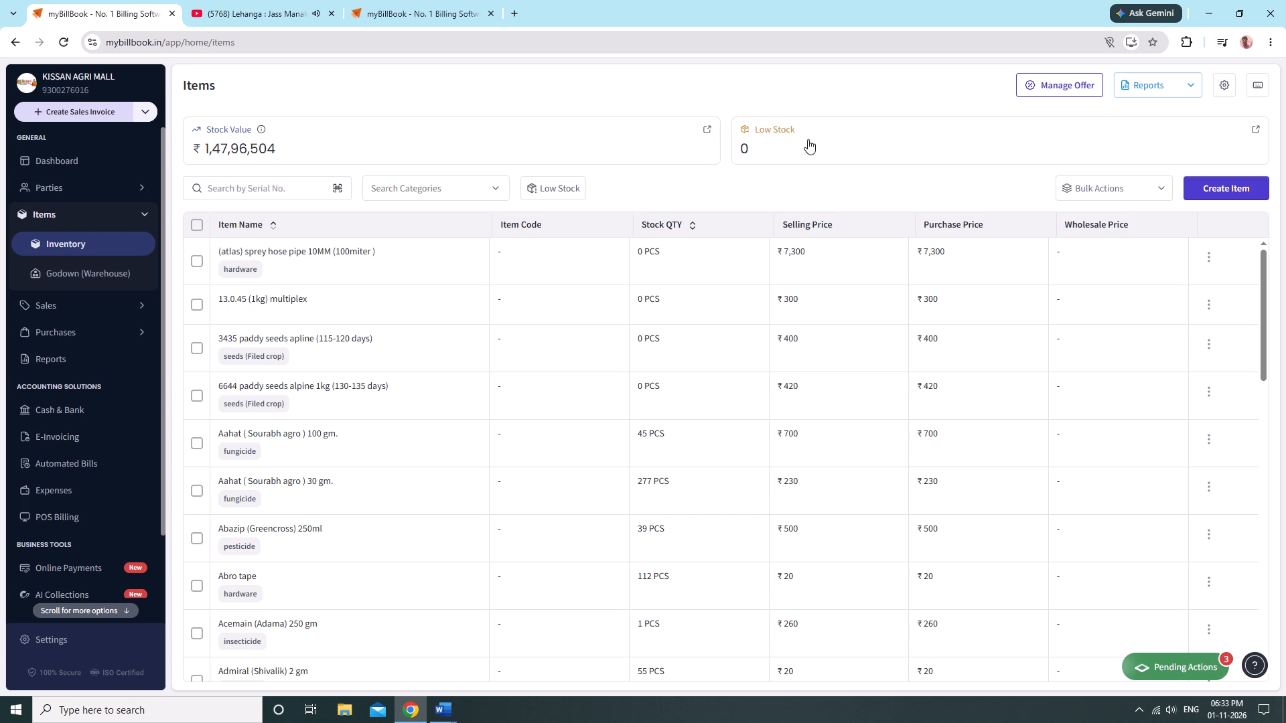
left_click(843, 143)
left_click(577, 272)
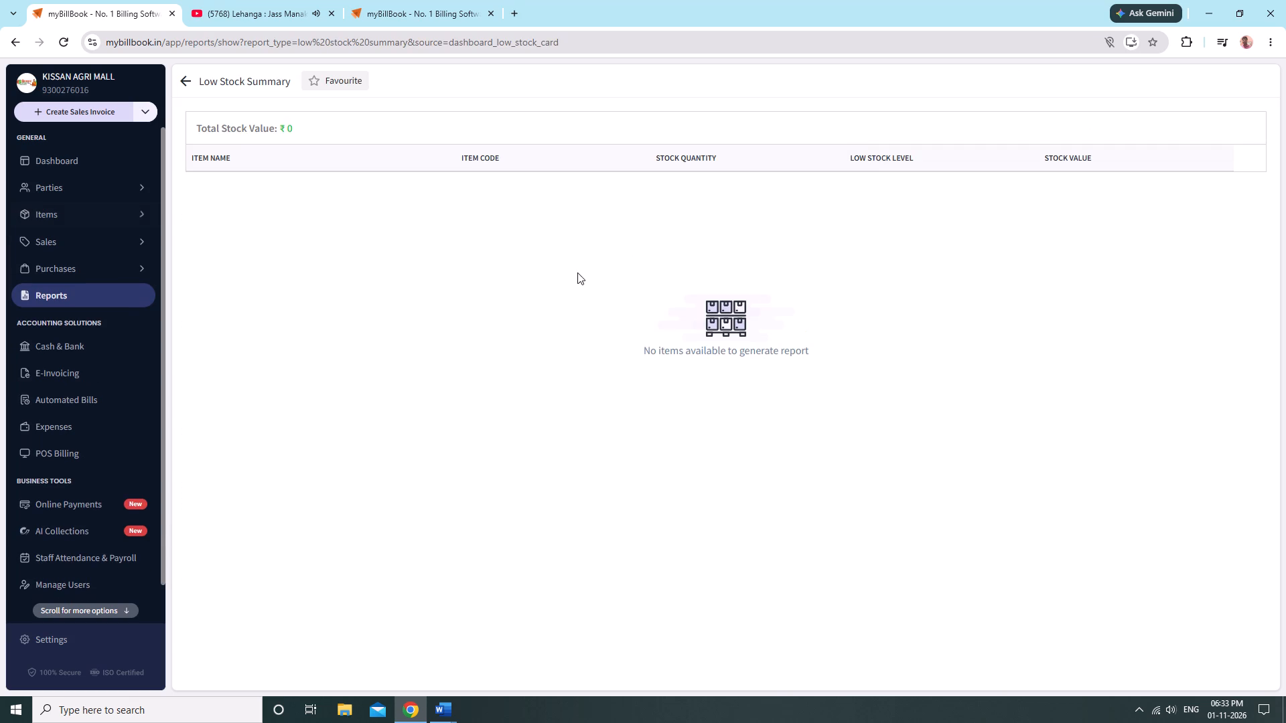
left_click(180, 75)
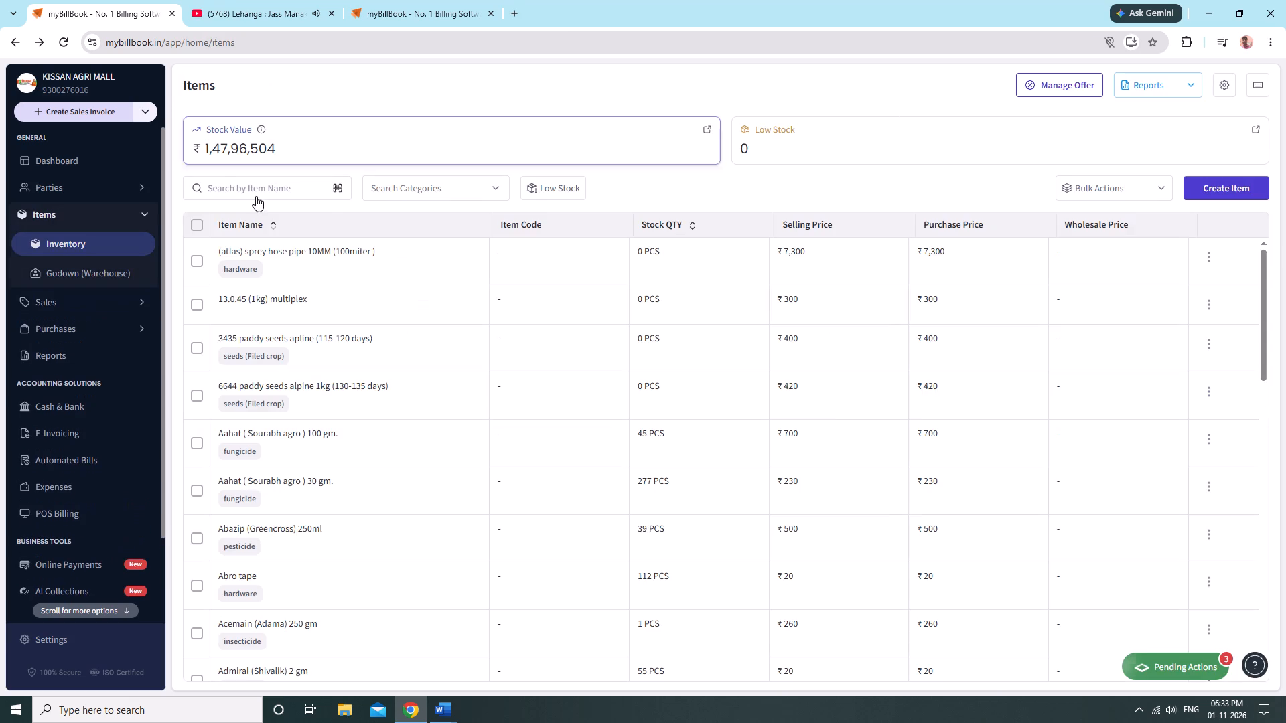
View the Stock Summary report for all items and return to the items list.
left_click(299, 139)
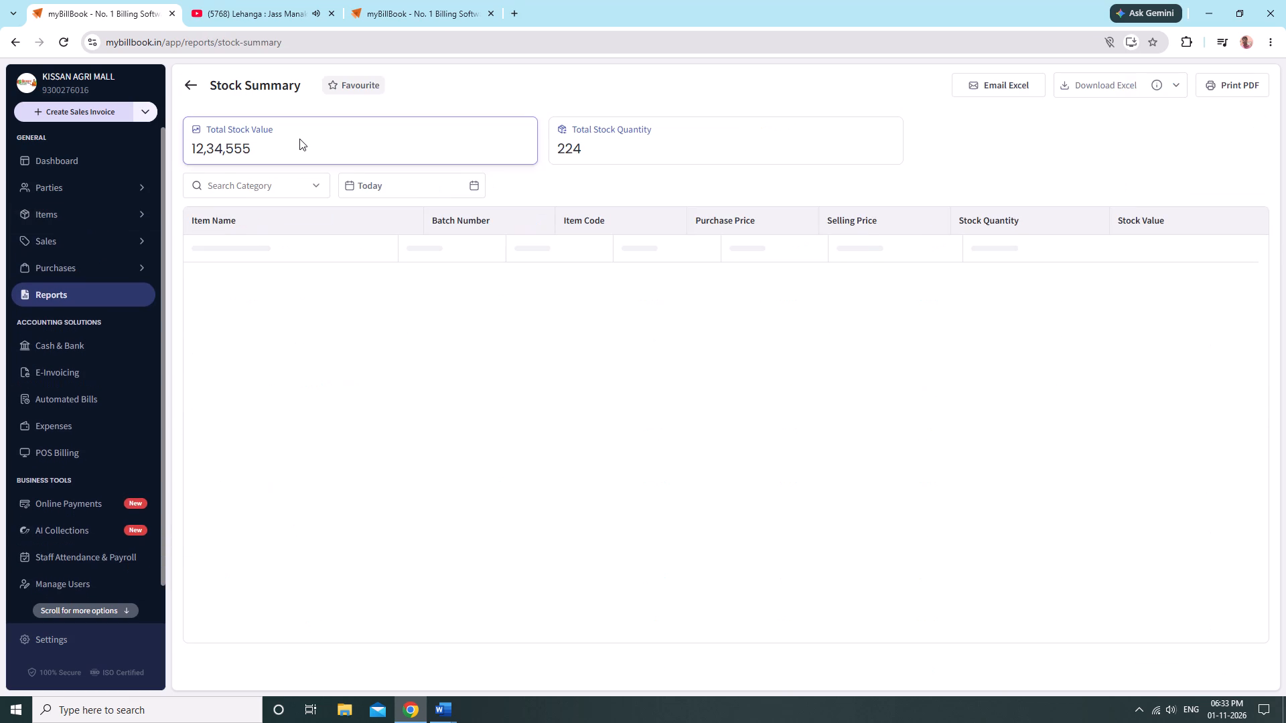
left_click(299, 139)
left_click(299, 139)
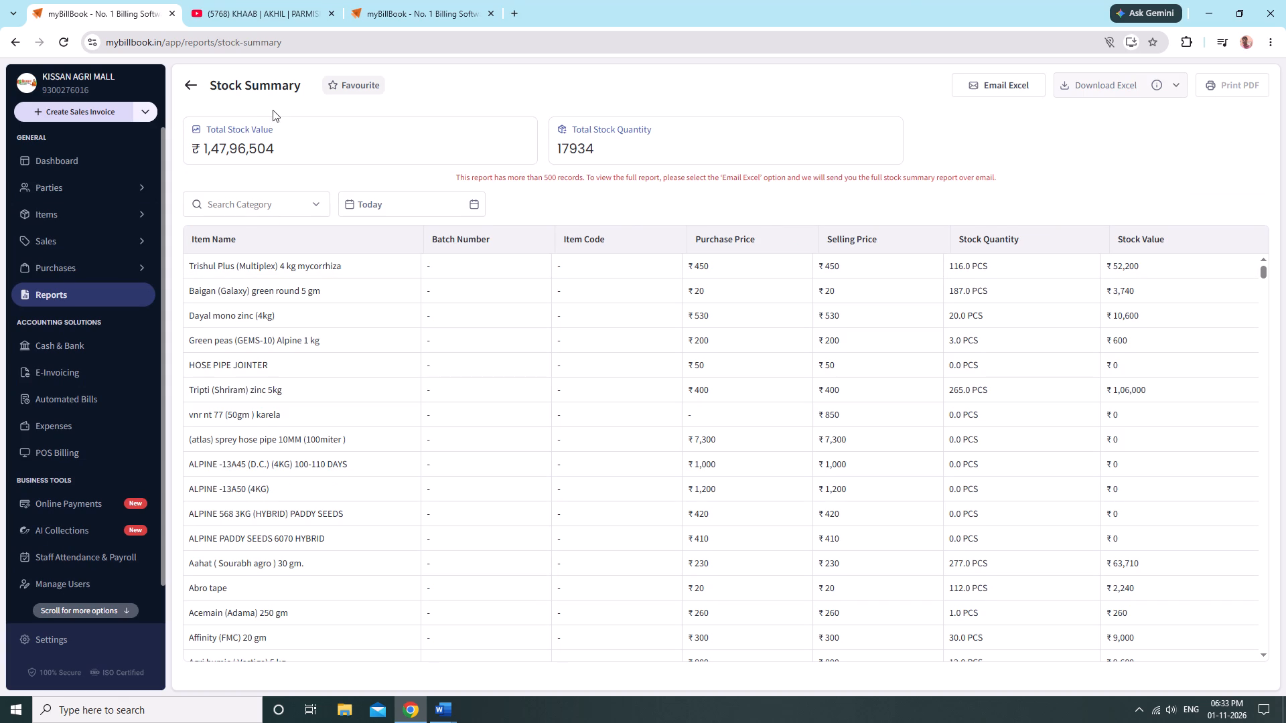
left_click(186, 85)
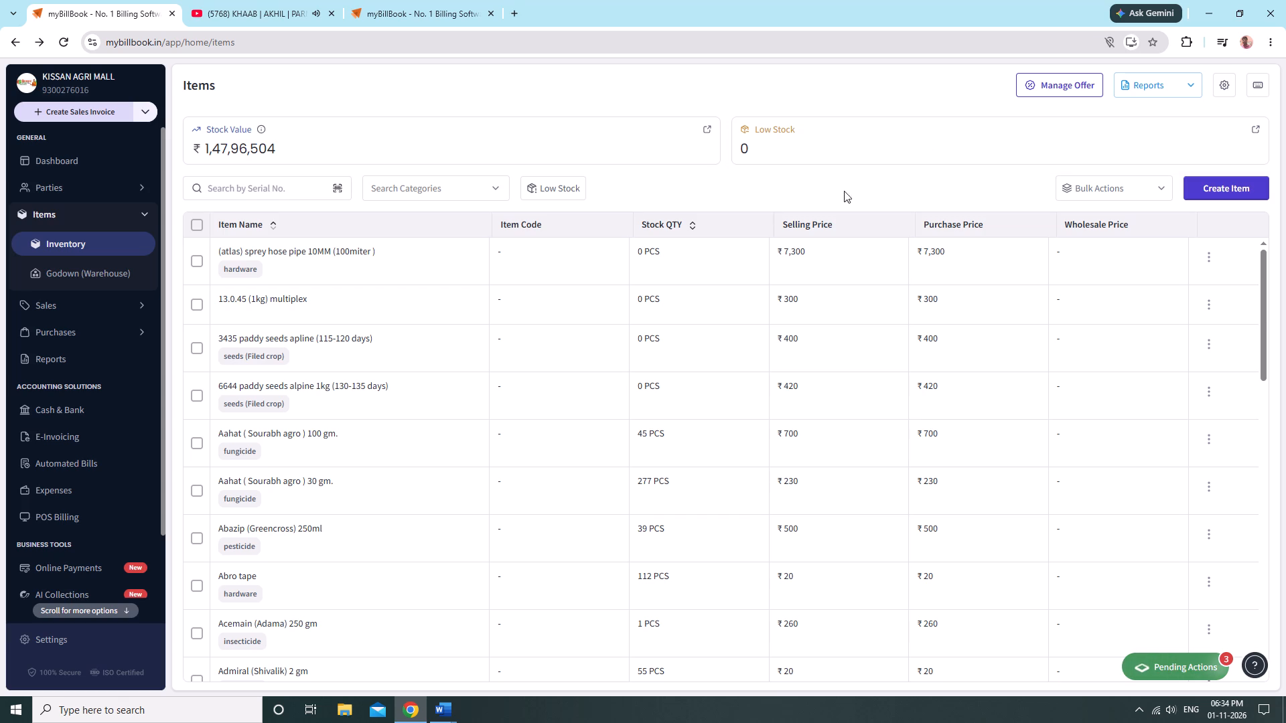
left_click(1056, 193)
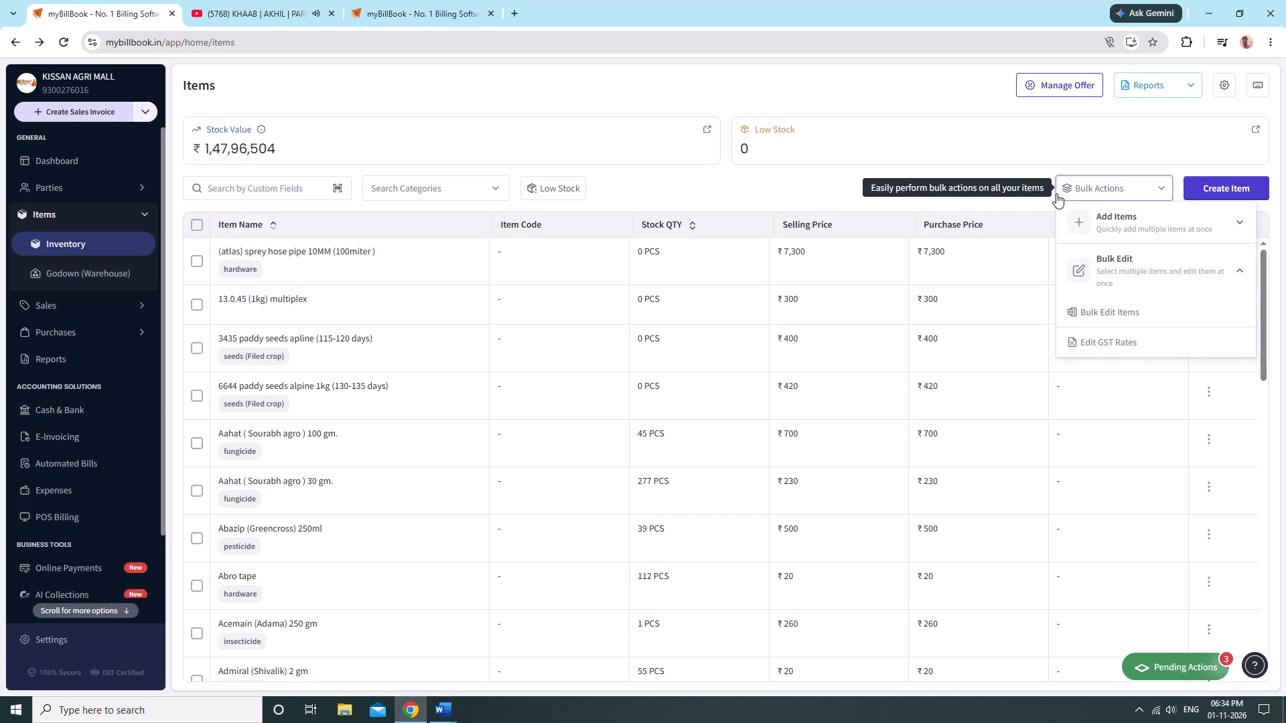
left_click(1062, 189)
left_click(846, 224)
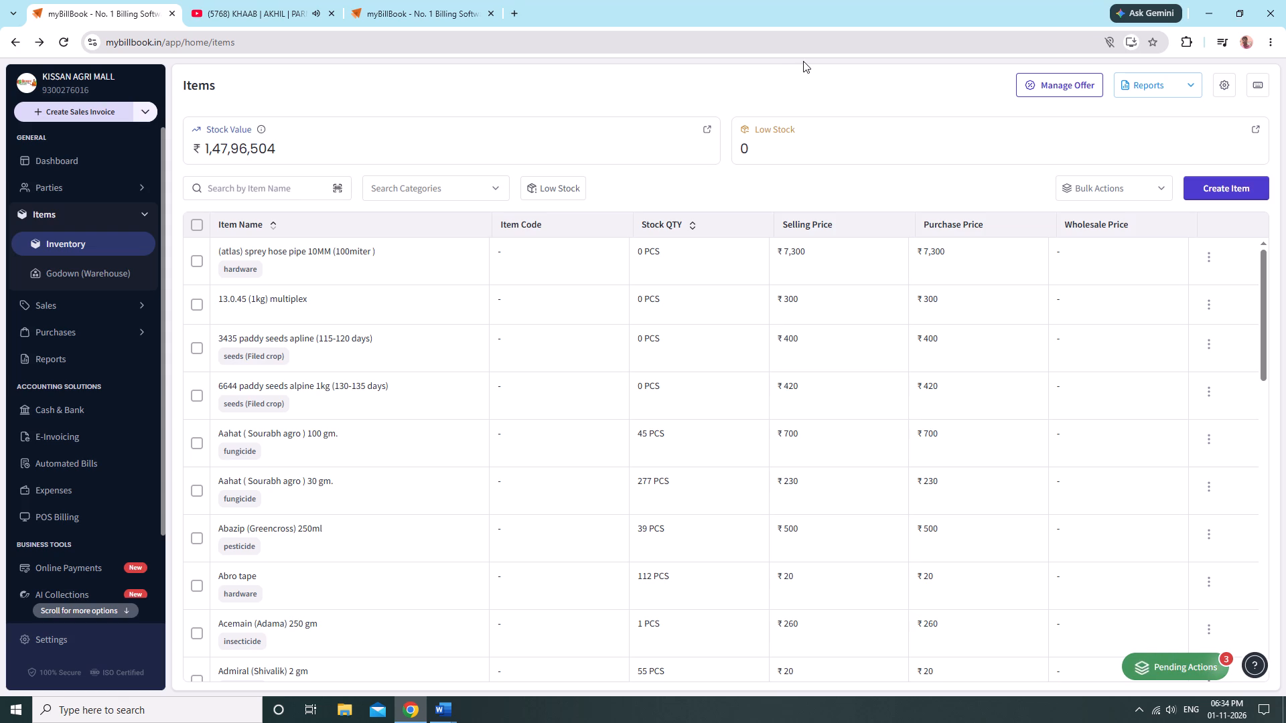
Open the inventory in the Bulk Edit Items sheet for the range Items 1 - 1178.
left_click(1128, 186)
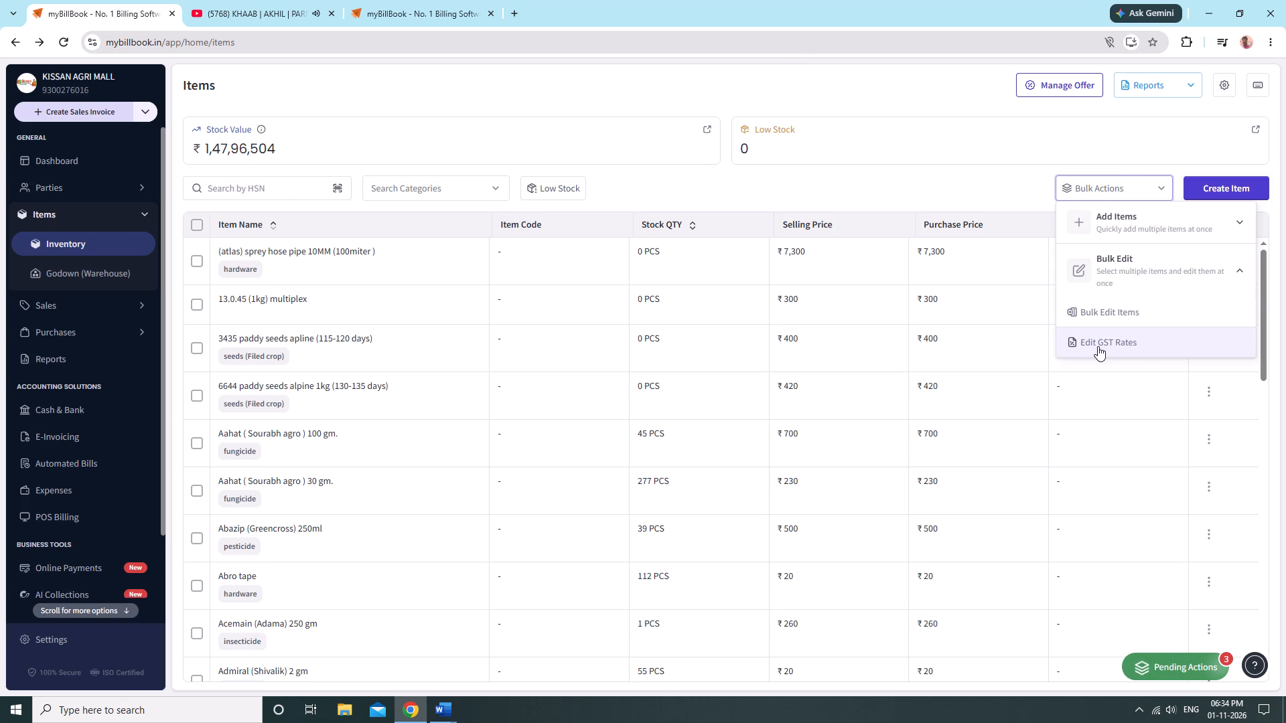
left_click(1116, 270)
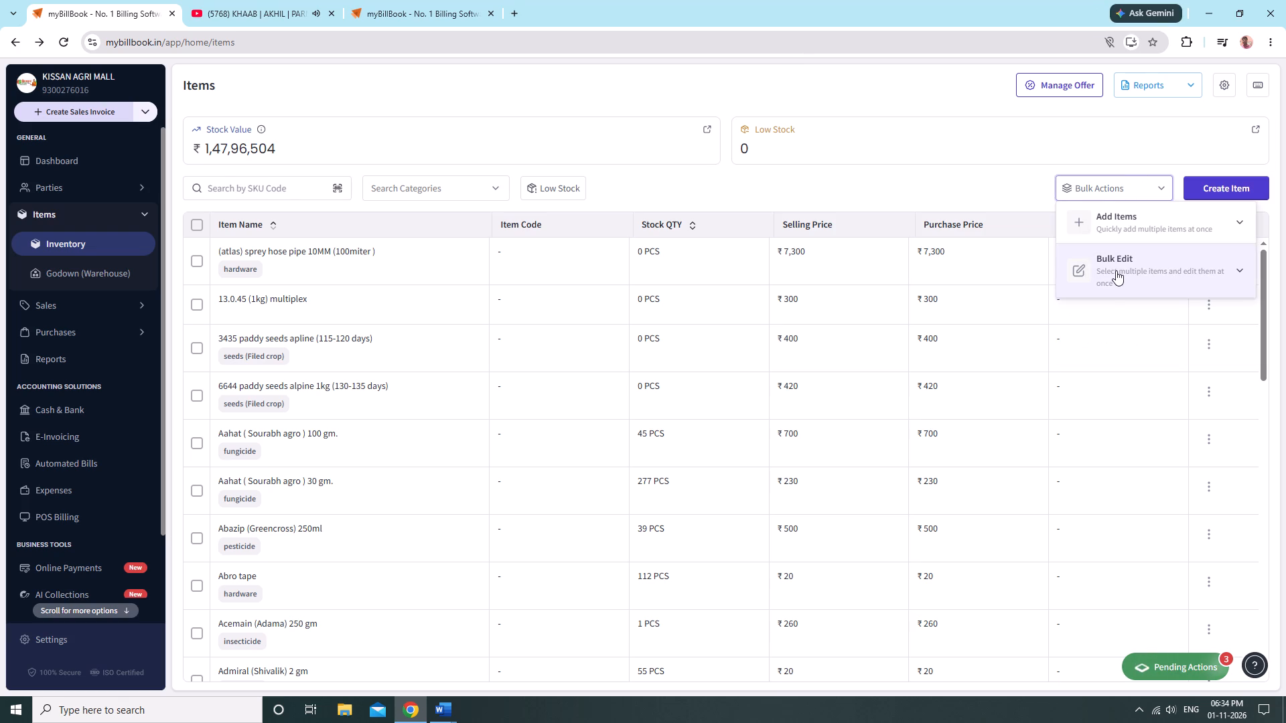
left_click(1116, 270)
left_click(1101, 306)
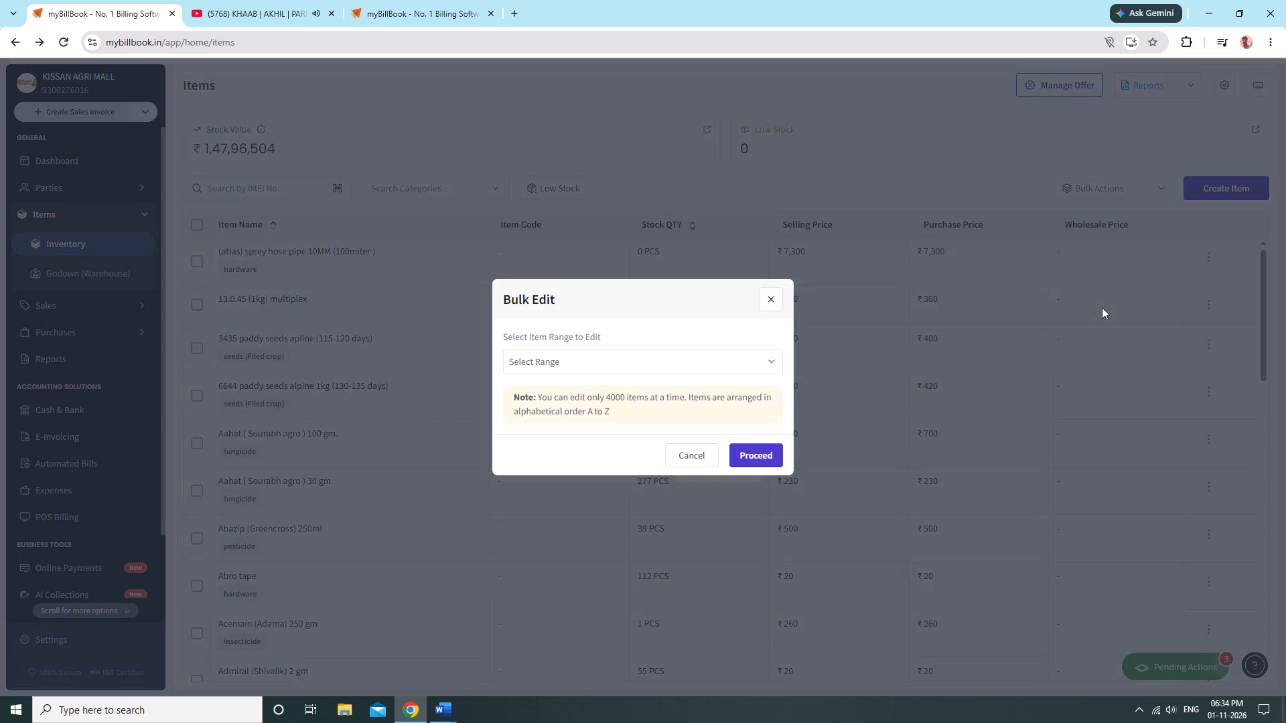
left_click(561, 366)
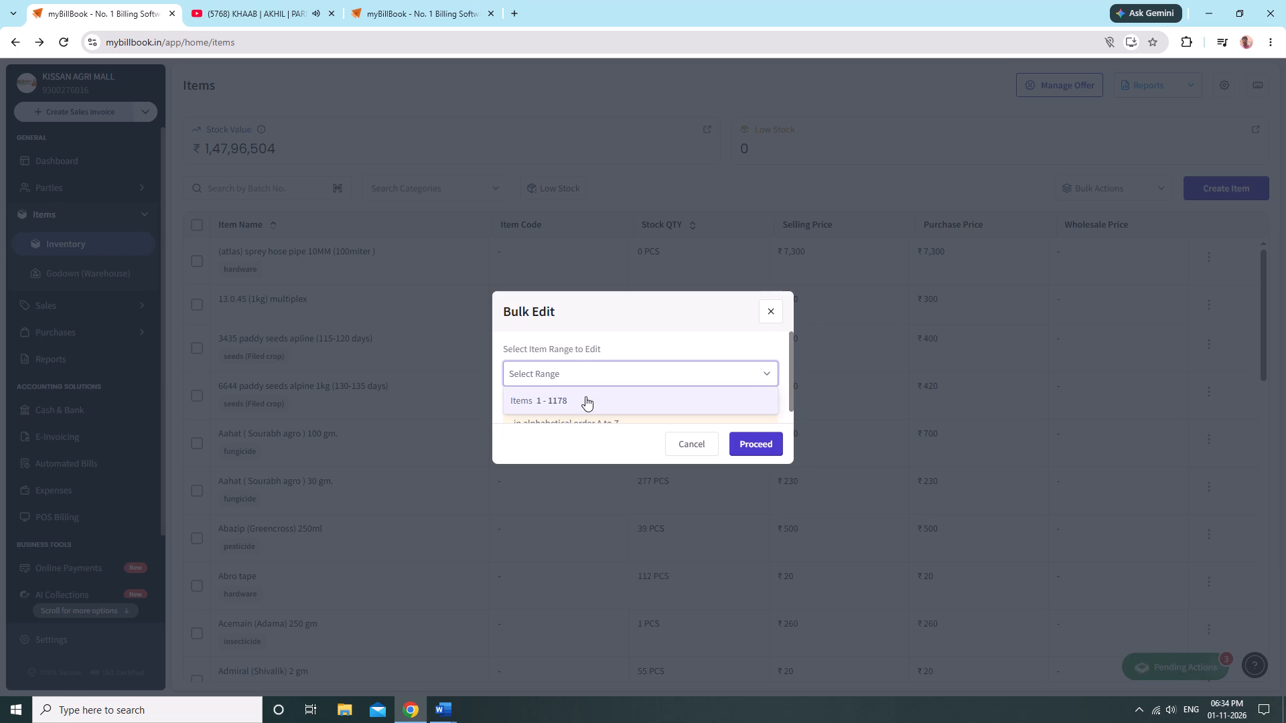
left_click(585, 396)
left_click(768, 458)
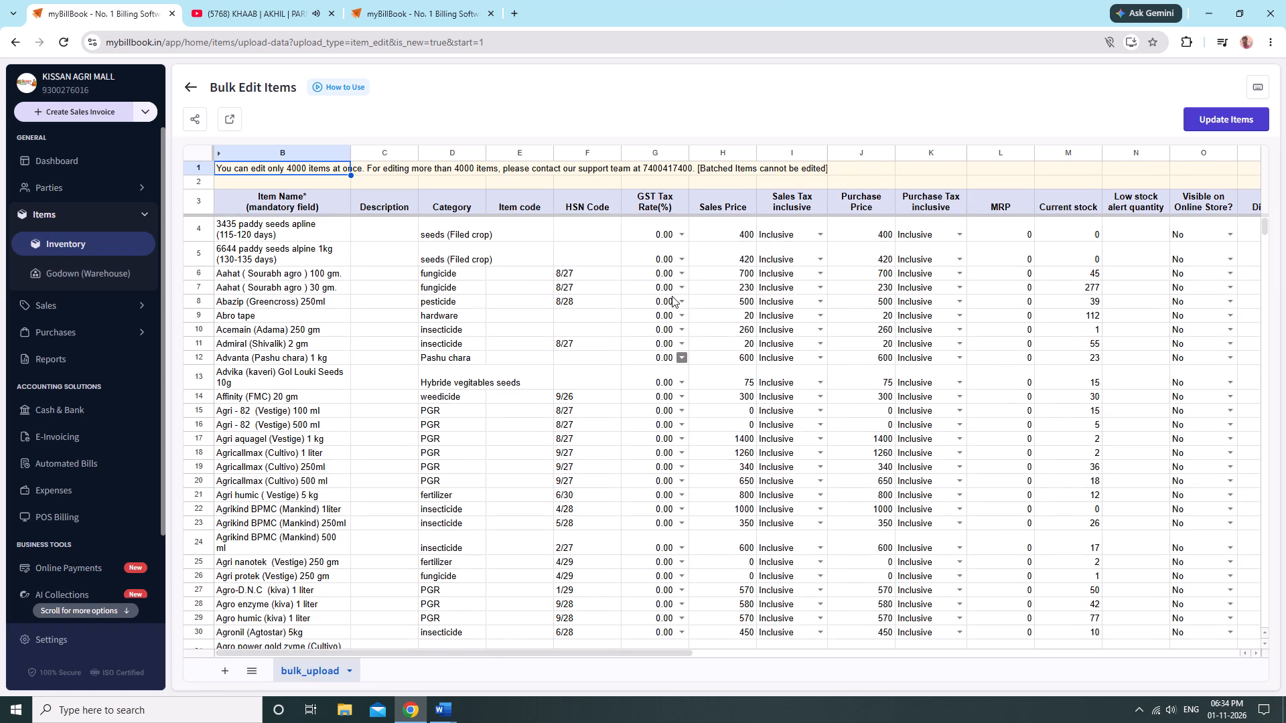
Search the bulk edit sheet for "coragen" and leave the sheet without updating any items.
scroll(672, 296, "down", 1)
scroll(672, 296, "up", 3)
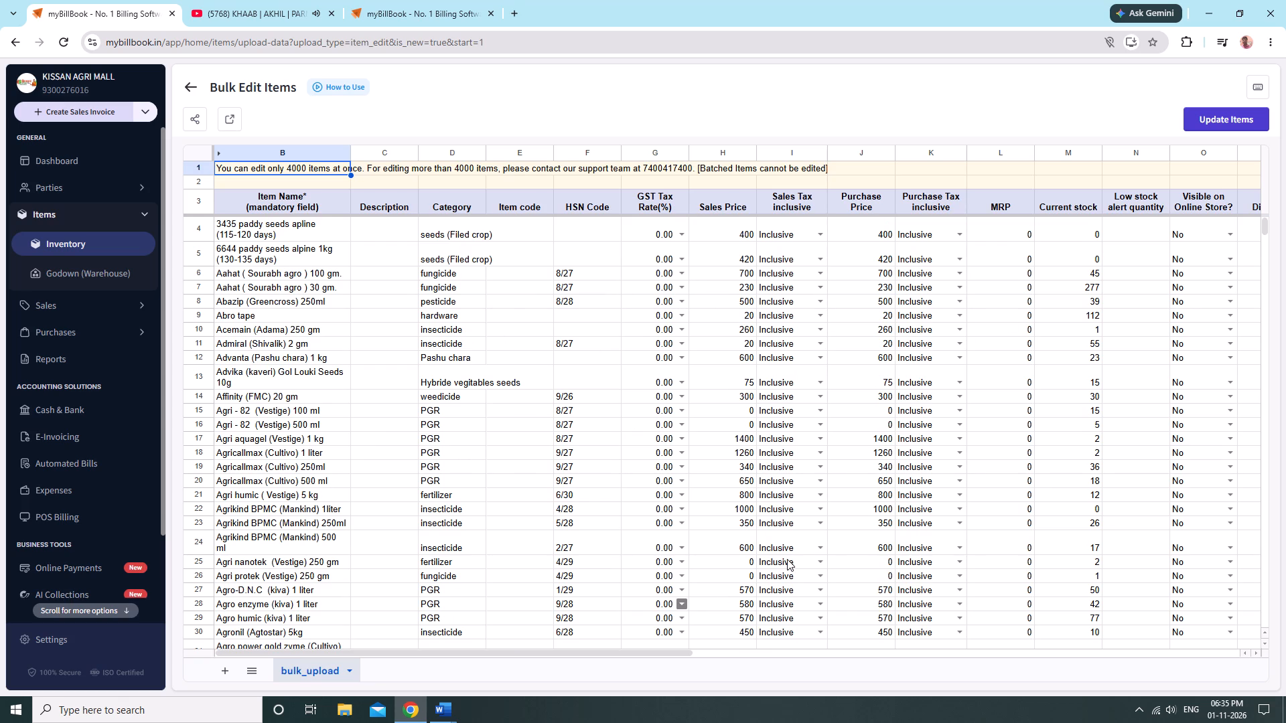
key("ctrl+f")
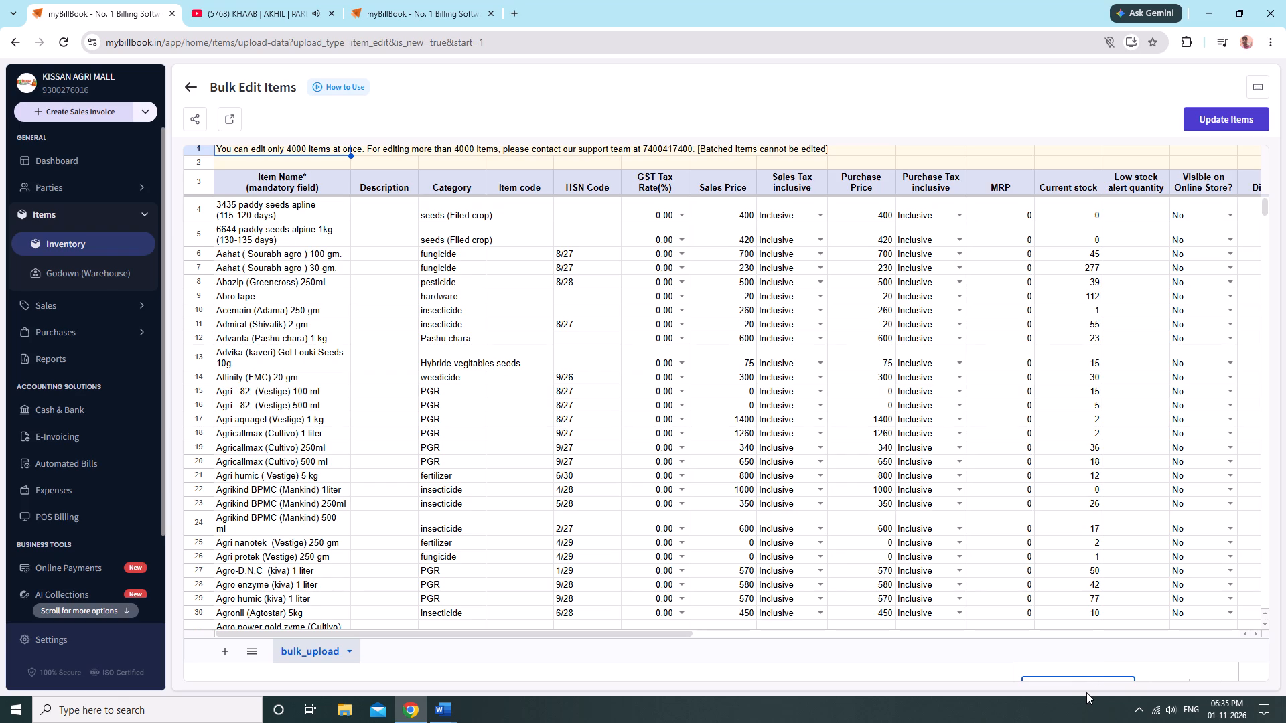
scroll(1088, 677, "down", 2)
scroll(1050, 632, "down", 4)
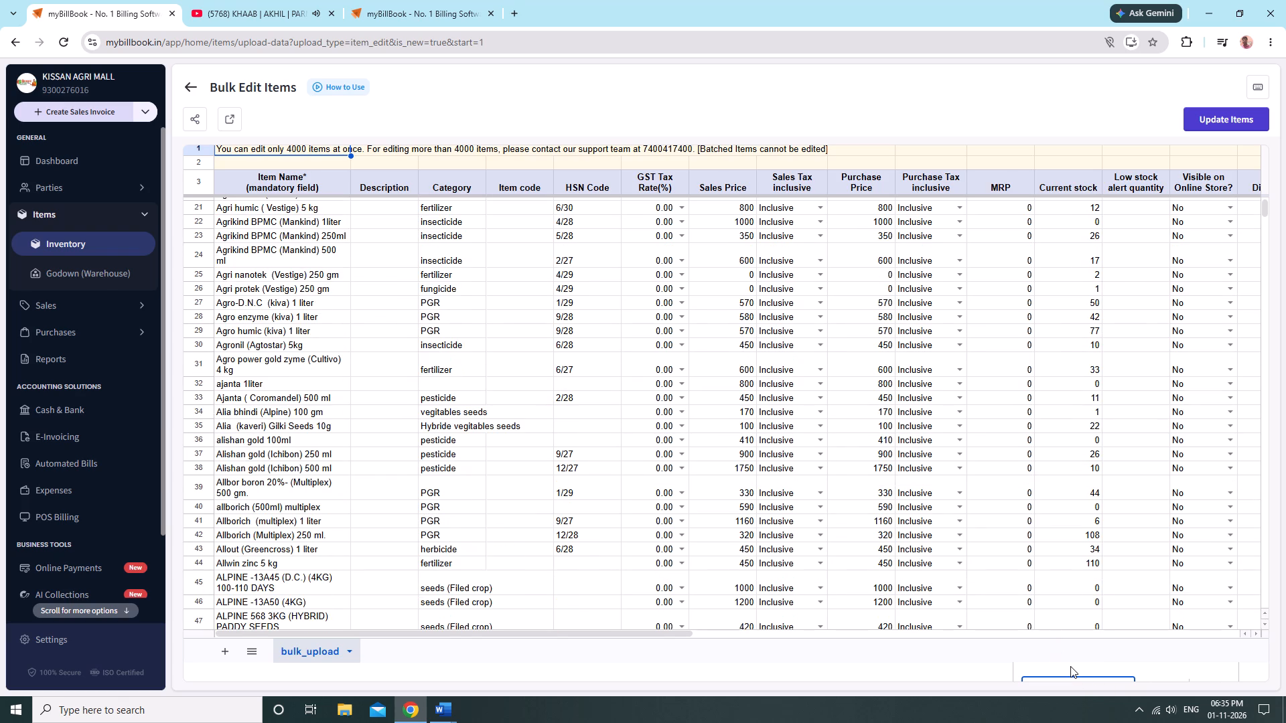
type("coragen")
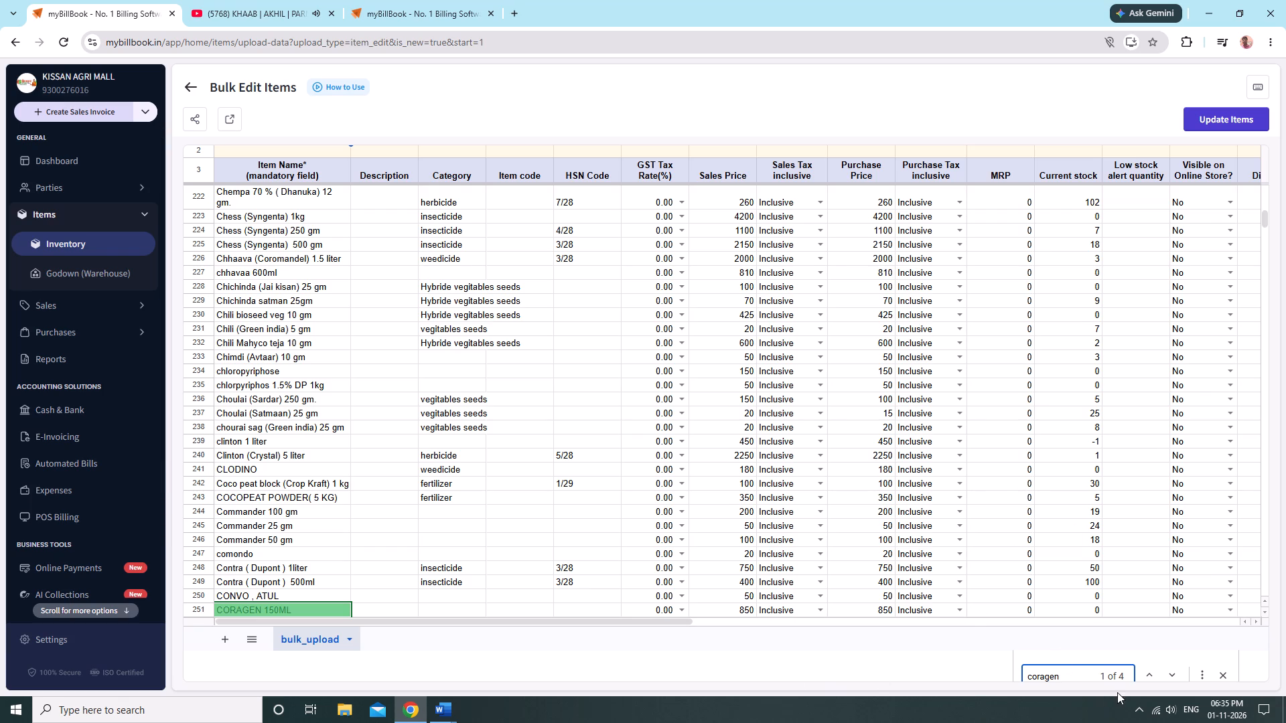
left_click(1117, 673)
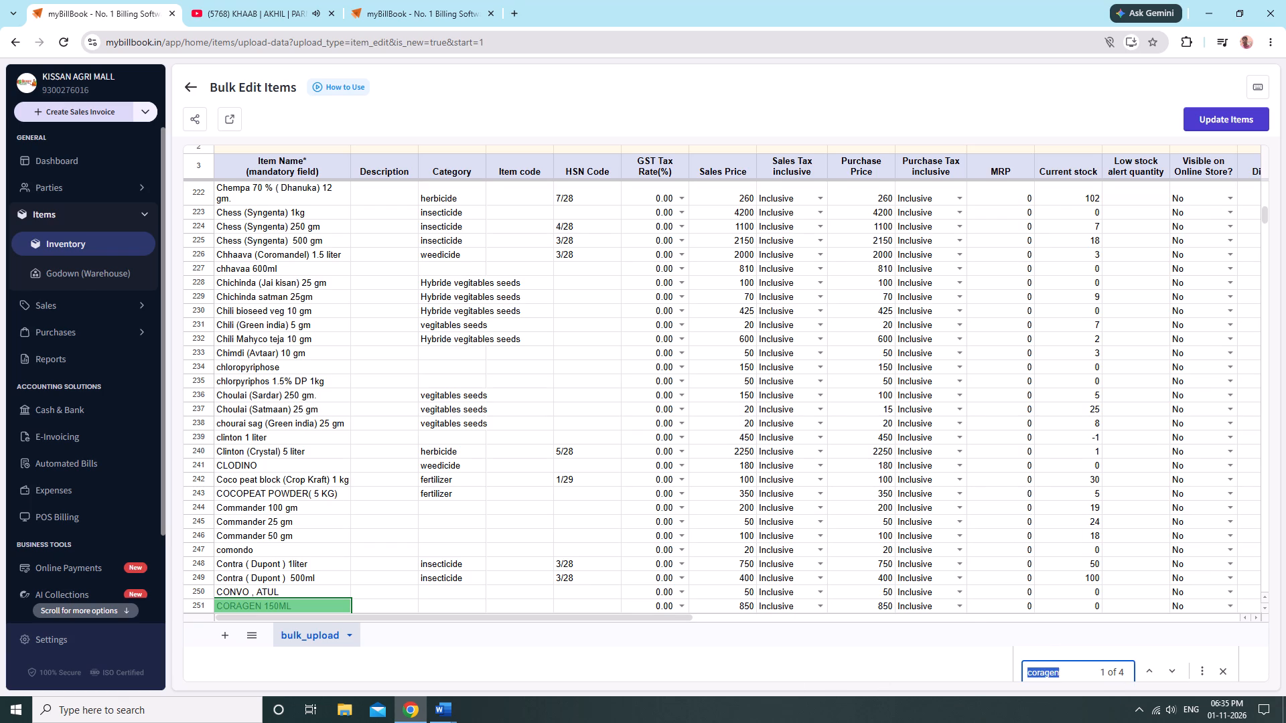
left_click(1117, 673)
left_click(1117, 673)
left_click(184, 86)
left_click(591, 441)
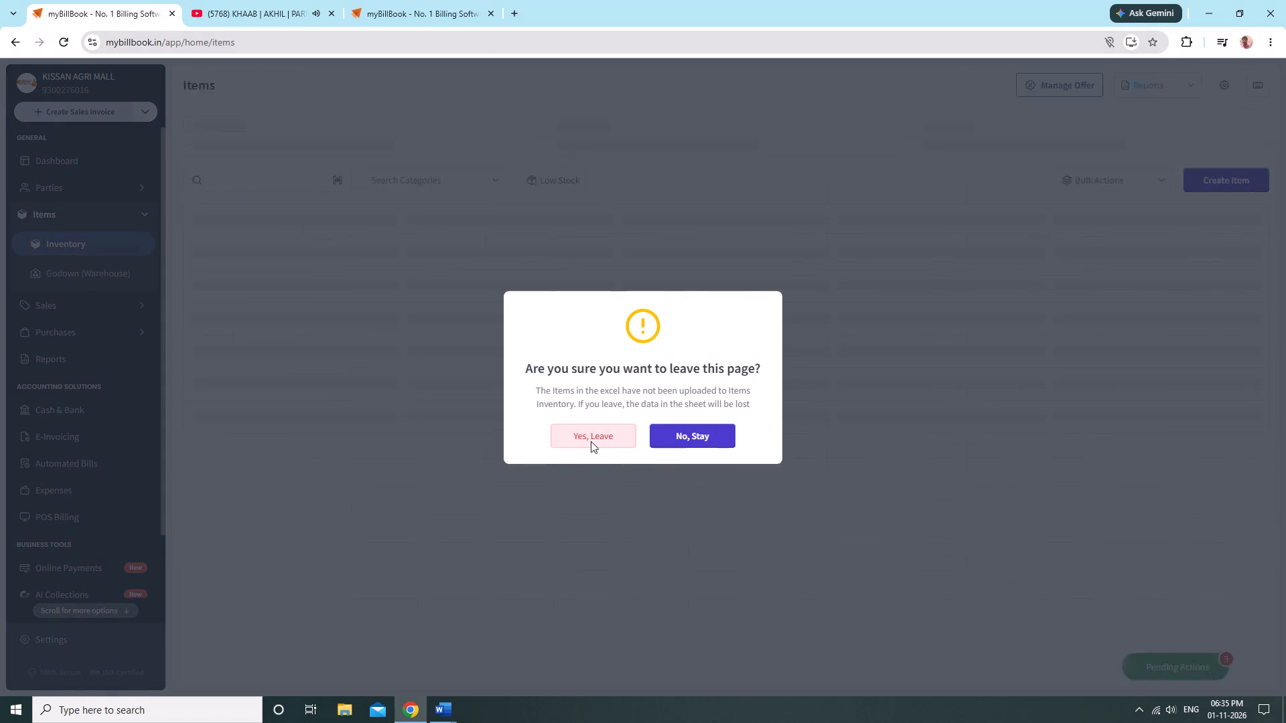
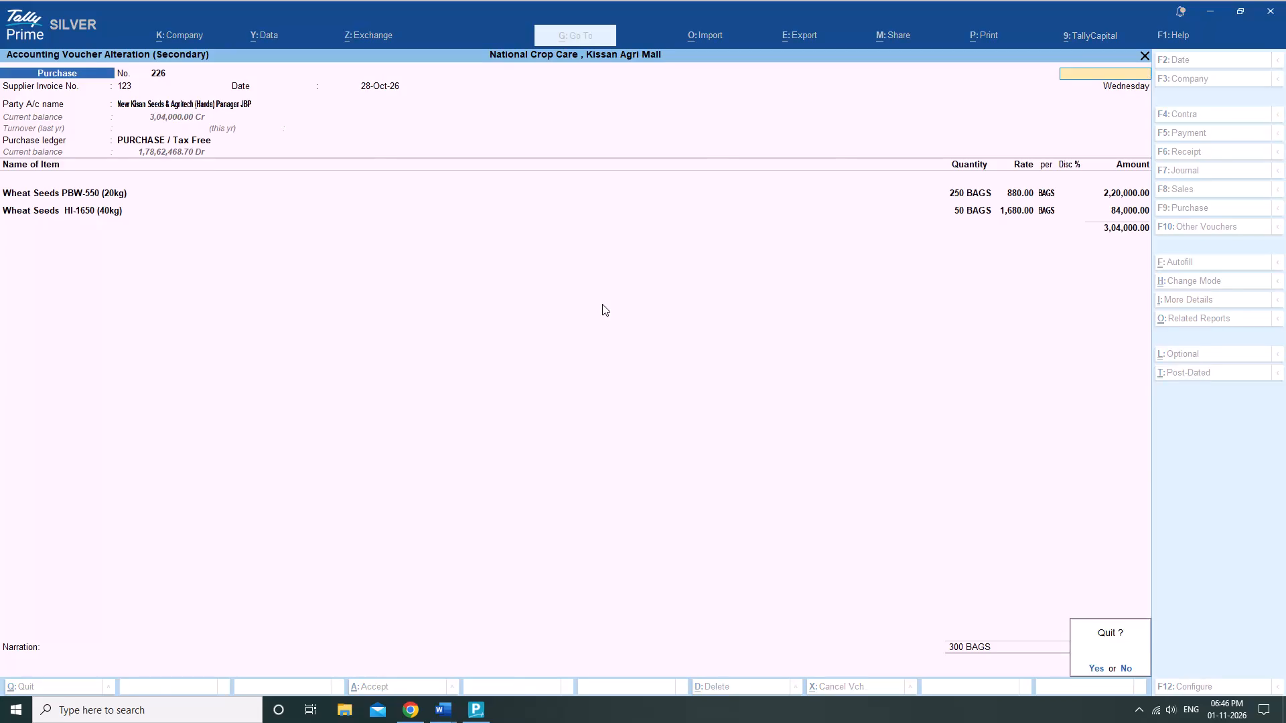
Leave purchase voucher No. 226 unaltered, back out of the ledger reports and close TallyPrime.
key("Escape")
key("Escape")
key("Escape")
key("Escape")
key("Escape")
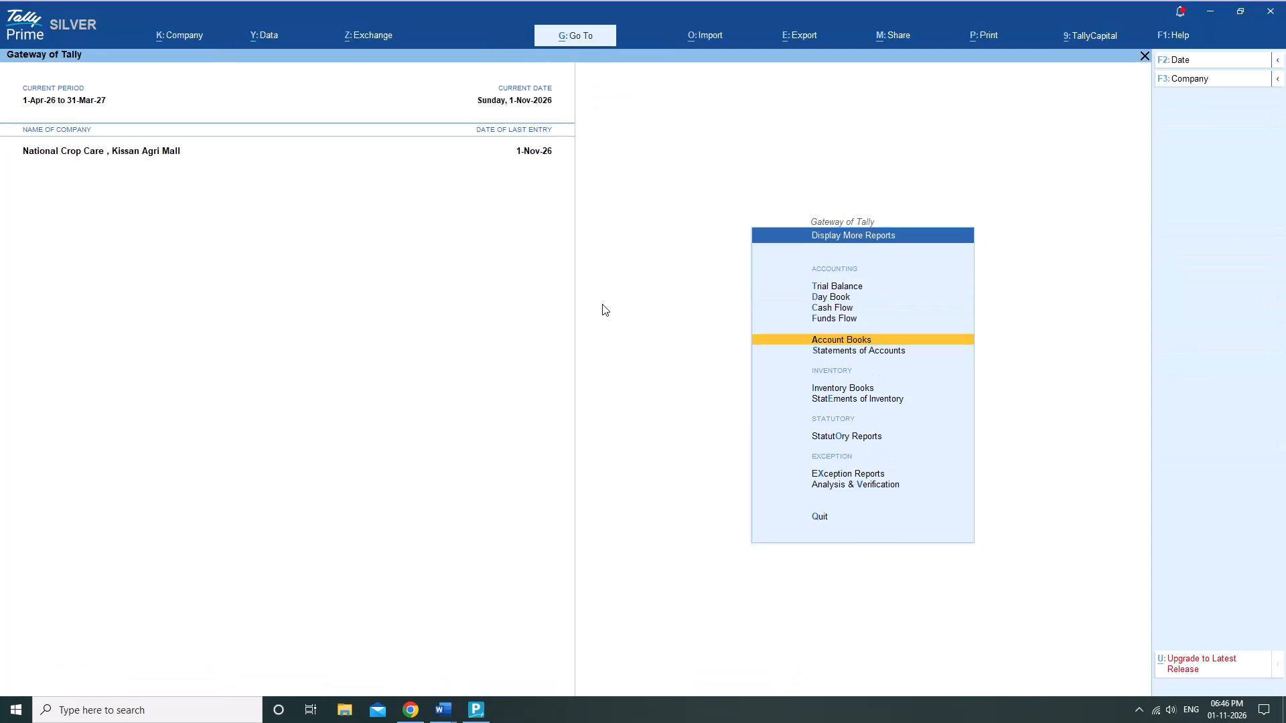
left_click(1274, 11)
left_click(561, 460)
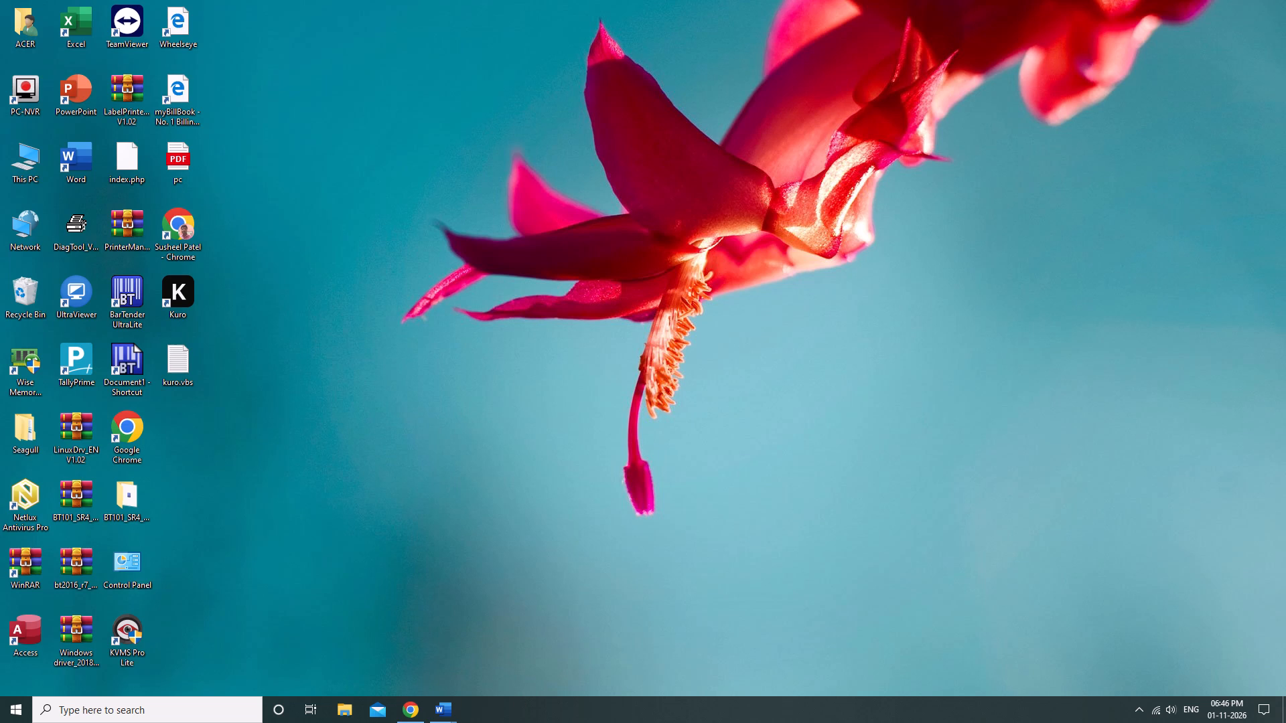
Switch to the myBillBook sales invoice draft in Chrome and exit it without saving, returning to the Sales Invoices list.
left_click(409, 716)
left_click(426, 1)
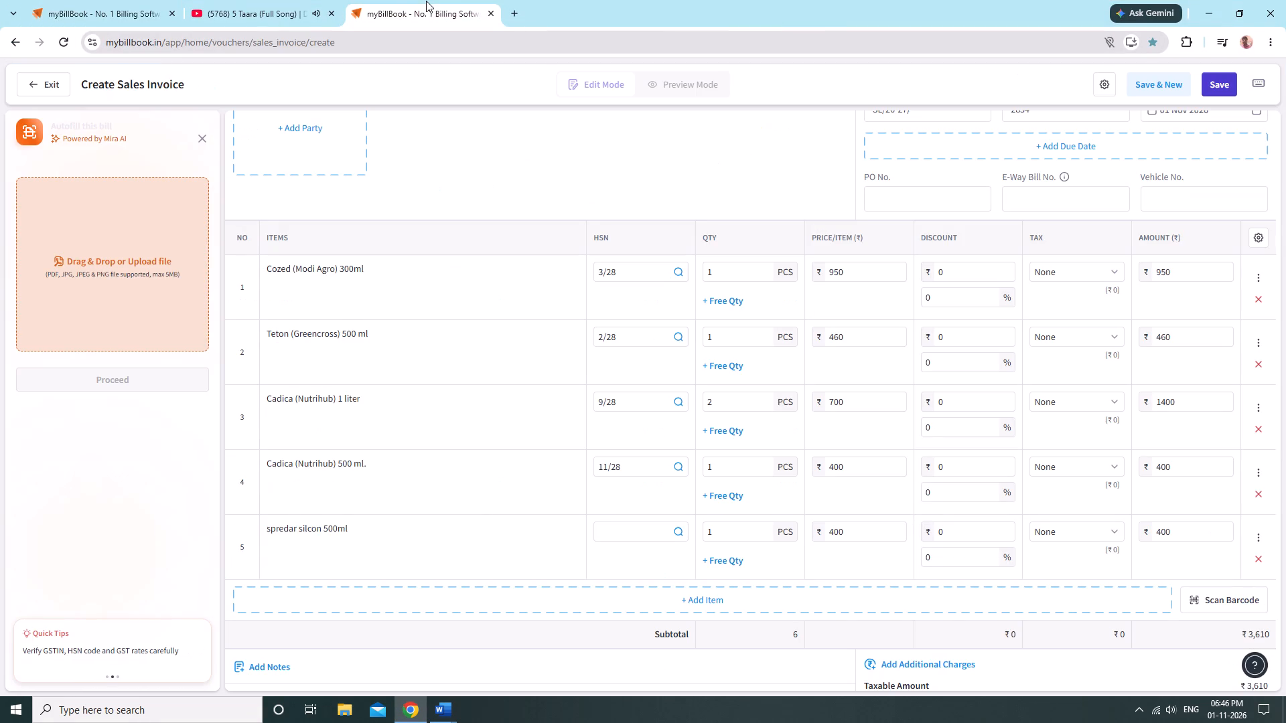
left_click(29, 78)
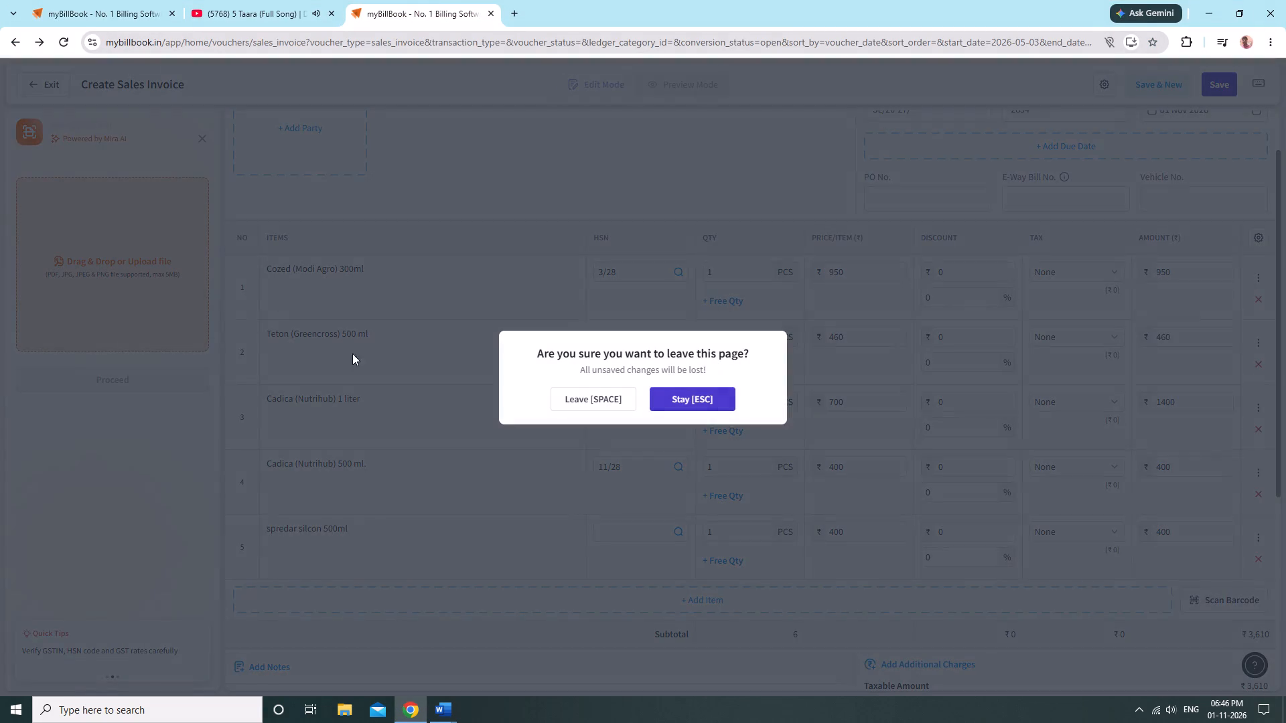
left_click(548, 398)
left_click(565, 398)
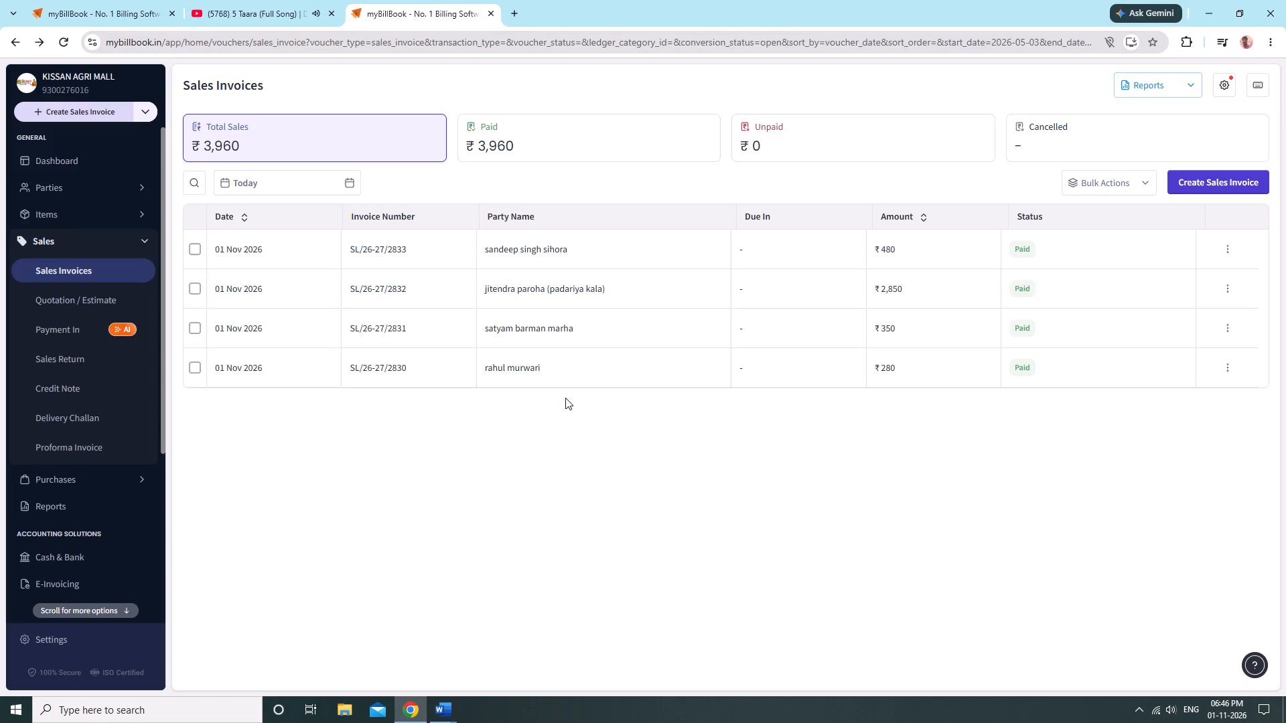
left_click(587, 455)
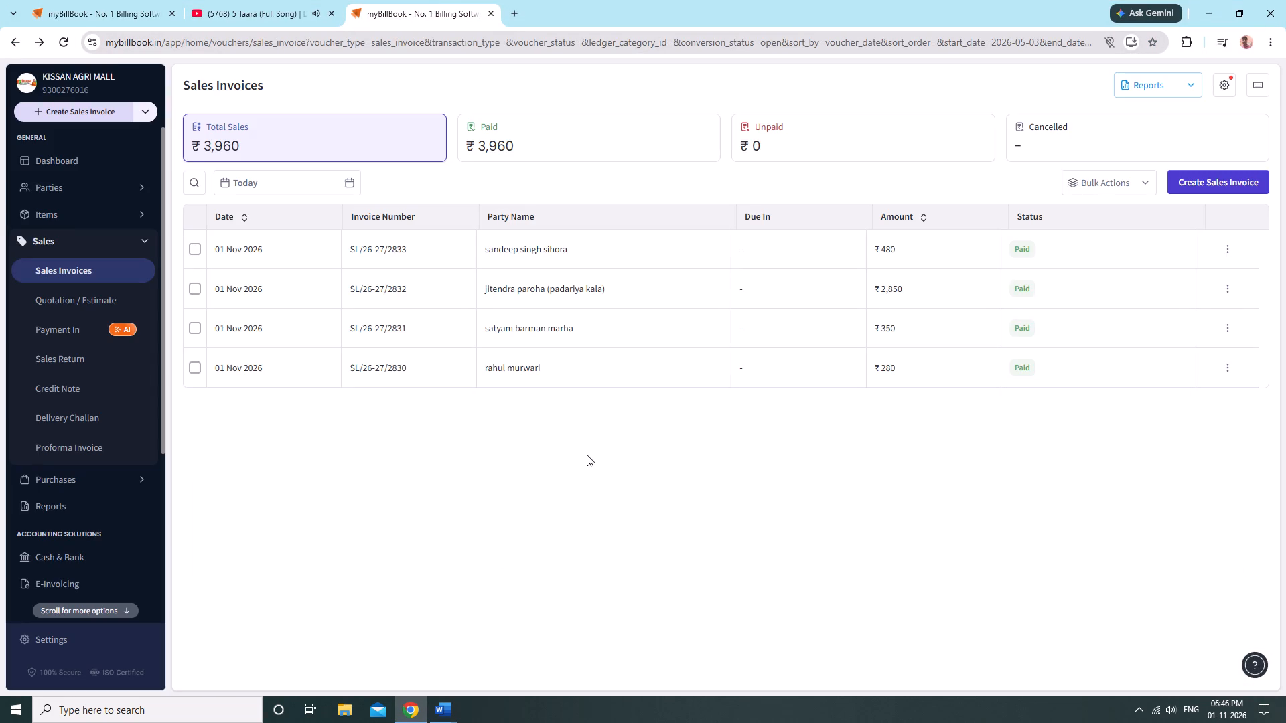
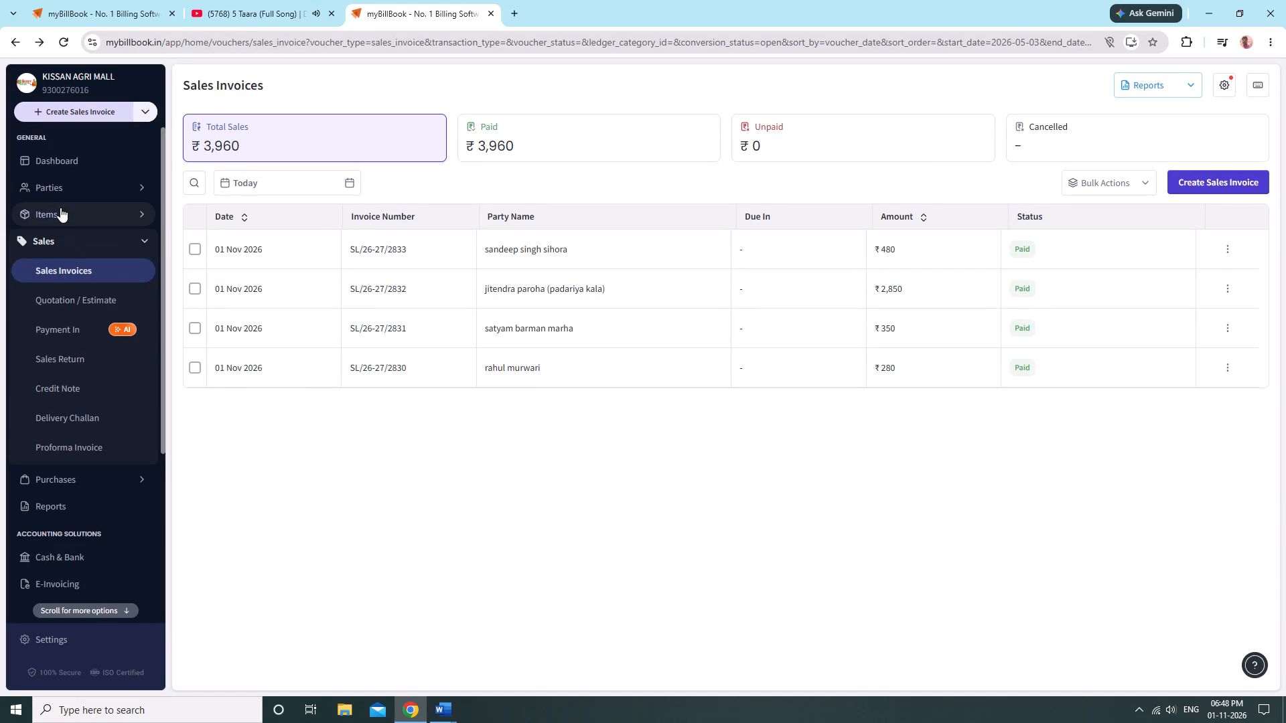
Compare sales totals in the Sales Invoices list for Yesterday, This Week, Last Week and Last 7 Days in turn.
left_click(60, 245)
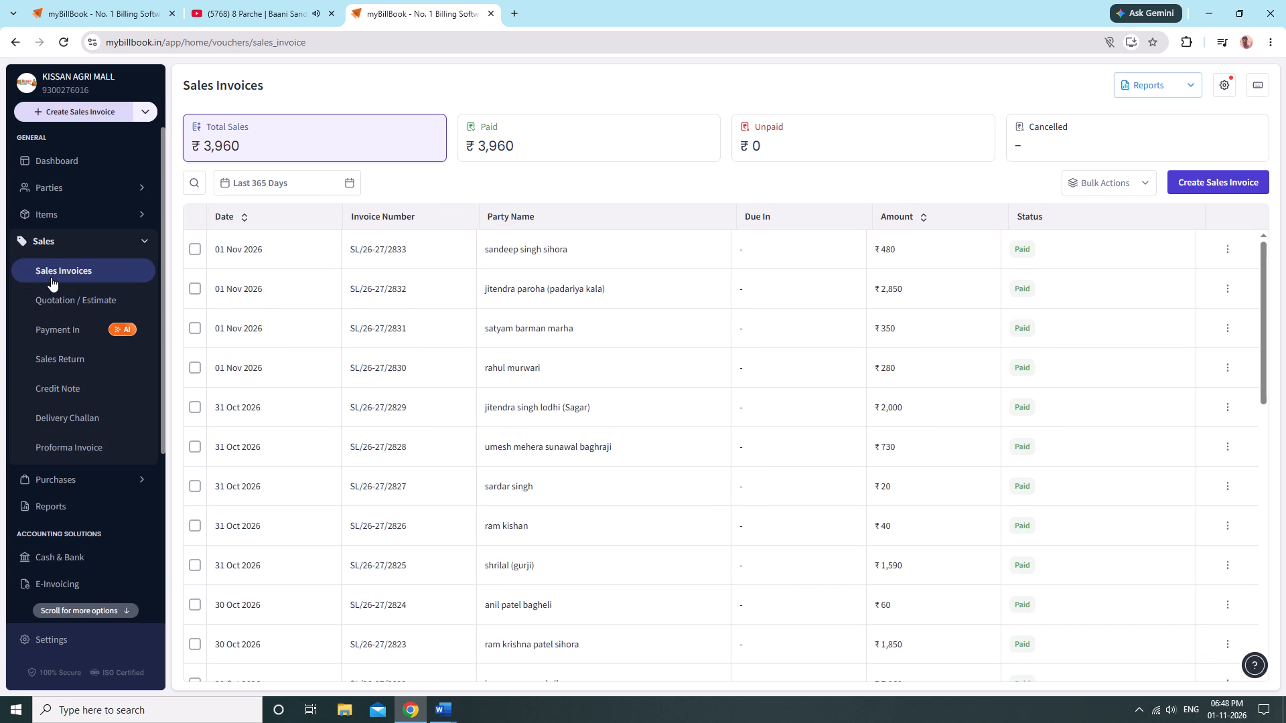
left_click(272, 182)
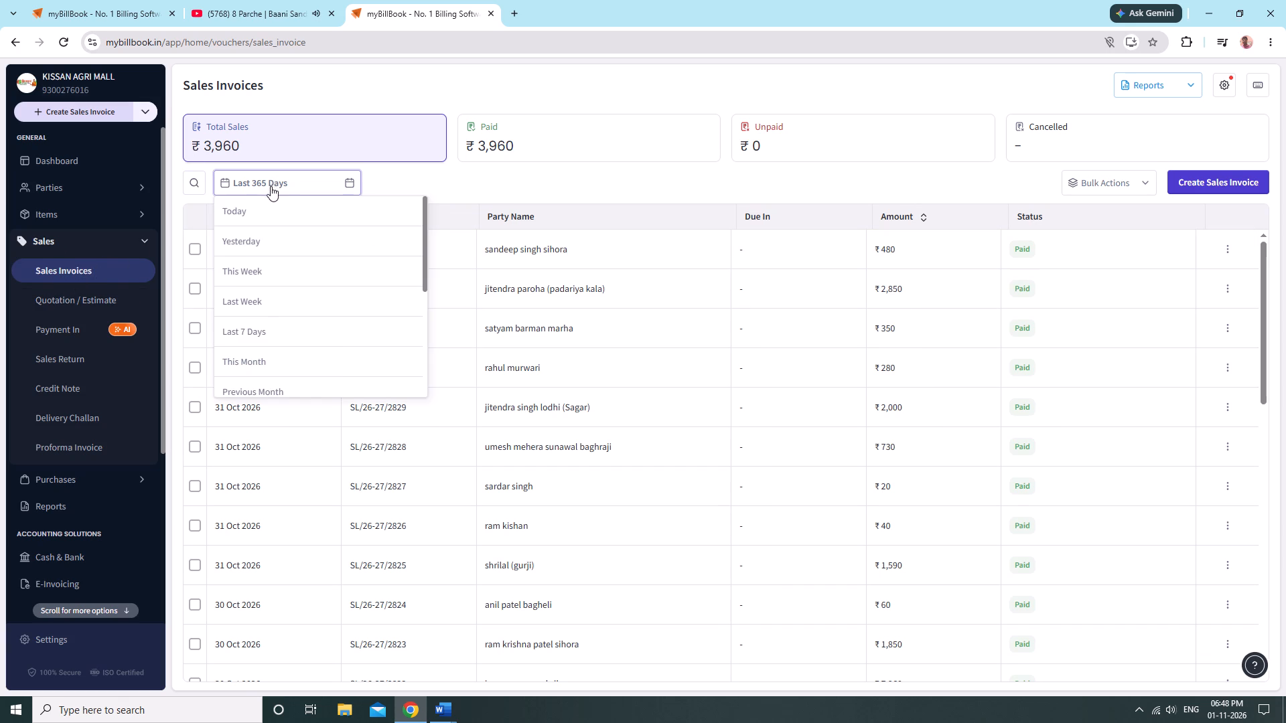
left_click(239, 240)
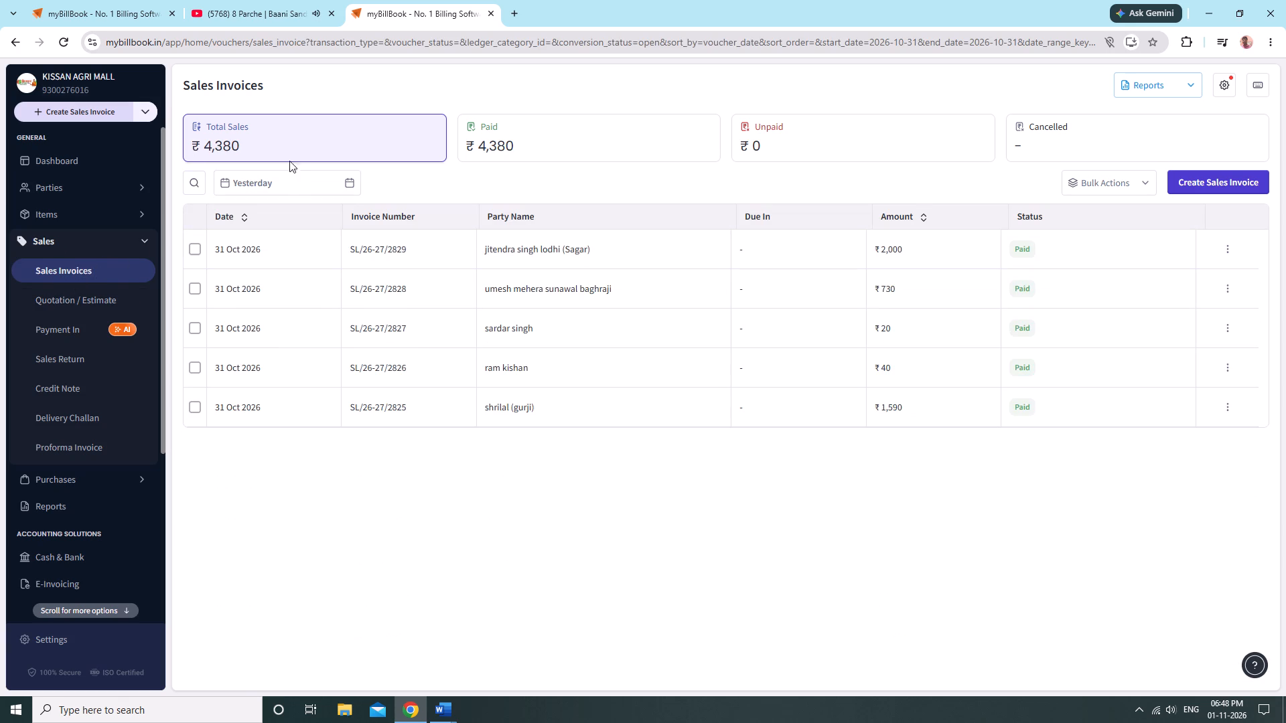
left_click(284, 177)
left_click(240, 269)
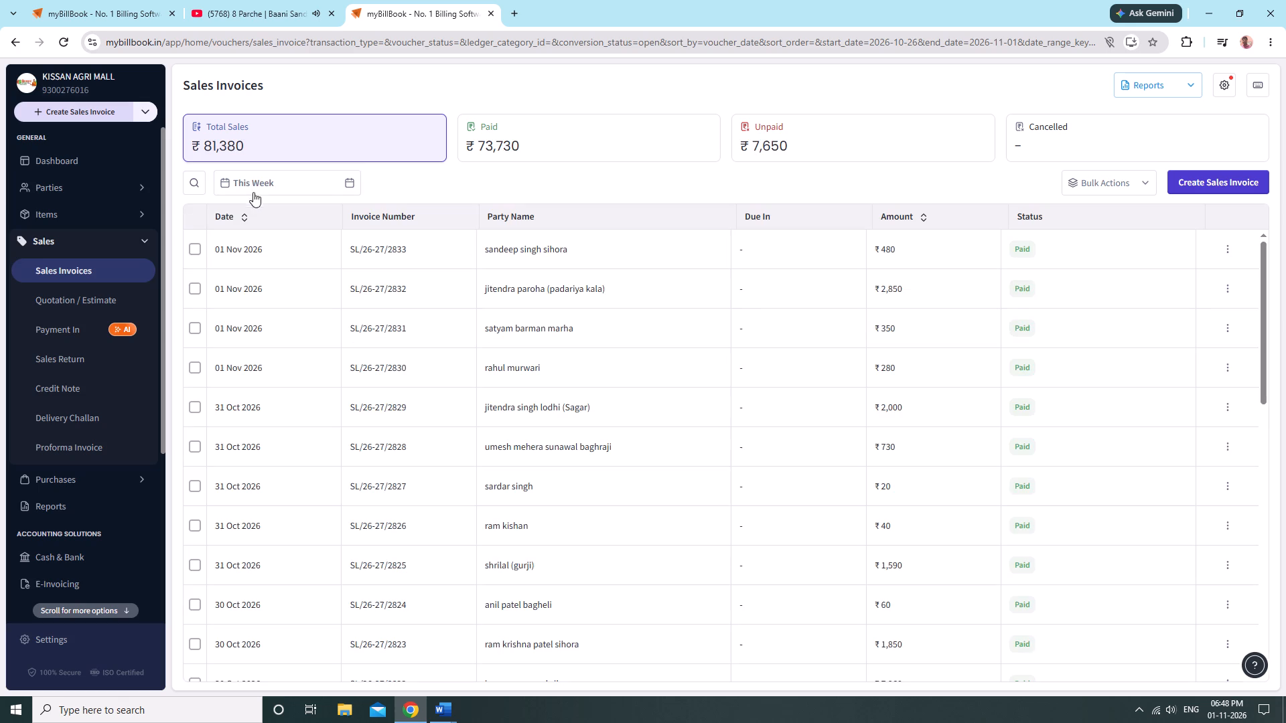
left_click(256, 174)
left_click(237, 304)
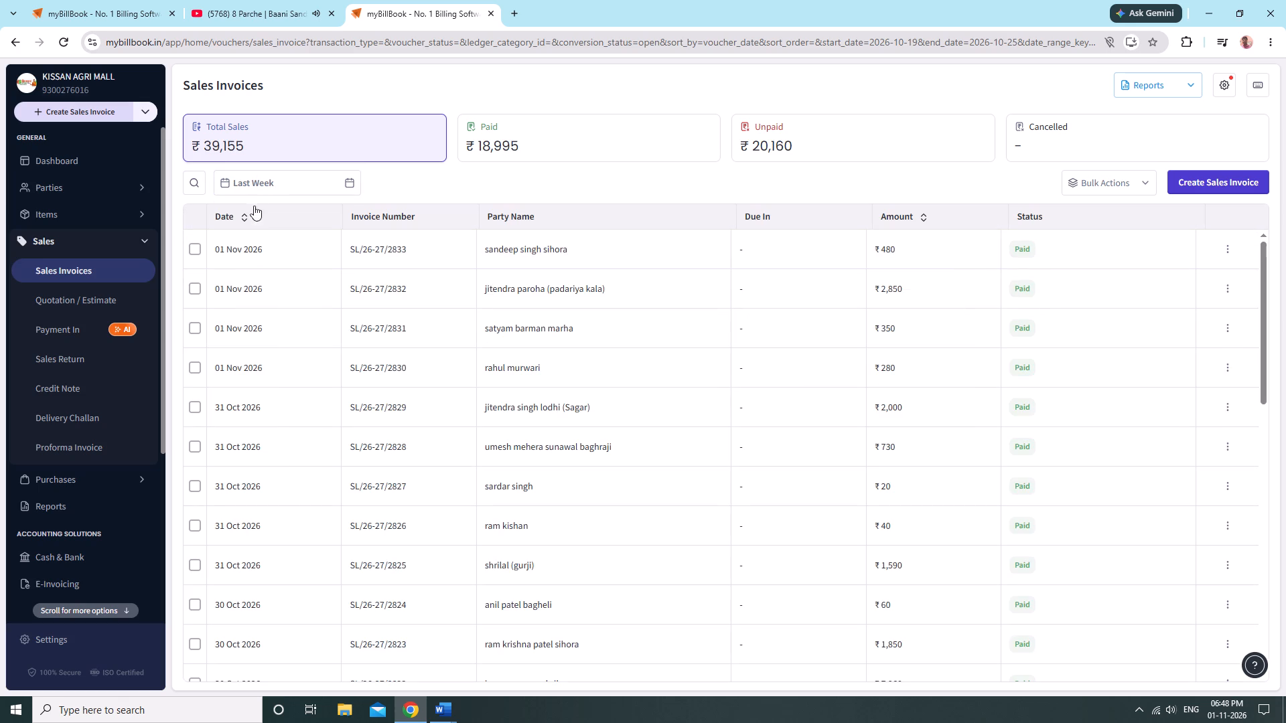
left_click(263, 178)
left_click(287, 323)
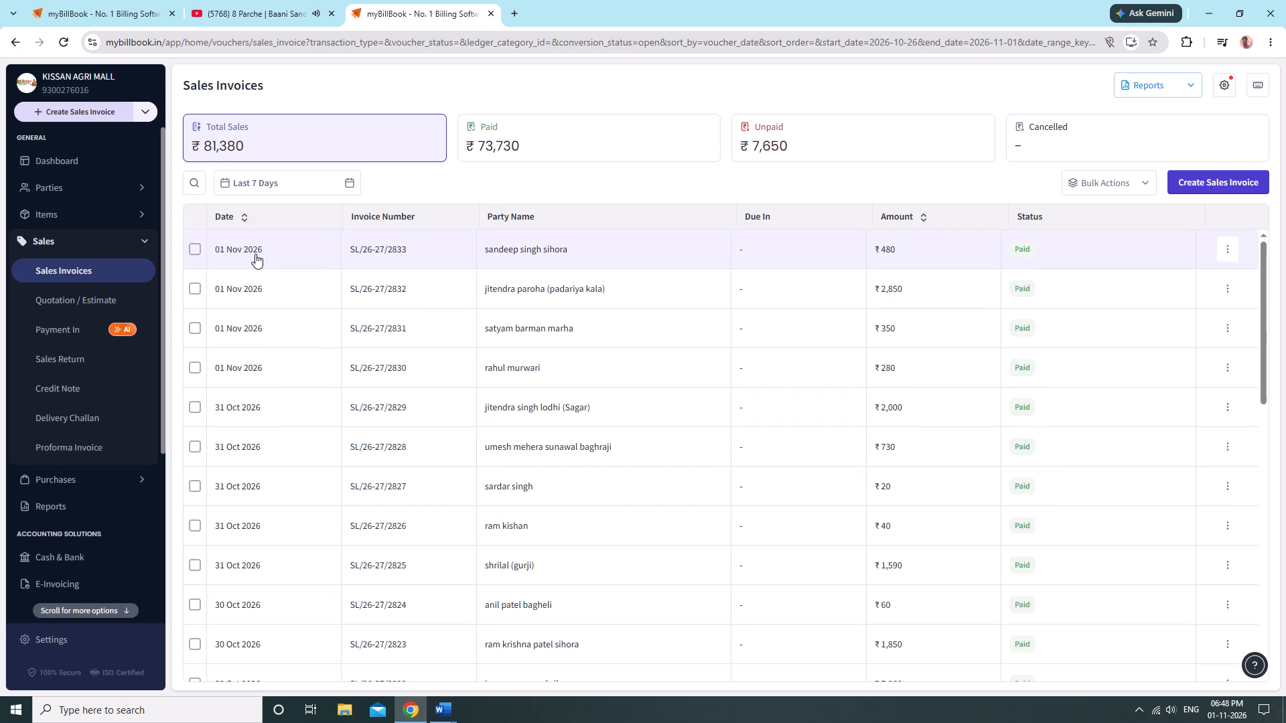
Check the sales invoice totals for Previous Month, Last 30 Days and This Quarter in turn.
left_click(251, 174)
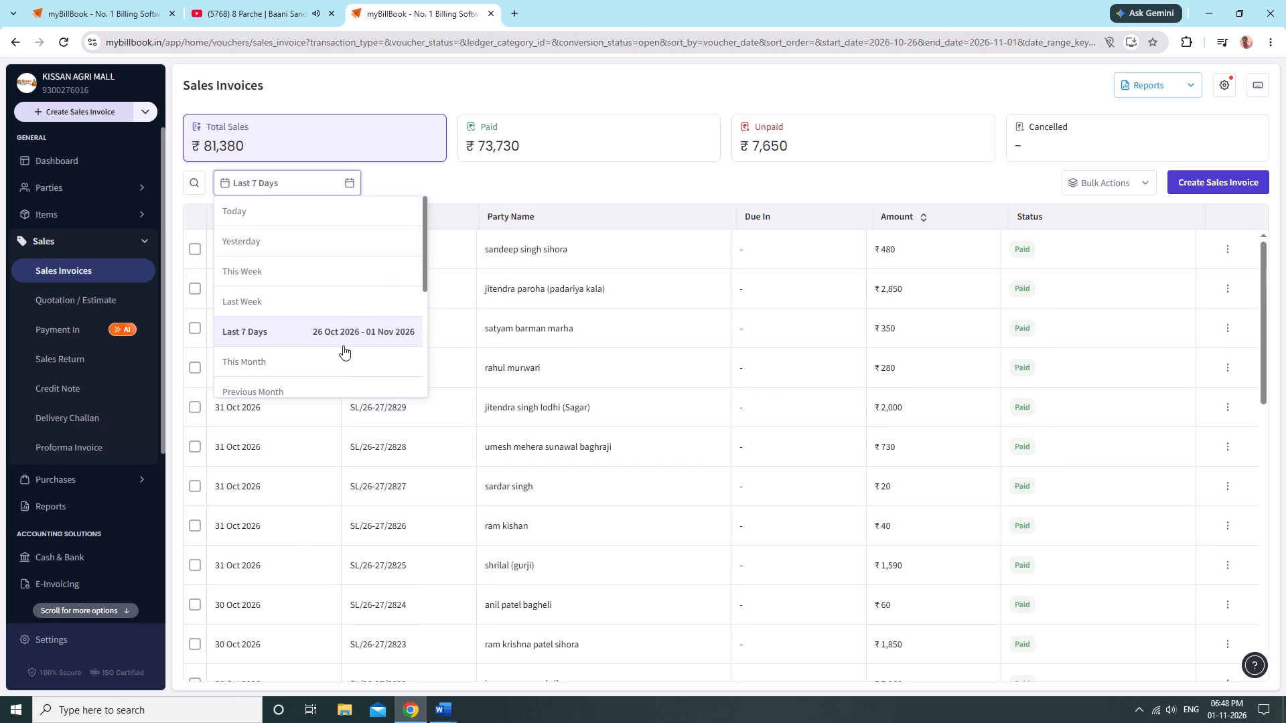
scroll(357, 341, "down", 1)
left_click(360, 322)
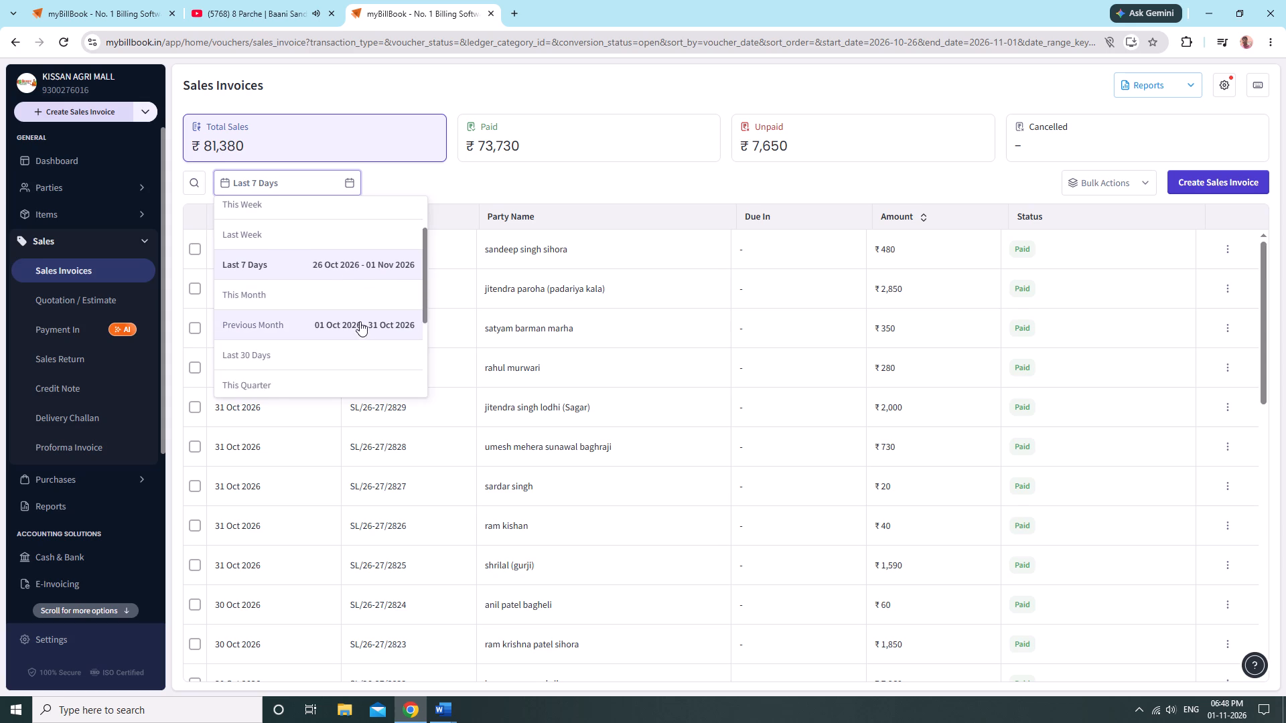
left_click(275, 179)
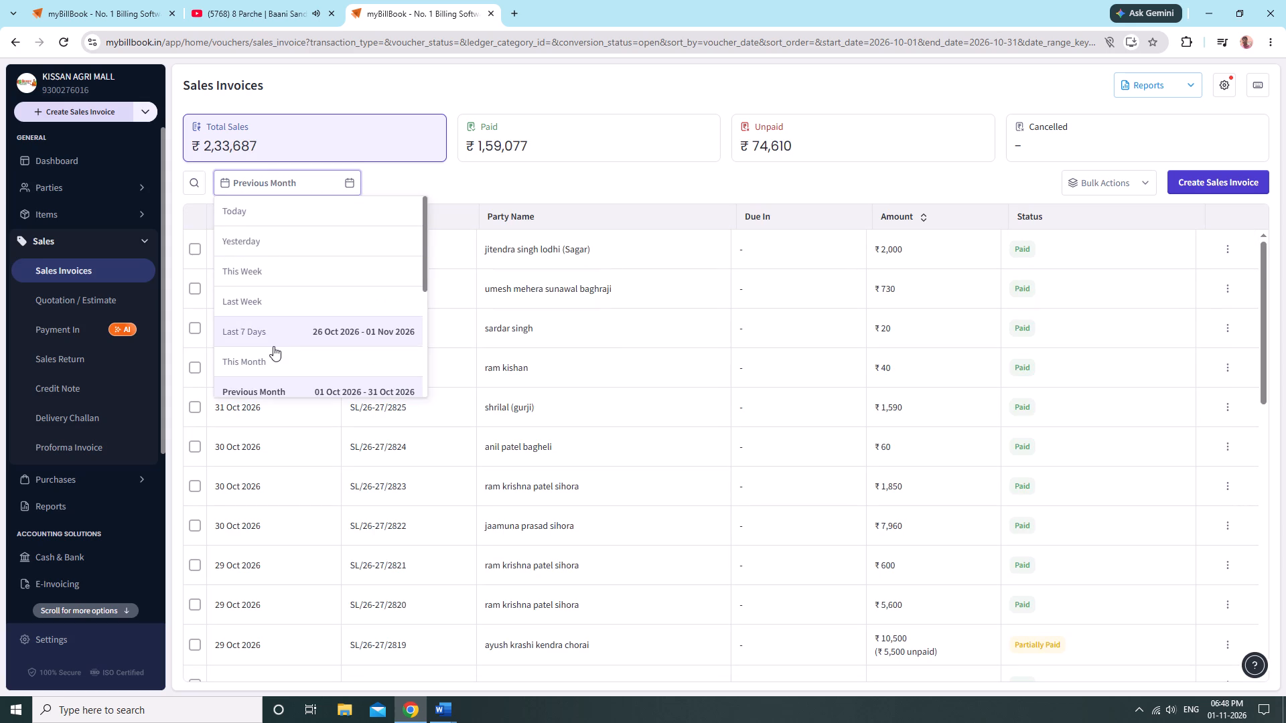
scroll(273, 346, "down", 2)
left_click(314, 283)
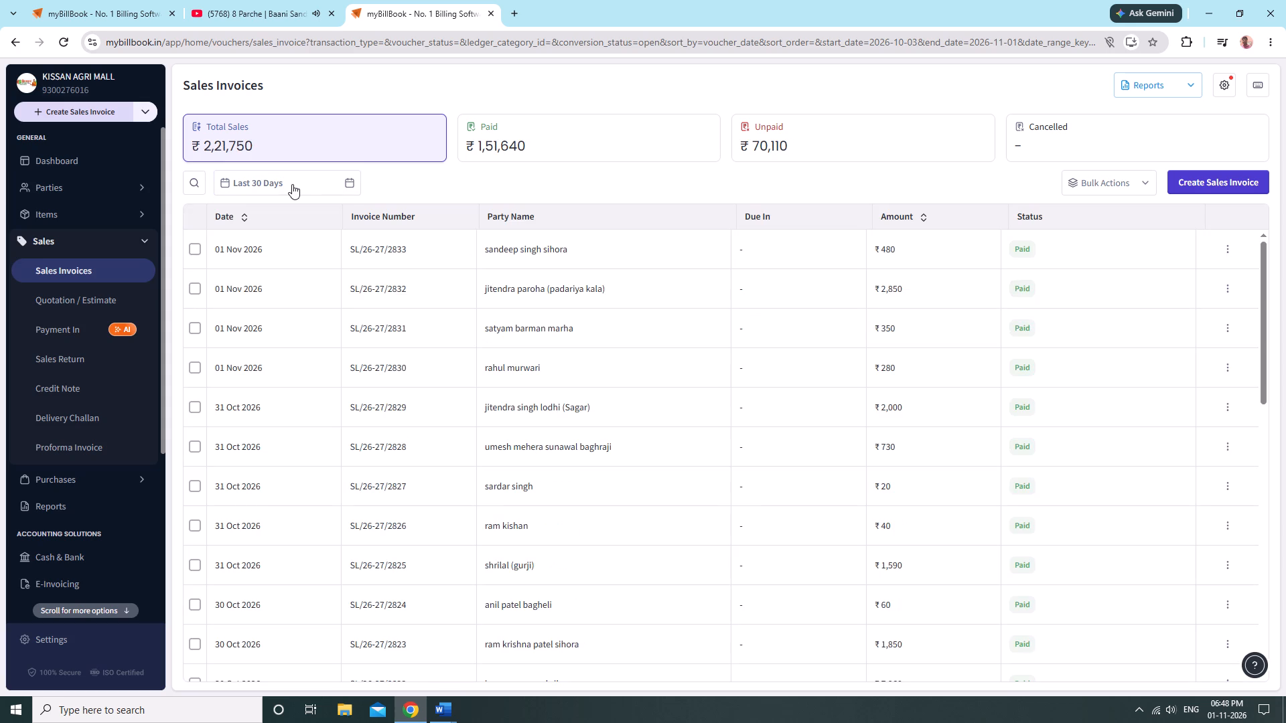
left_click(292, 184)
scroll(254, 349, "down", 1)
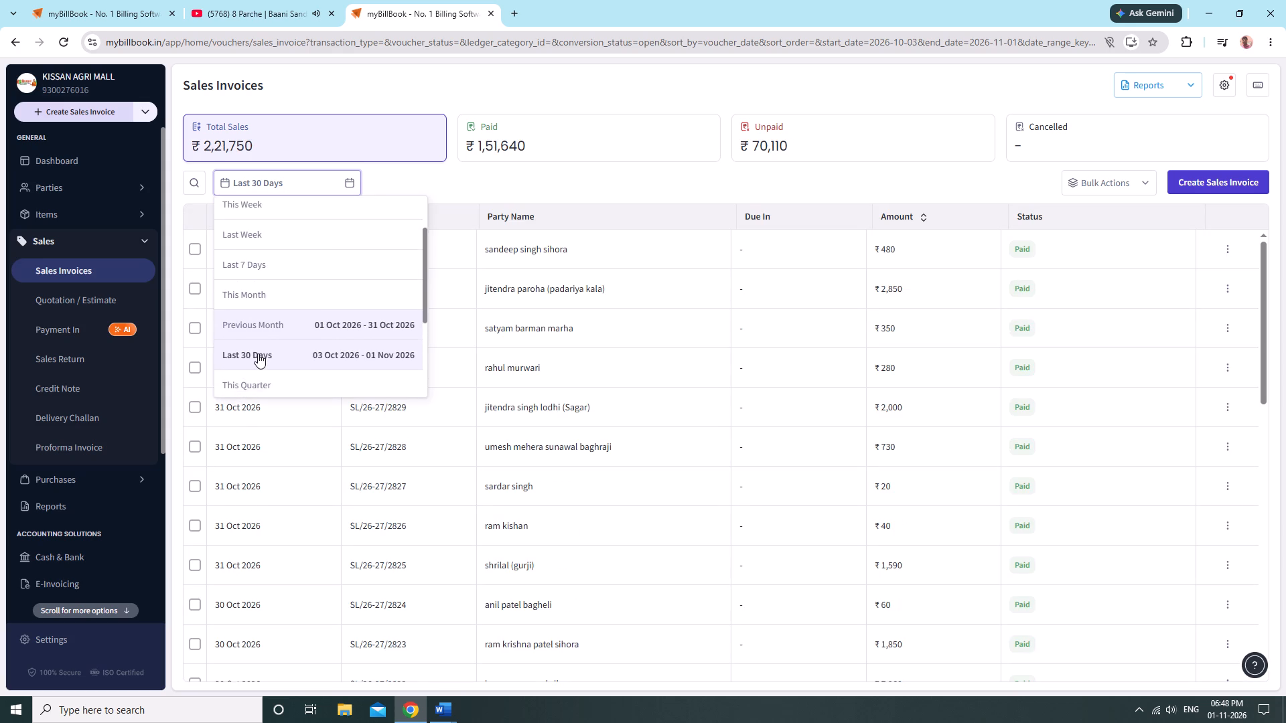
scroll(258, 353, "down", 1)
left_click(265, 326)
Check the sales invoice totals for Previous Fiscal Year, followed by Current Fiscal Year.
left_click(259, 176)
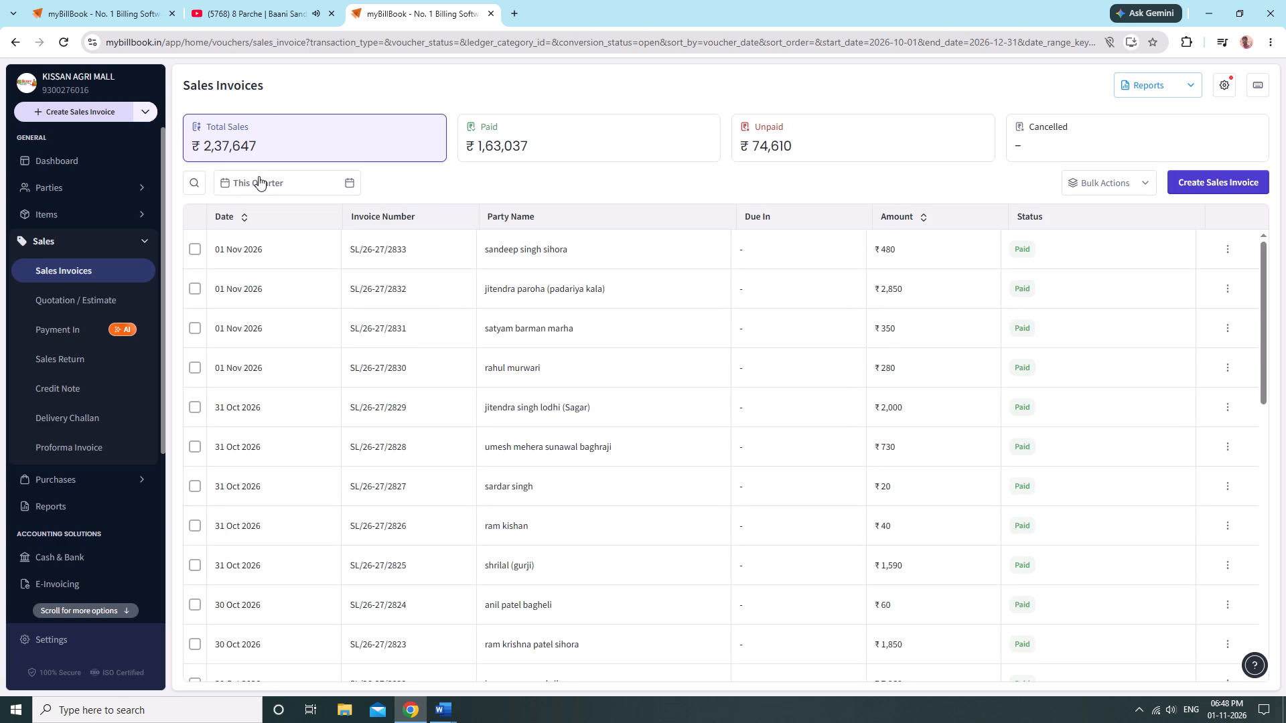
scroll(256, 362, "down", 3)
left_click(261, 331)
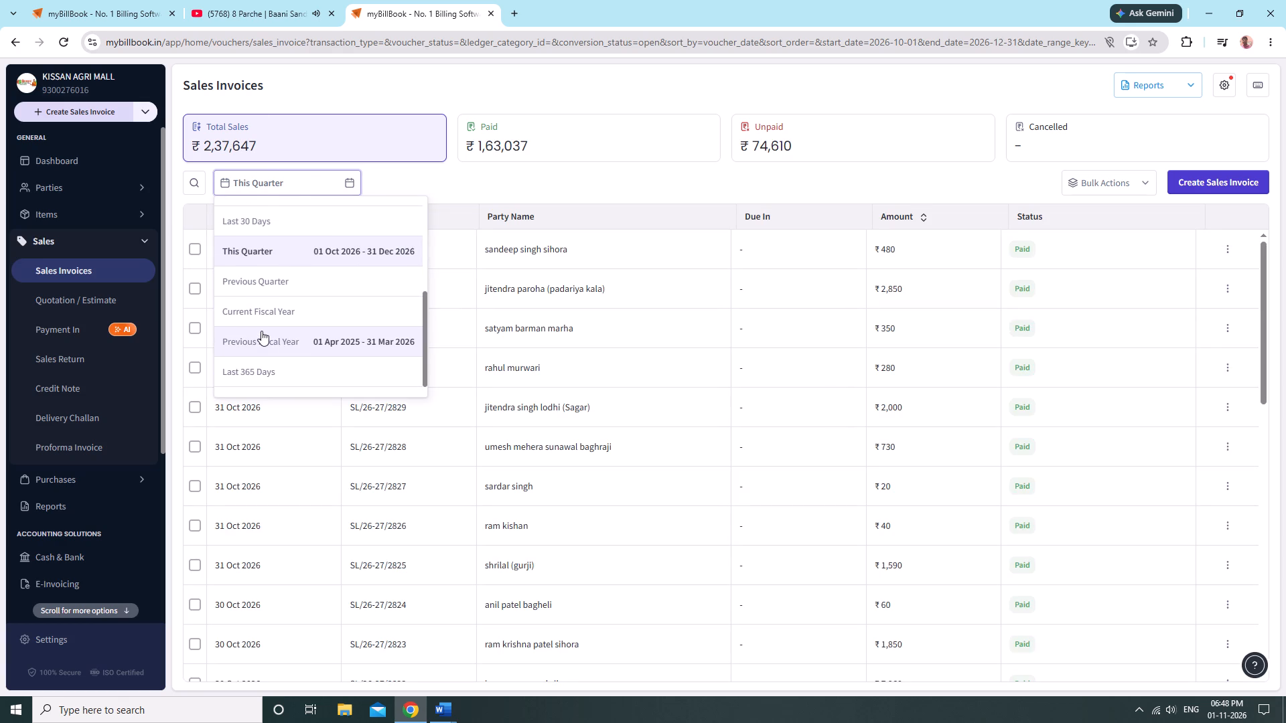
left_click(283, 183)
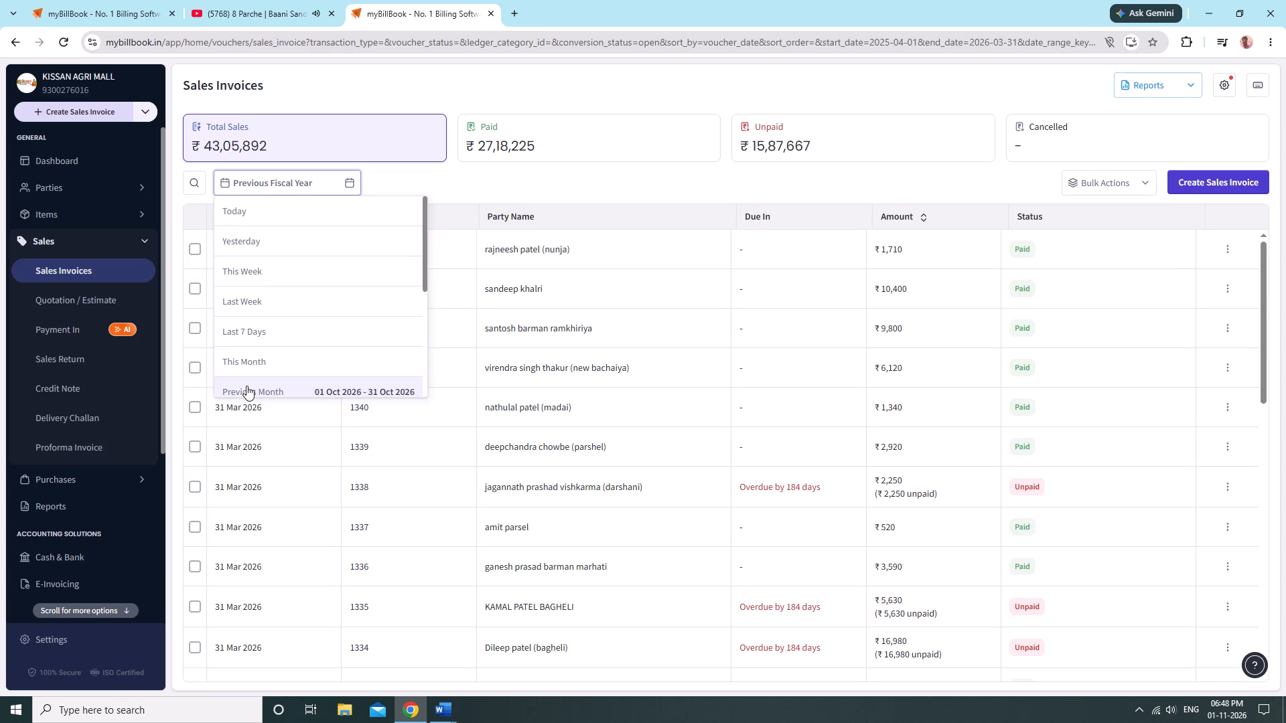
scroll(246, 386, "down", 3)
left_click(265, 316)
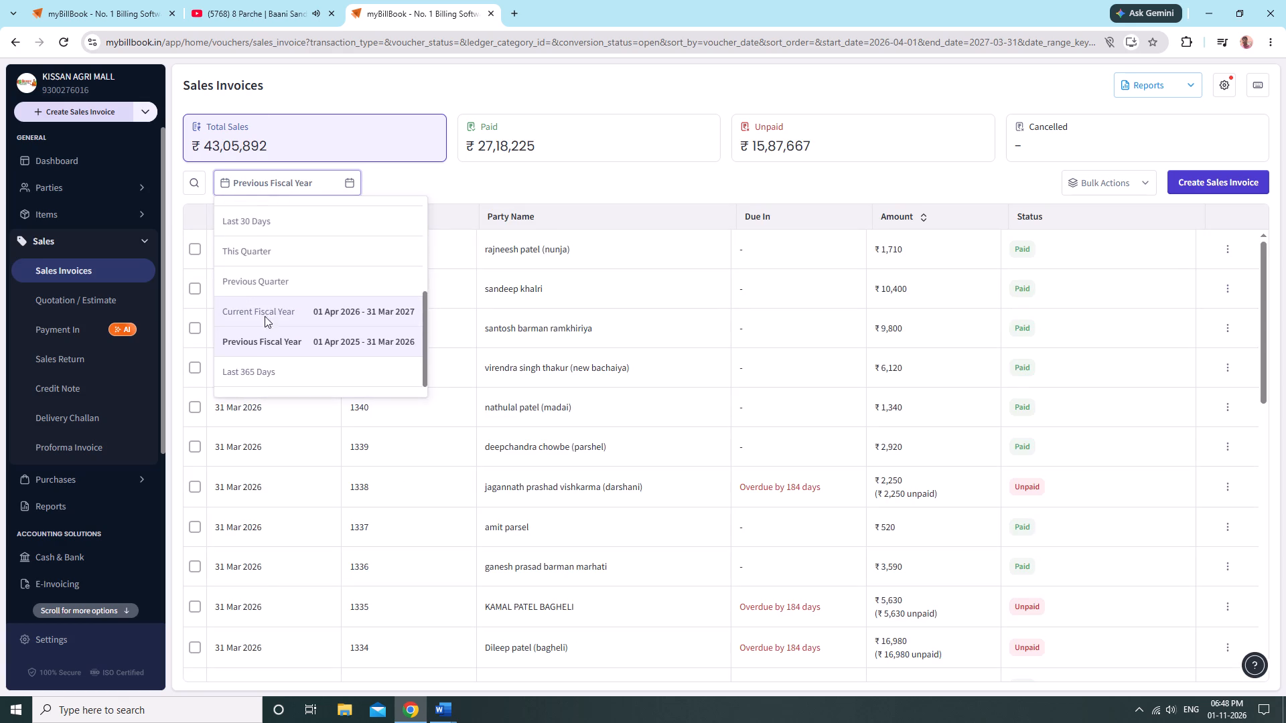
Review the sales invoice totals again for Last 7 Days, This Month and Previous Month.
left_click(279, 175)
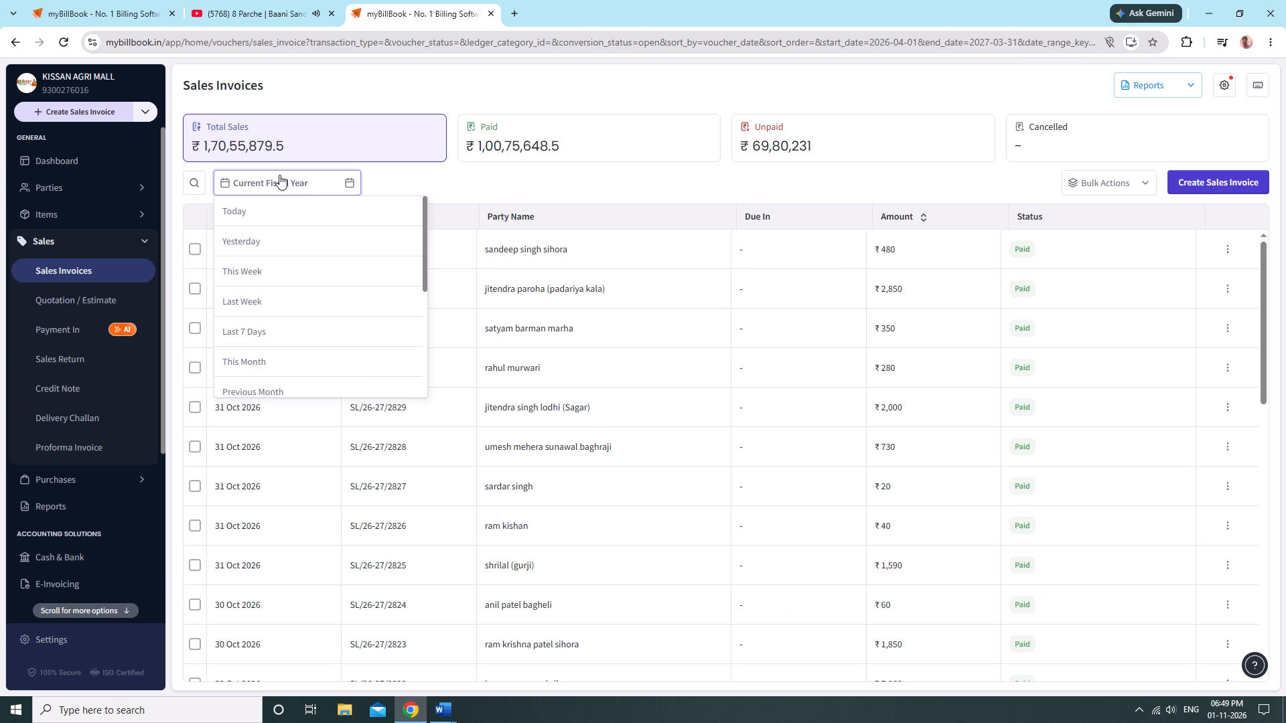
left_click(277, 337)
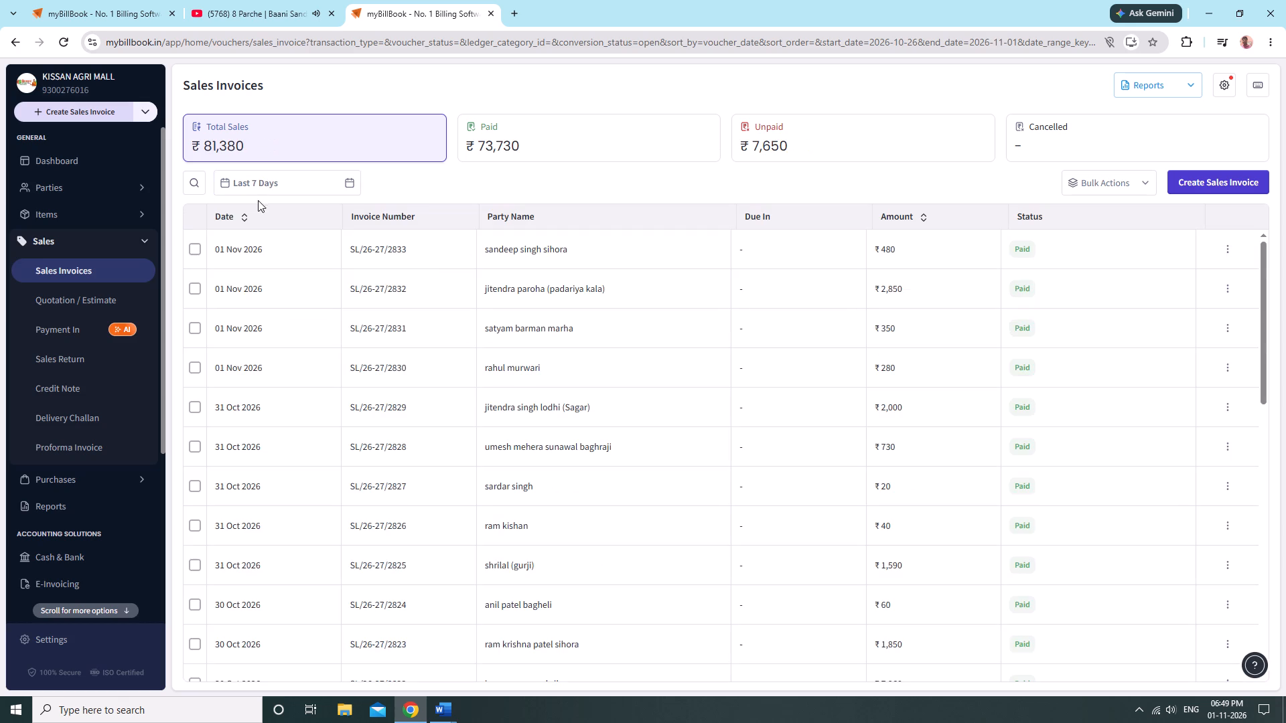
left_click(263, 184)
left_click(237, 353)
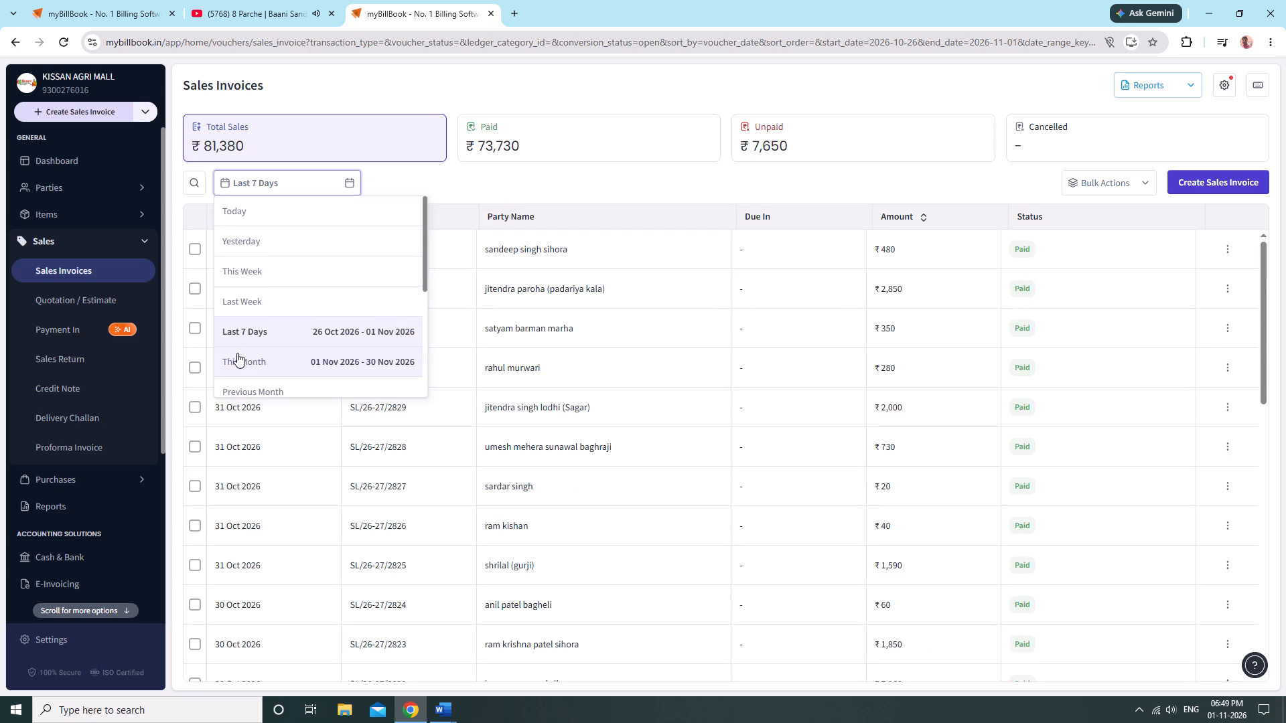
left_click(244, 173)
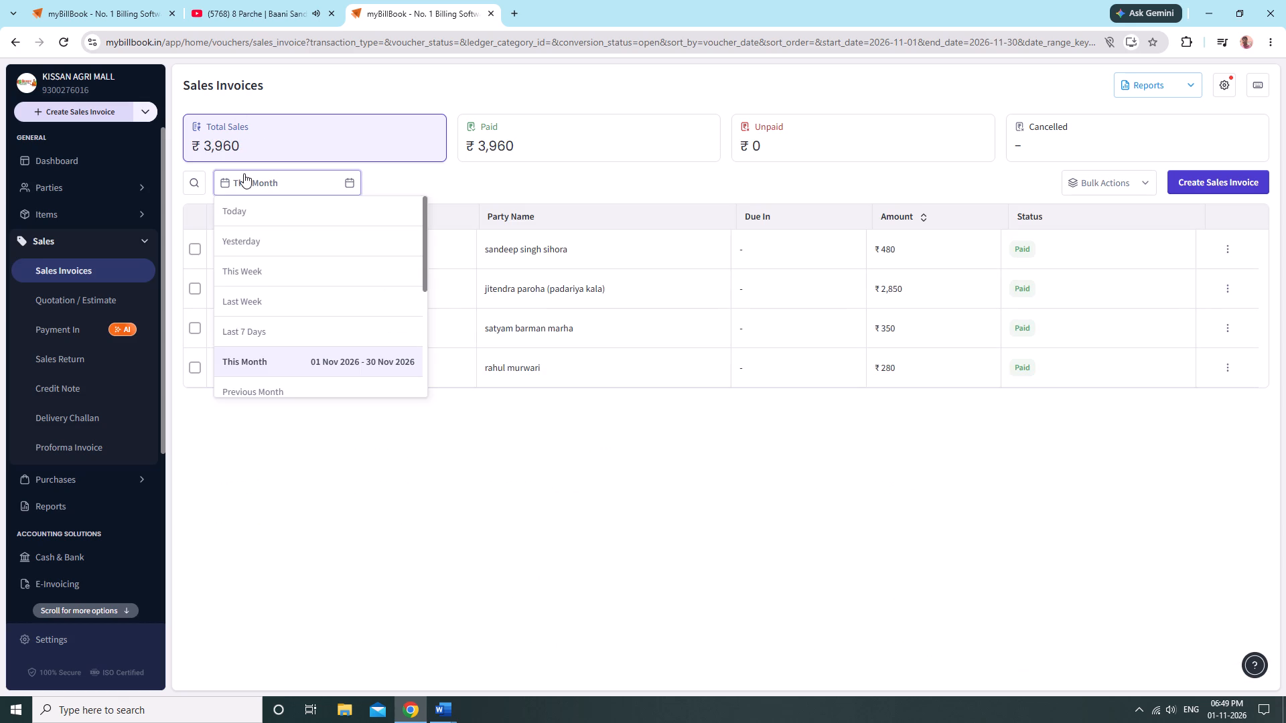
scroll(261, 258, "down", 2)
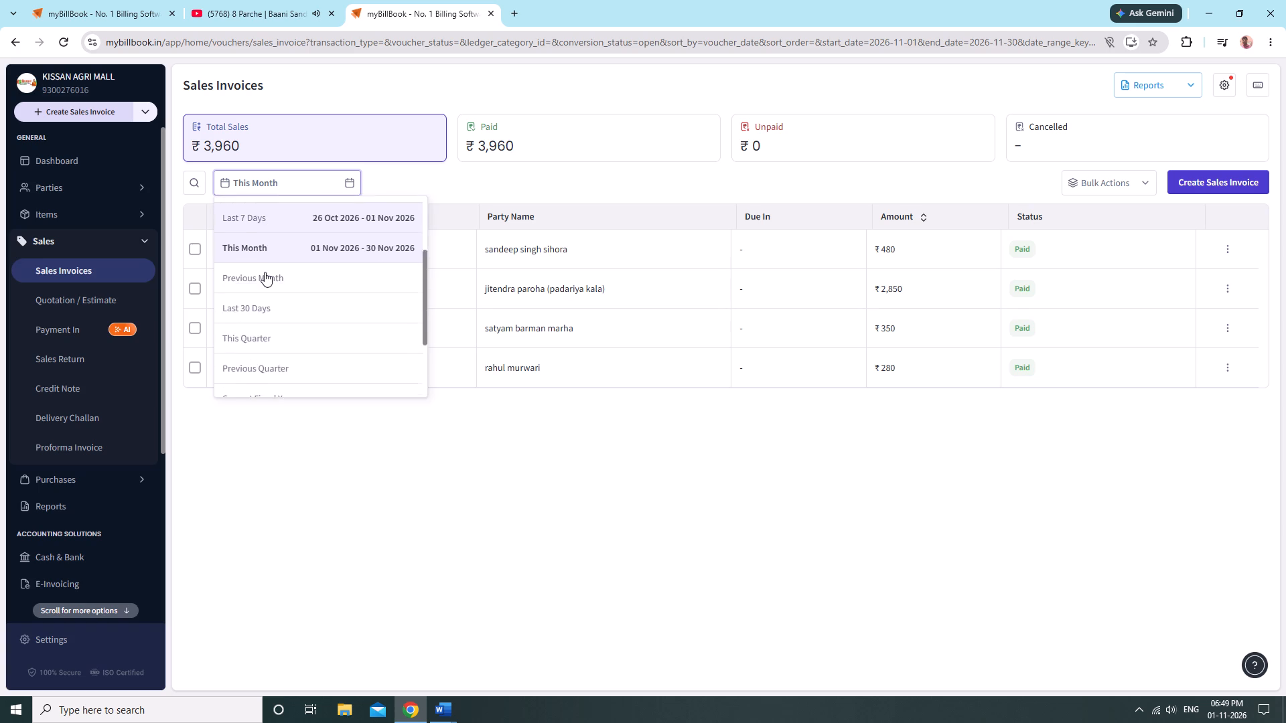
left_click(265, 272)
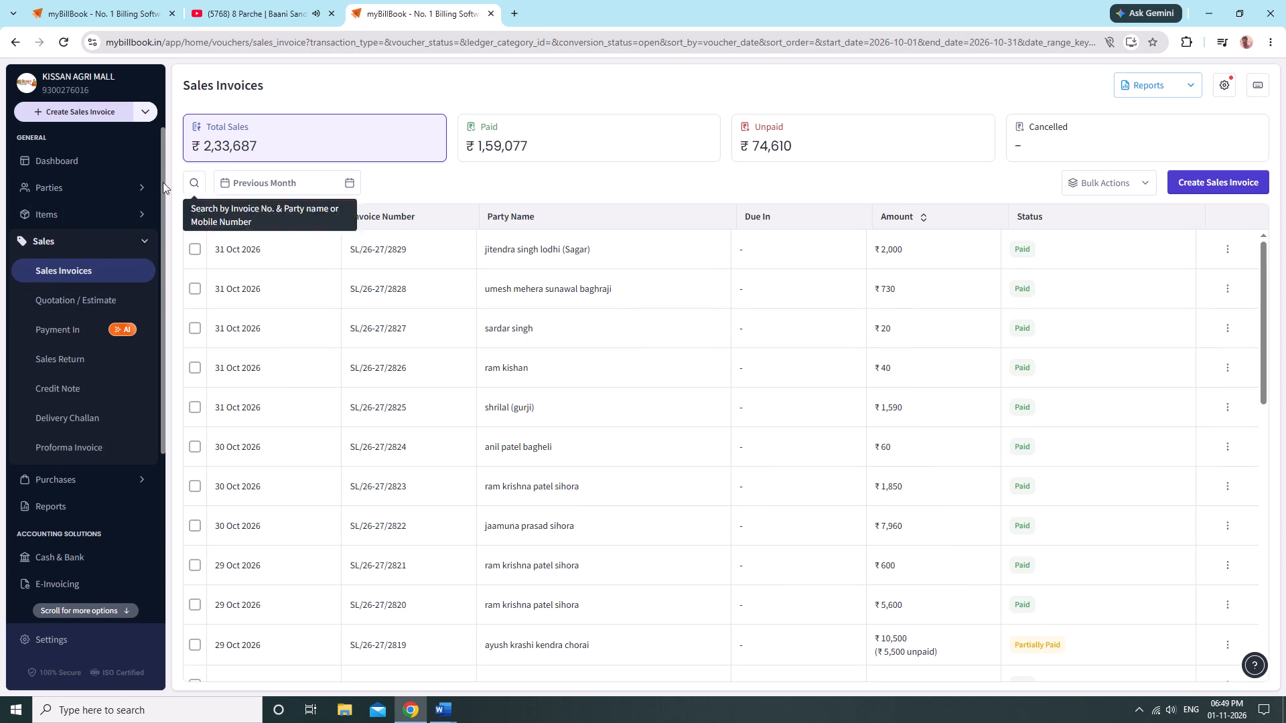
Show only unpaid sales invoices for Last 365 Days, sorted by amount in ascending order.
left_click(257, 182)
scroll(243, 364, "down", 4)
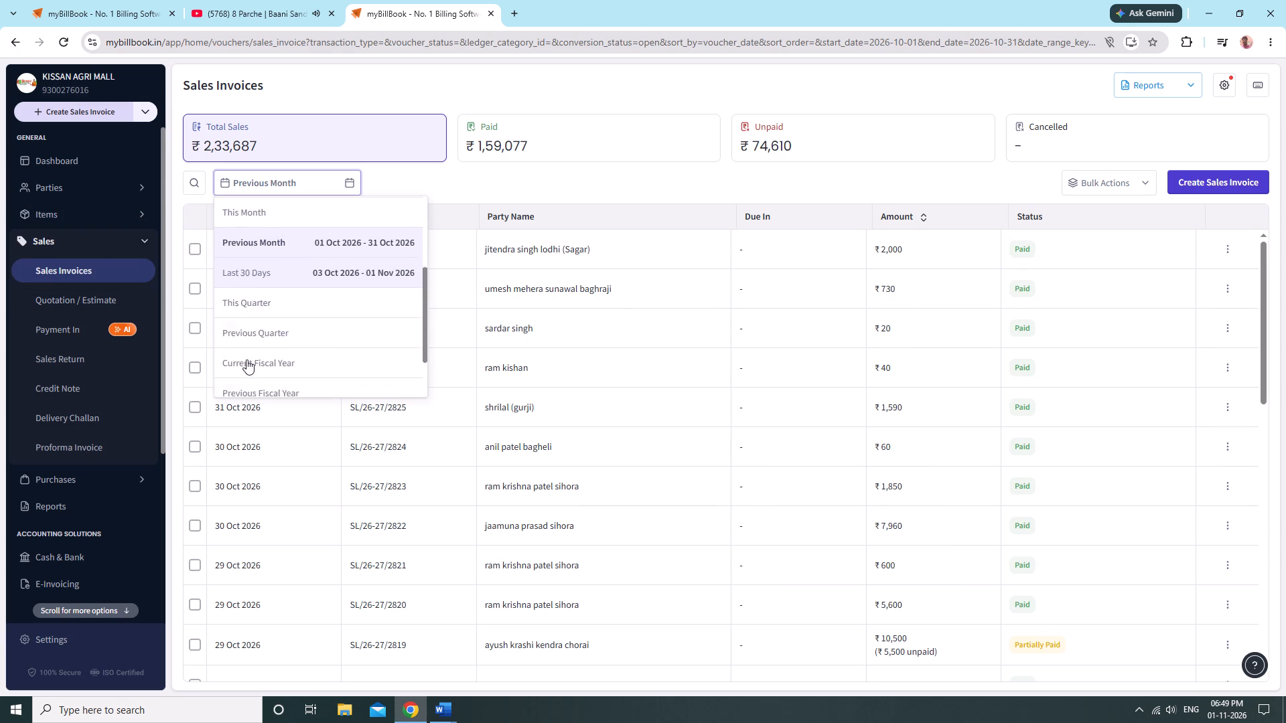
scroll(276, 341, "down", 1)
left_click(276, 341)
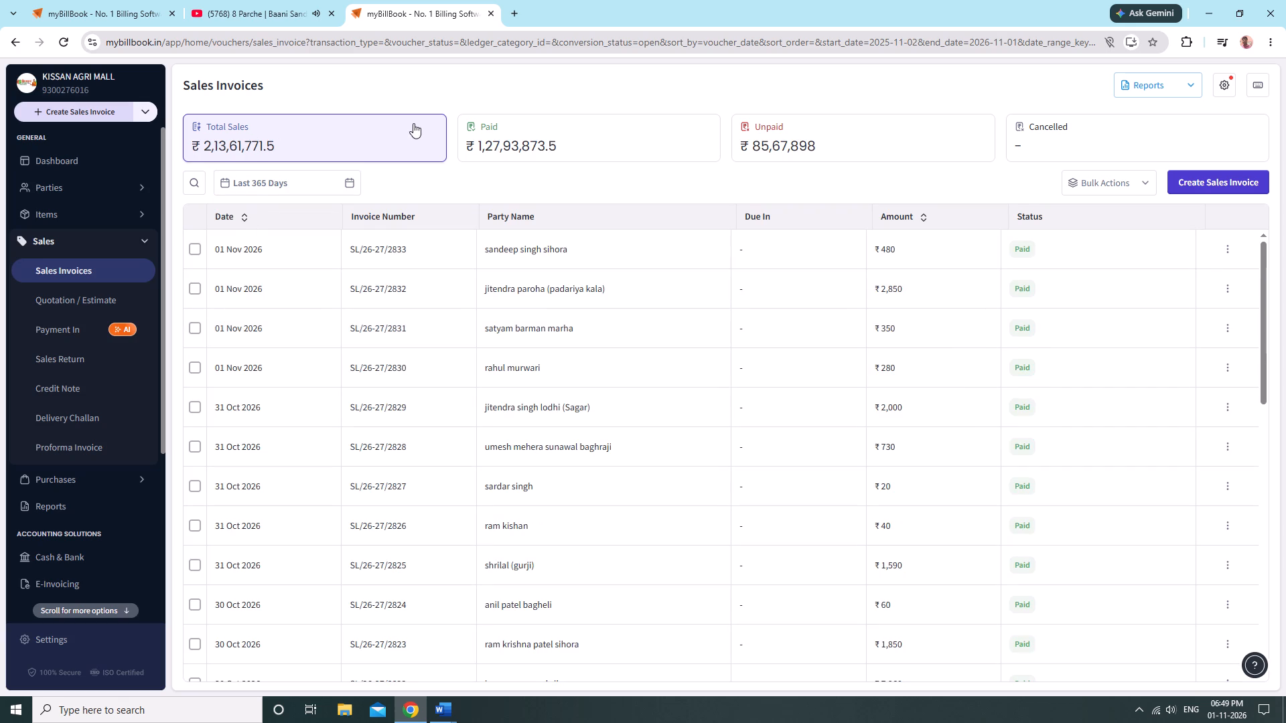
left_click(806, 134)
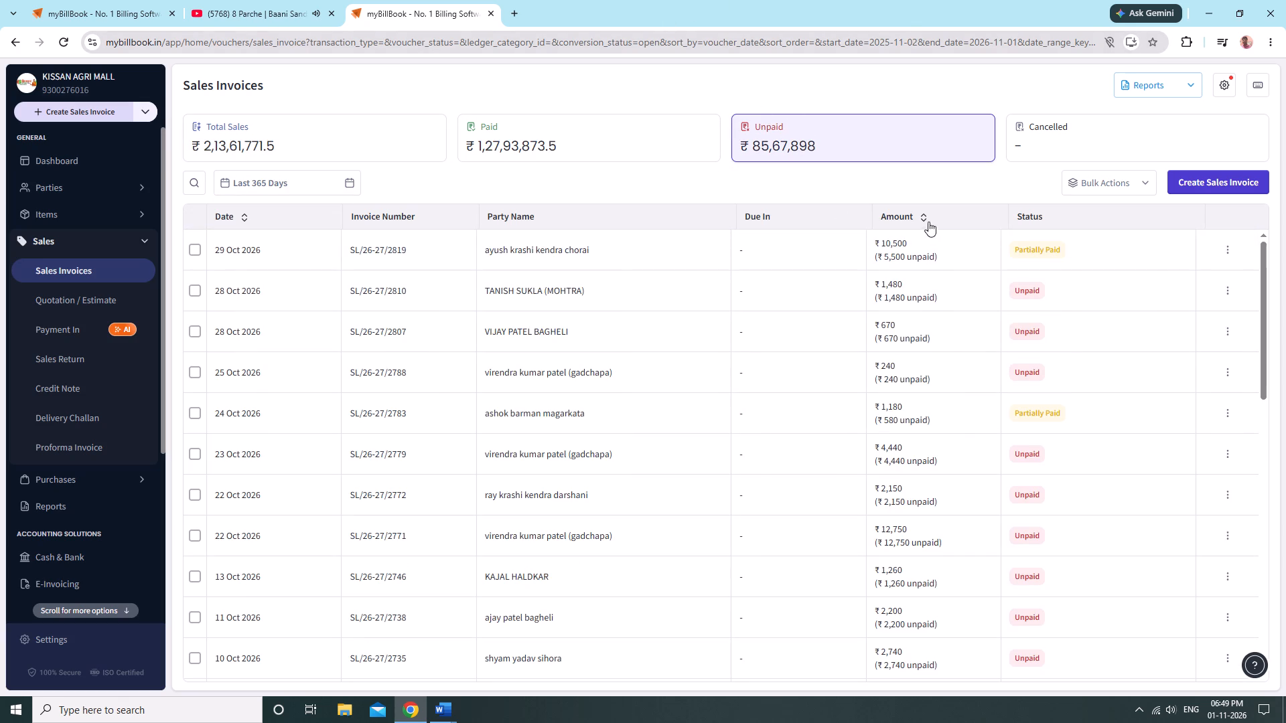
left_click(924, 220)
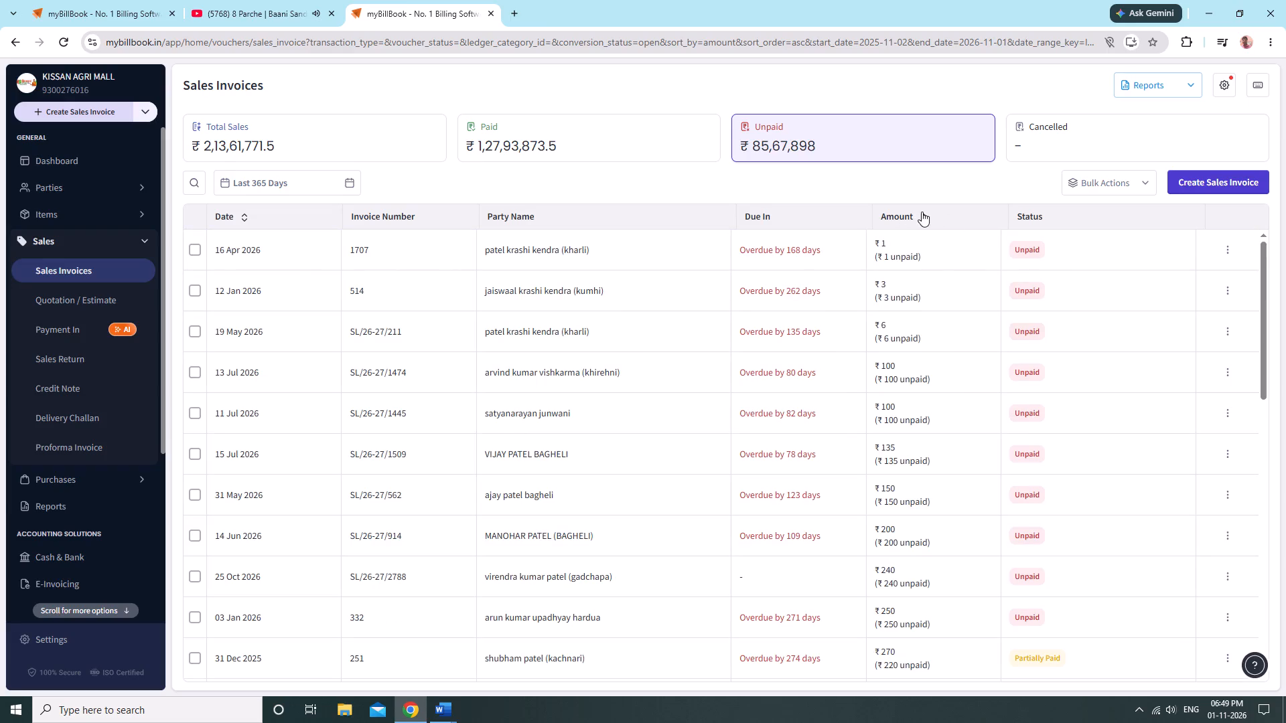
View the details of unpaid sales invoice 514 and return to the Sales Invoices list.
left_click(708, 300)
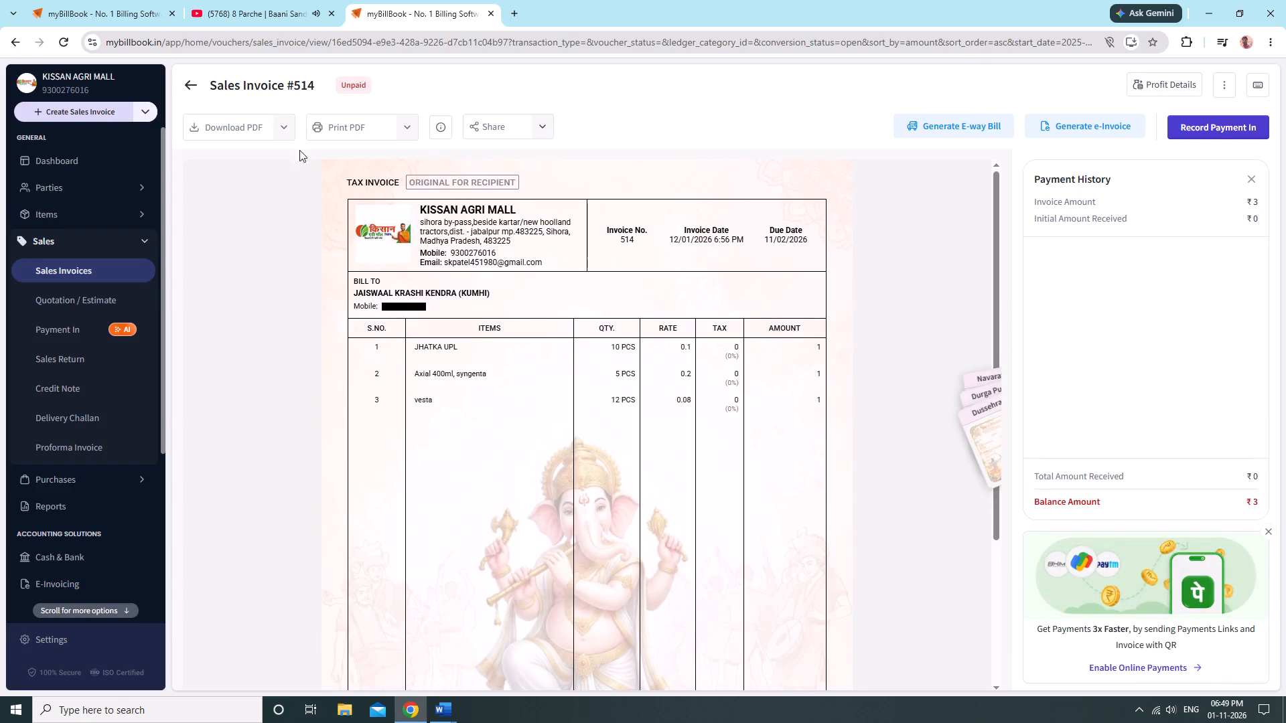
left_click(184, 78)
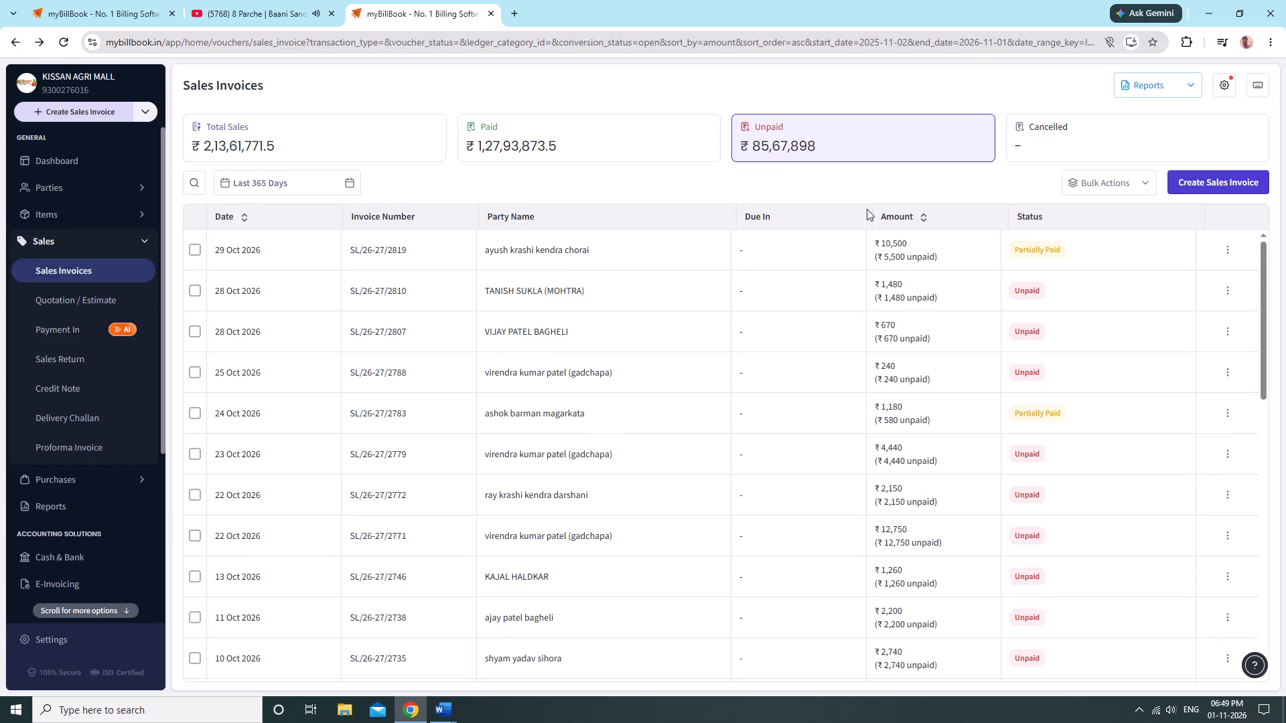
Sort the unpaid sales invoices by amount in descending order.
left_click(924, 221)
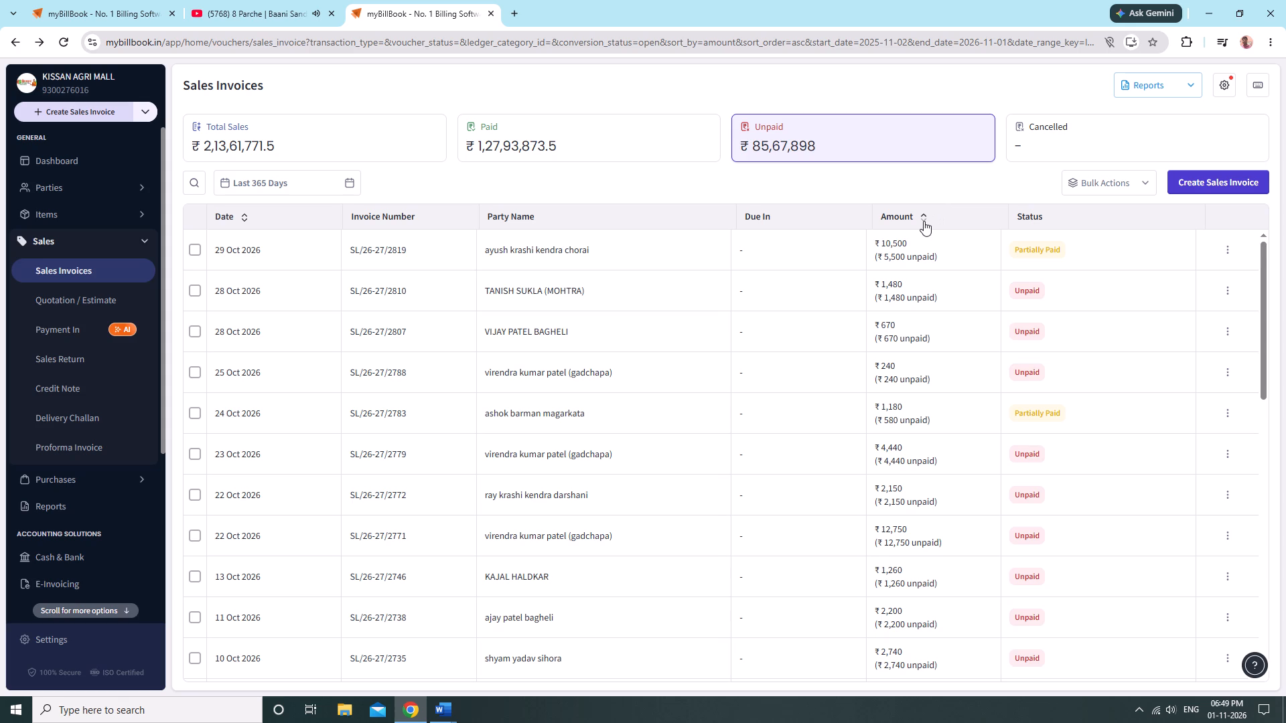
left_click(925, 214)
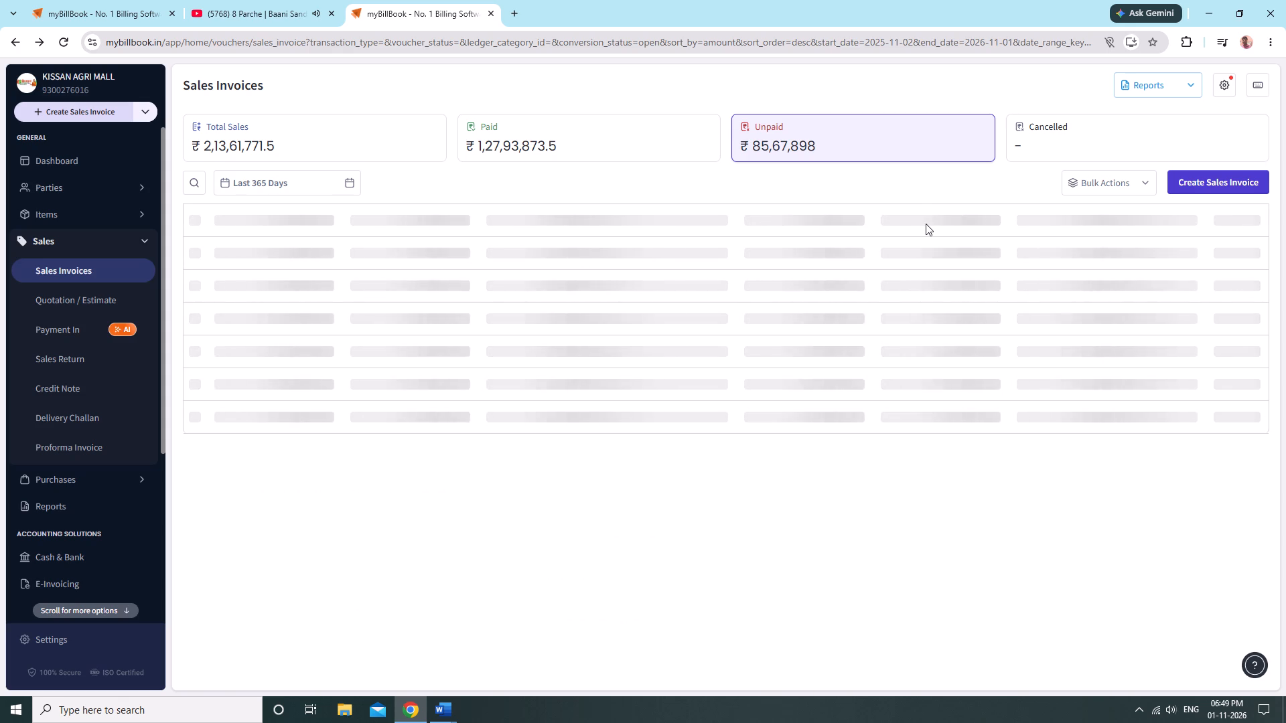
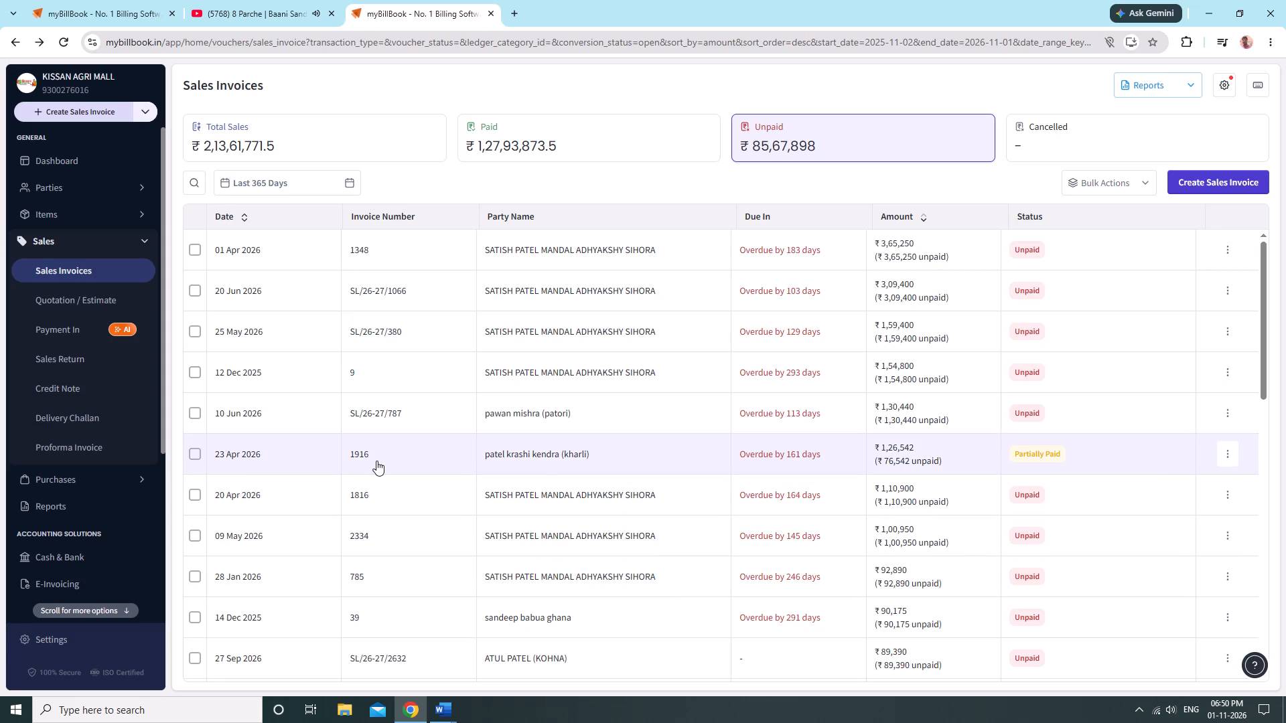
Examine the unpaid sales invoices for Last 365 Days, from the largest amounts down to the smaller ones.
scroll(414, 388, "down", 2)
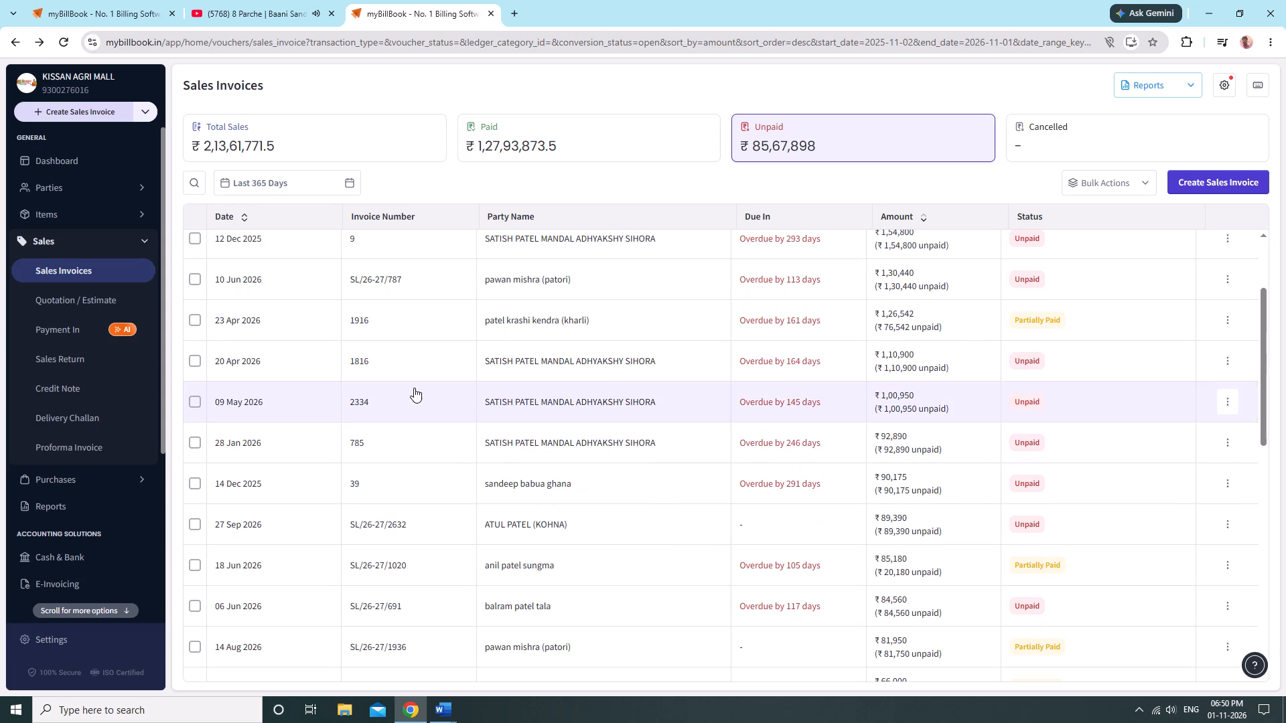
scroll(447, 378, "down", 2)
scroll(447, 377, "up", 4)
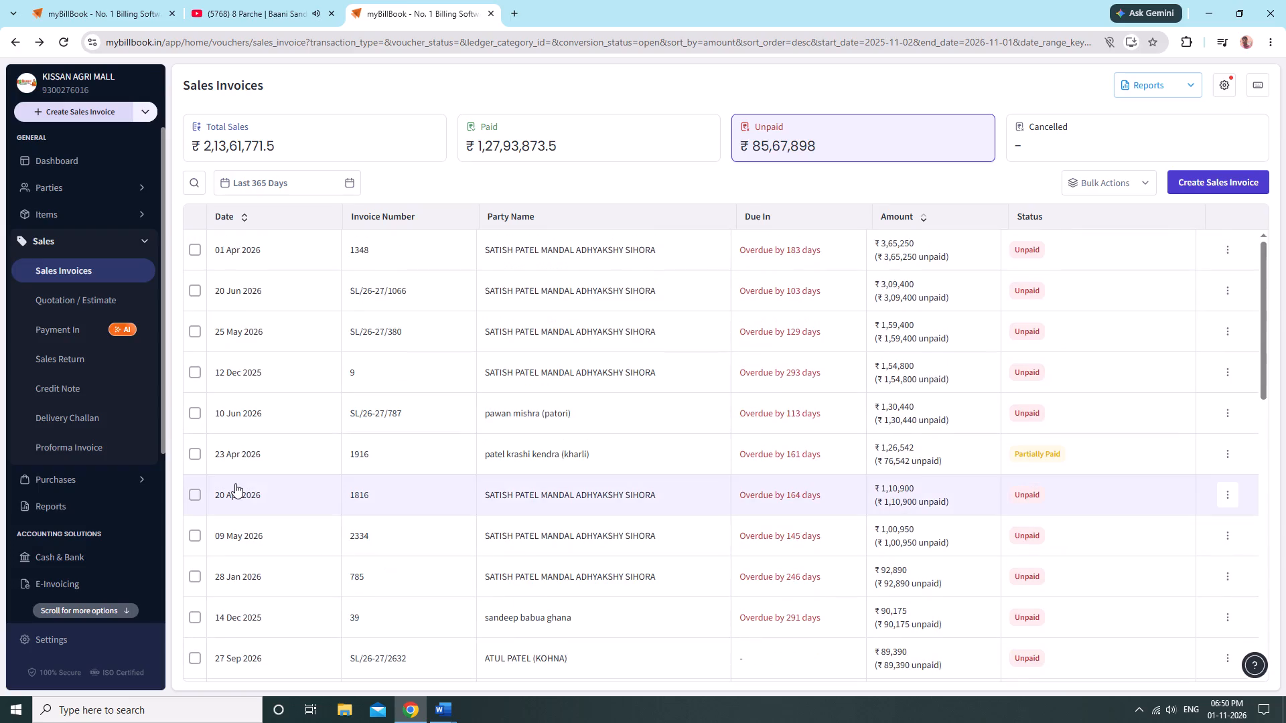
scroll(235, 483, "up", 3)
scroll(239, 481, "down", 9)
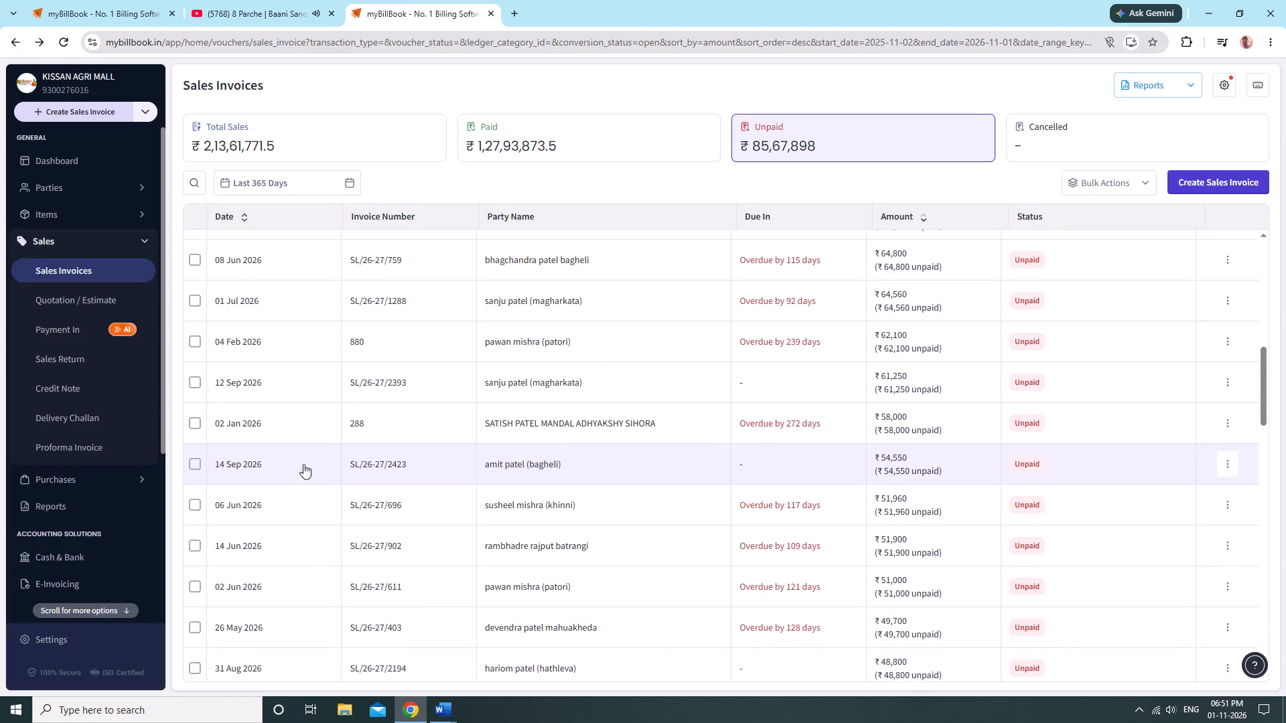
scroll(438, 461, "down", 6)
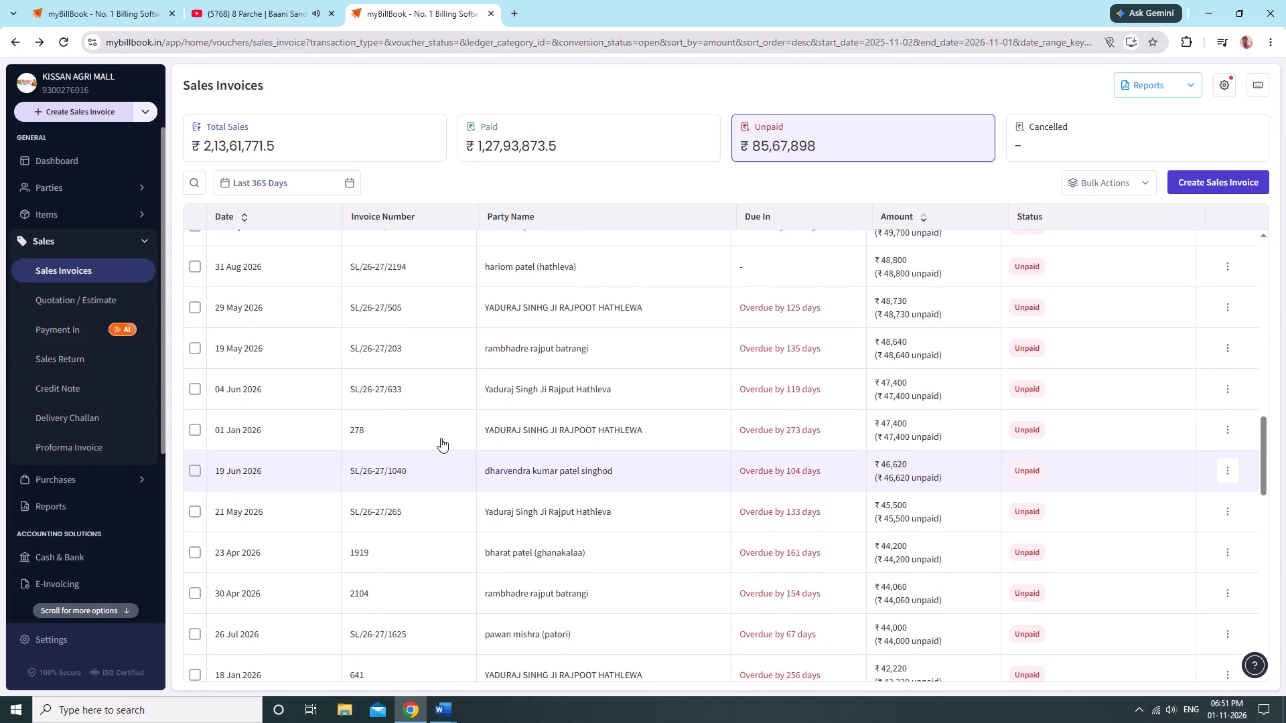
Show only the parties under To Collect in the All Parties list, sorted by balance in descending order.
left_click(53, 178)
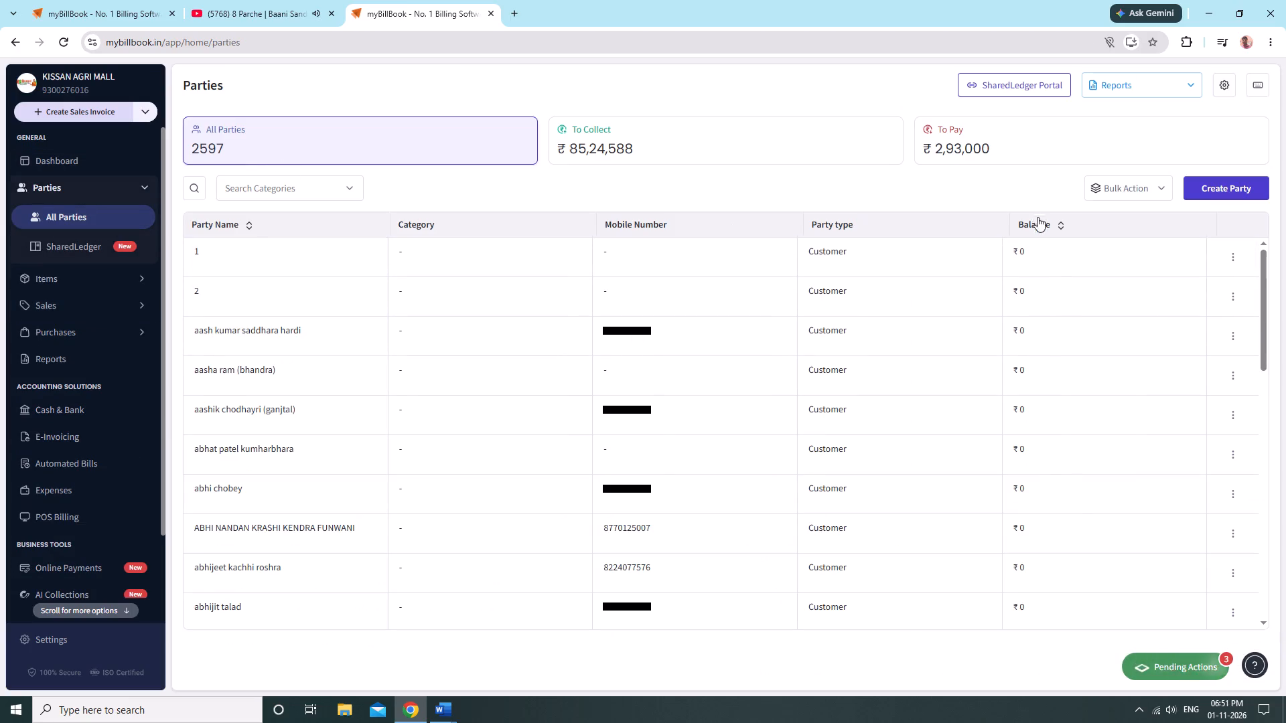
left_click(1060, 226)
left_click(1058, 220)
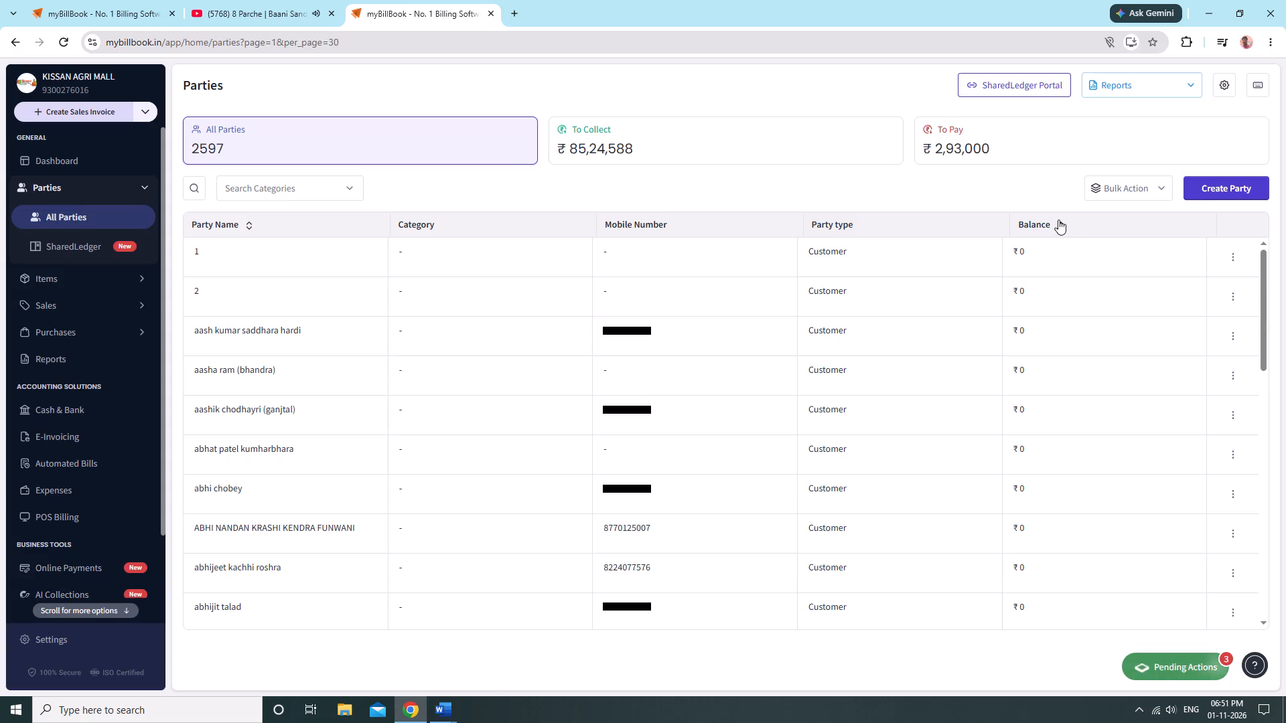
left_click(1061, 218)
left_click(593, 126)
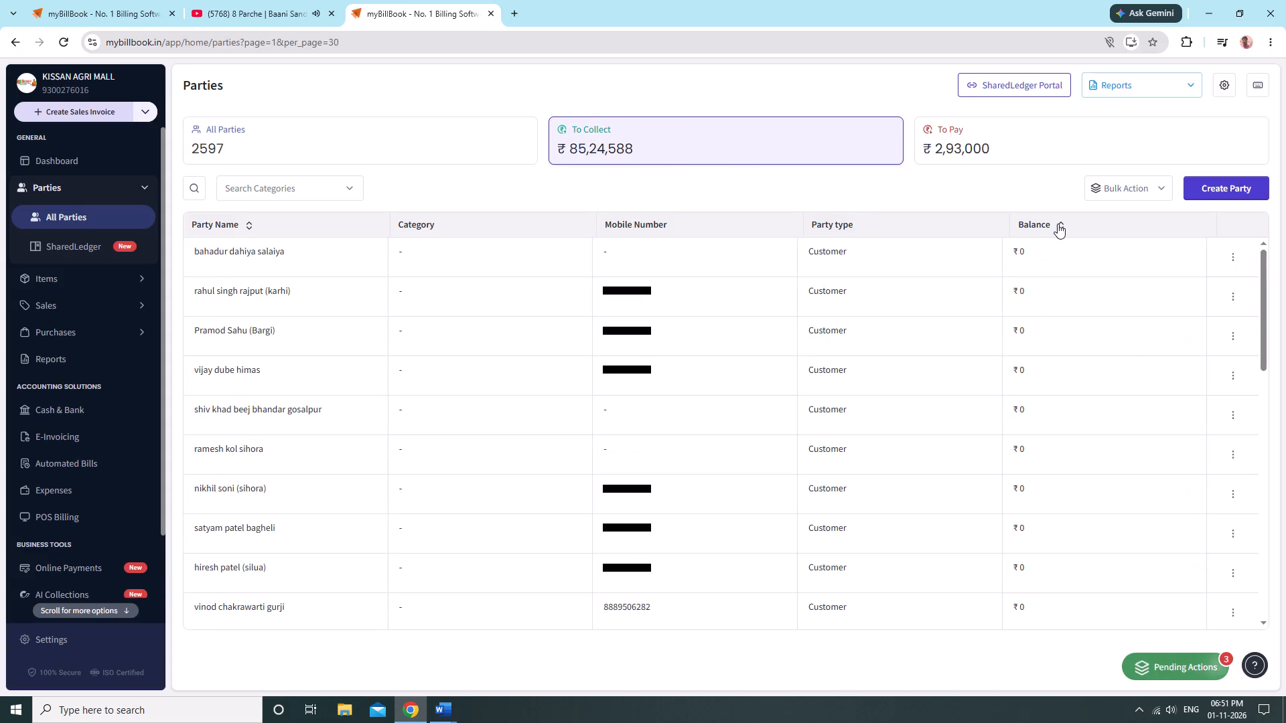
left_click(1058, 221)
left_click(1061, 220)
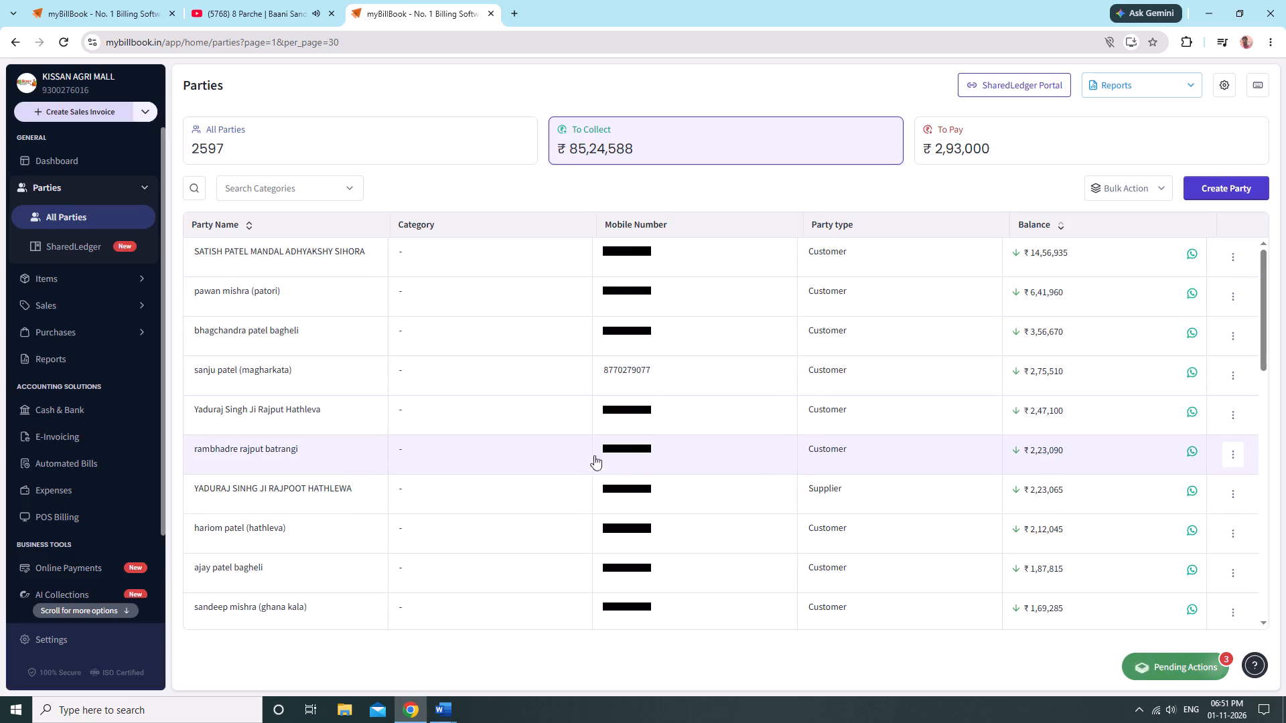
Examine the To Collect parties with the largest balances and compare the amounts they owe.
scroll(395, 561, "down", 3)
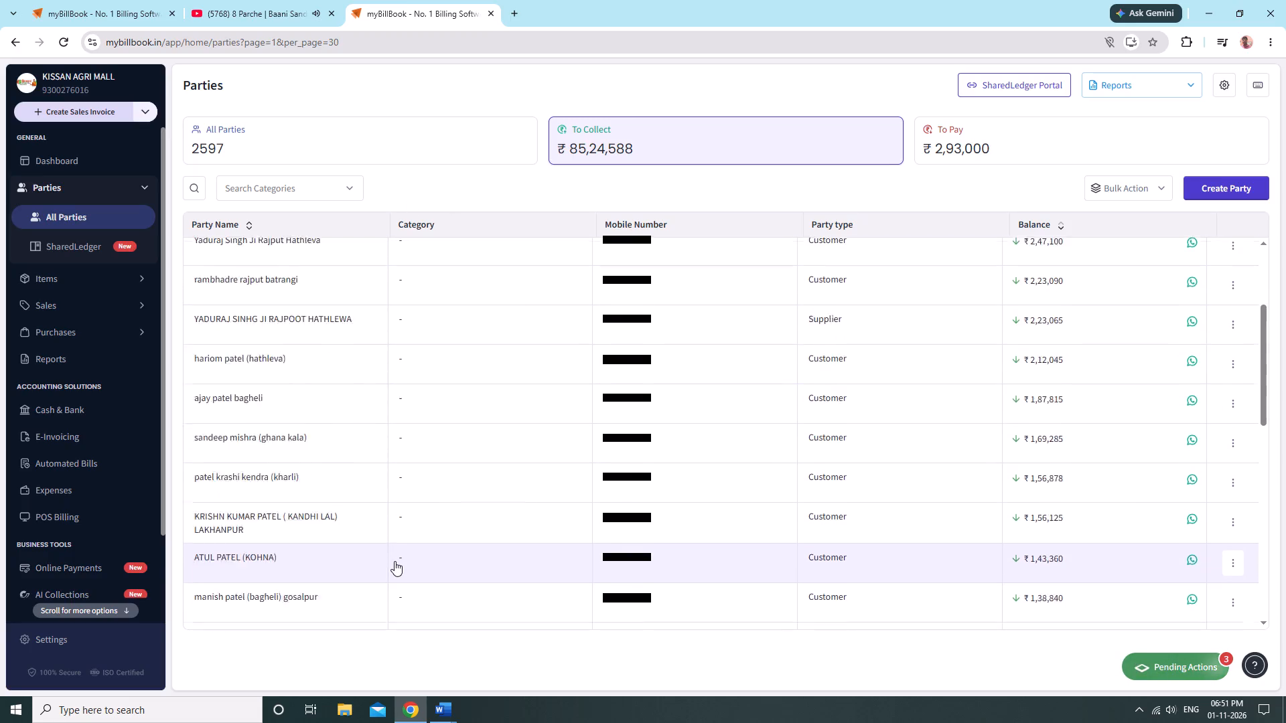
scroll(395, 561, "up", 8)
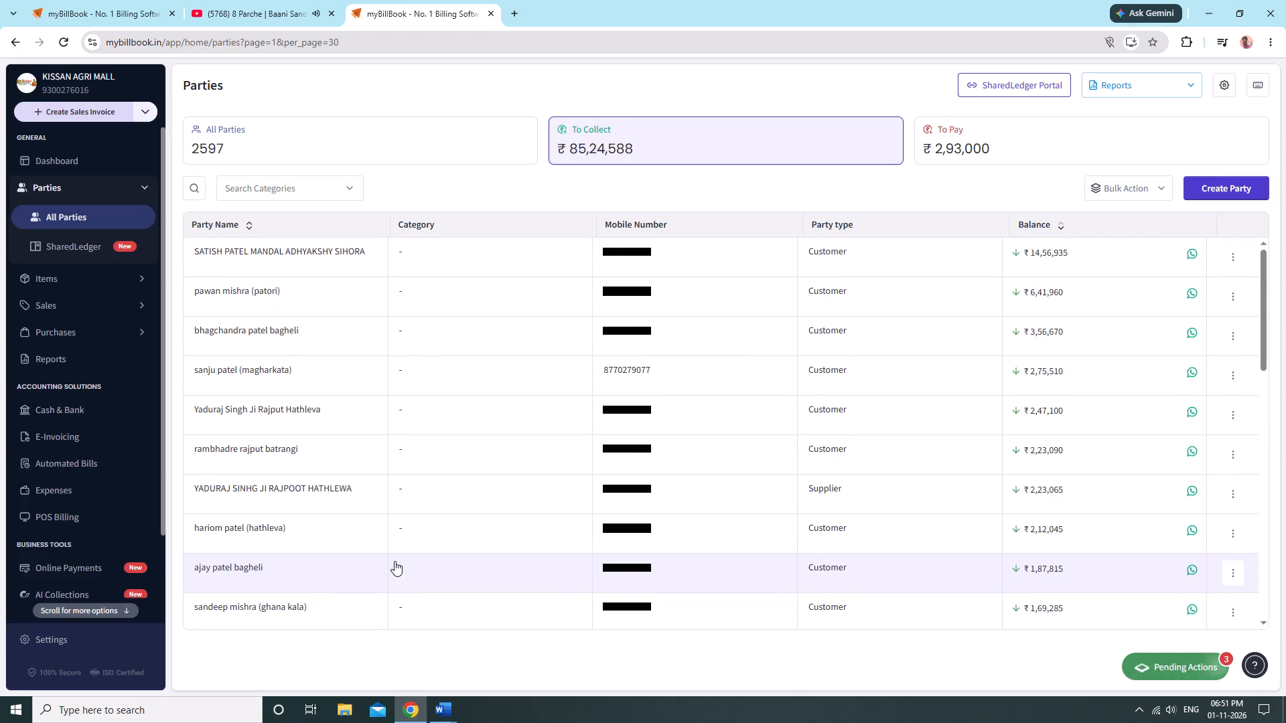
scroll(395, 561, "up", 2)
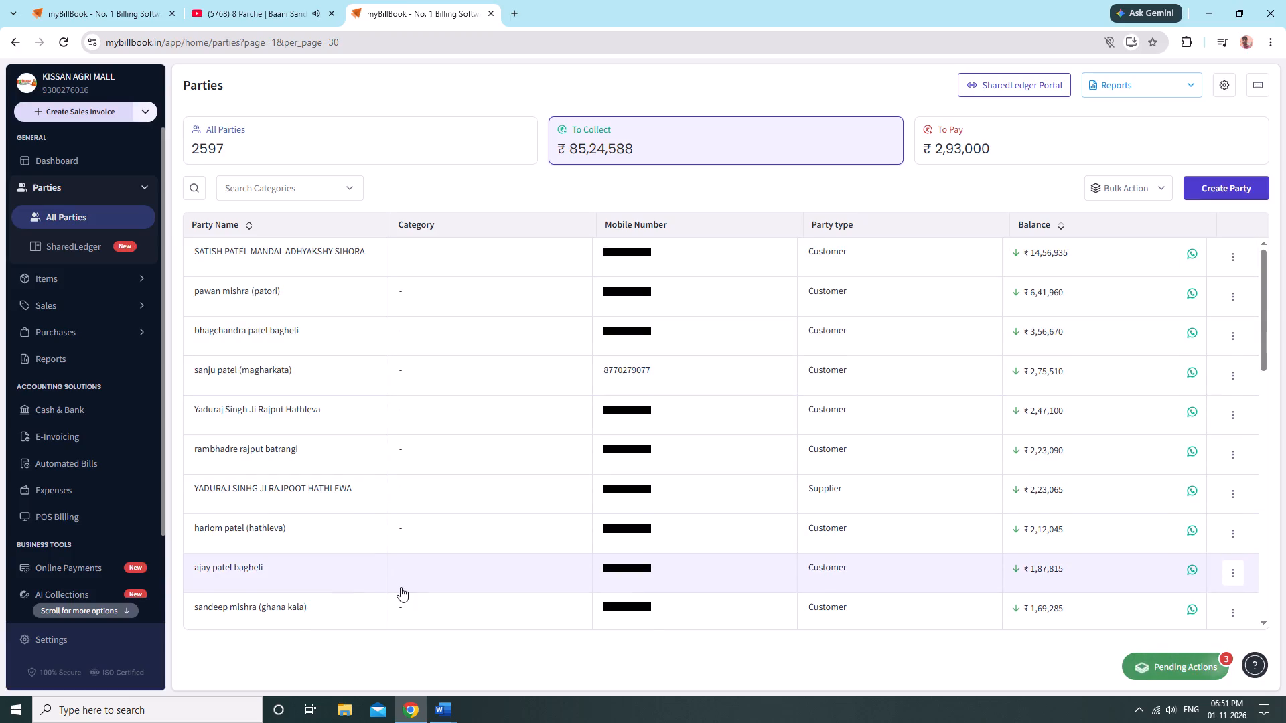
scroll(401, 587, "down", 3)
scroll(338, 446, "down", 2)
left_click(307, 115)
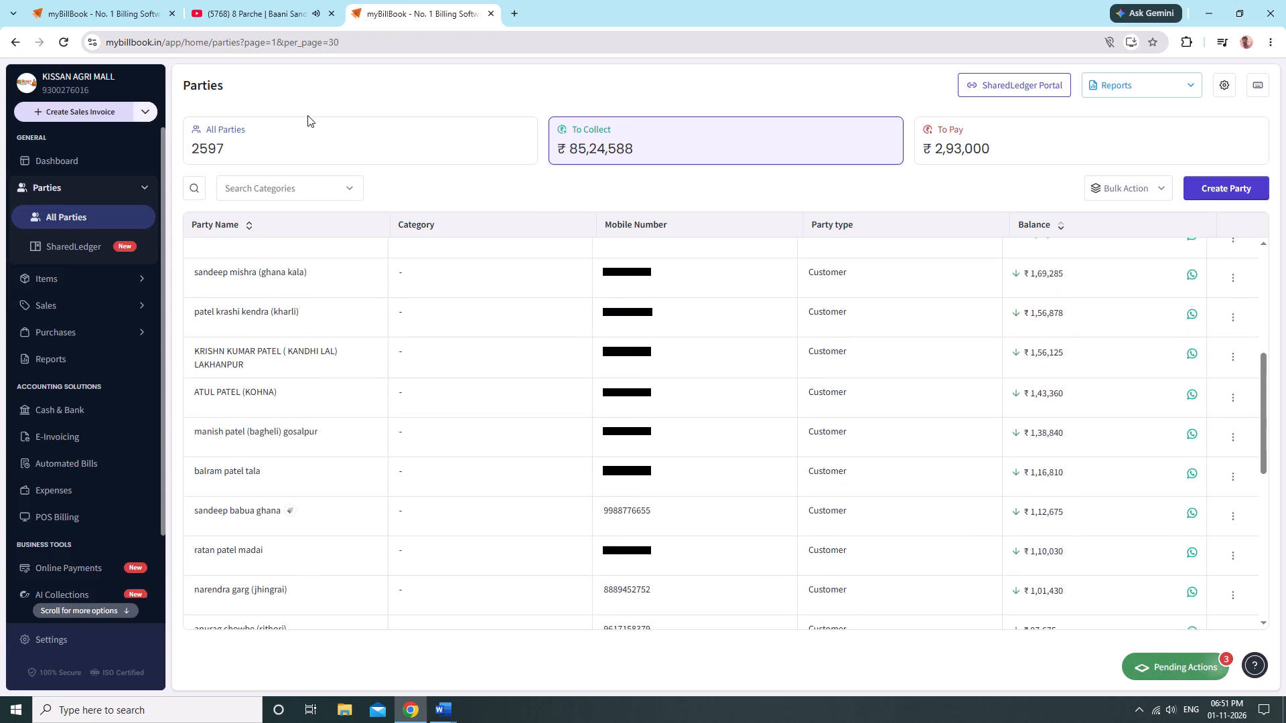
View the Items inventory list and the Purchase Invoices list for Last 365 Days.
left_click(56, 213)
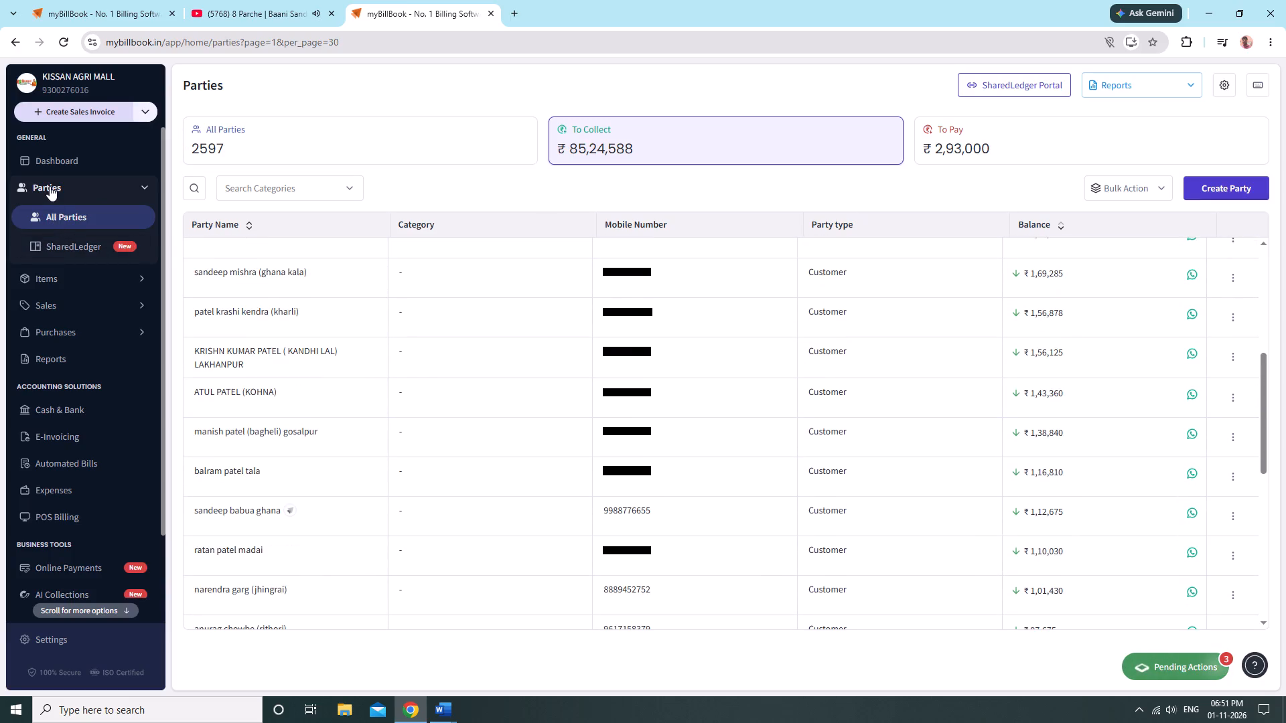
left_click(50, 186)
left_click(66, 267)
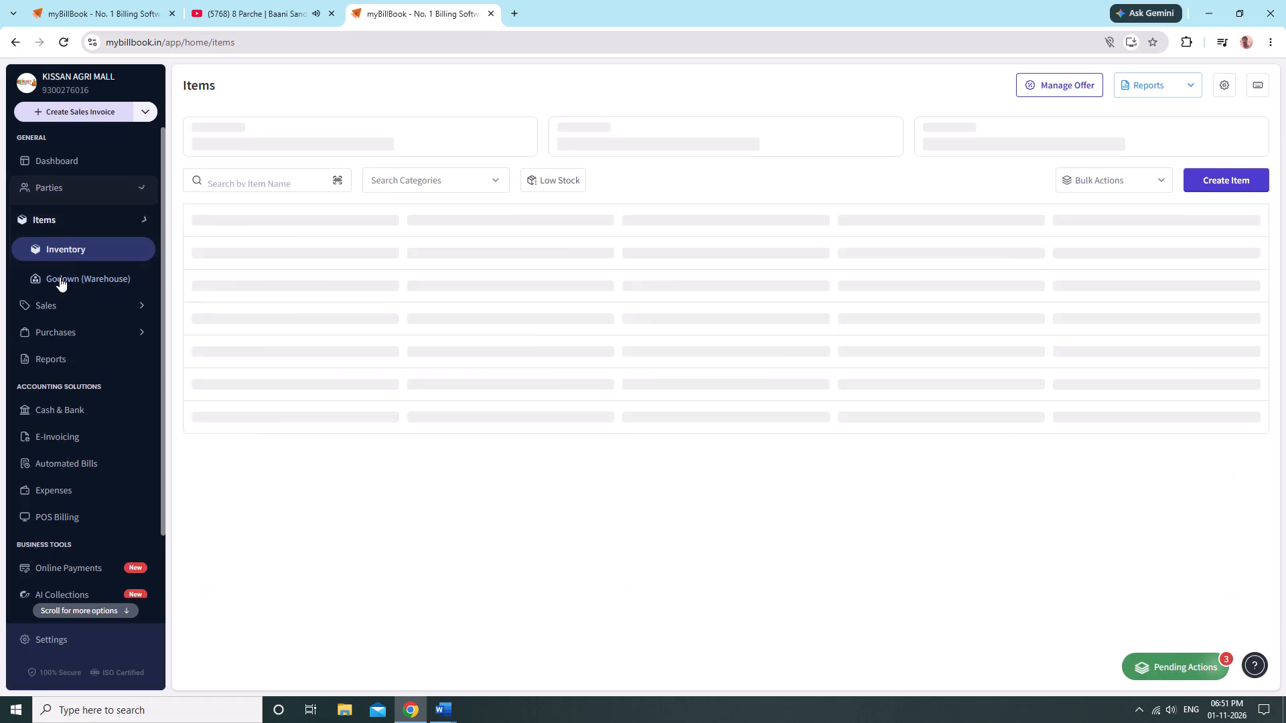
left_click(60, 293)
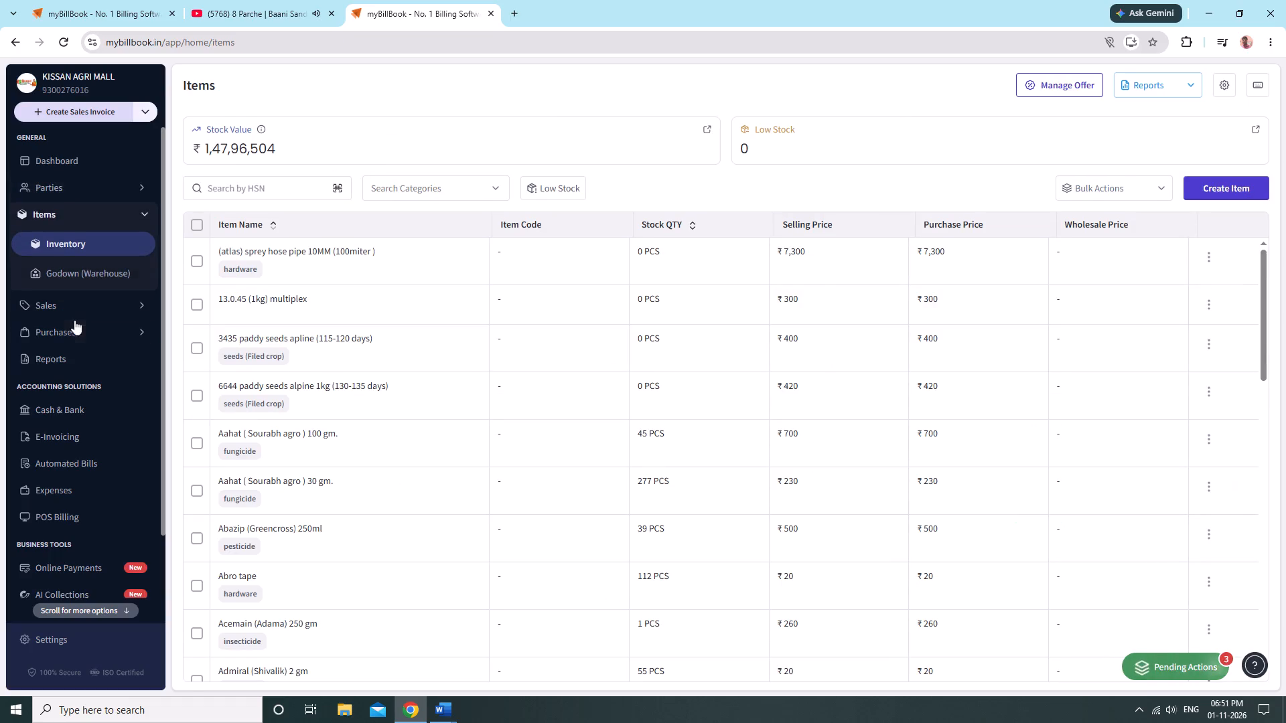
left_click(74, 320)
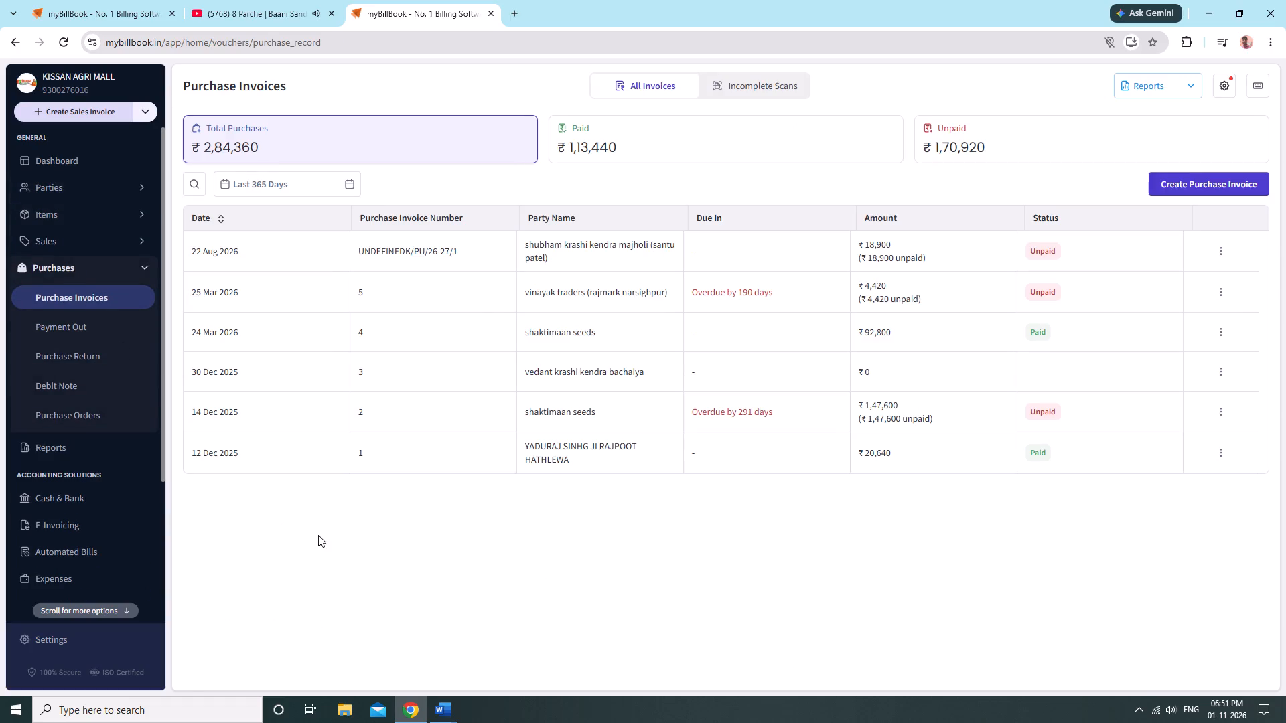
left_click(318, 535)
Open the Sales Invoices list.
left_click(51, 234)
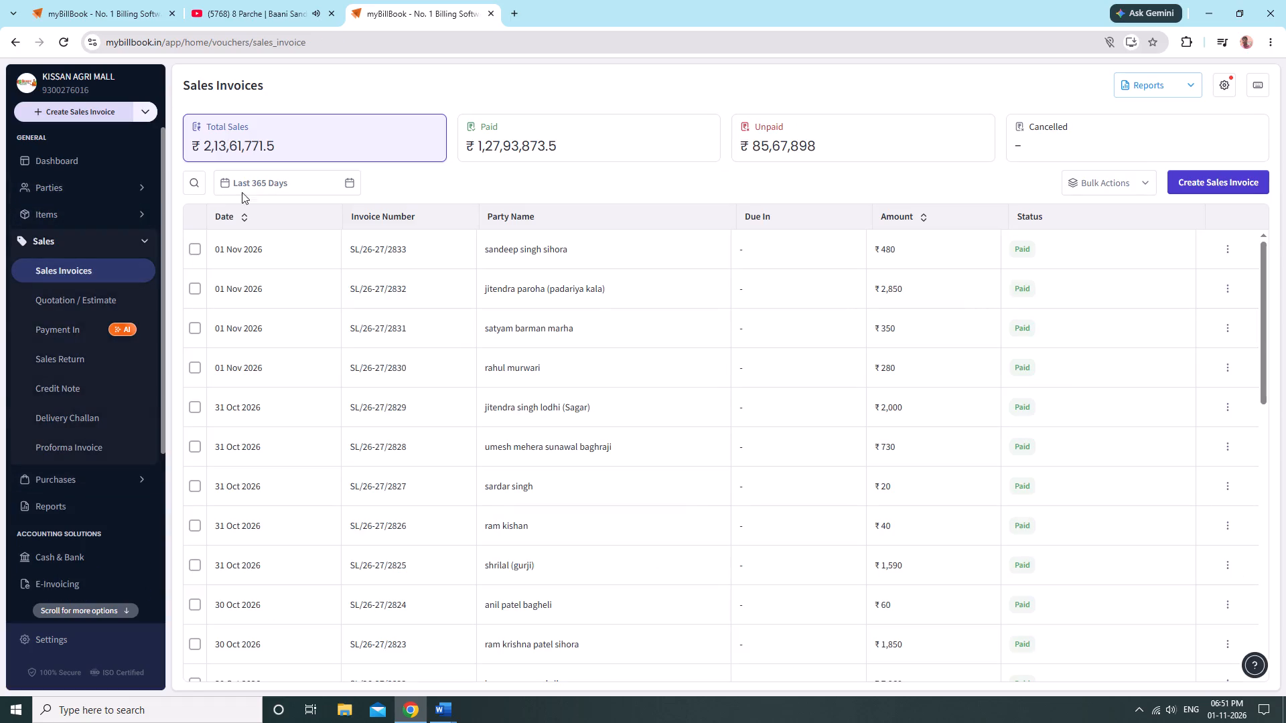
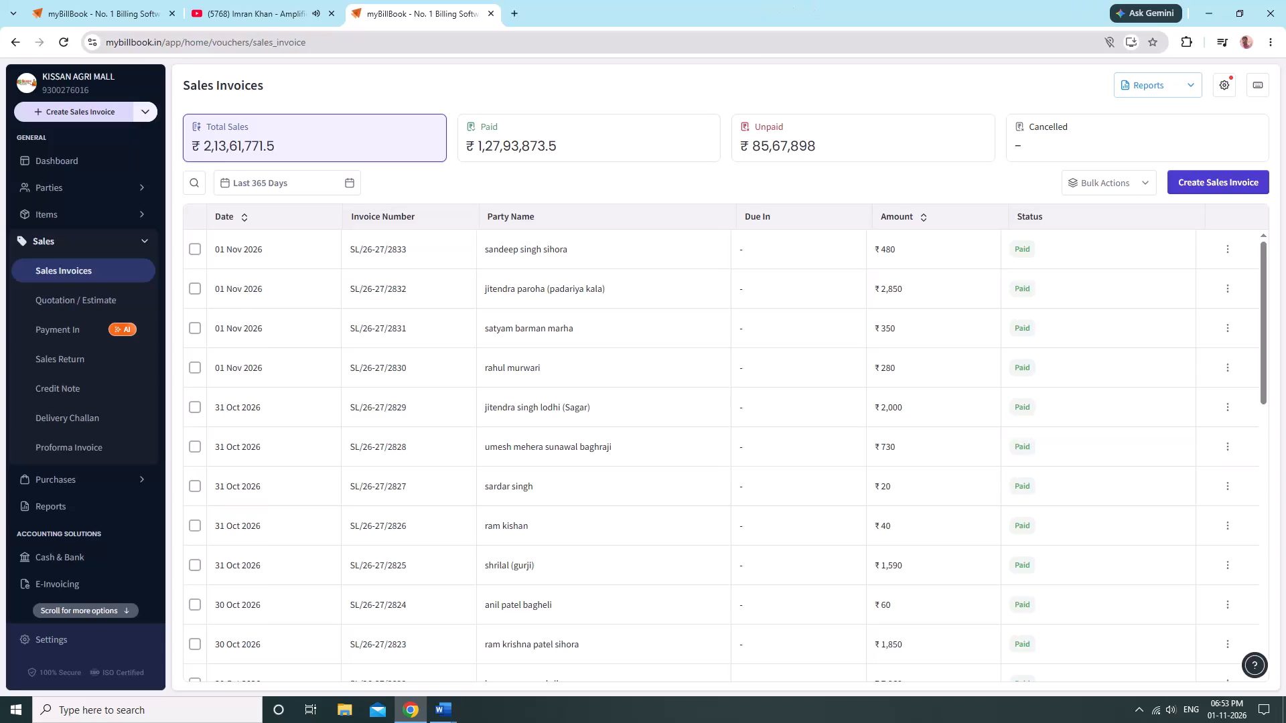
Filter the Sales Invoices list for Last 365 Days to show only the unpaid invoices.
left_click(782, 141)
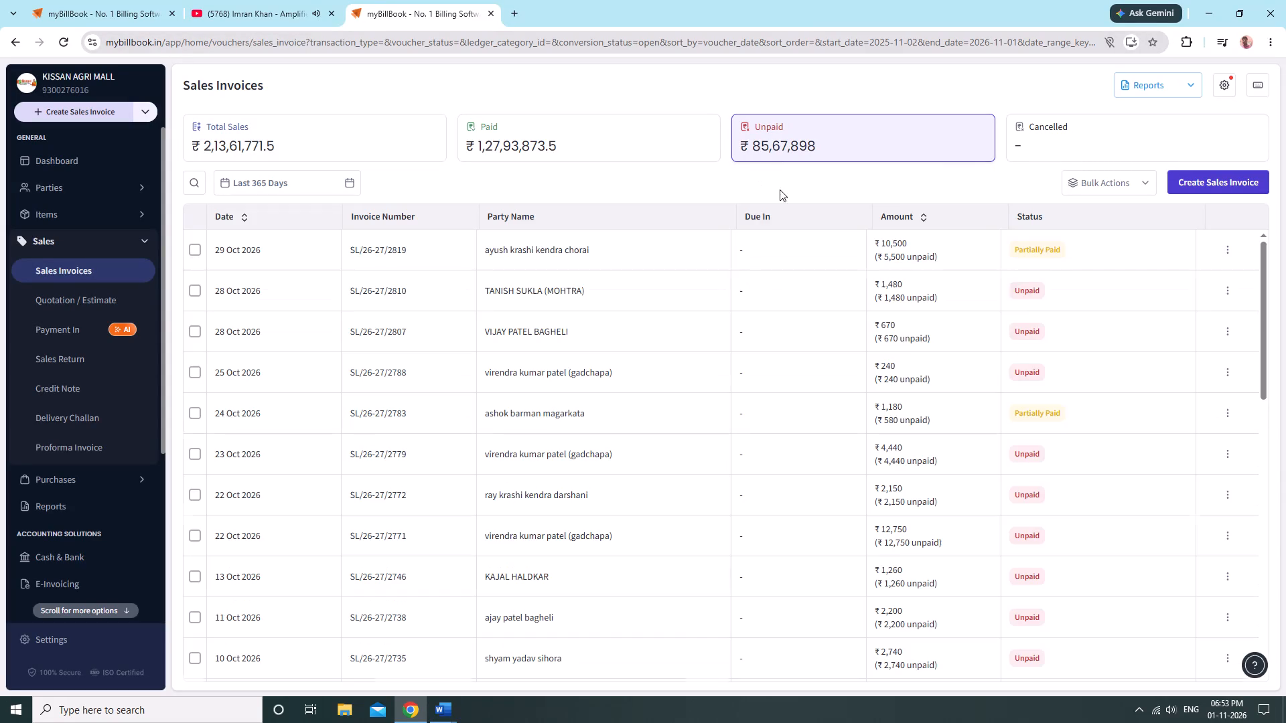
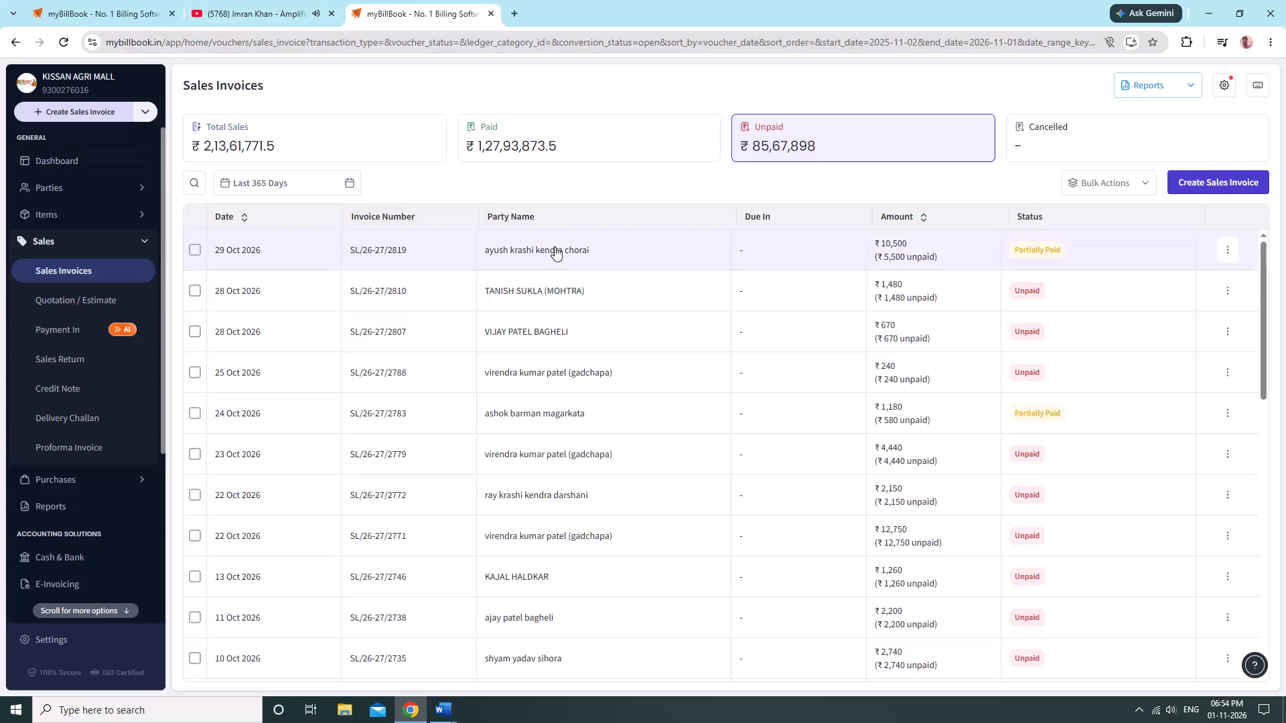
Sort the unpaid sales invoices by amount in ascending order.
left_click(918, 216)
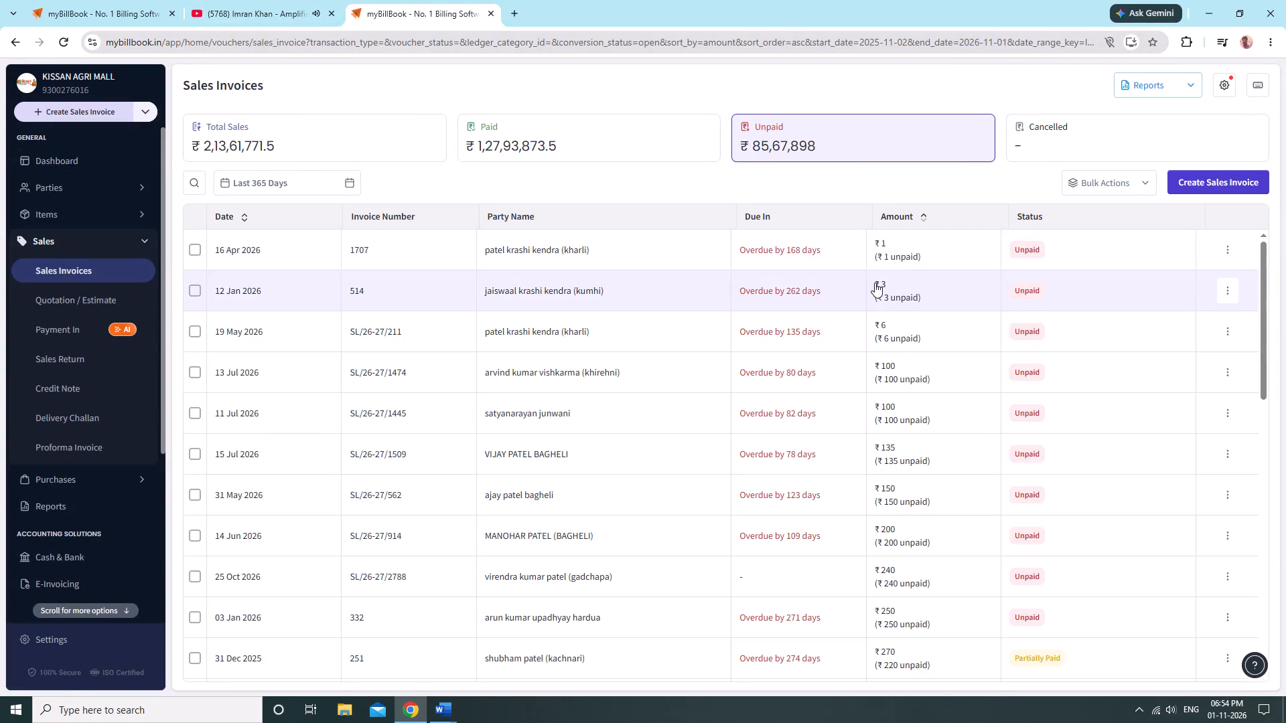
View the details of unpaid sales invoice 514 for jaiswaal krashi kendra (kumhi), and return to the invoice list.
left_click(629, 280)
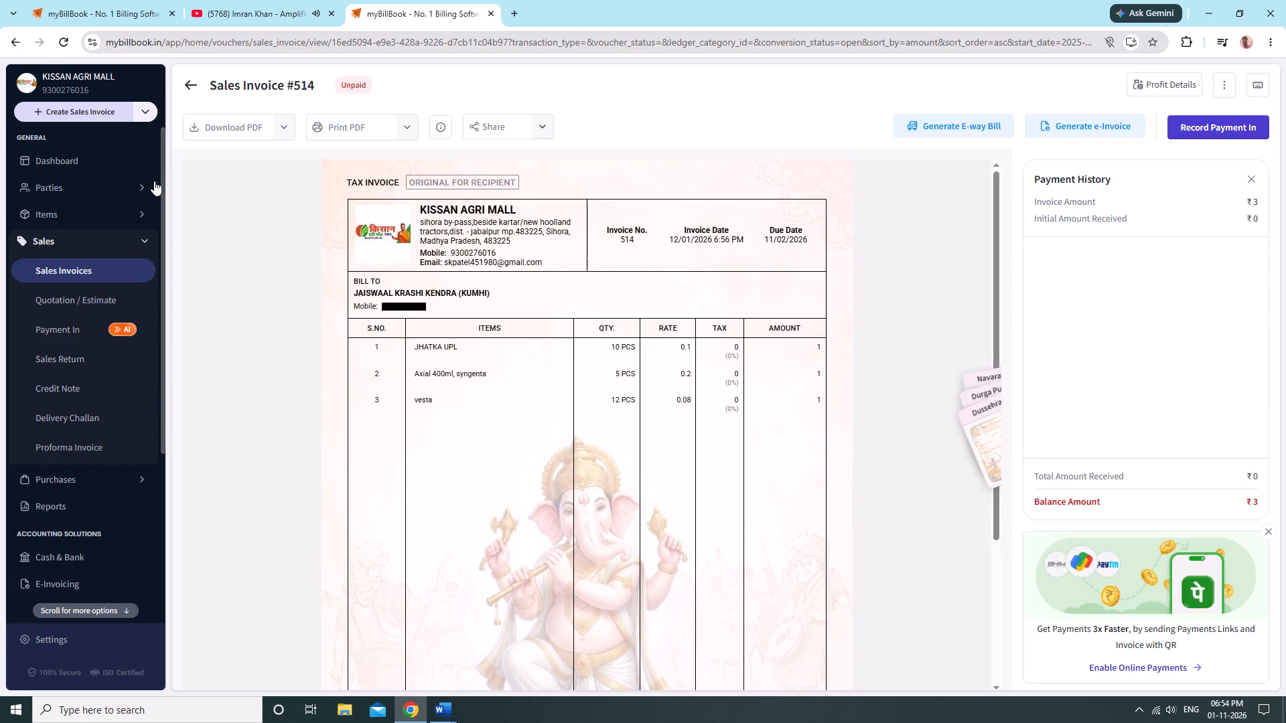
left_click(188, 84)
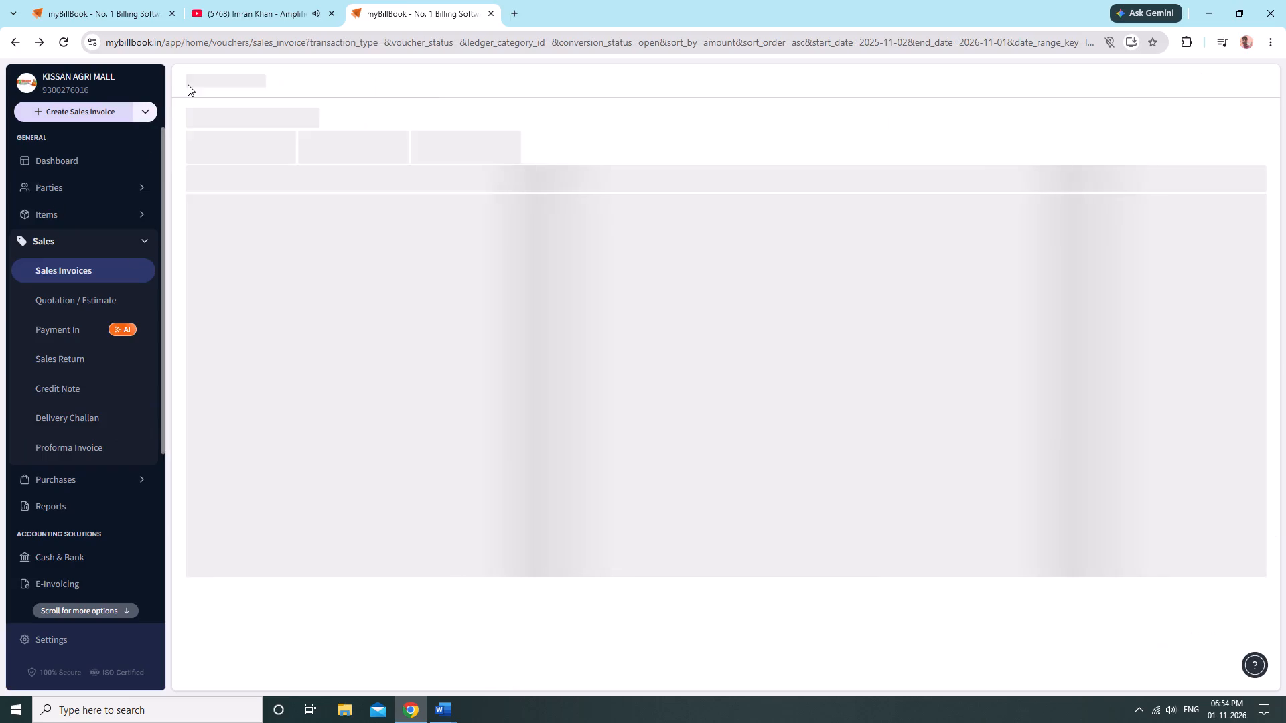
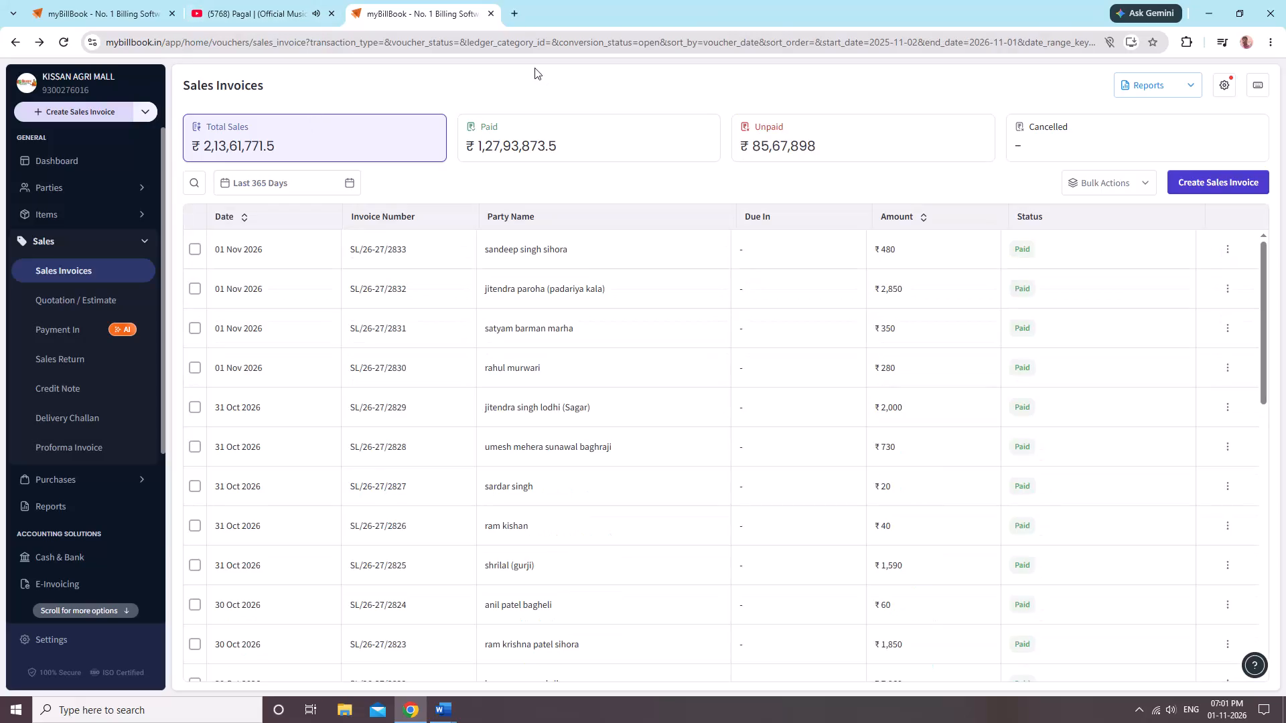
Filter the sales invoices to the Today date range.
left_click(272, 188)
left_click(313, 222)
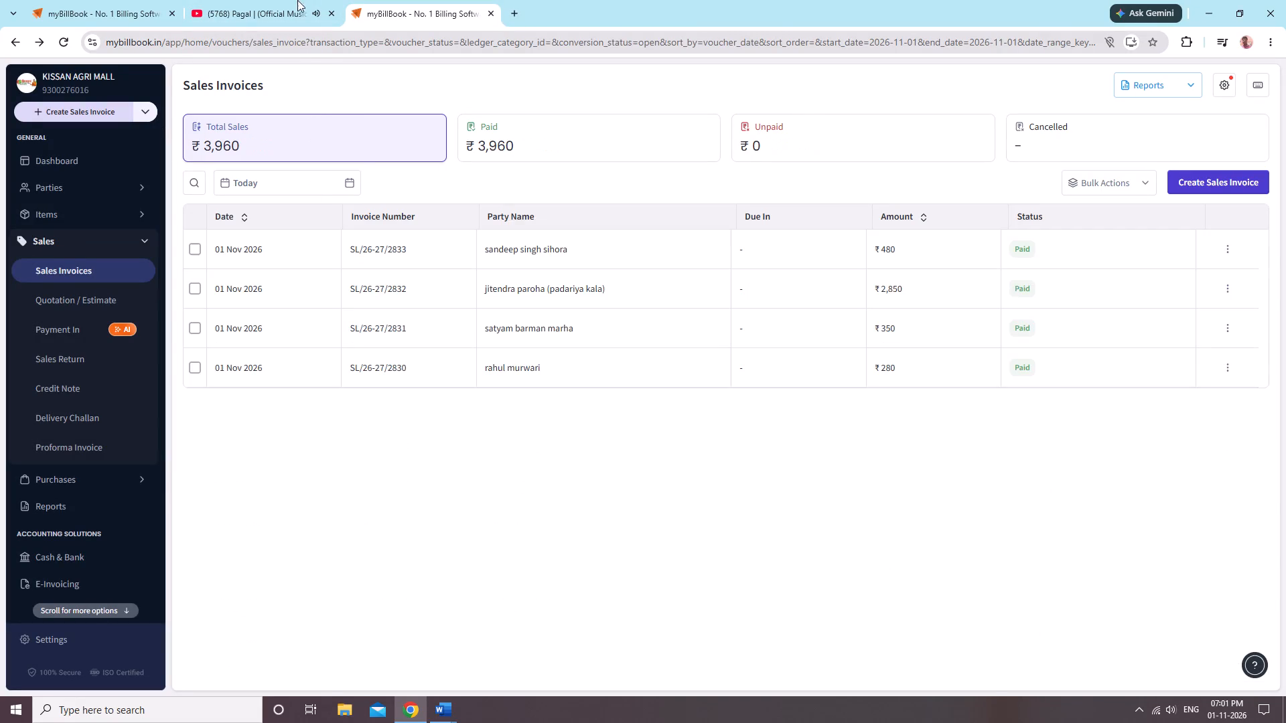
Switch to YouTube and browse the suggested songs and the comments below the Pagal music video.
left_click(289, 0)
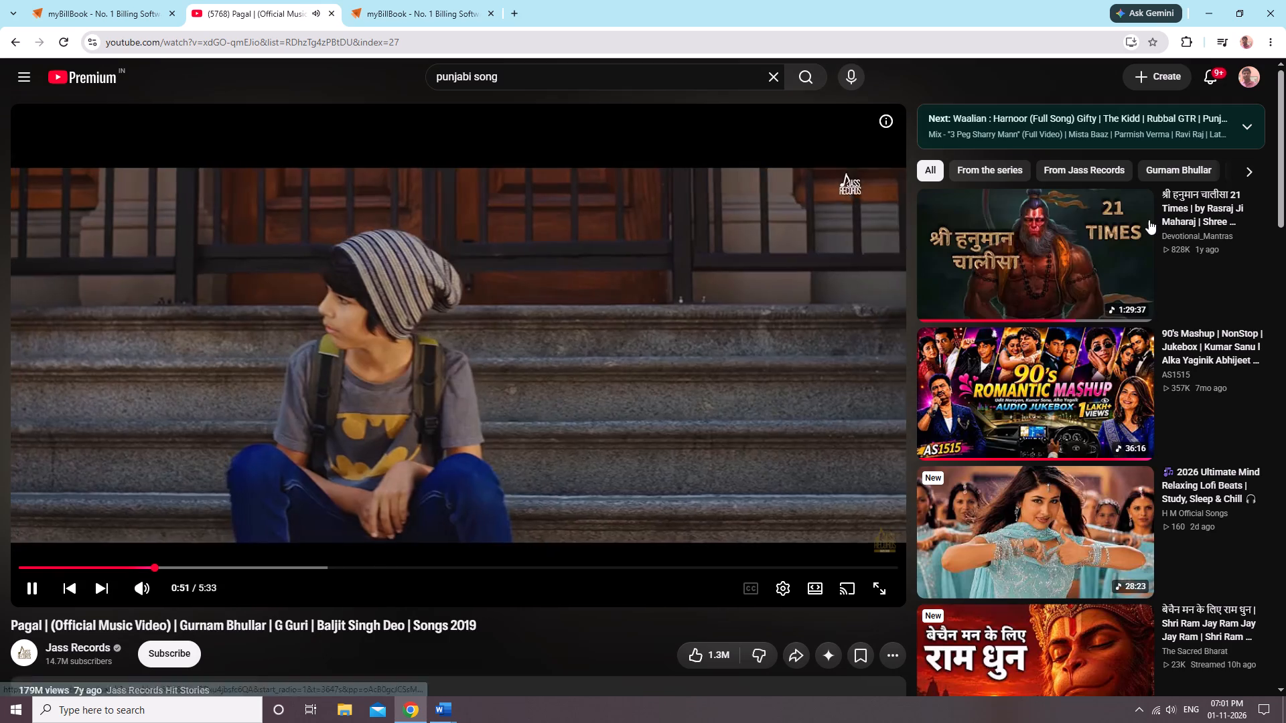
scroll(692, 499, "down", 9)
scroll(794, 357, "down", 2)
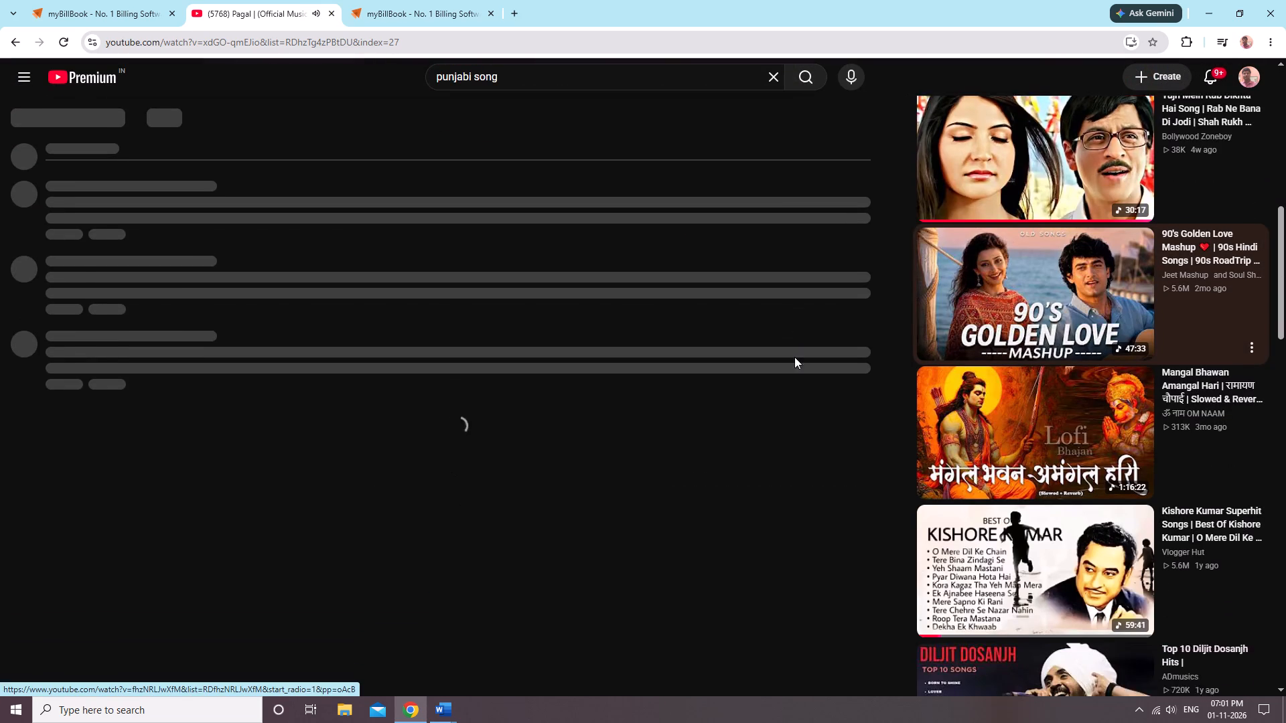
scroll(797, 357, "down", 4)
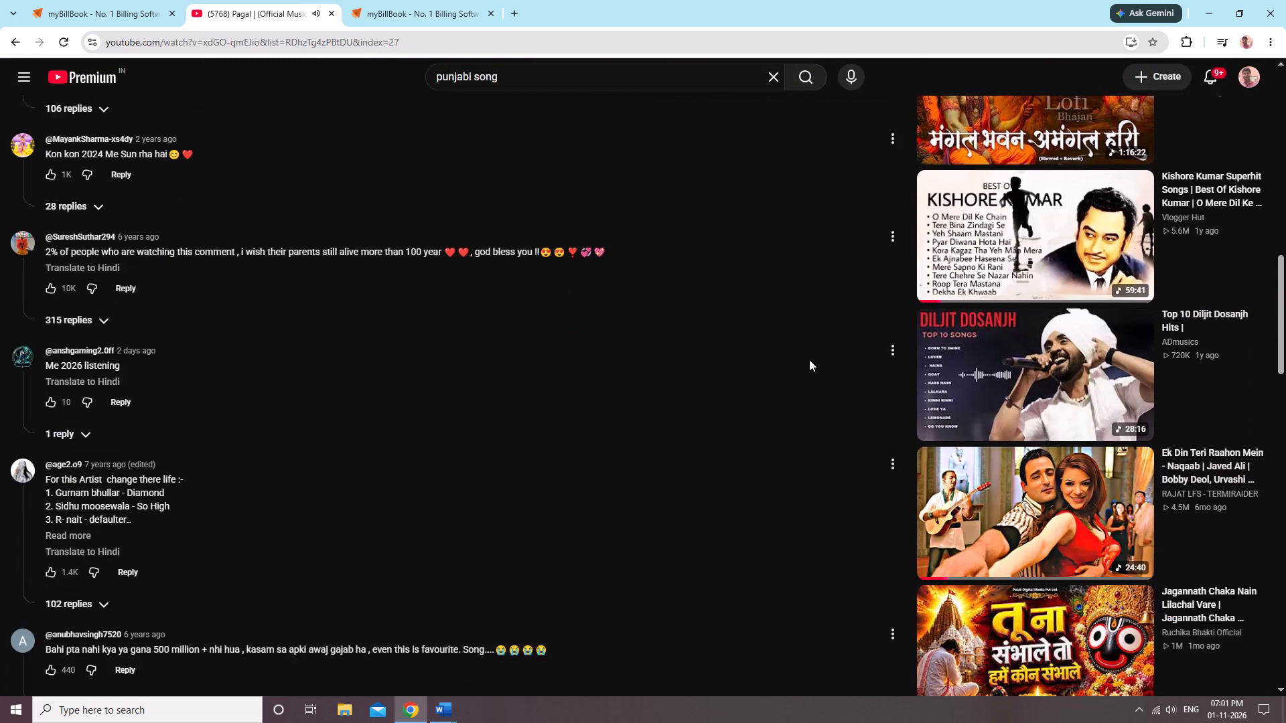
scroll(809, 359, "down", 5)
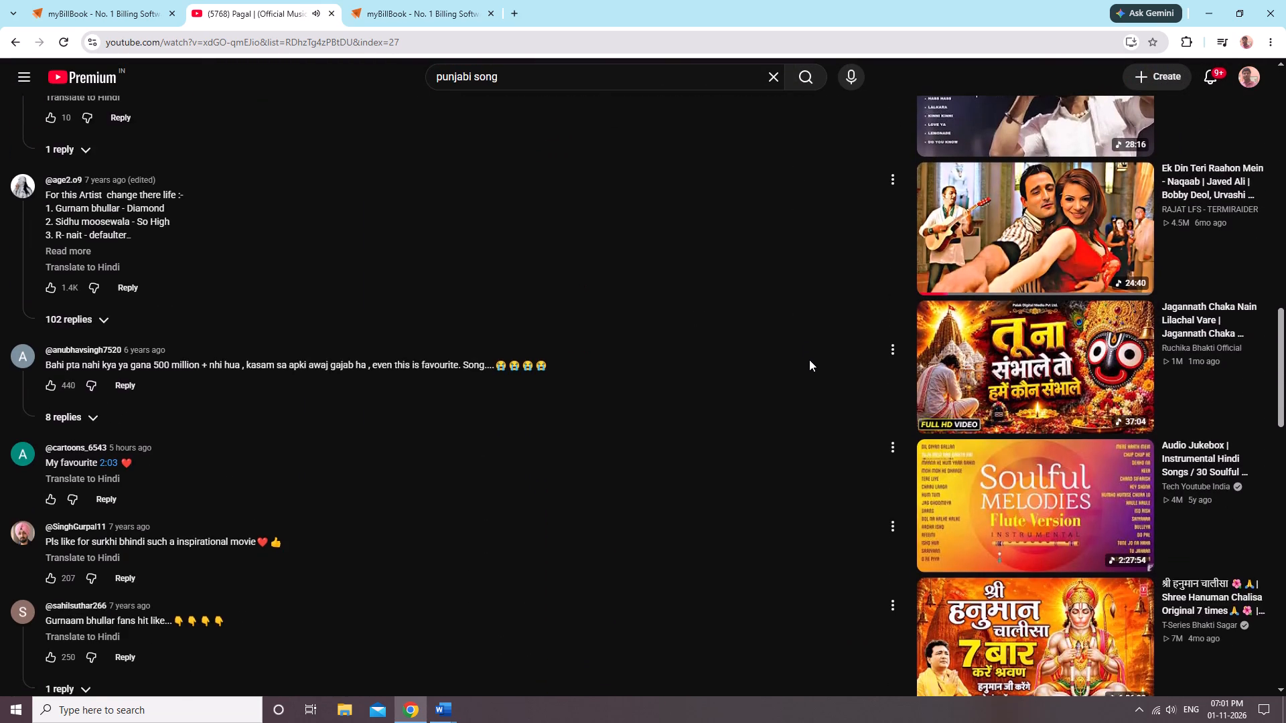
scroll(809, 359, "down", 7)
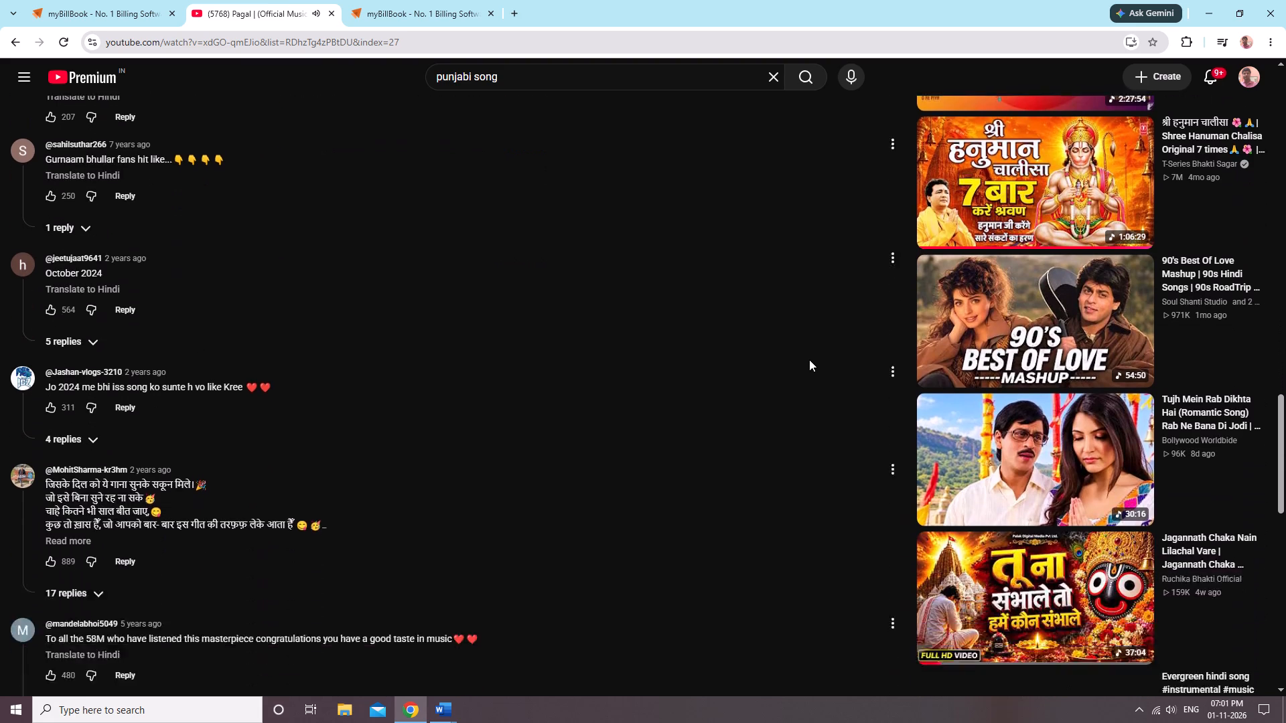
scroll(809, 359, "down", 14)
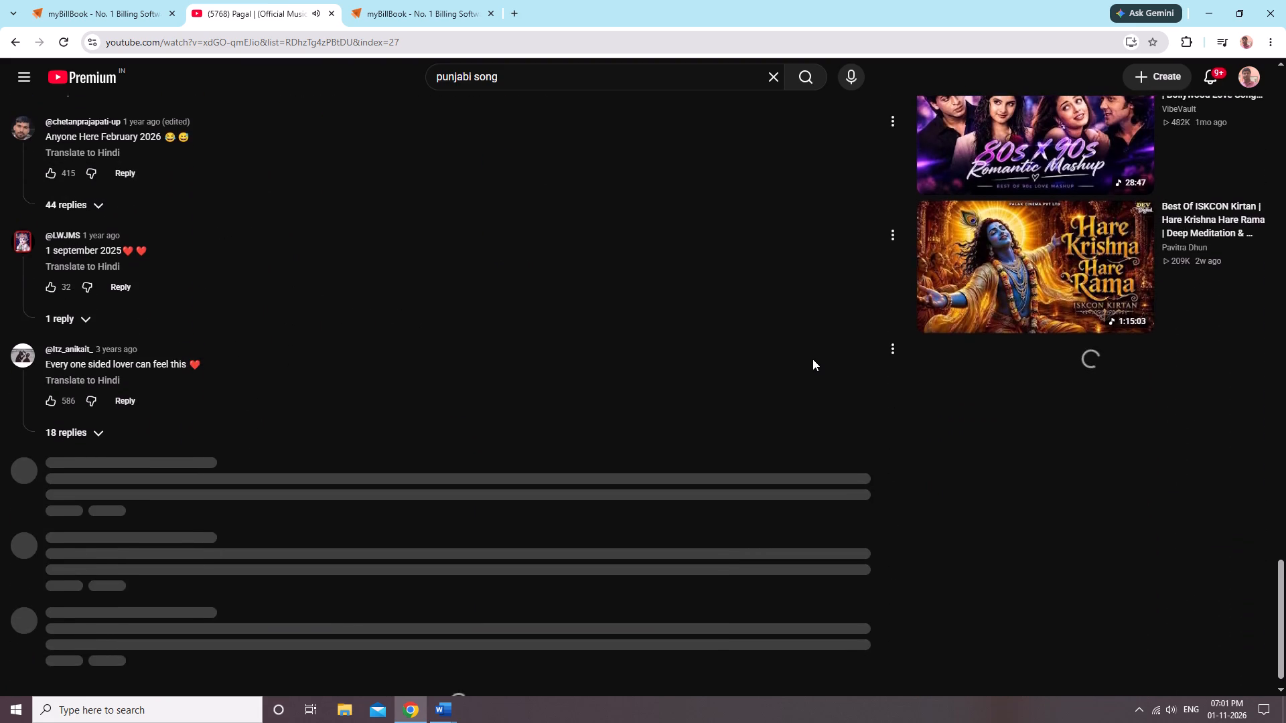
scroll(812, 359, "down", 7)
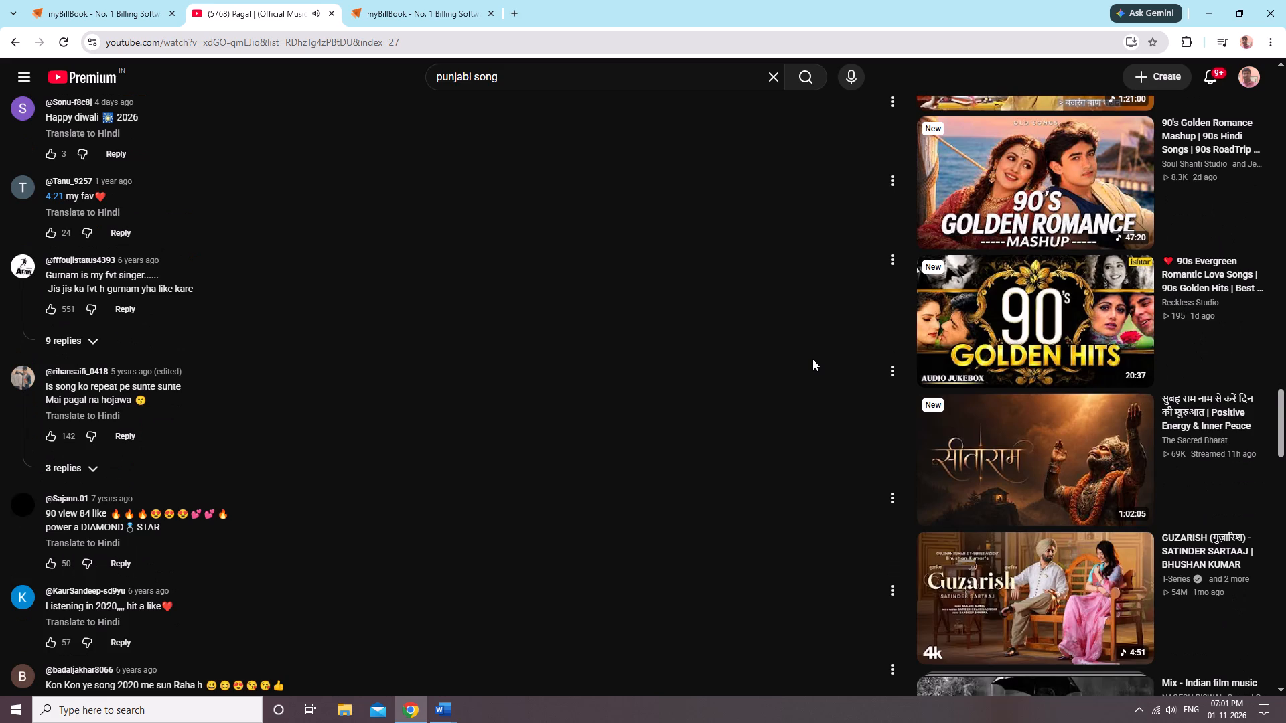
scroll(812, 359, "down", 9)
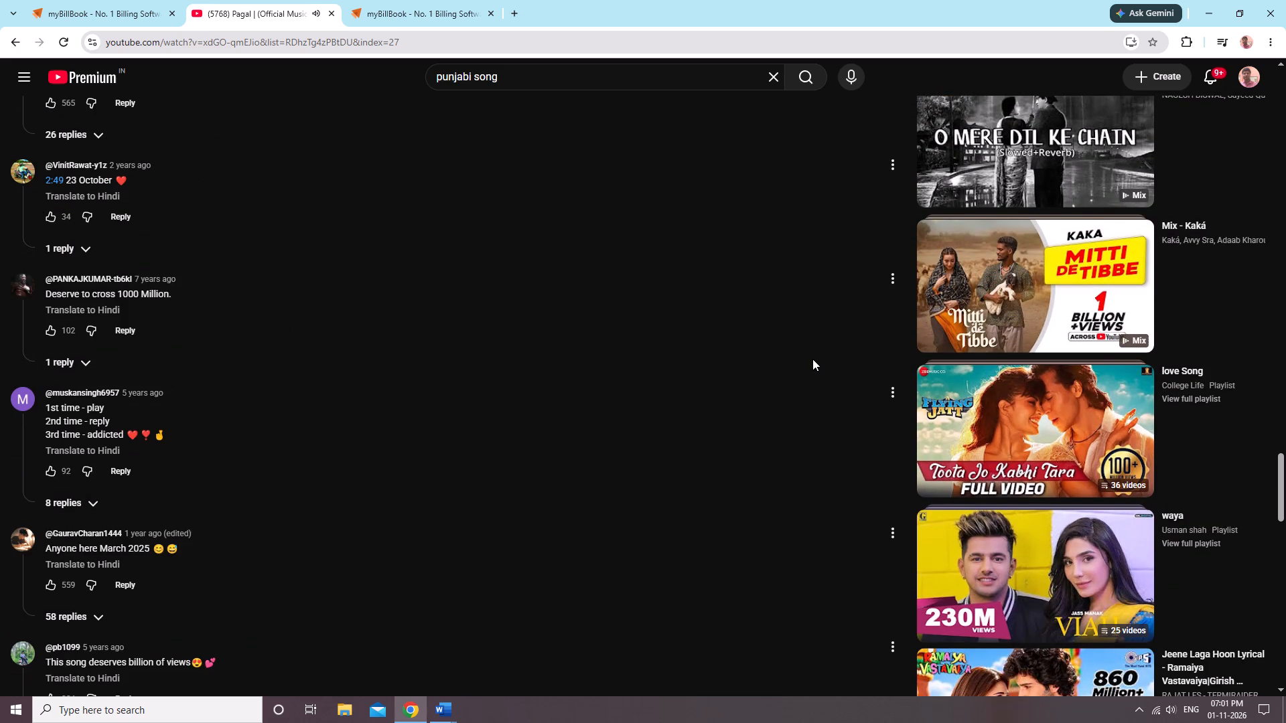
scroll(812, 359, "up", 2)
scroll(812, 359, "down", 6)
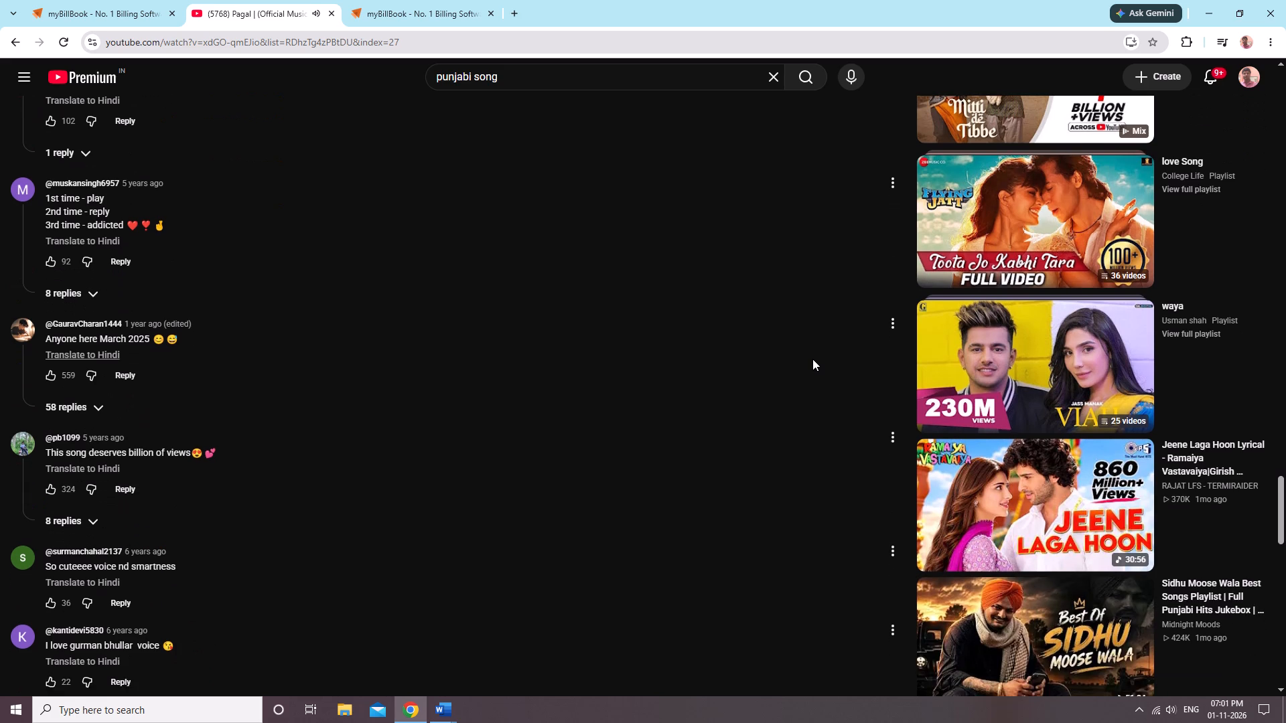
scroll(812, 359, "down", 7)
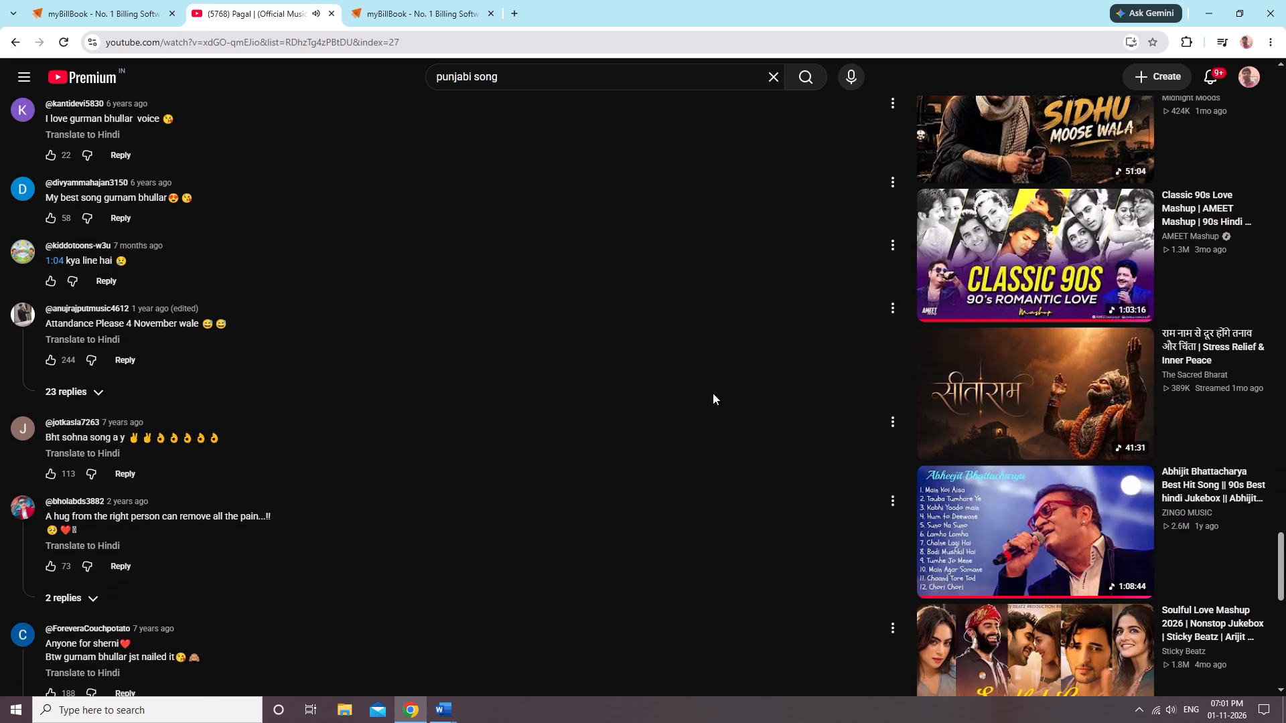
scroll(808, 368, "down", 5)
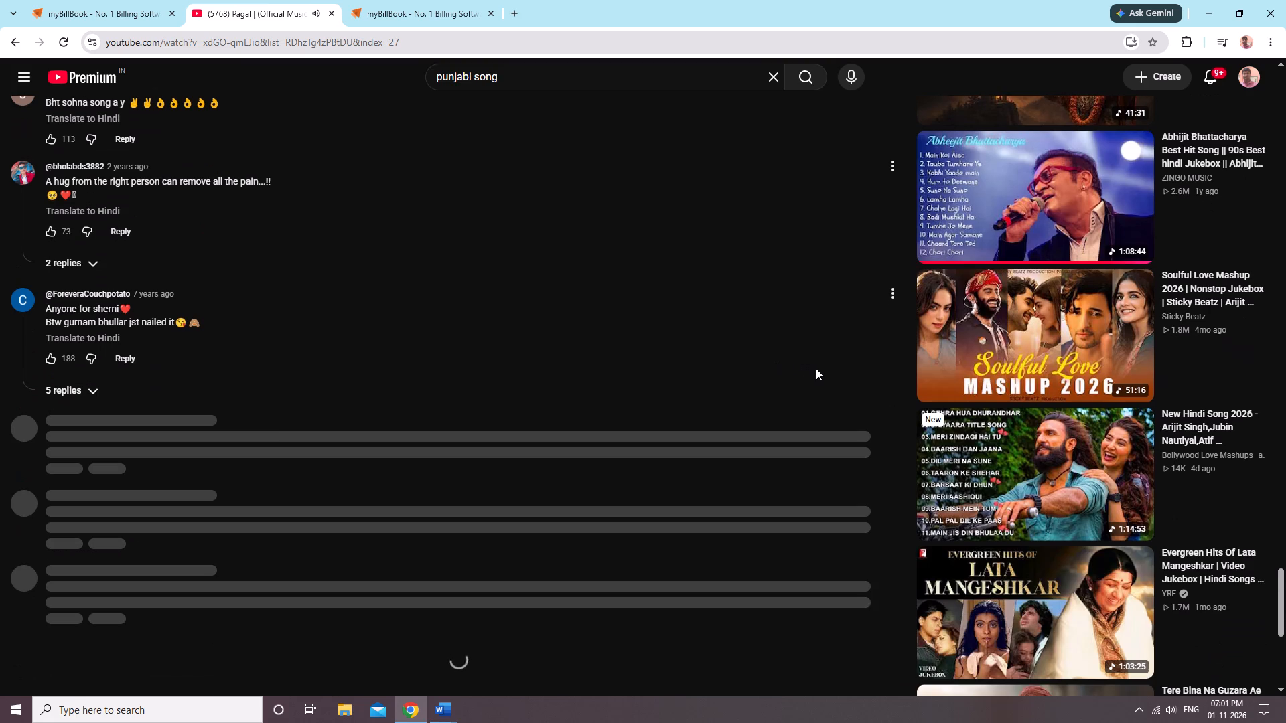
scroll(816, 370, "down", 3)
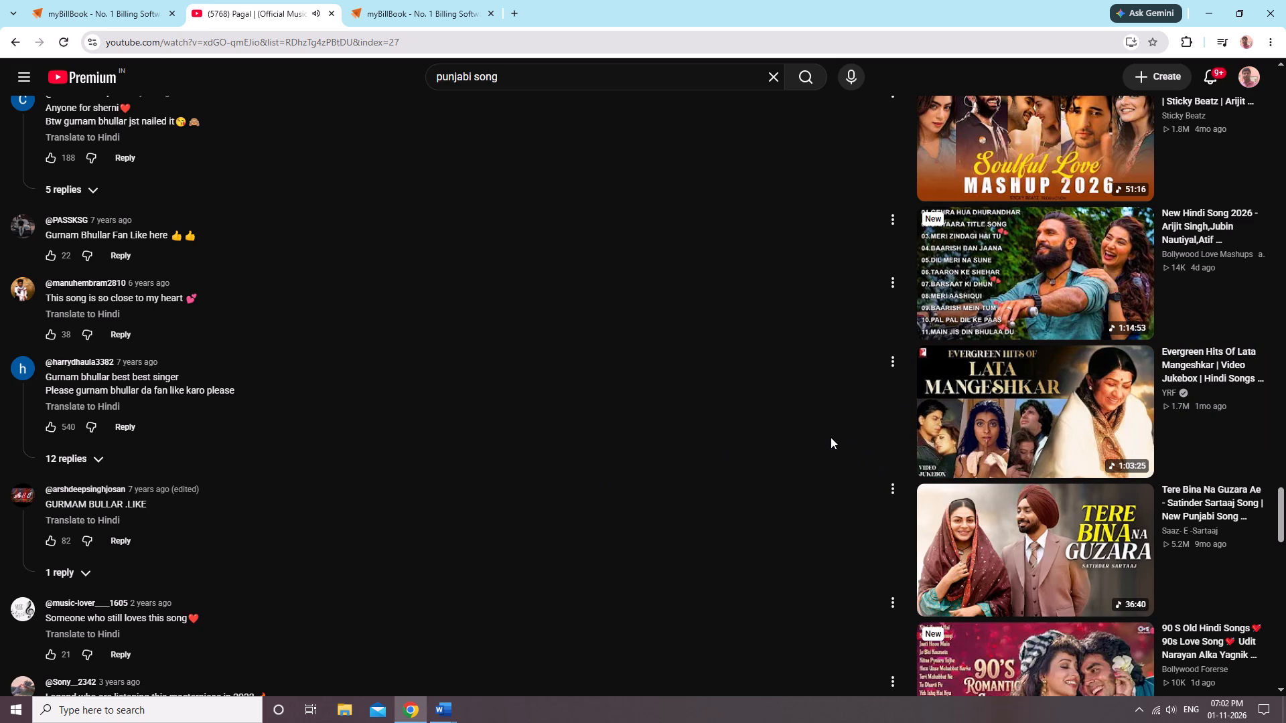
scroll(769, 267, "down", 4)
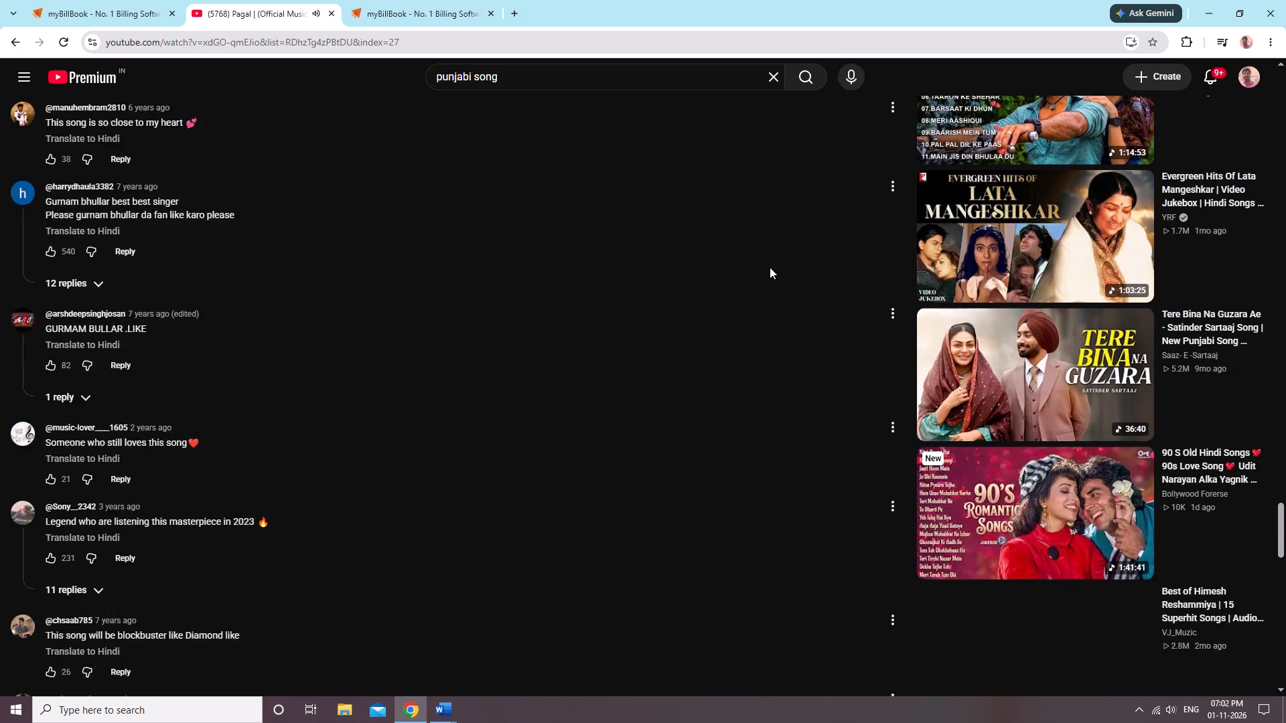
scroll(770, 267, "down", 8)
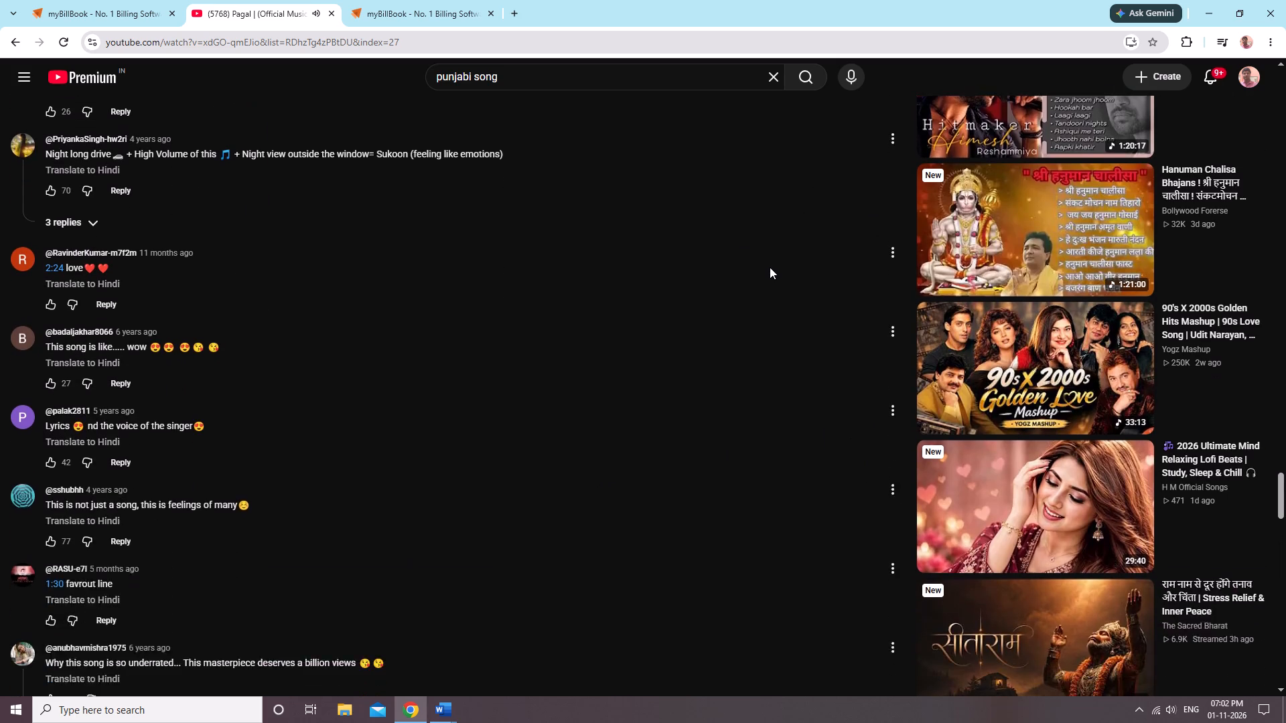
scroll(770, 267, "down", 2)
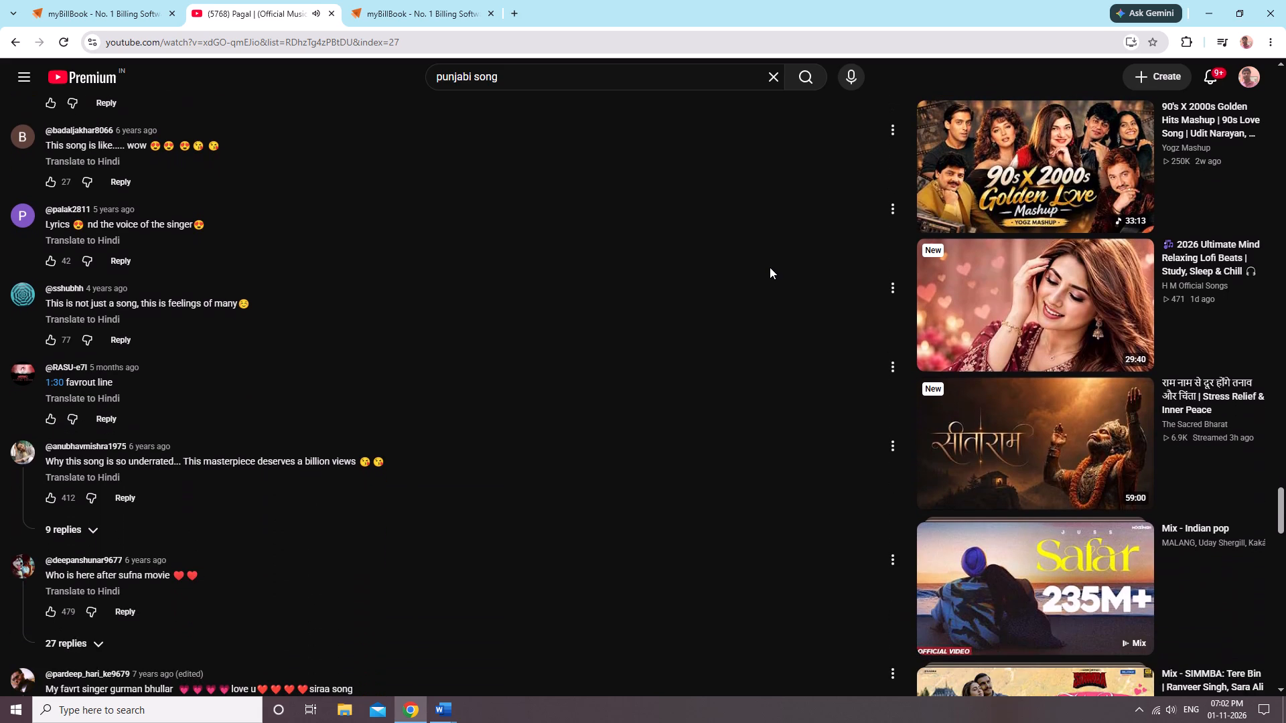
scroll(770, 267, "down", 2)
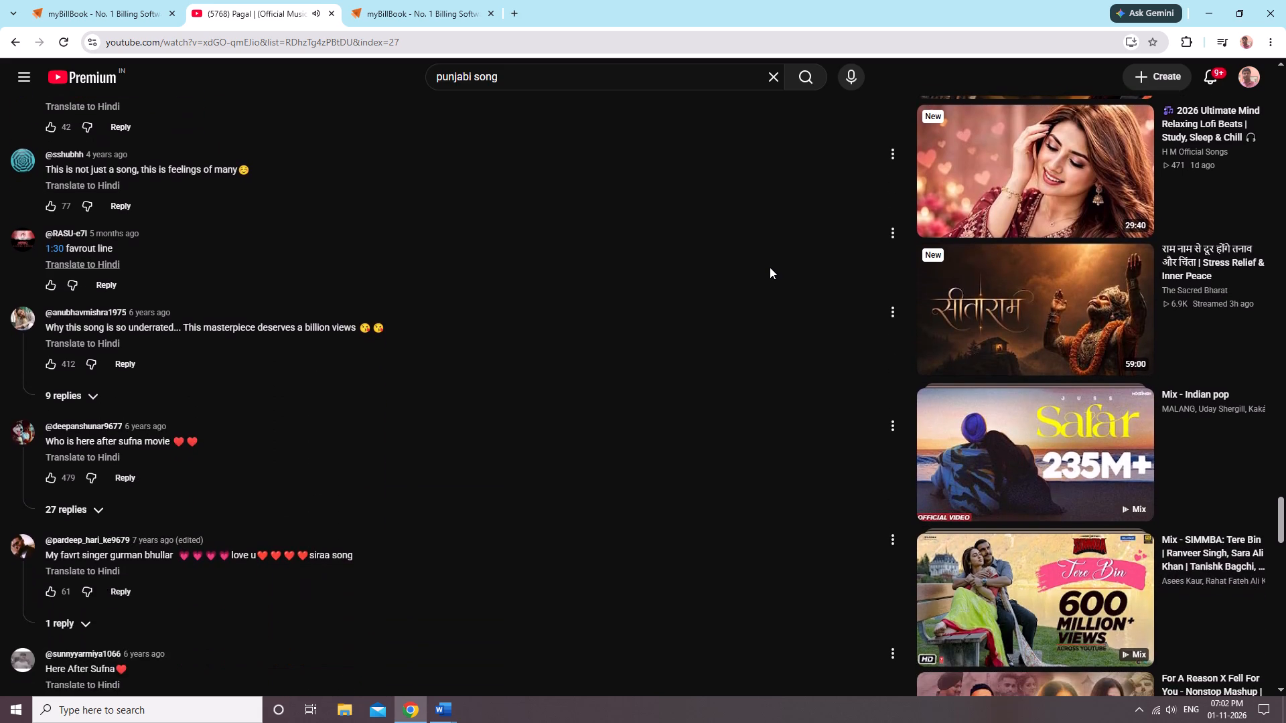
scroll(770, 267, "down", 8)
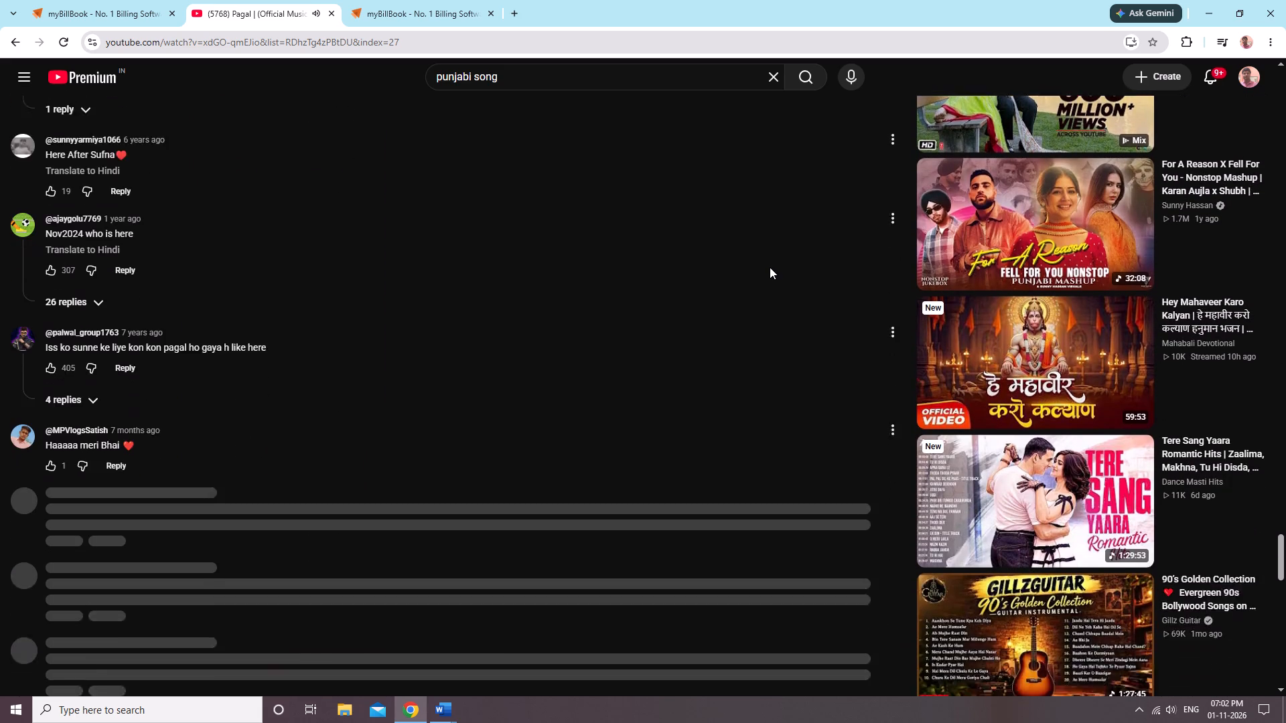
scroll(770, 267, "down", 5)
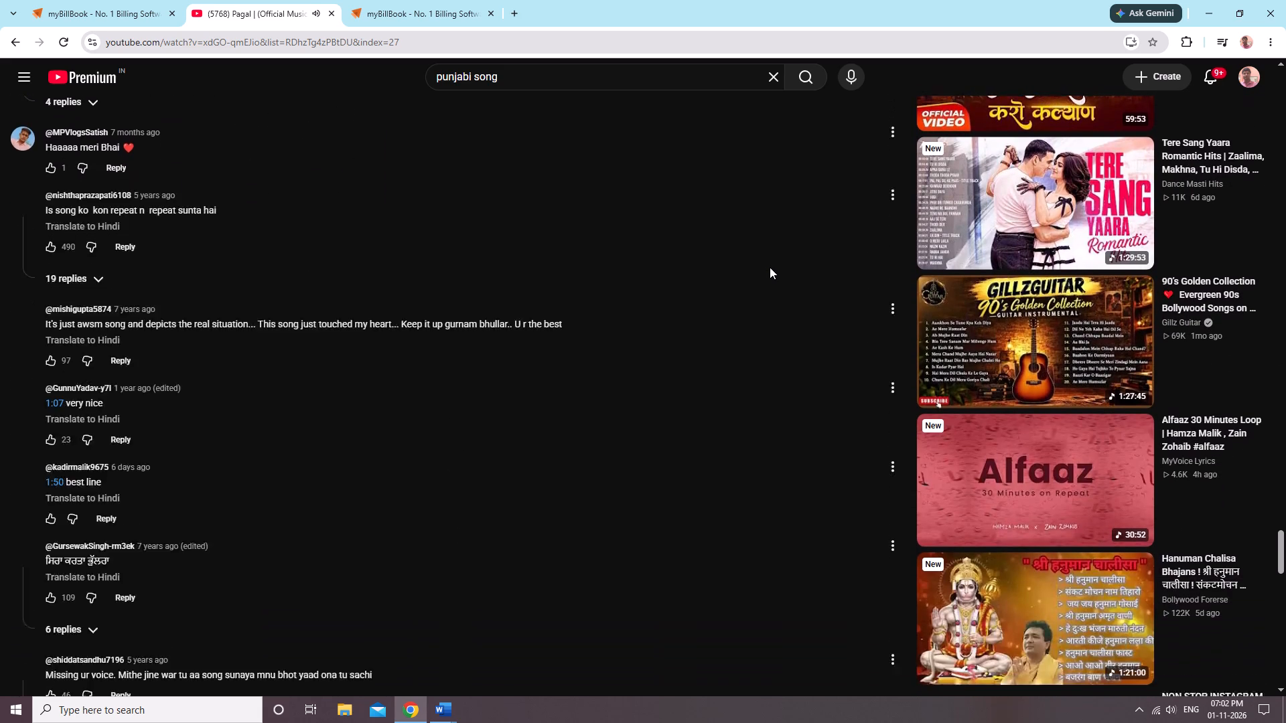
scroll(770, 267, "up", 2)
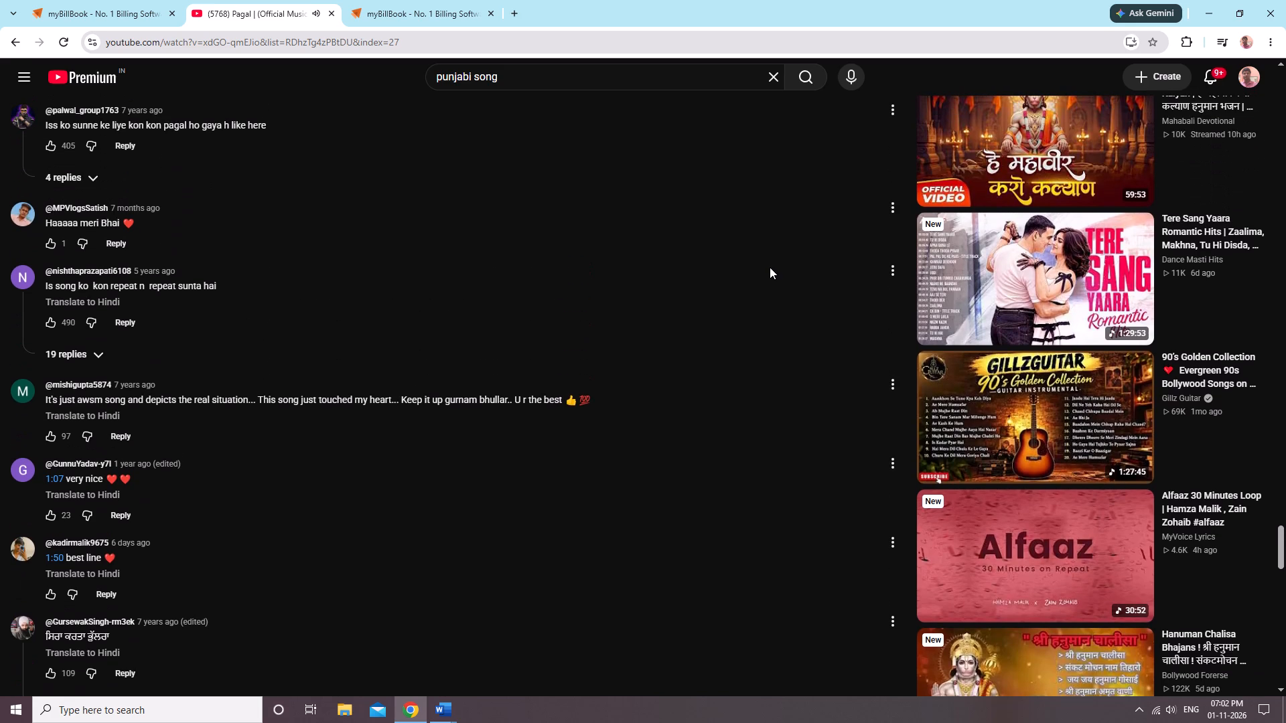
scroll(770, 267, "down", 5)
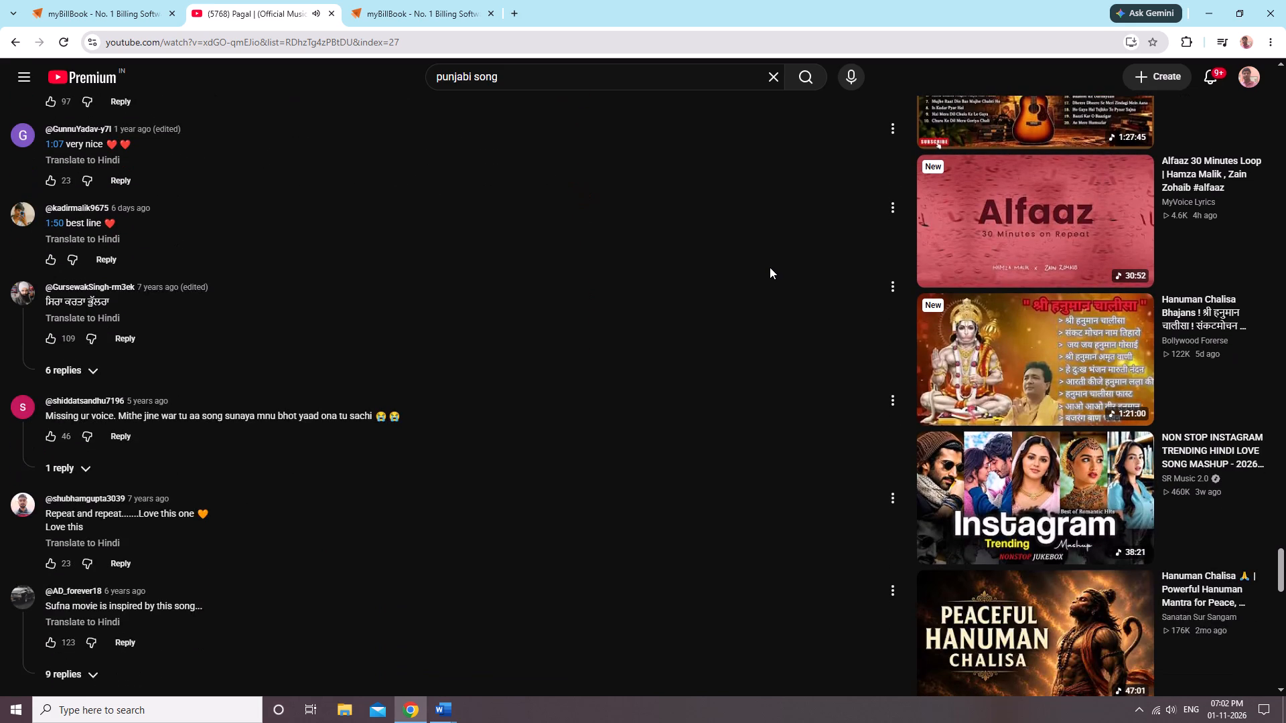
scroll(770, 267, "down", 2)
scroll(770, 267, "up", 5)
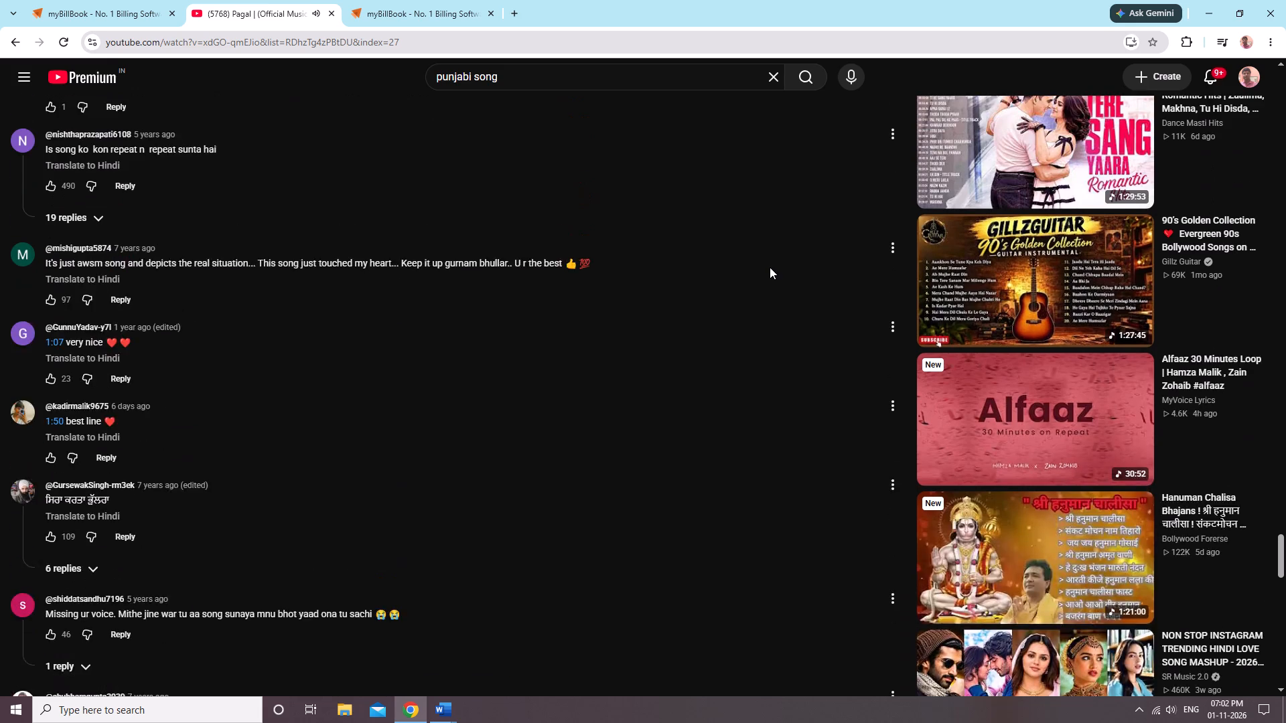
scroll(770, 267, "up", 2)
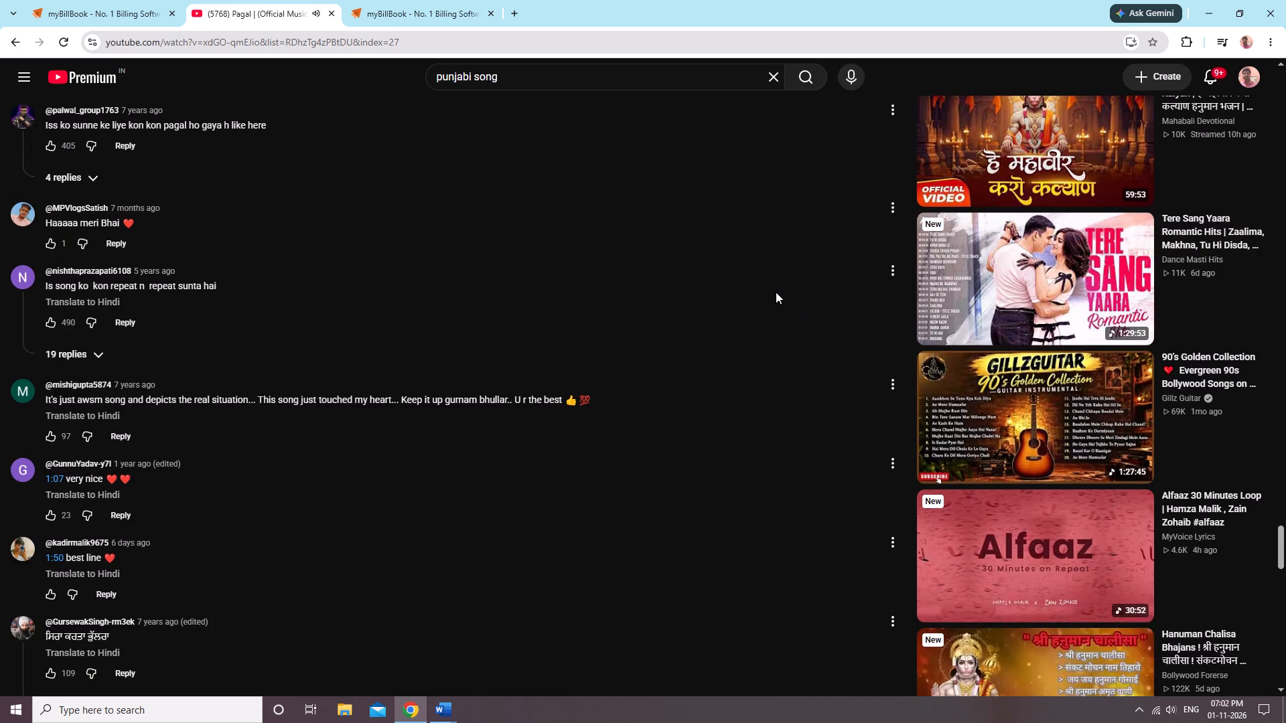
scroll(802, 311, "down", 9)
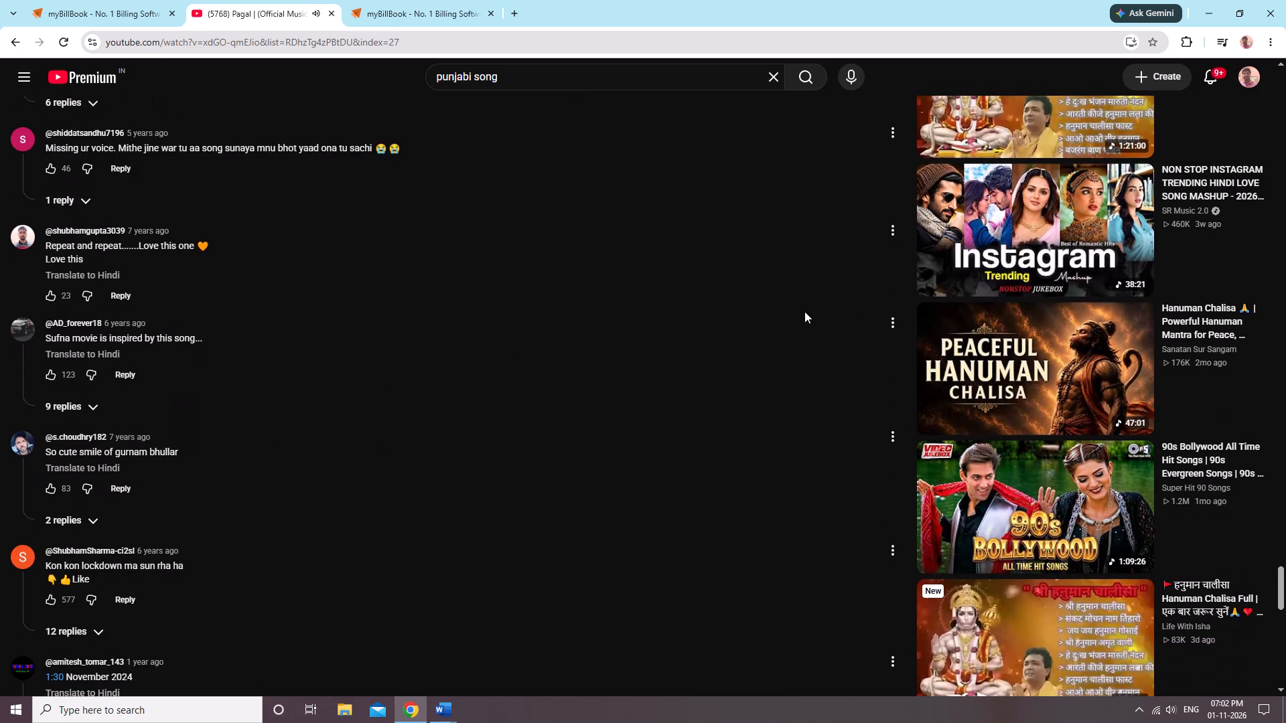
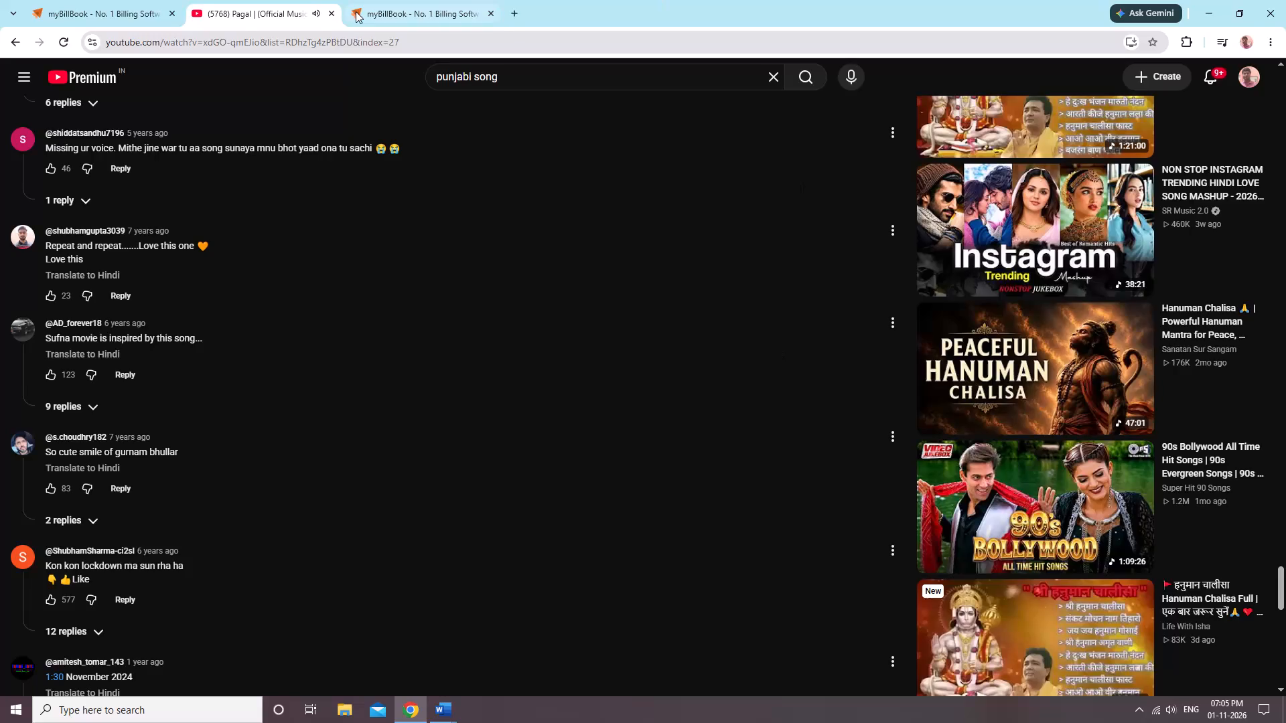
Switch to myBillBook, search the inventory for 2851 and open the item Wheat seeds HD-2851 (Samadhaan) 40 kg.
left_click(356, 11)
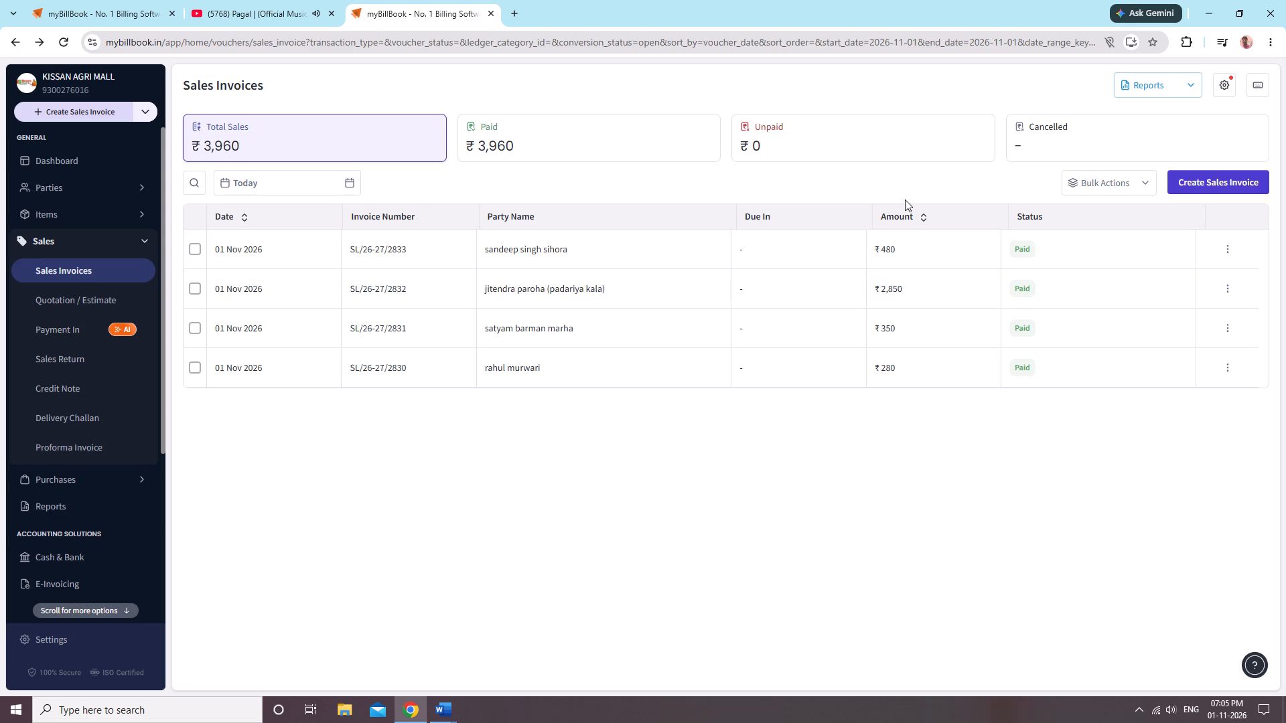
left_click(30, 216)
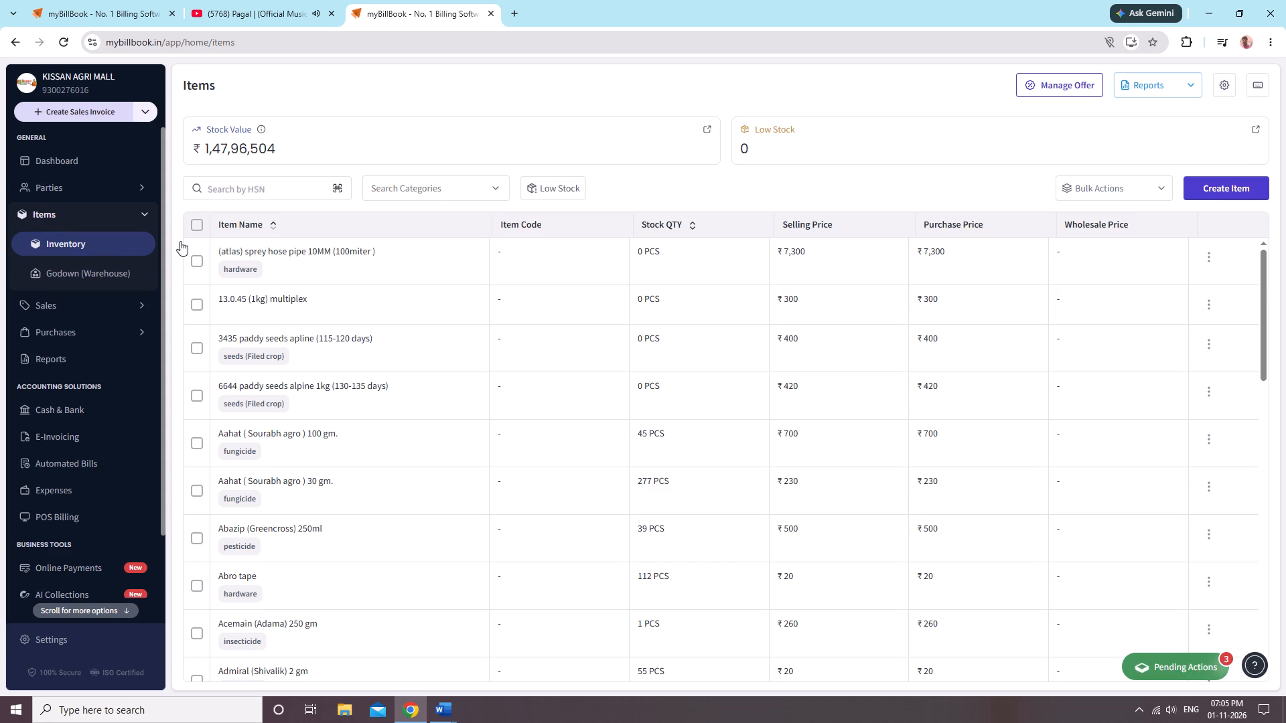
left_click(255, 185)
type("2851")
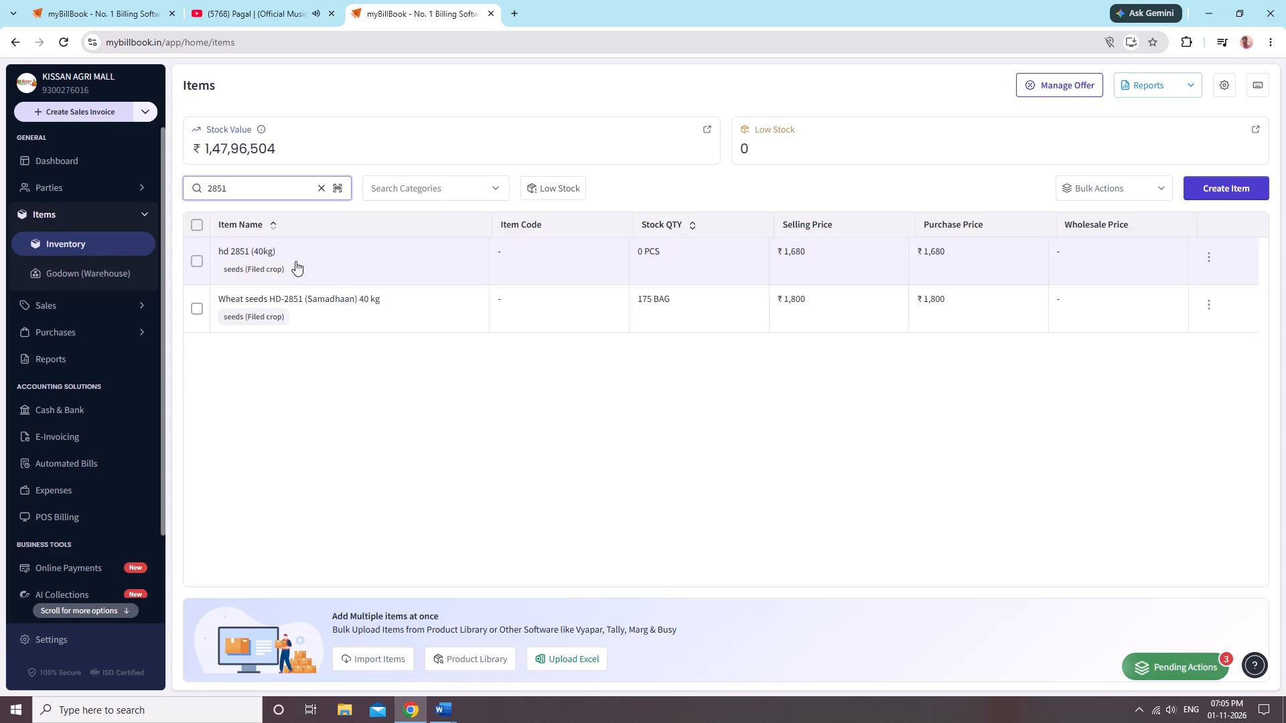
left_click(316, 303)
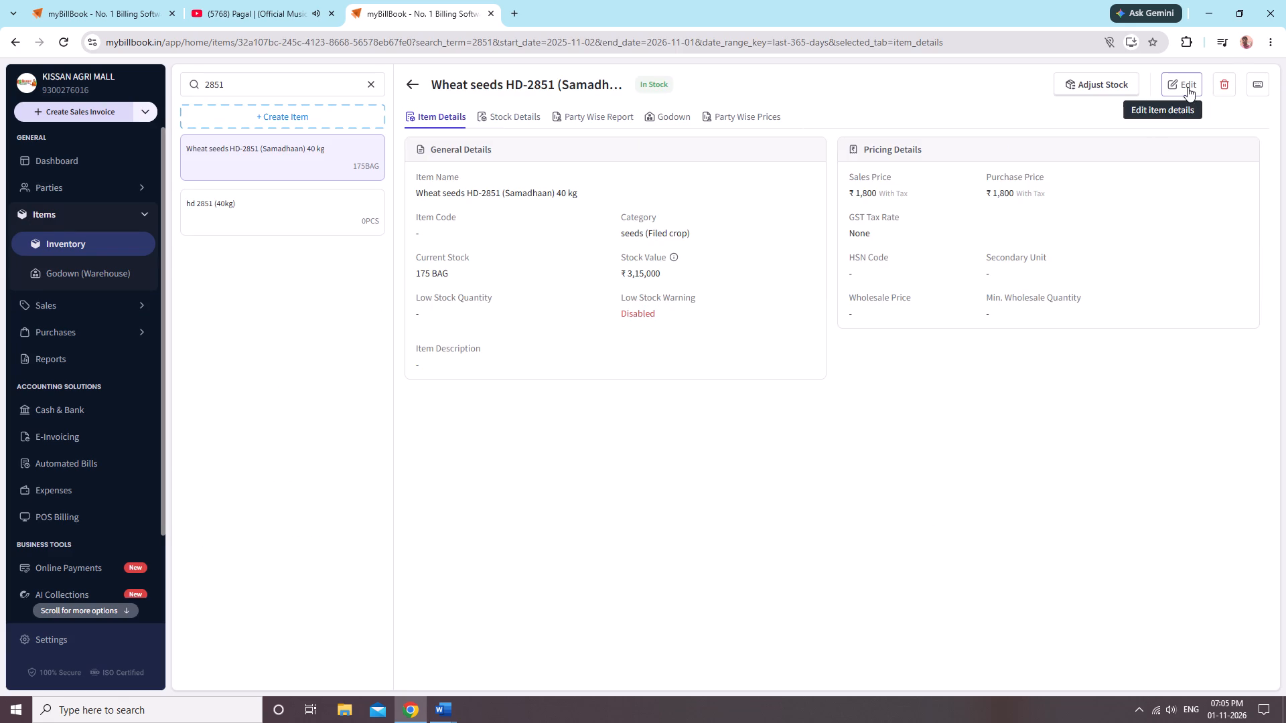
Set the sales price of Wheat seeds HD-2851 (Samadhaan) 40 kg to 1920 with tax and save the item.
left_click(1188, 87)
left_click(575, 382)
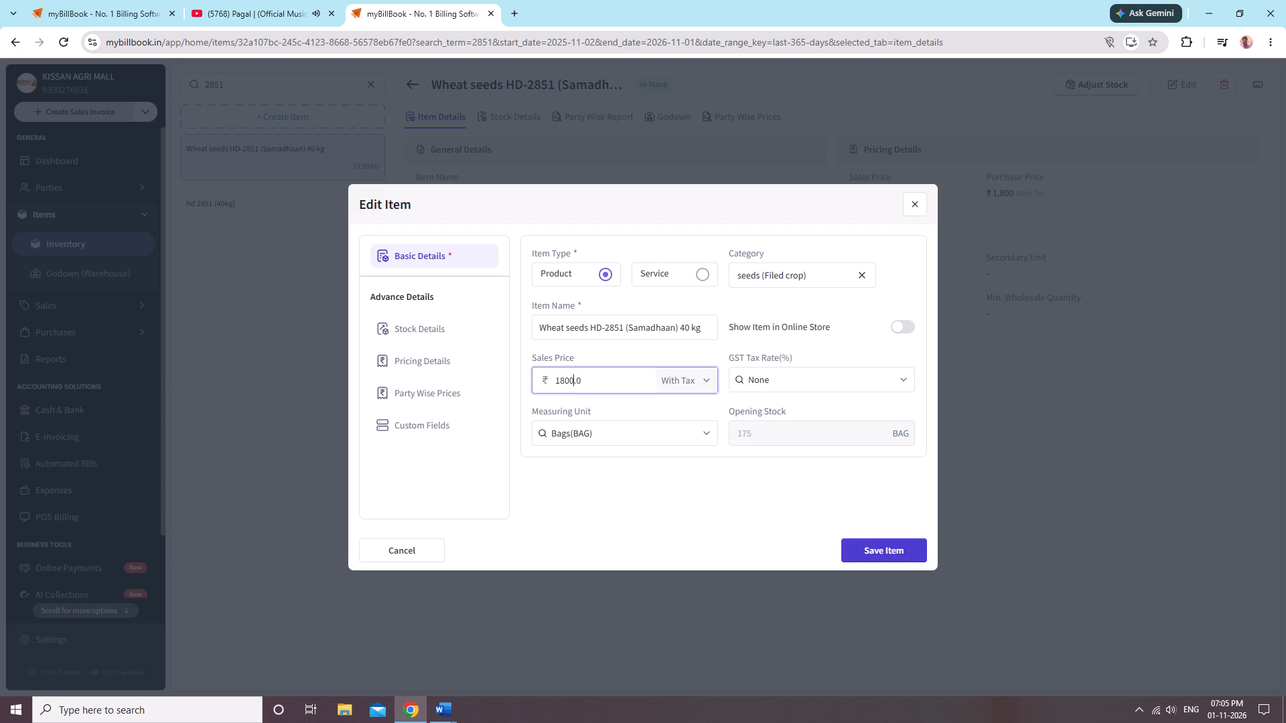
key("BackSpace")
key("BackSpace")
key("BackSpace")
key("BackSpace")
type("19")
type("20")
left_click(881, 570)
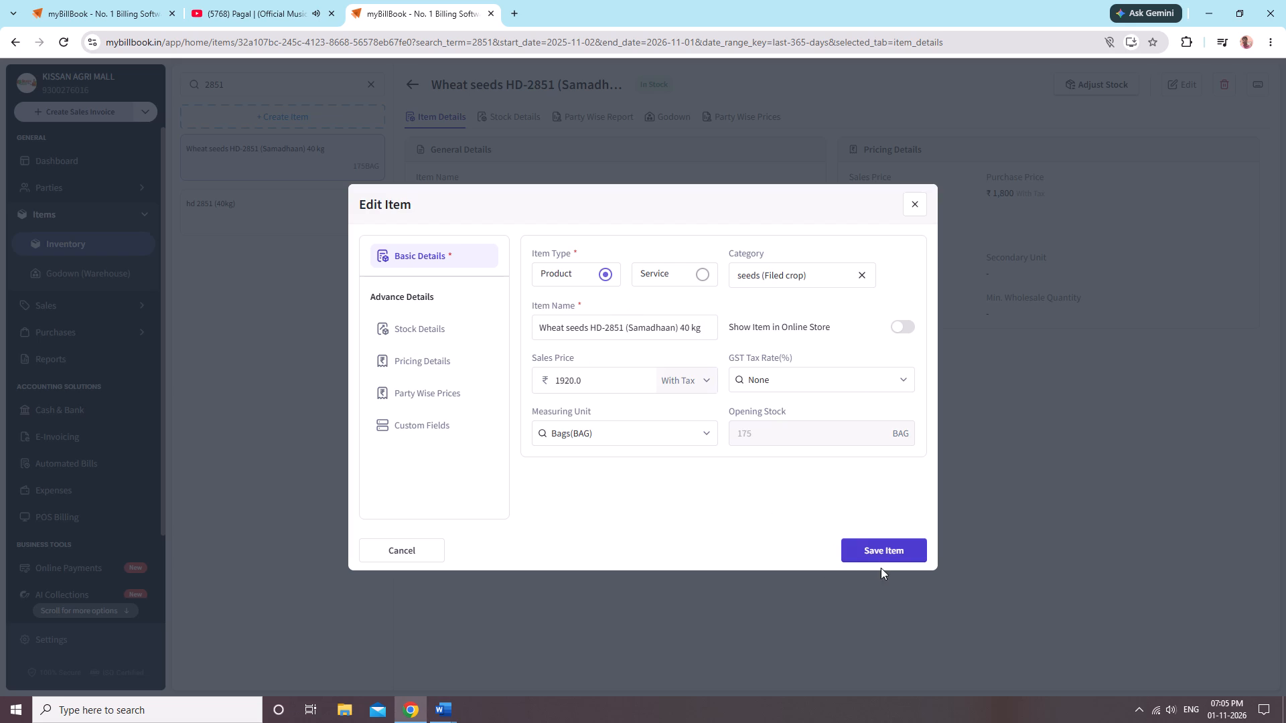
left_click(885, 556)
left_click(890, 555)
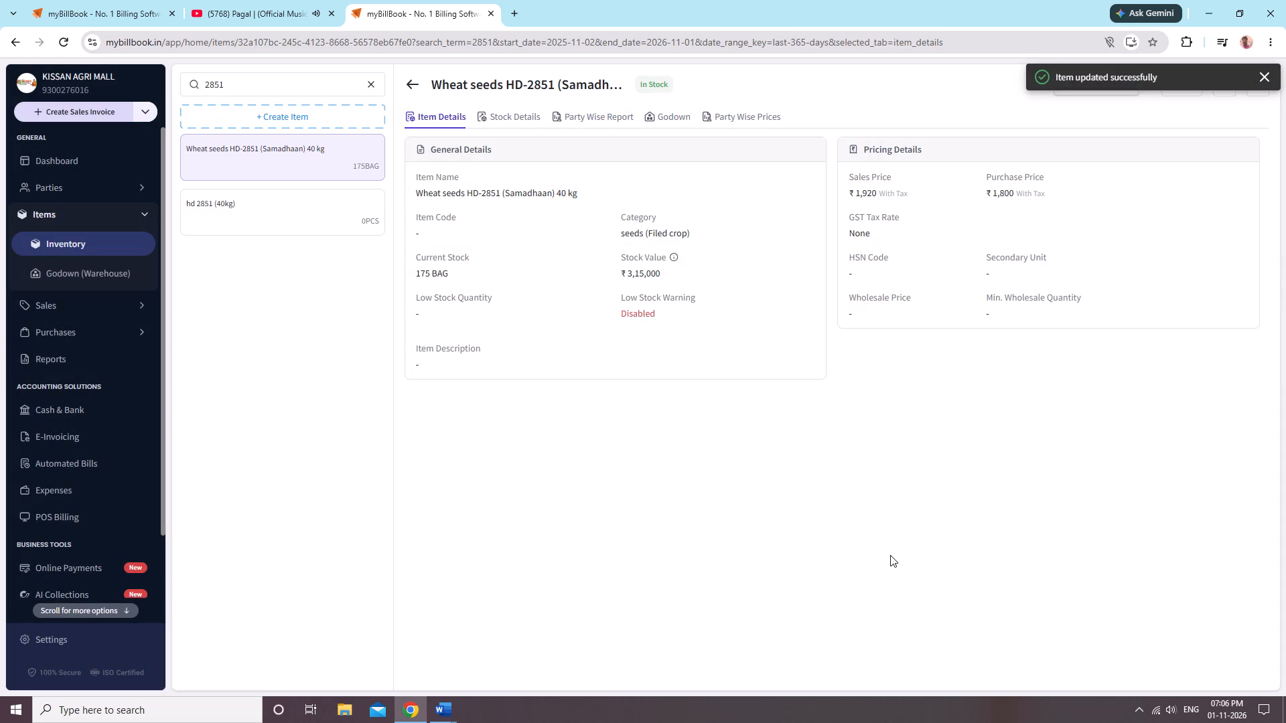
left_click(648, 374)
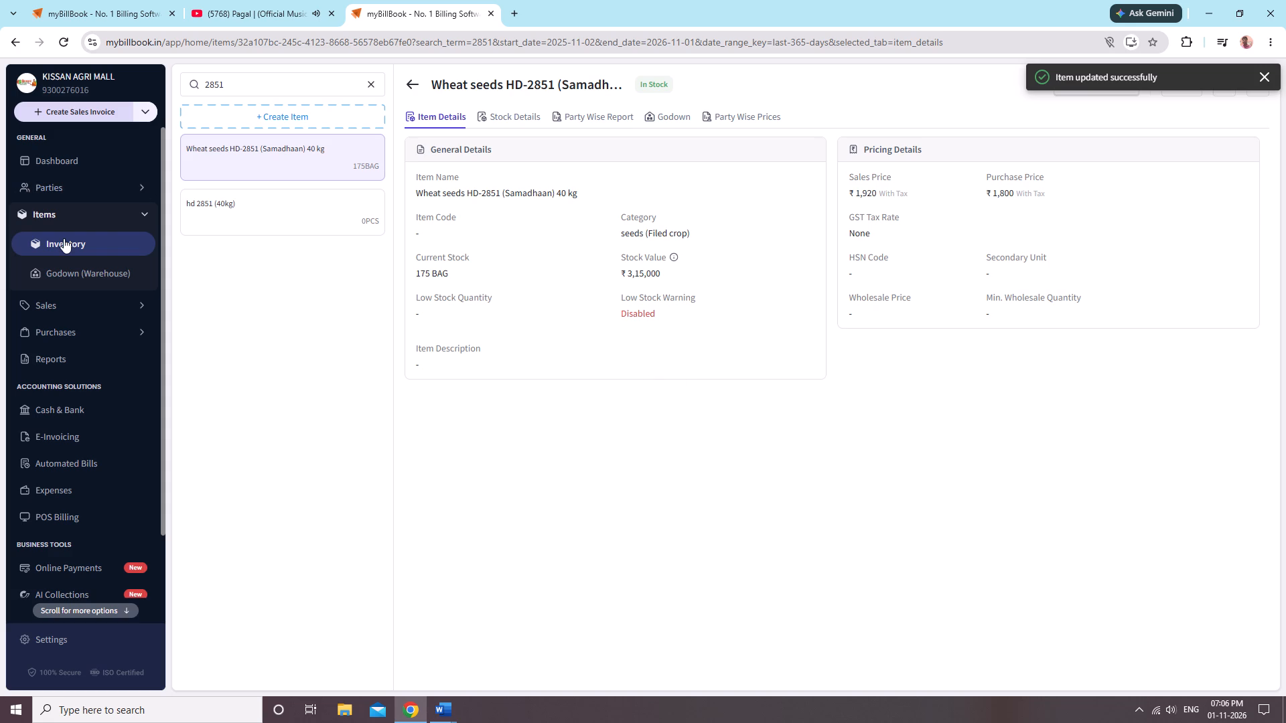
Return to the sales invoices and filter them to the Today date range.
left_click(64, 238)
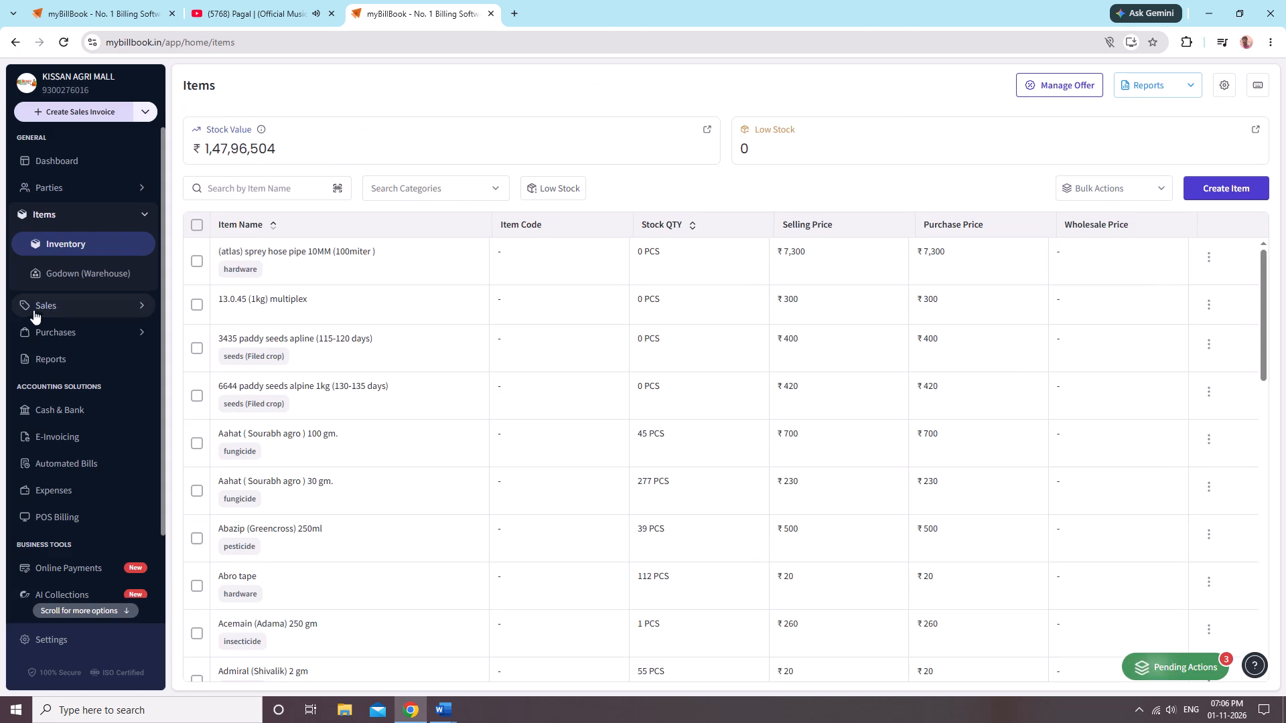
left_click(32, 315)
left_click(288, 189)
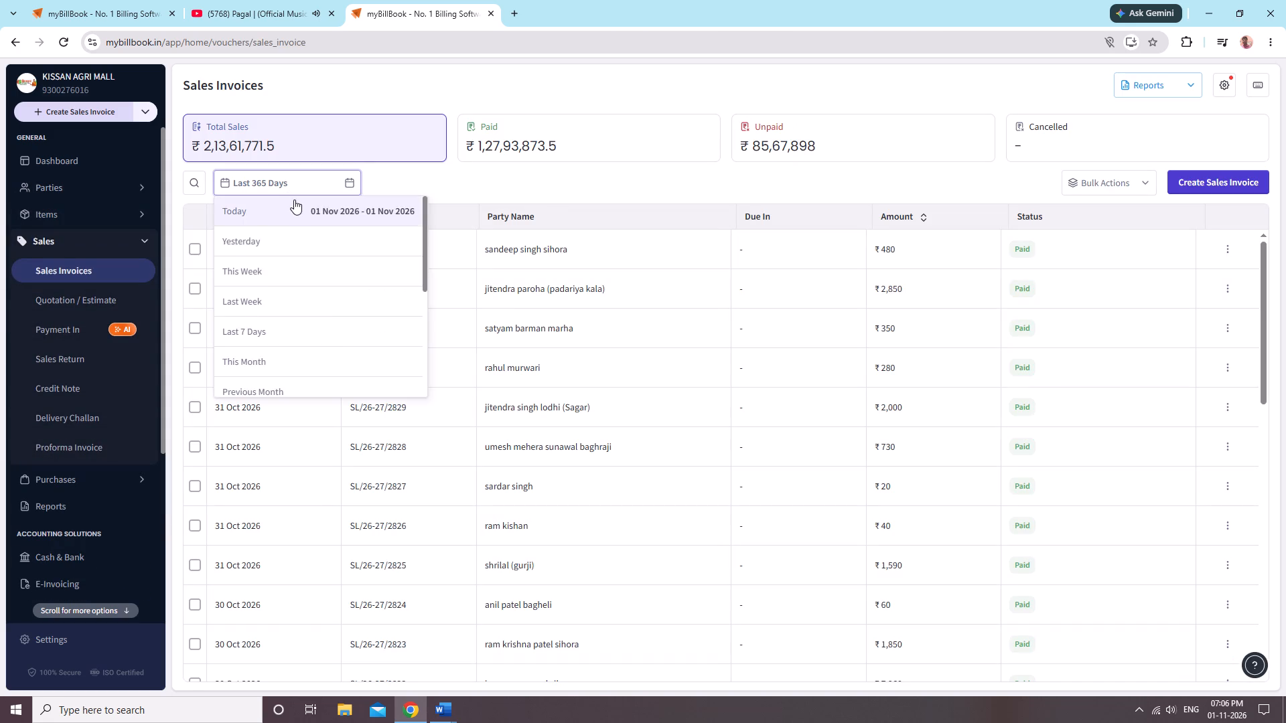
left_click(294, 199)
left_click(475, 185)
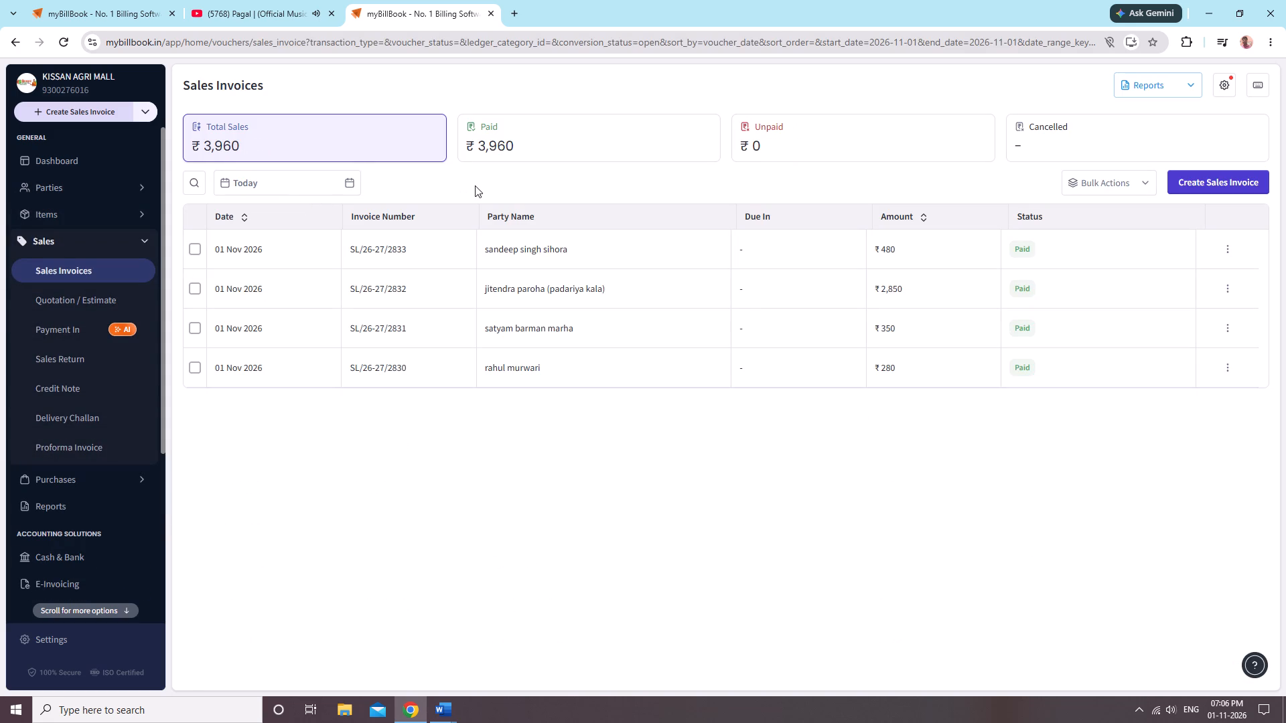
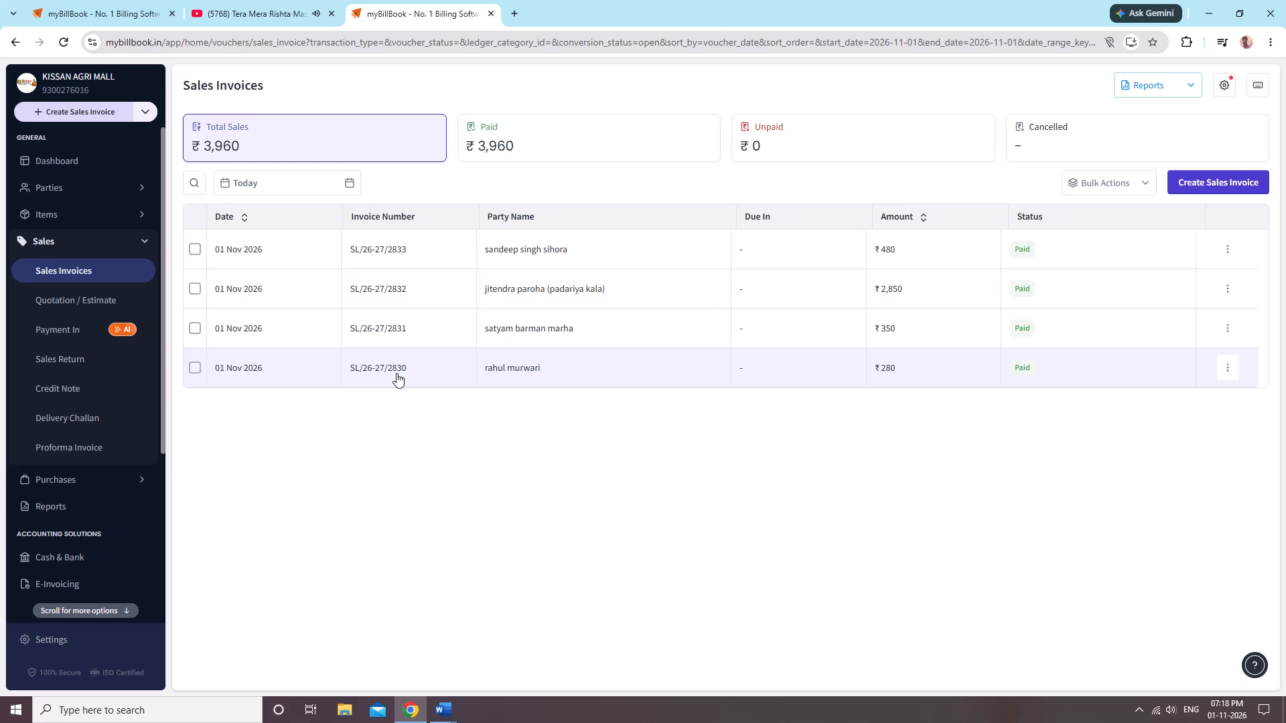
Start a new sales invoice and create and save the customer party s.p costumer for it.
left_click(1177, 182)
left_click(275, 197)
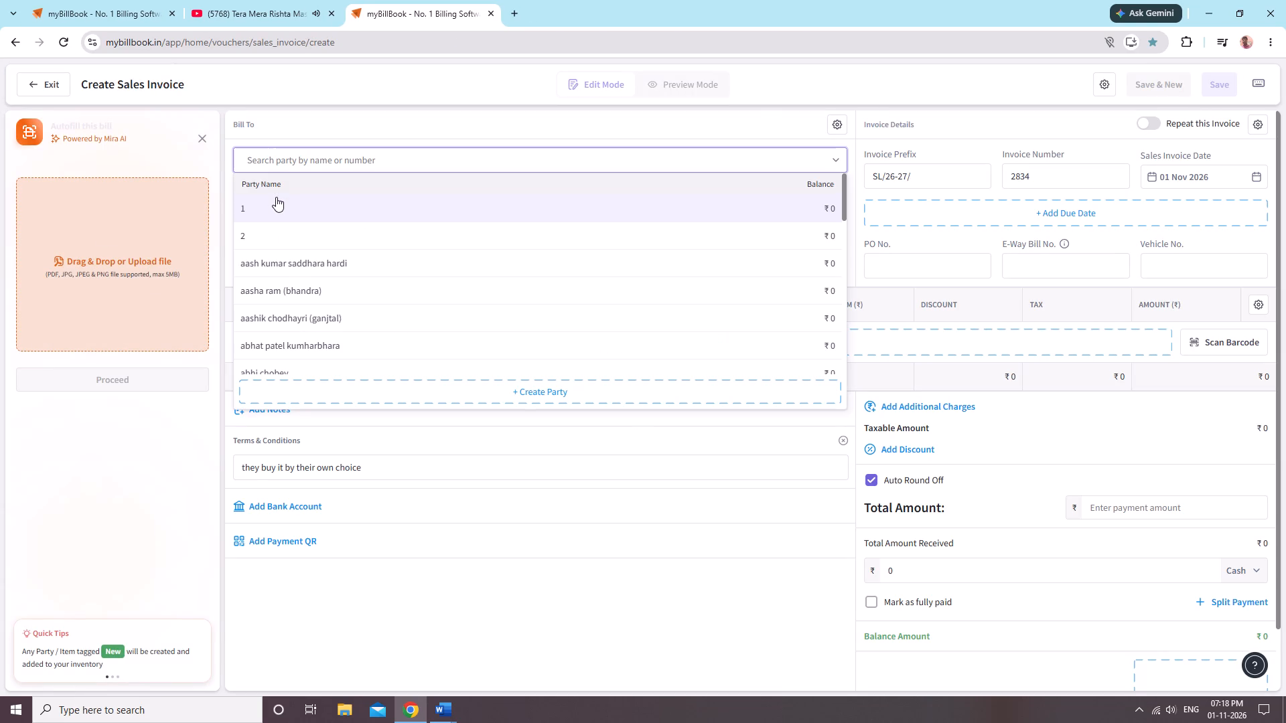
type("s.")
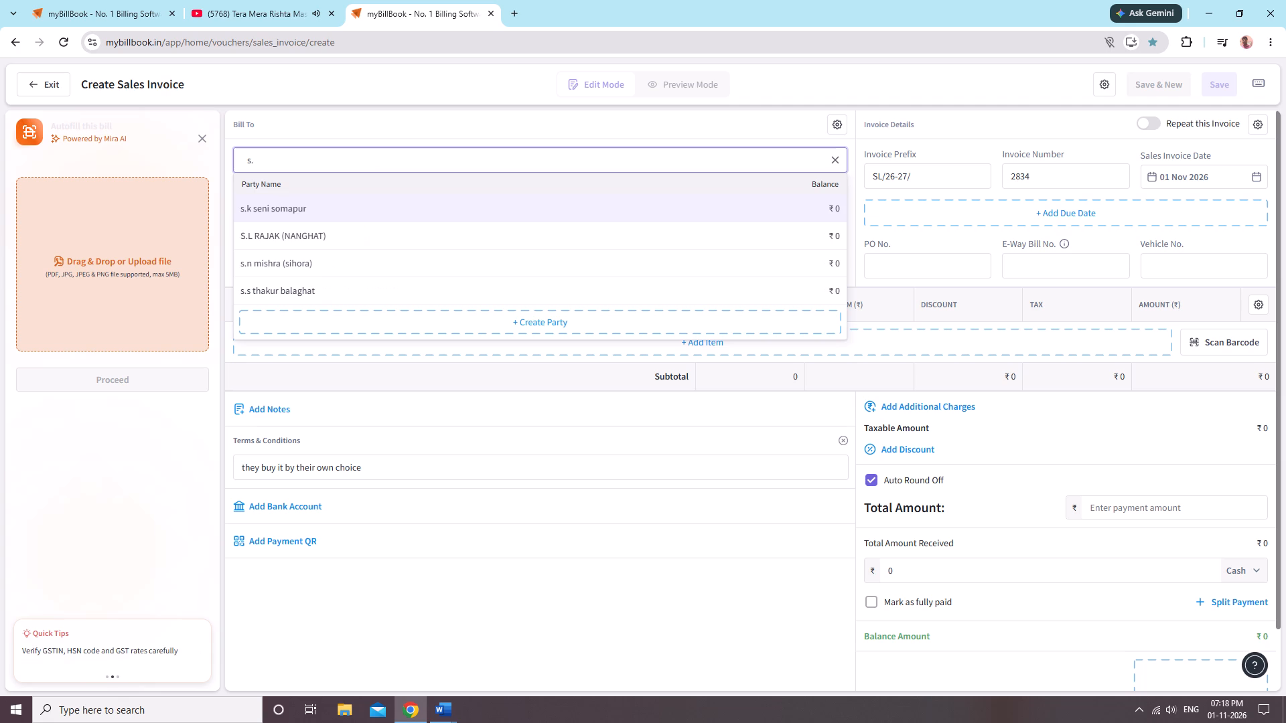
key("p")
key("space")
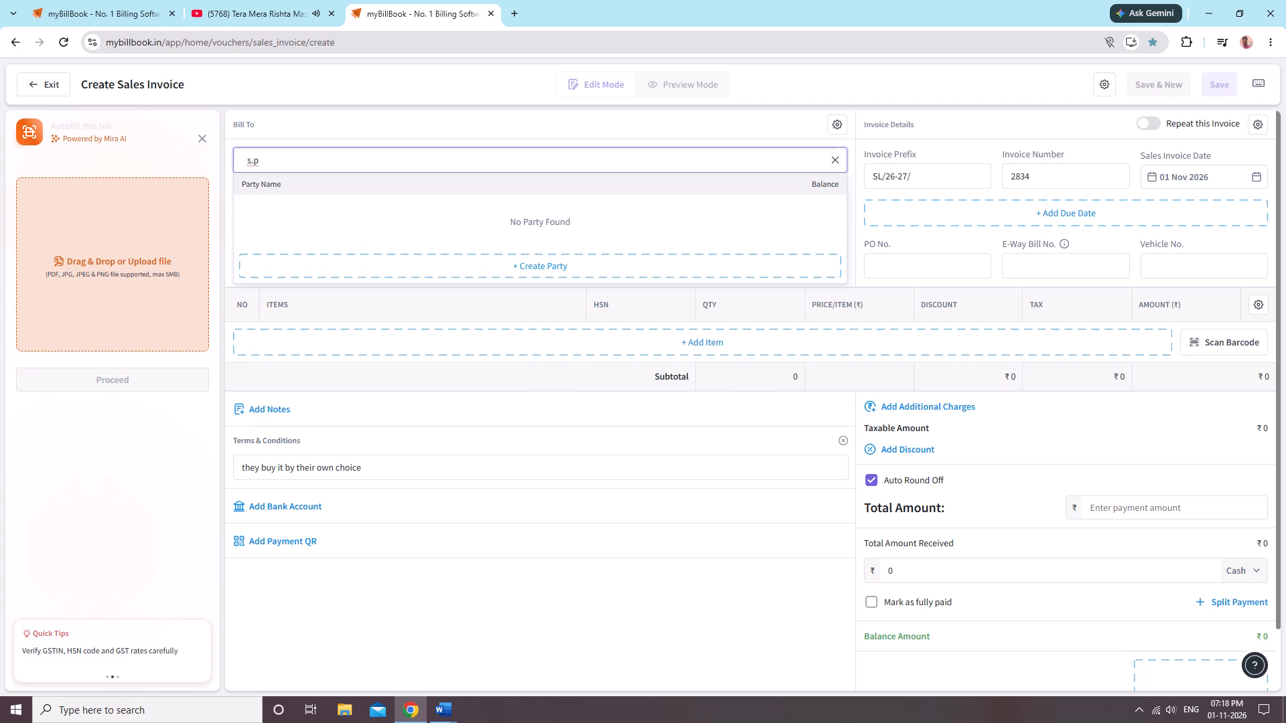
left_click(362, 261)
left_click(553, 309)
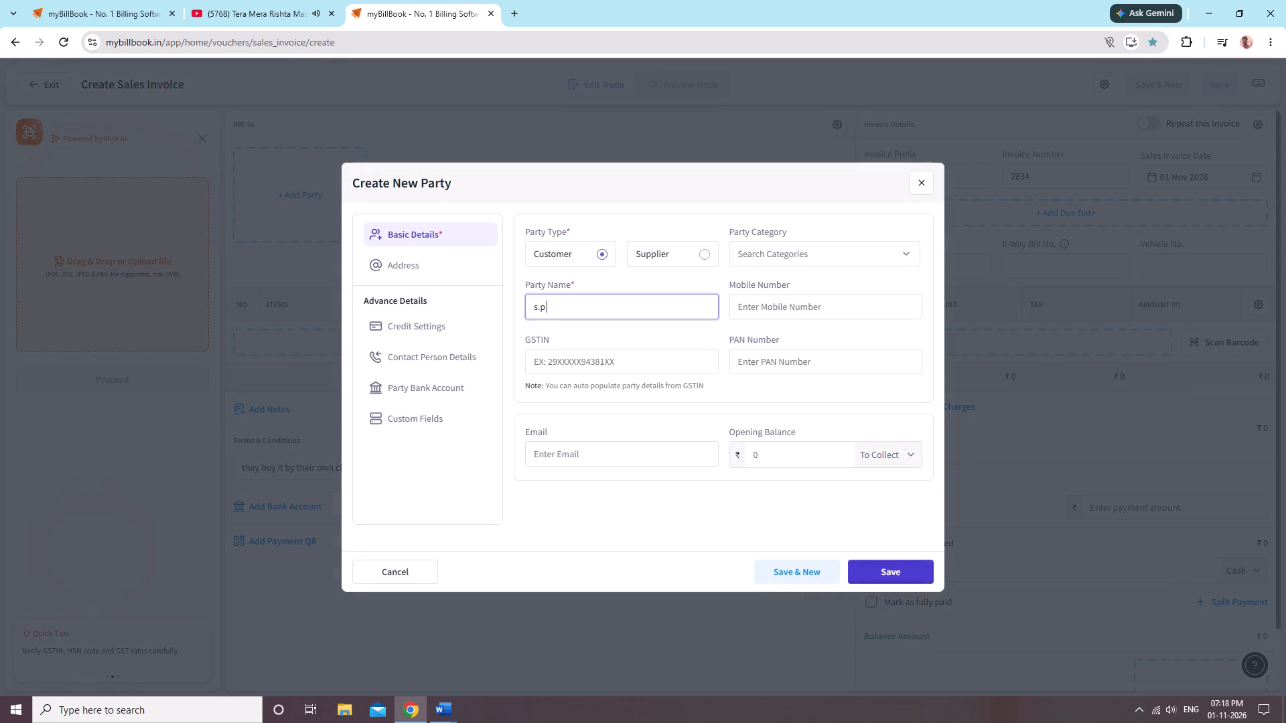
type("costumer")
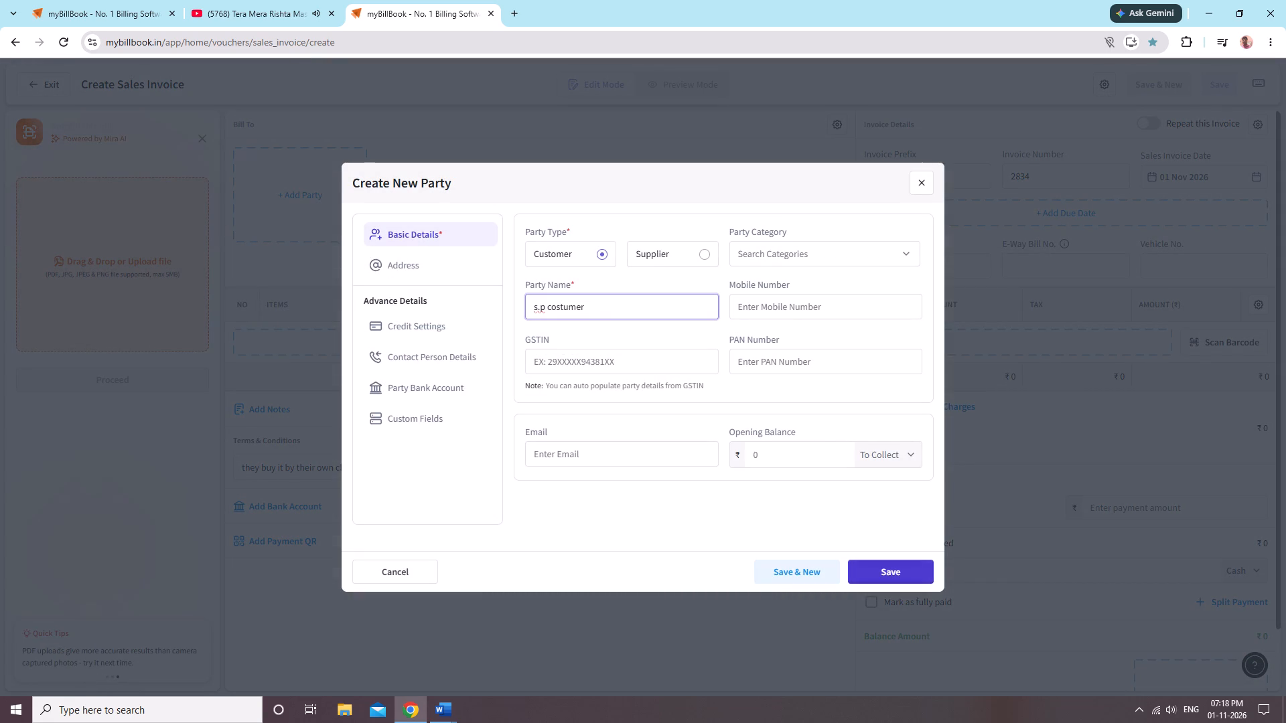
left_click(898, 574)
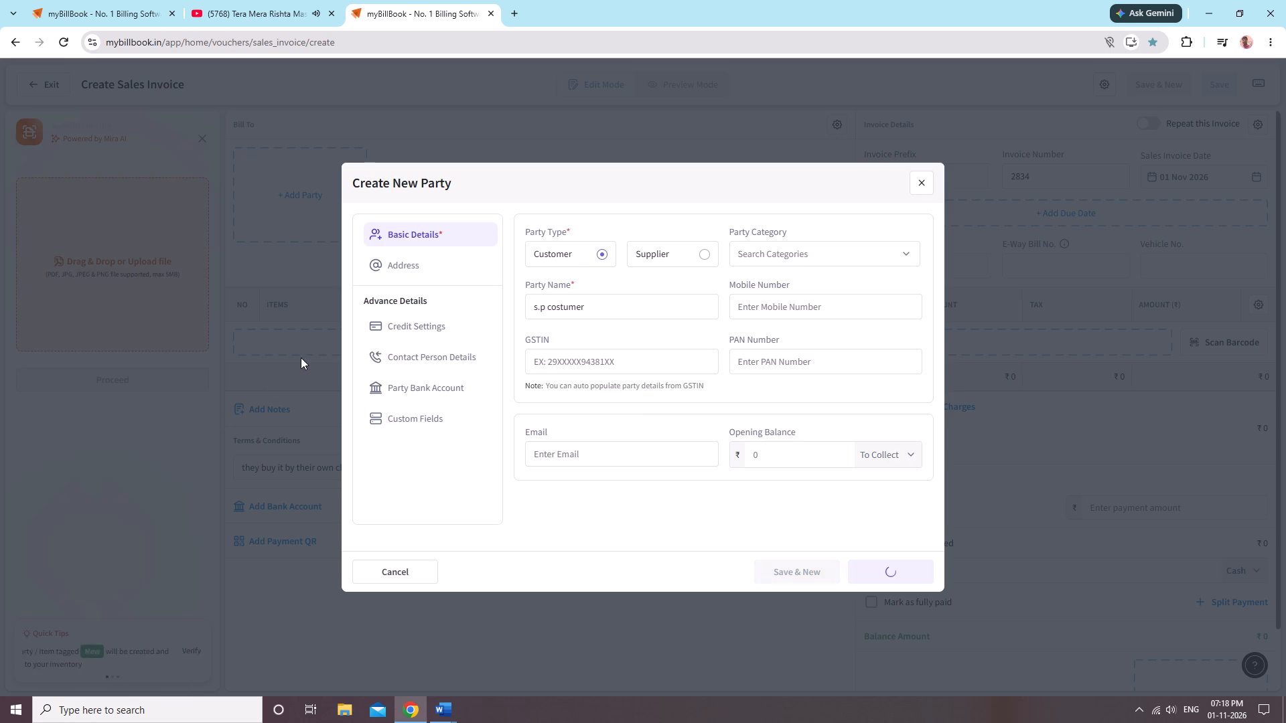
Search the items available for the invoice for s.p and close the list without adding any.
left_click(322, 337)
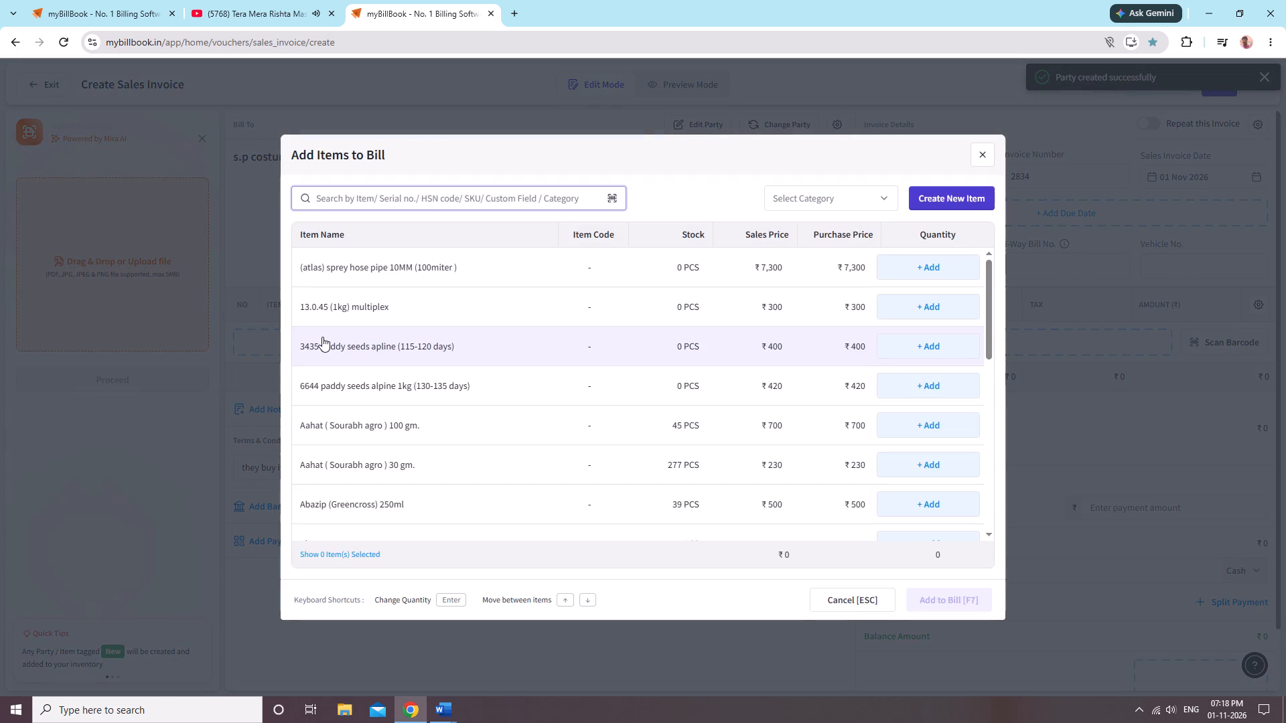
type("s.p")
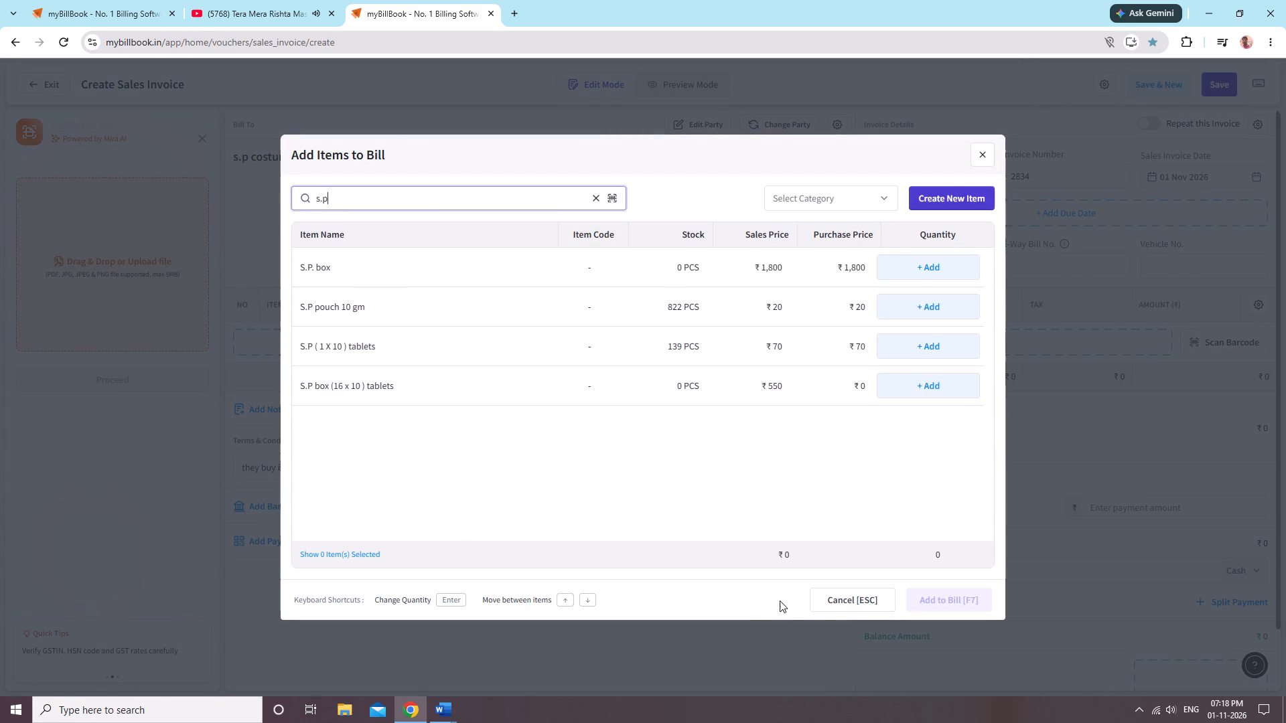
left_click(840, 604)
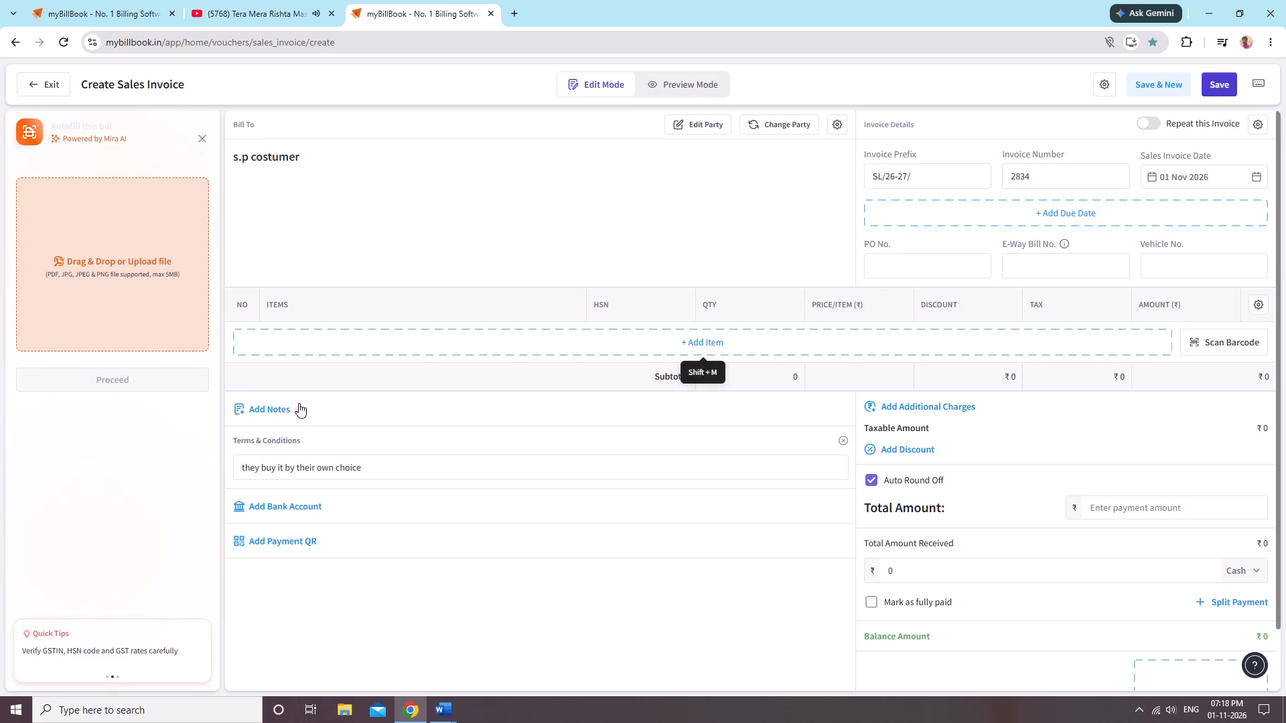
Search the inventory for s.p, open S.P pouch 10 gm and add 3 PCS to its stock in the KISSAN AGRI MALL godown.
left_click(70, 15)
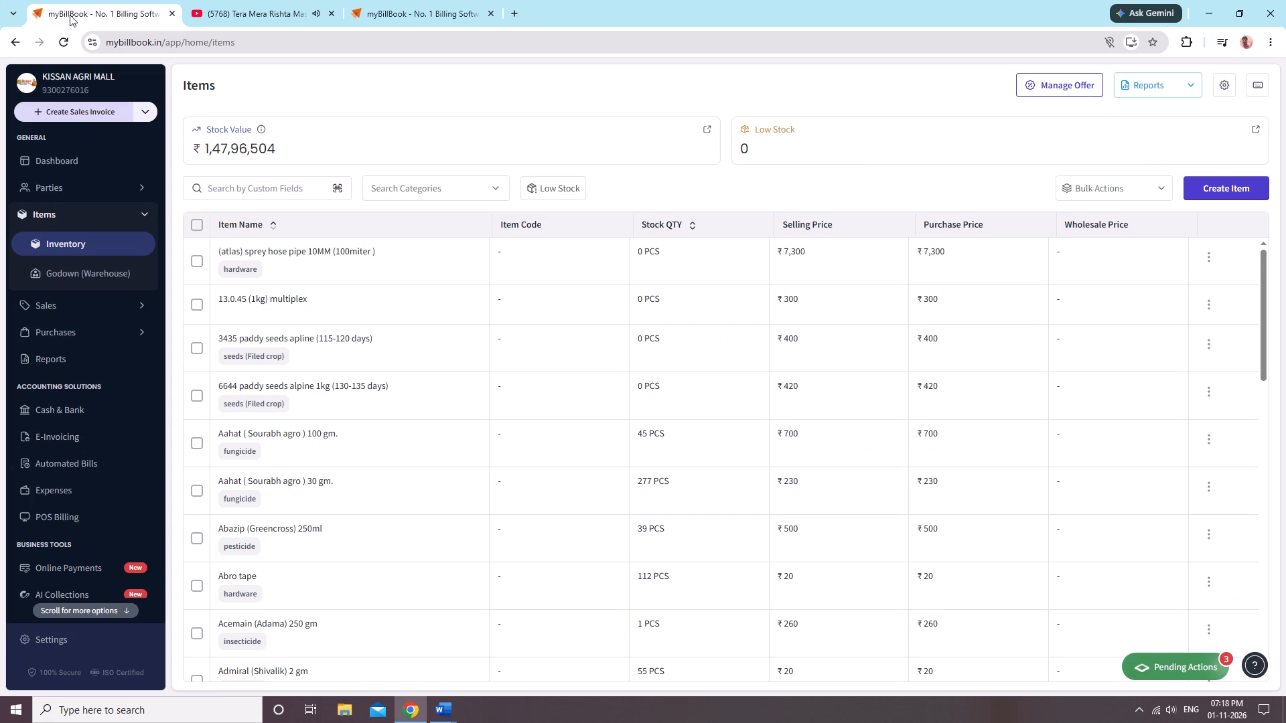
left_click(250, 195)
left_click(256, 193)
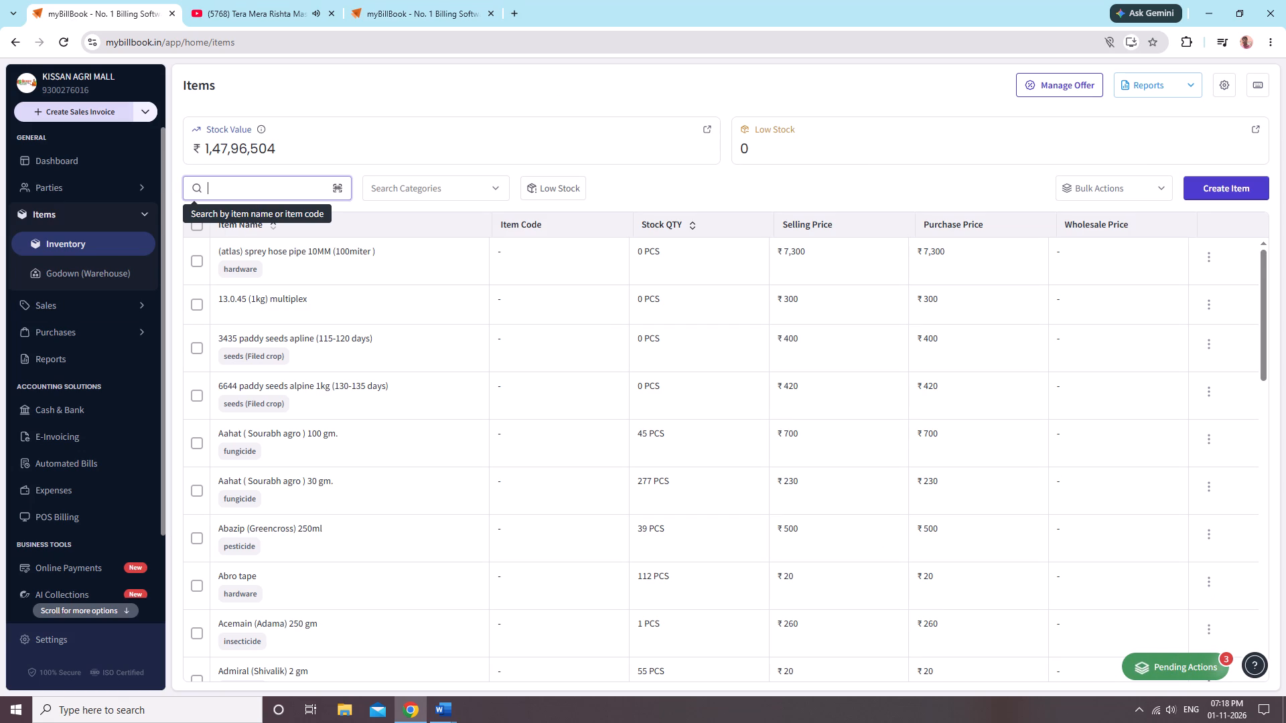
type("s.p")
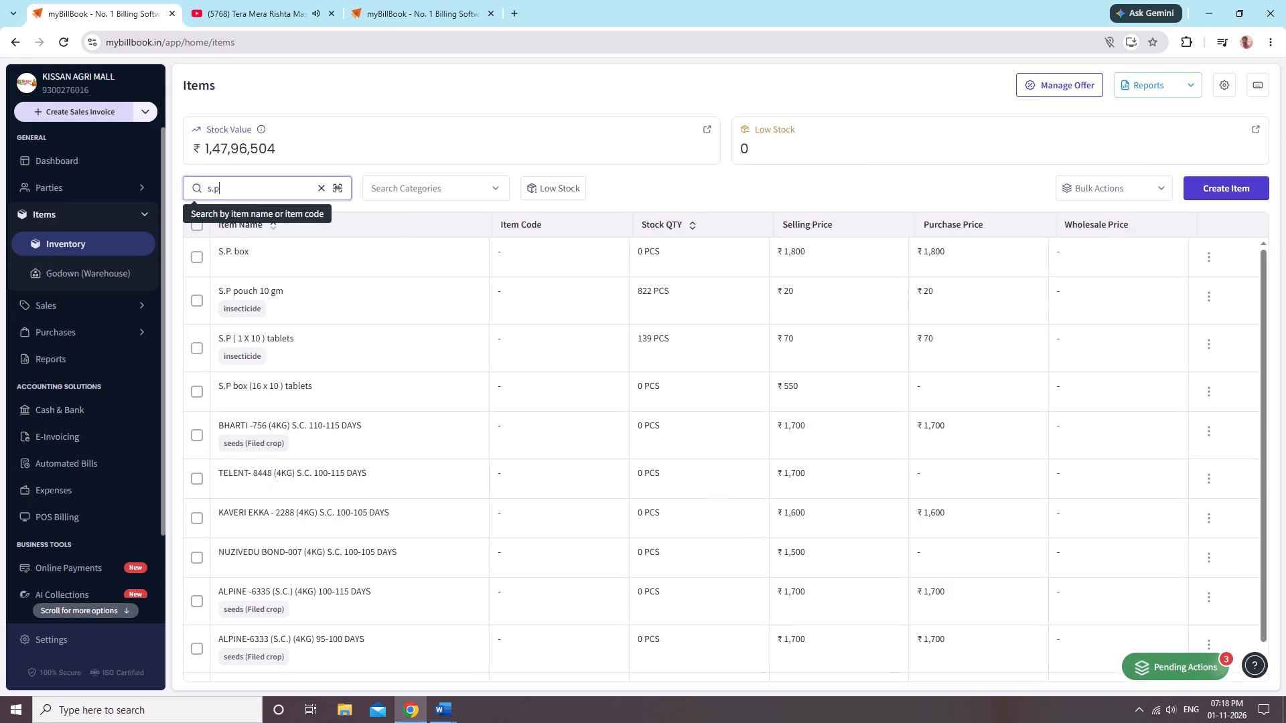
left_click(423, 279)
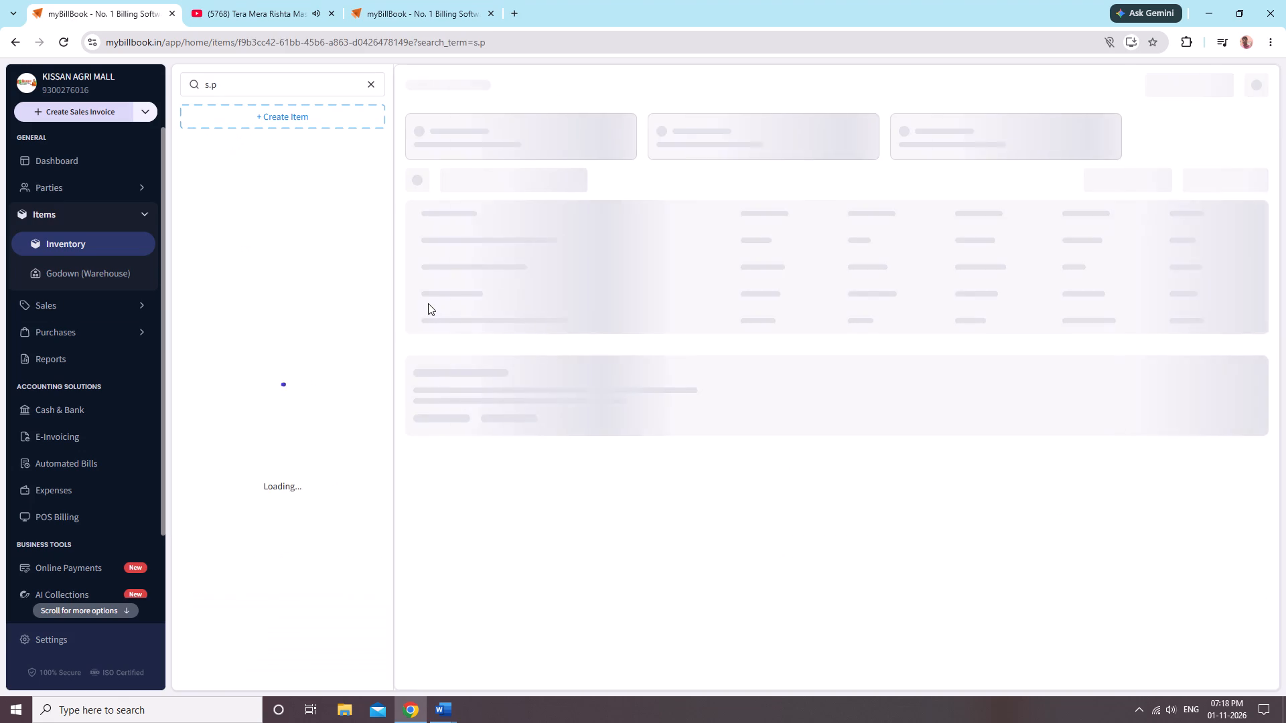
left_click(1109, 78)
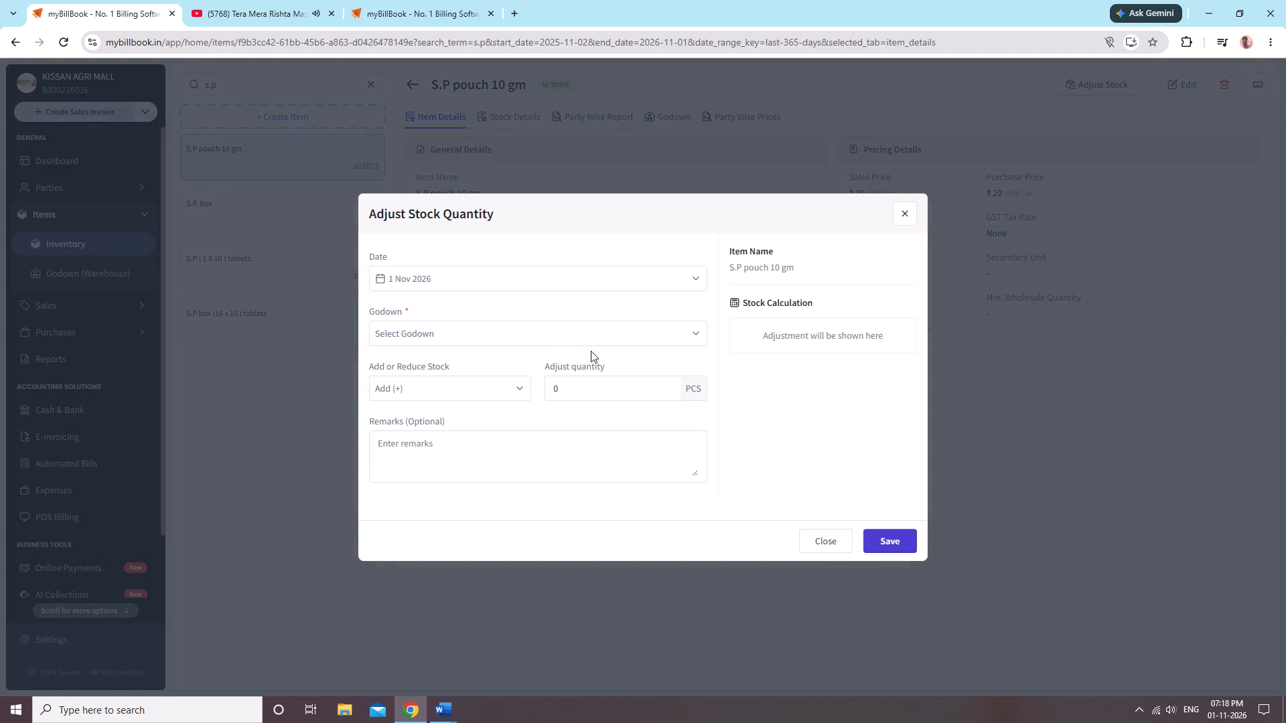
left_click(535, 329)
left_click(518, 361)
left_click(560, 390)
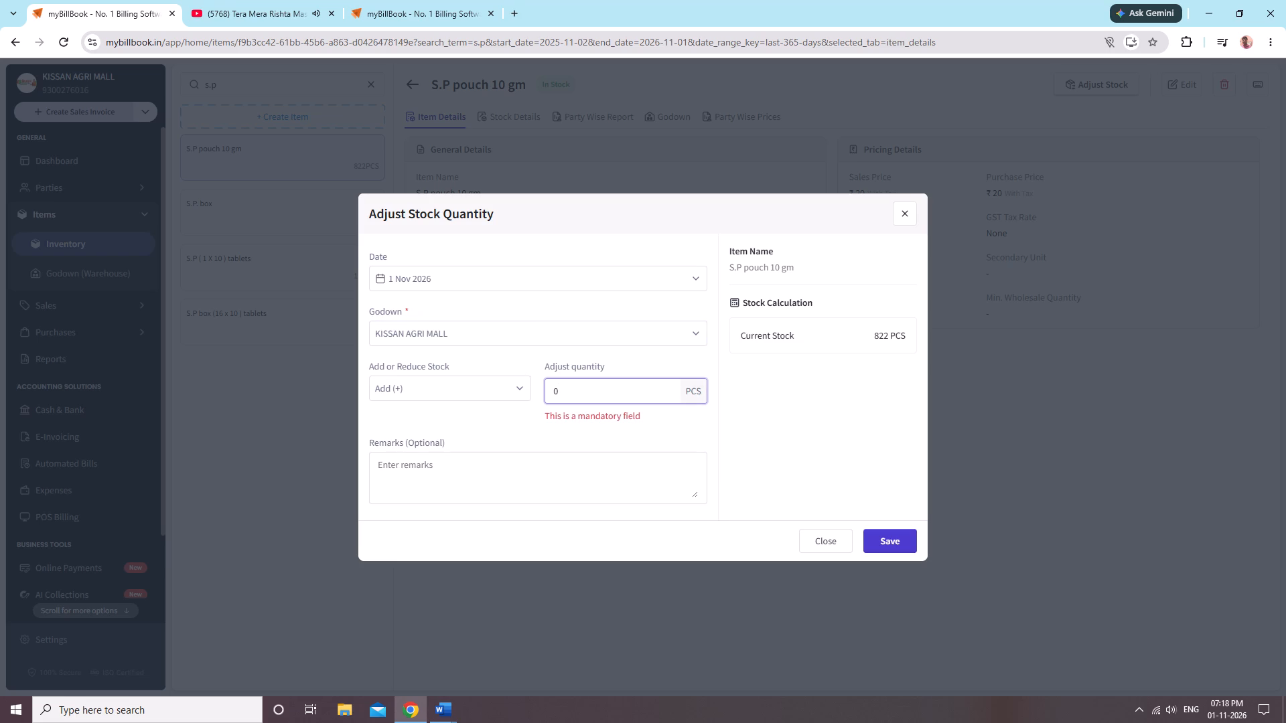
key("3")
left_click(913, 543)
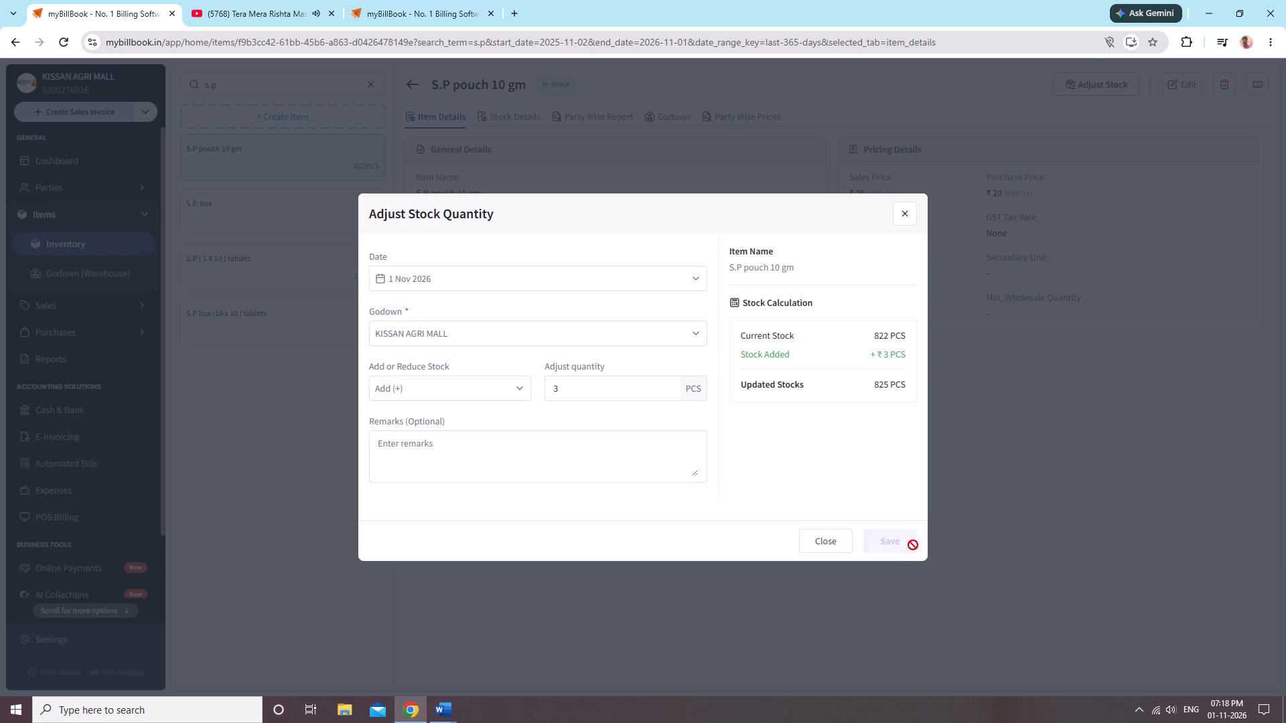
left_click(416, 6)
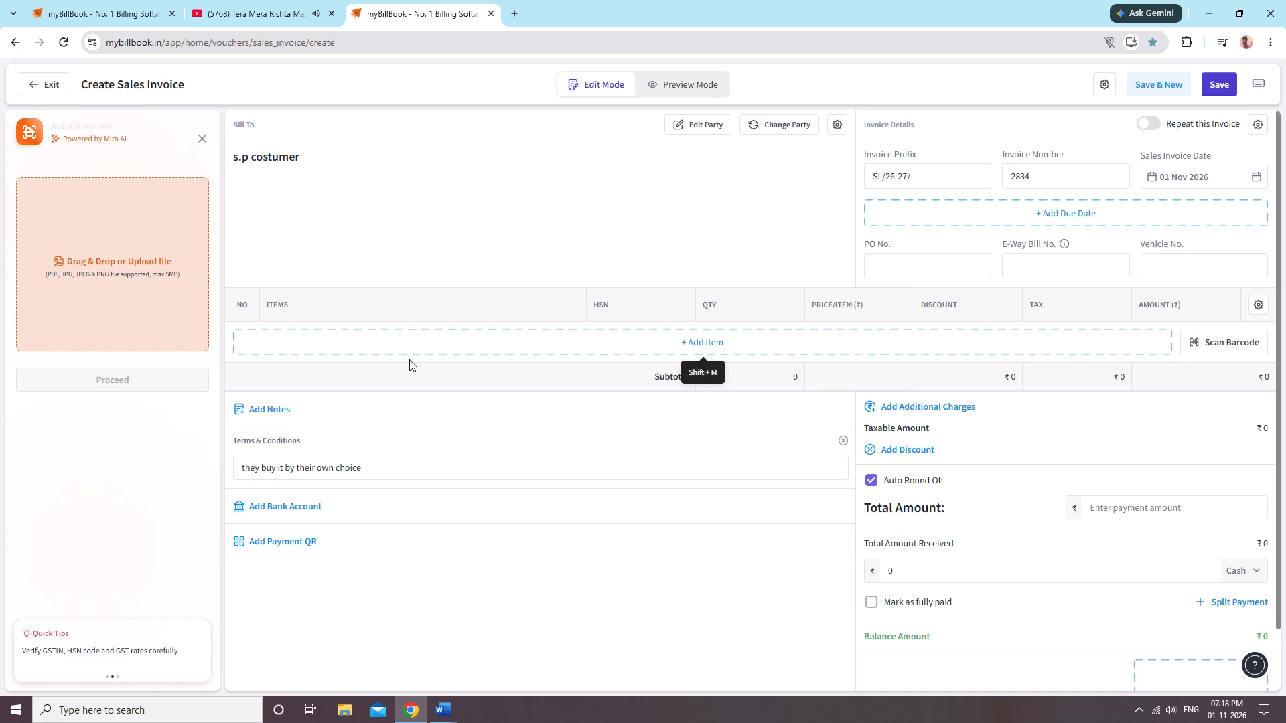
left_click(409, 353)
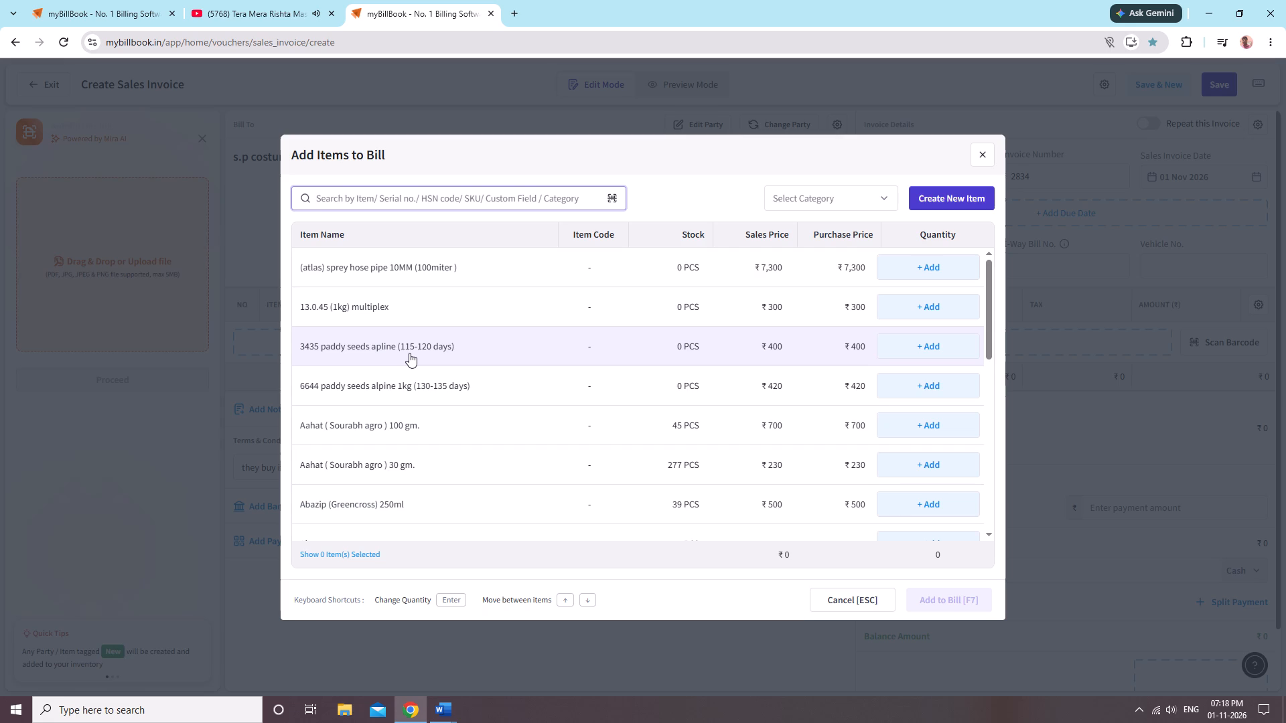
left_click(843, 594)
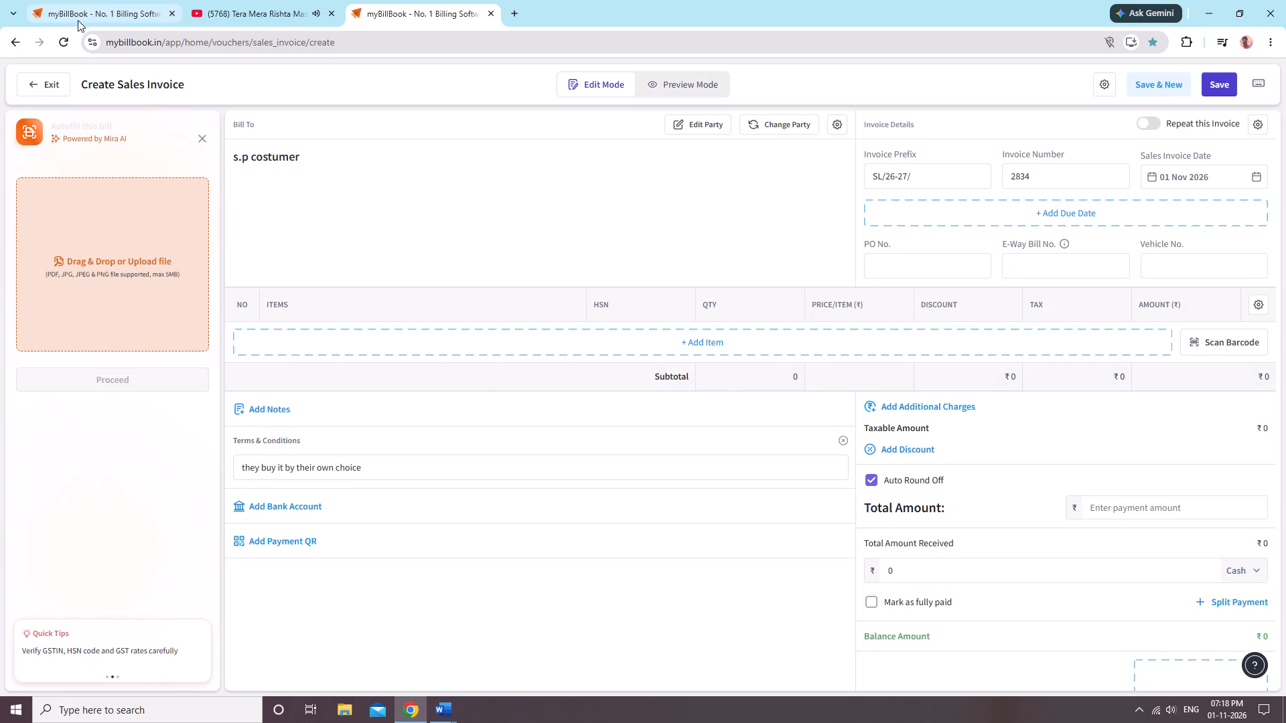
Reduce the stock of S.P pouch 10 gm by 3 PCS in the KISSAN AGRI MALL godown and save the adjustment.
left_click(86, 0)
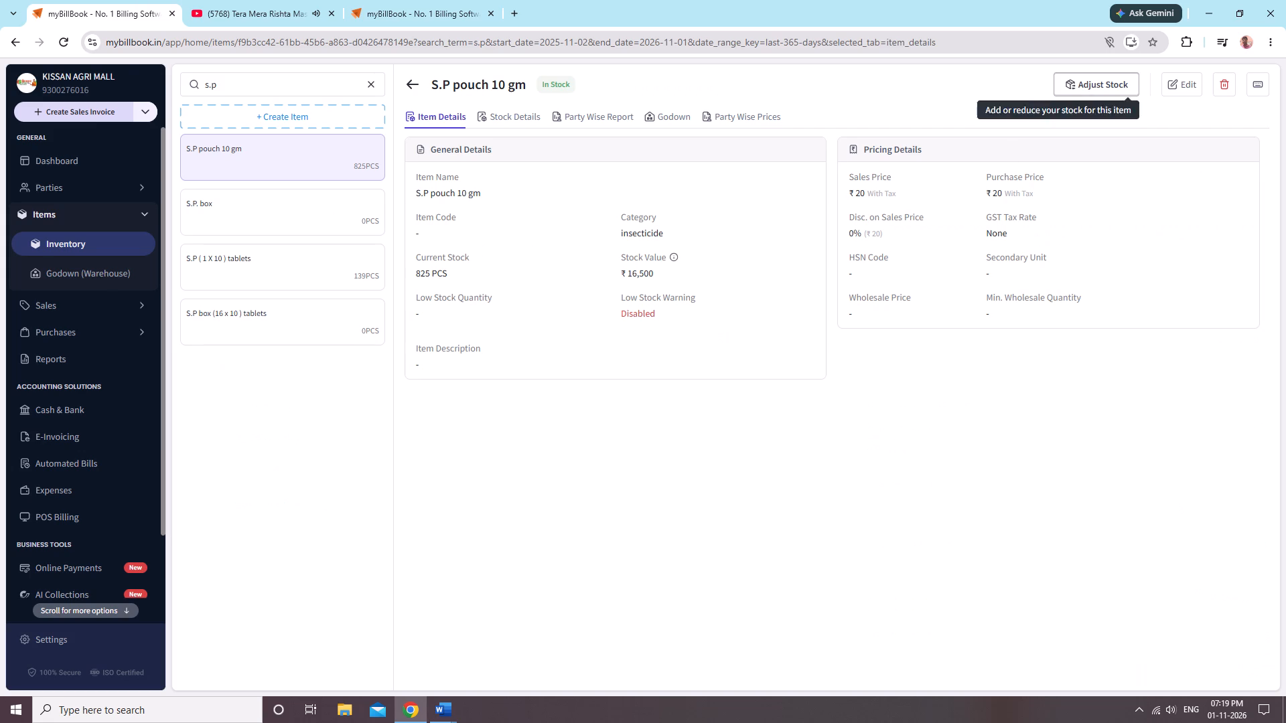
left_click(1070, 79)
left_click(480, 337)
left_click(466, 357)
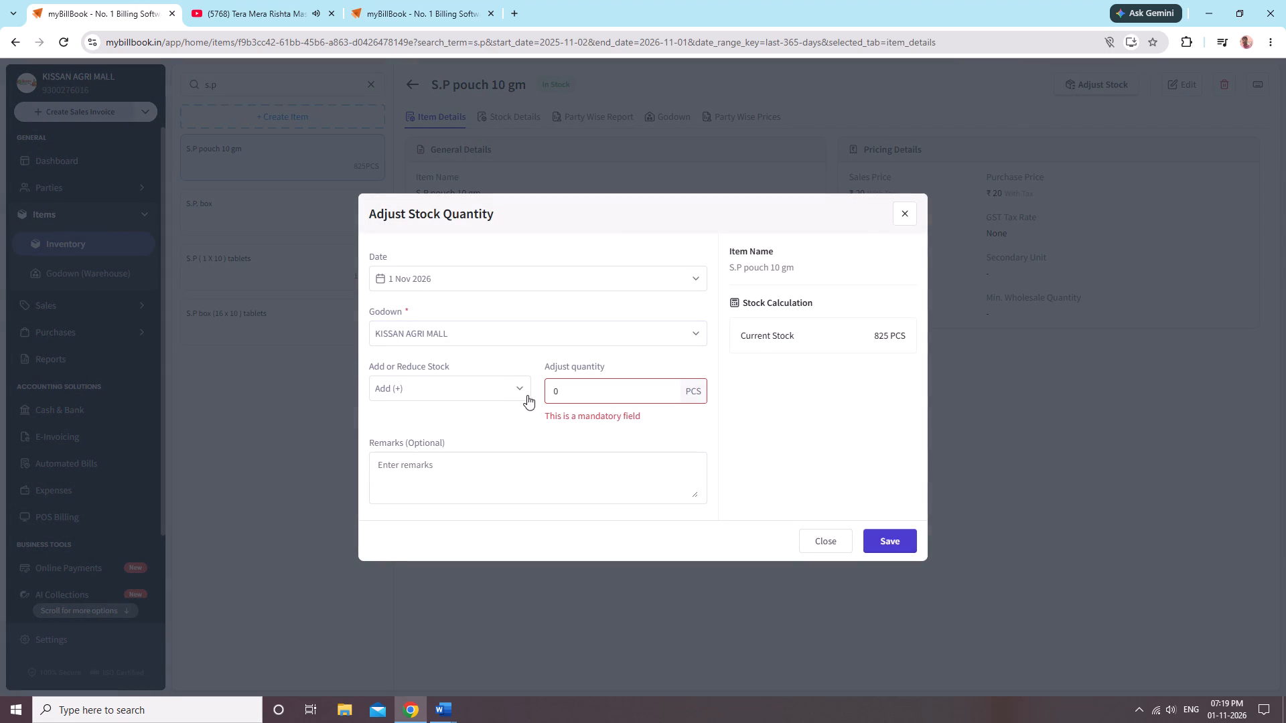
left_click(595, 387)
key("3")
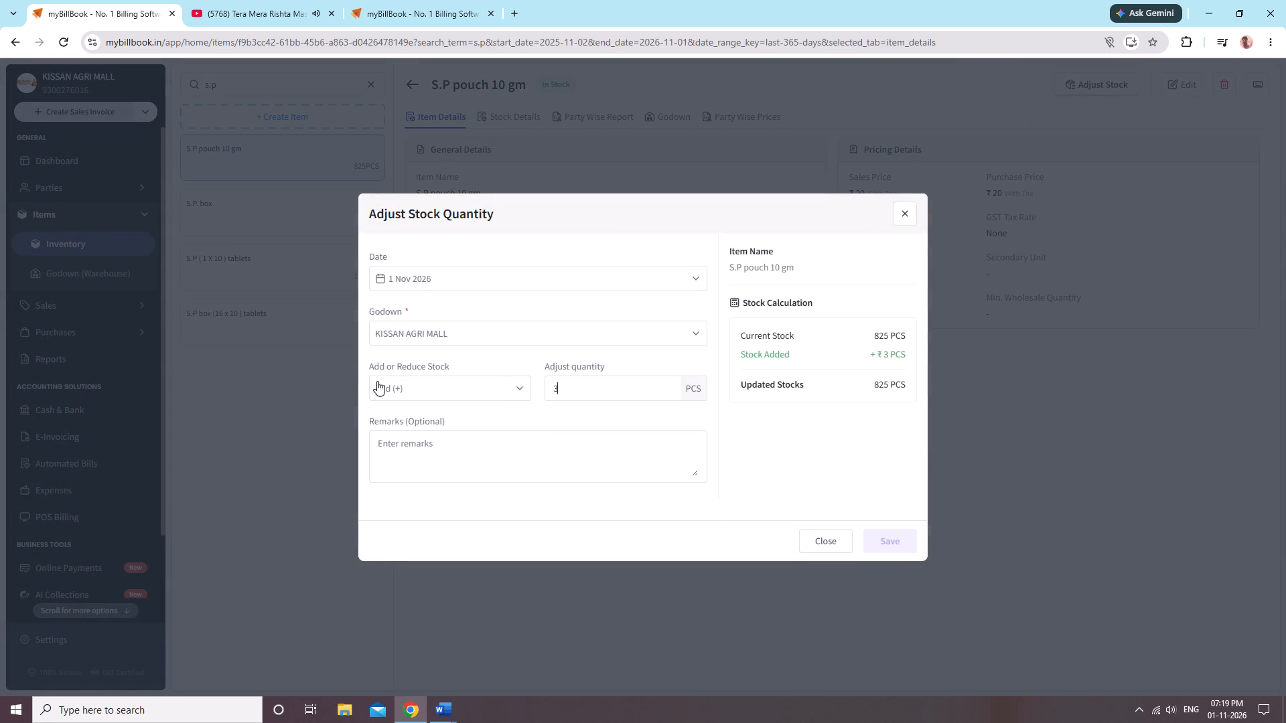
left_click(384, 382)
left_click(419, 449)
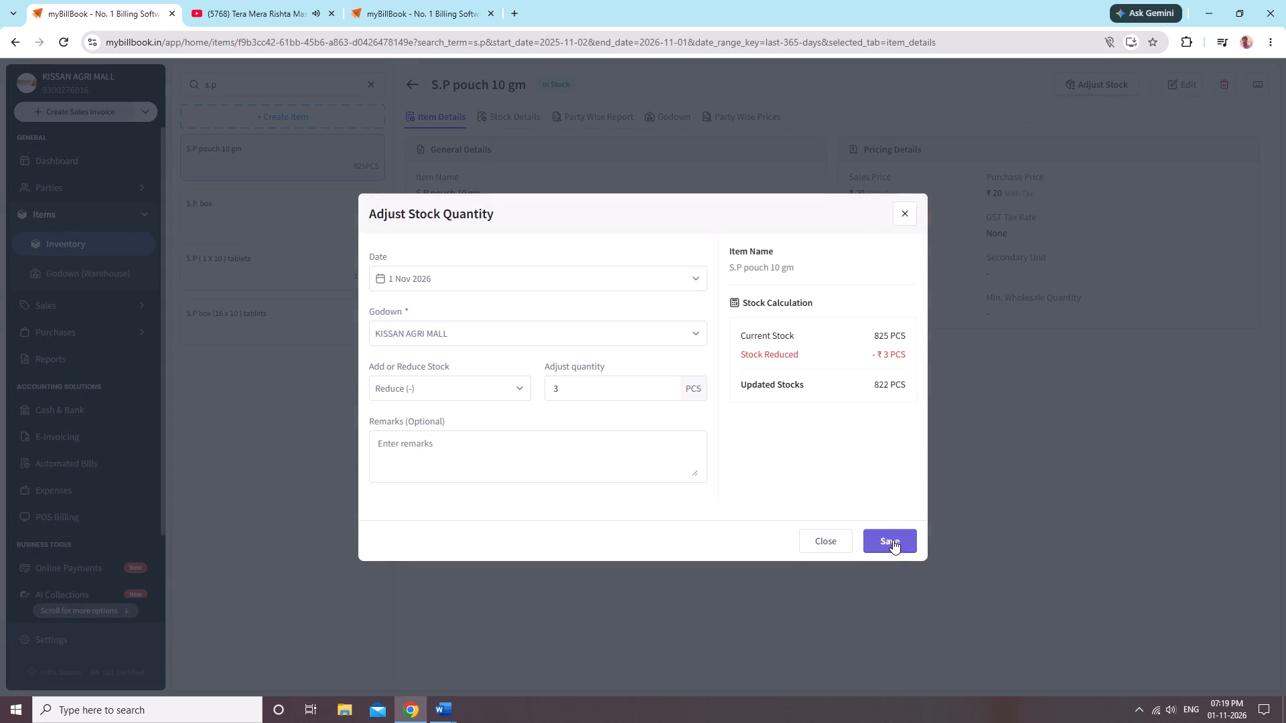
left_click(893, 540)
Leave the unsaved s.p costumer invoice and return to the sales invoices list.
left_click(415, 11)
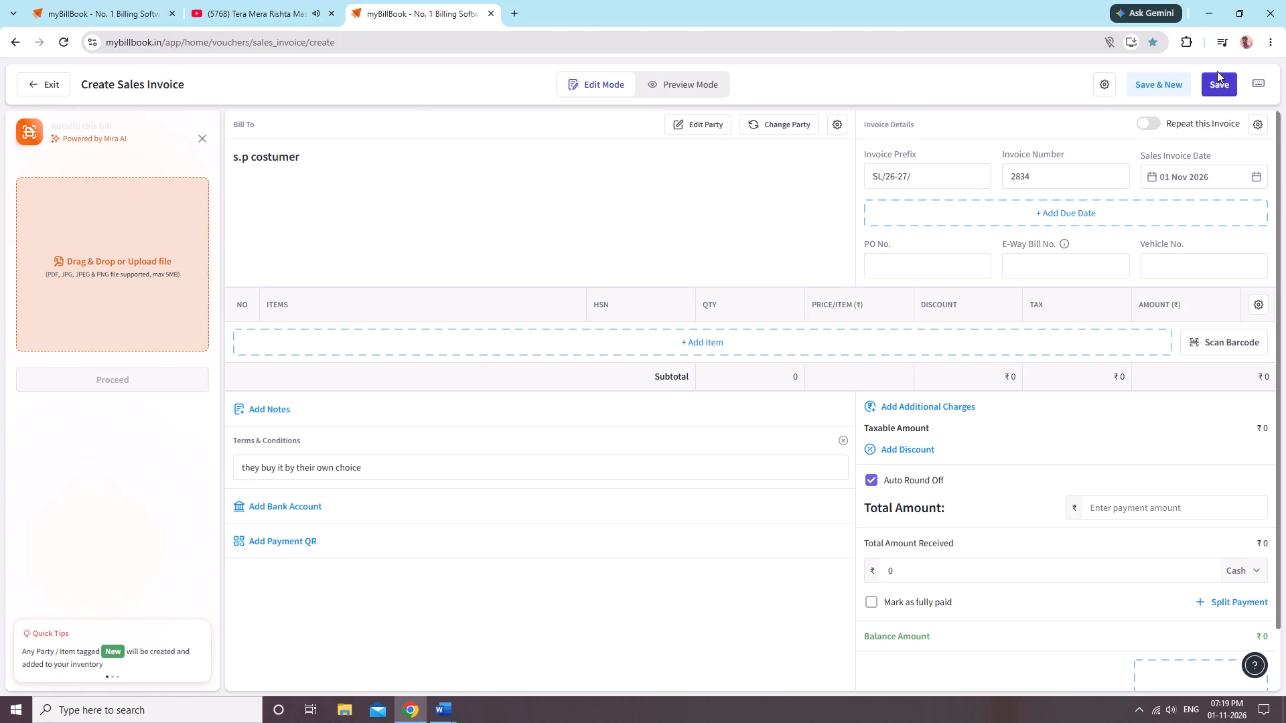
left_click(5, 39)
left_click(575, 395)
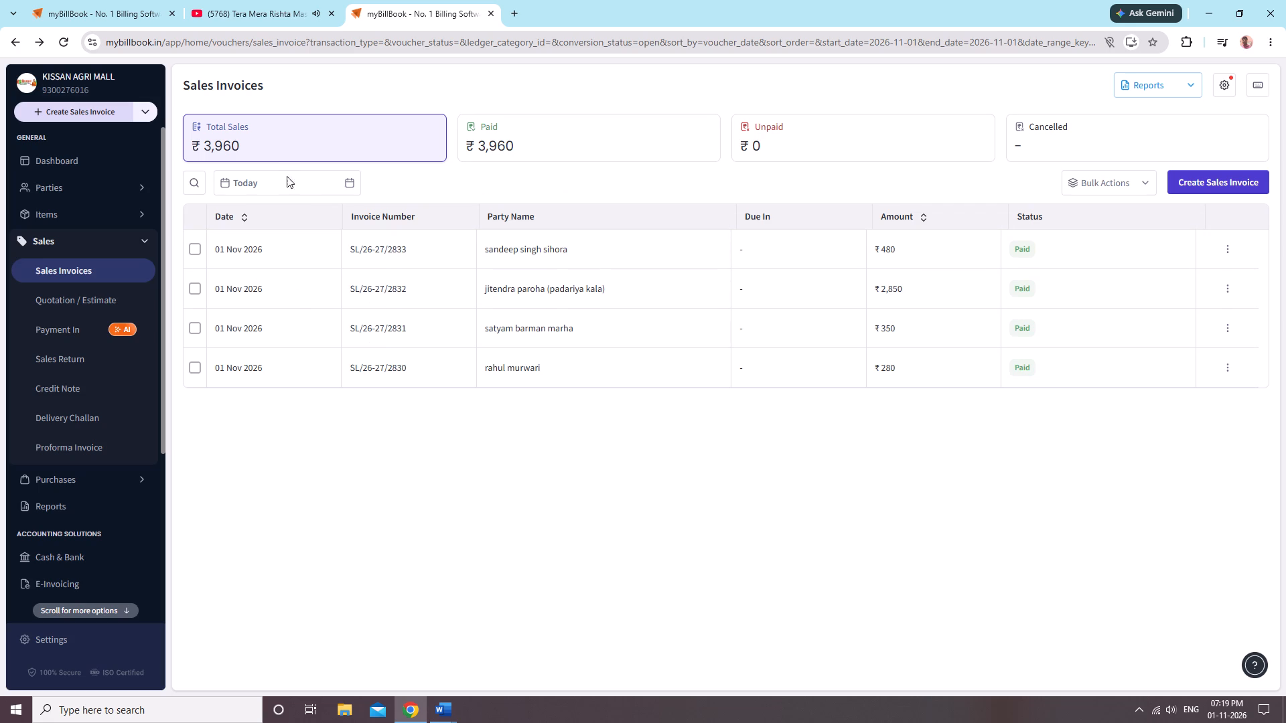
Open the item inventory.
left_click(73, 218)
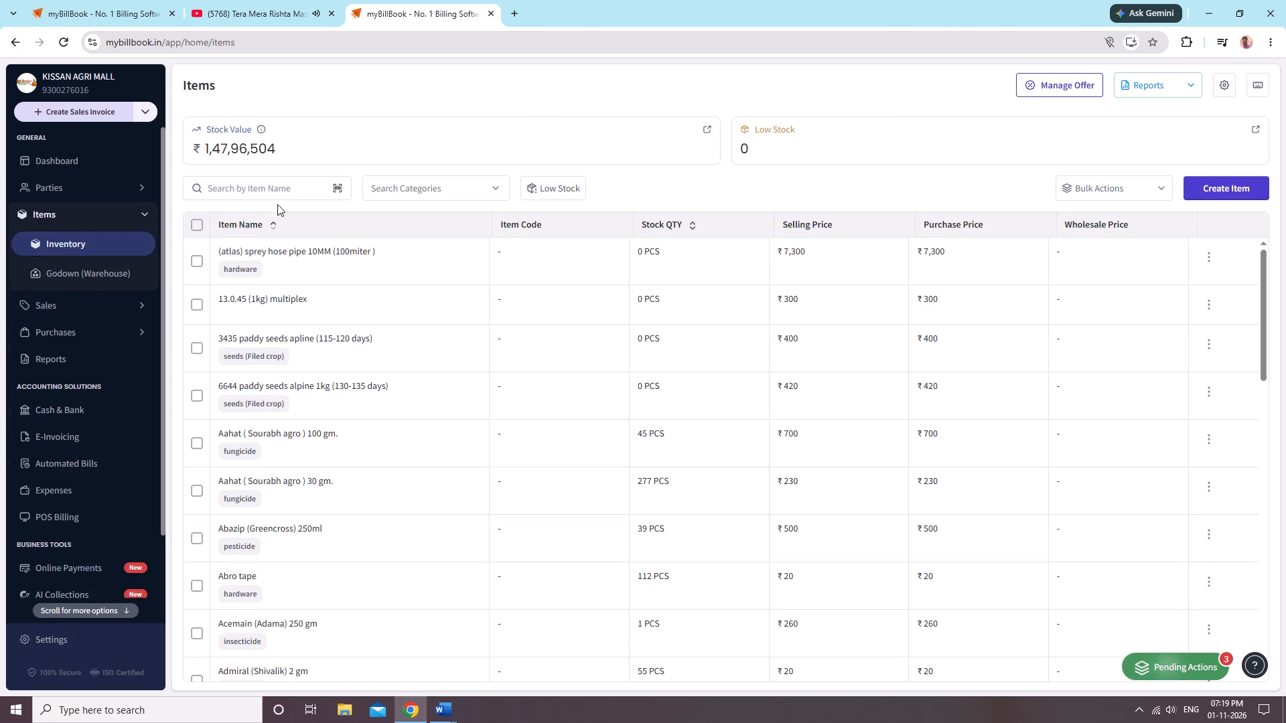
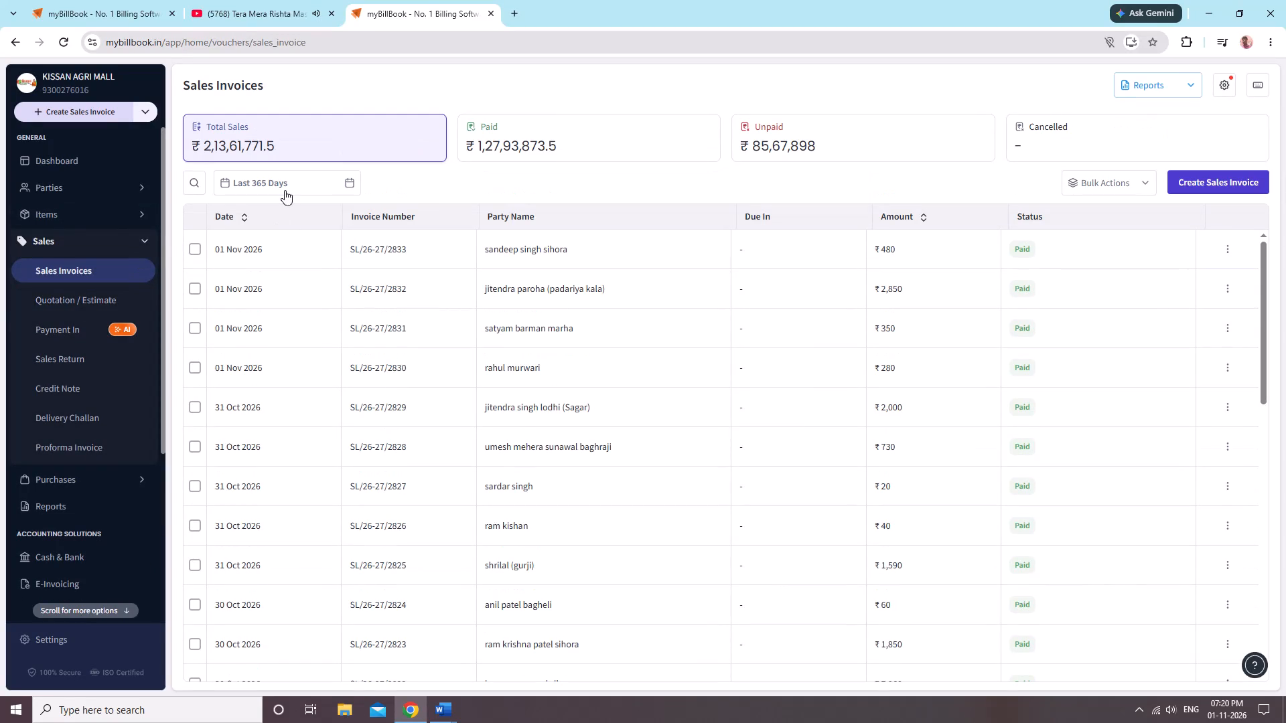
Filter the sales invoices list to show only today's invoices.
left_click(299, 180)
left_click(279, 203)
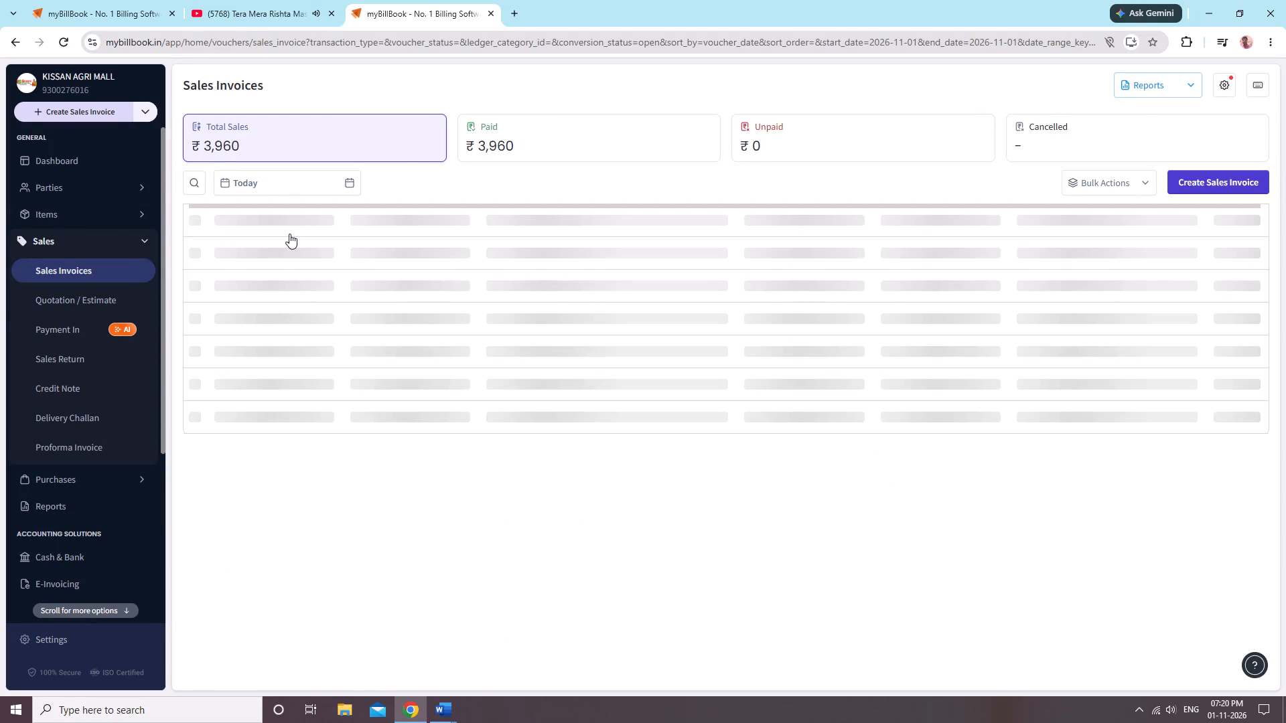
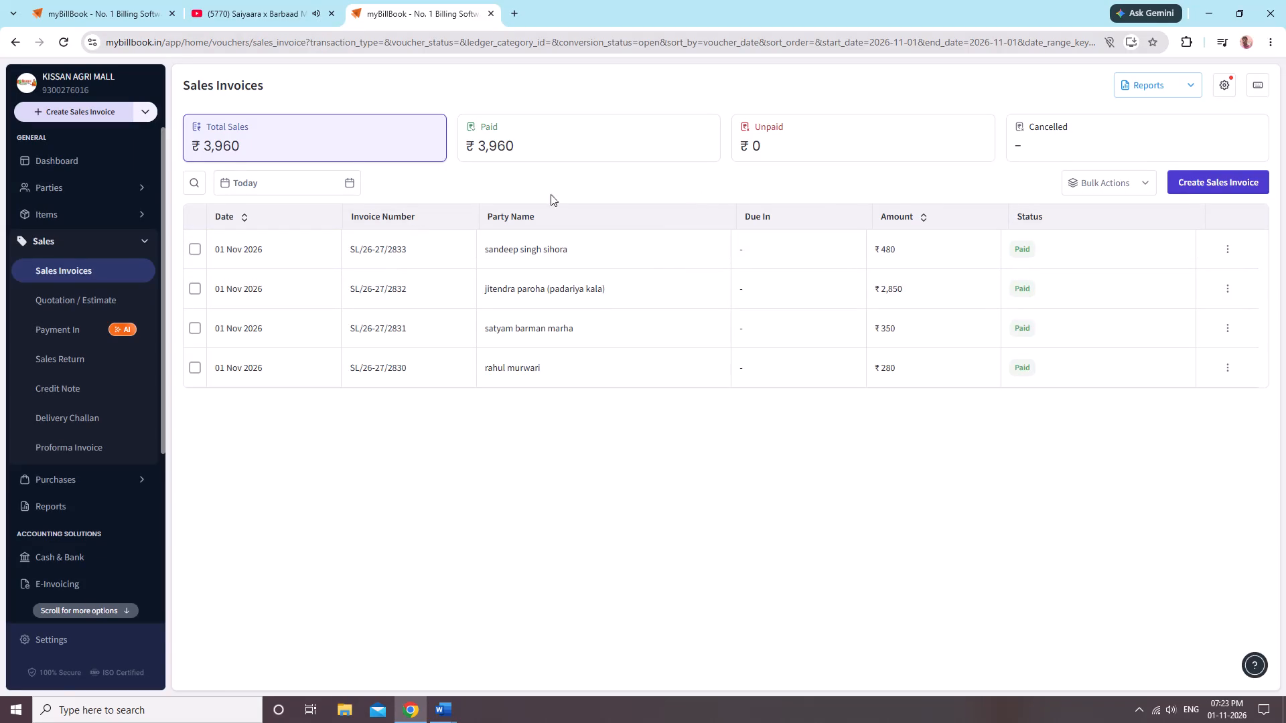
Start a new sales invoice and open the item selection for its bill.
left_click(1246, 177)
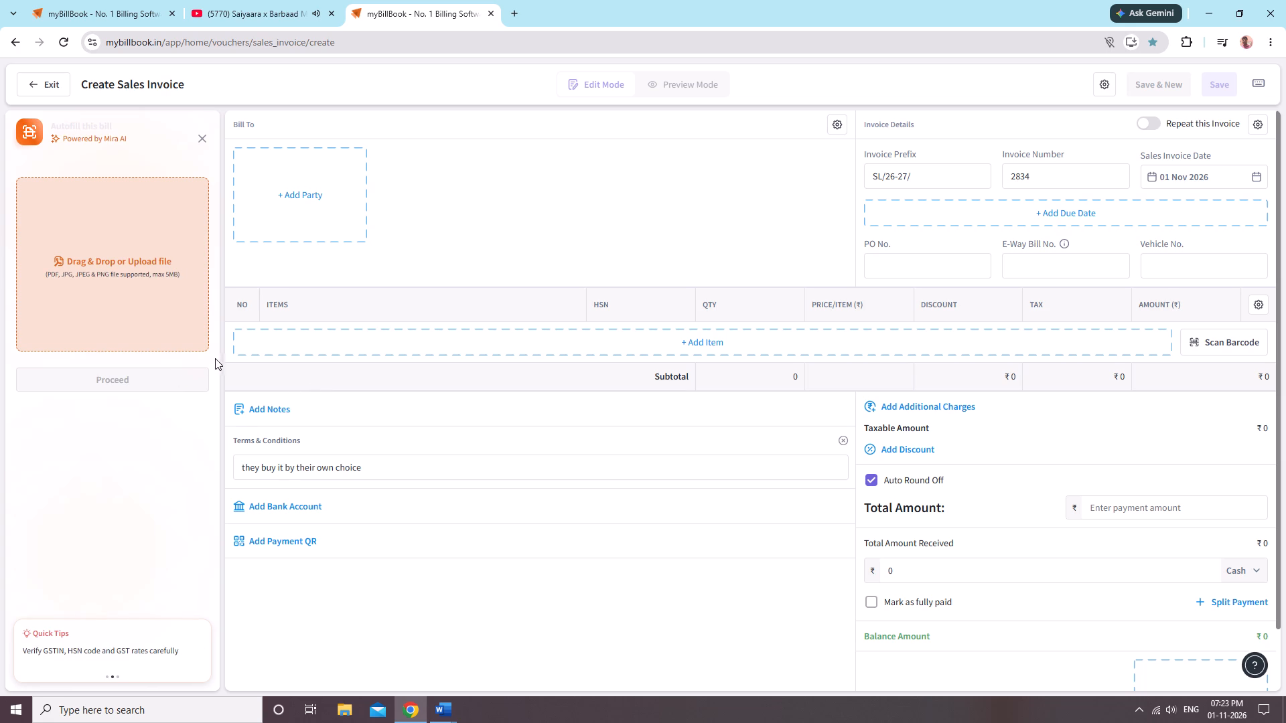
left_click(258, 343)
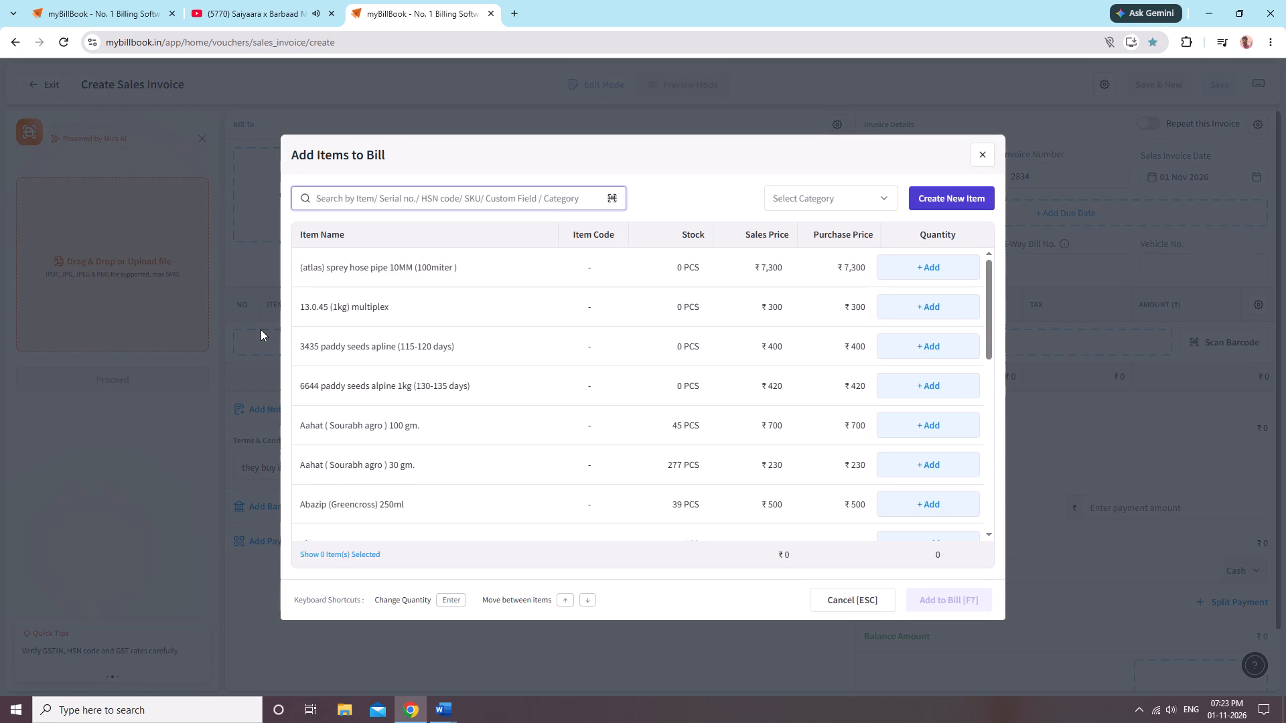
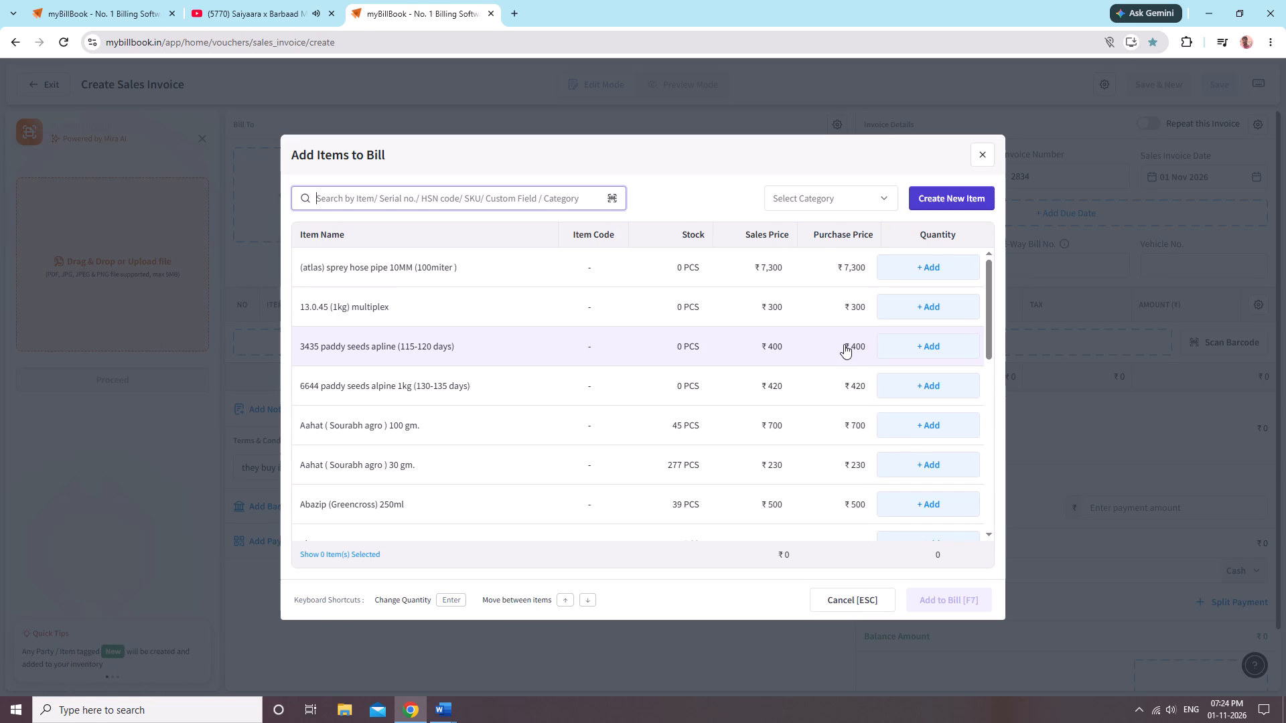
Search the items for palak and add one Palak ( sardar )naveen -31 500gm to the bill.
type("palak")
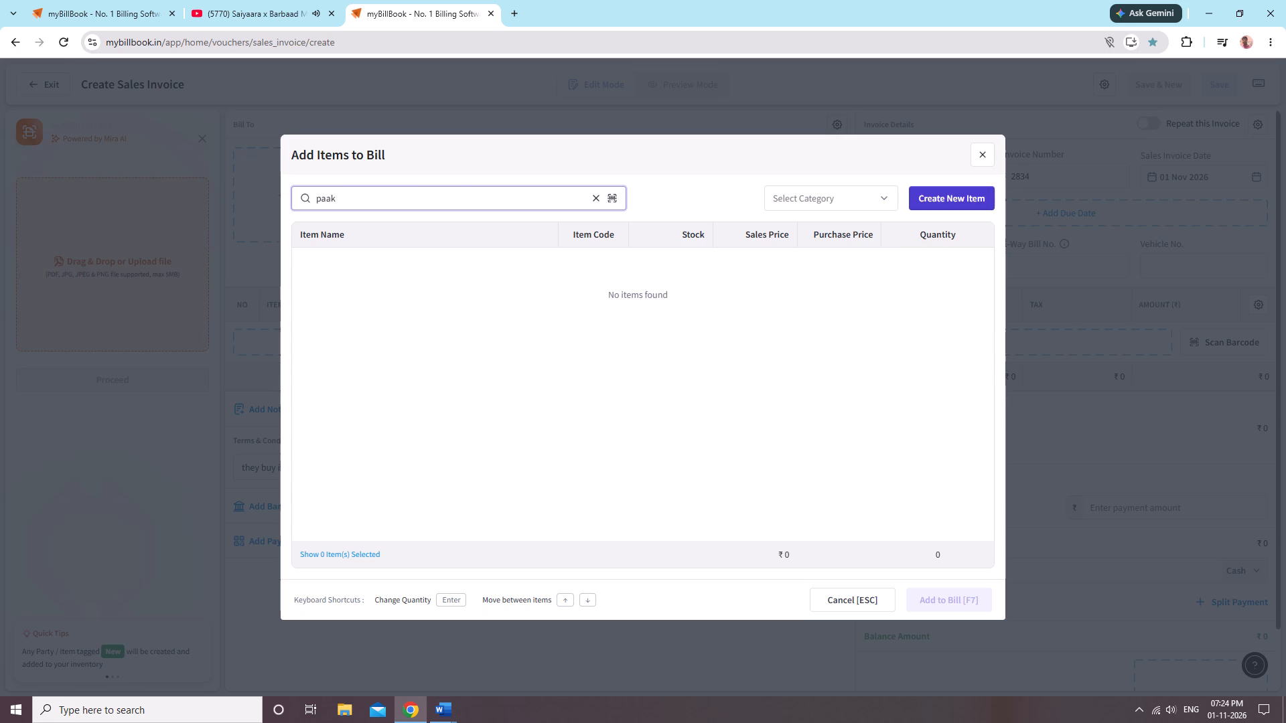
key("BackSpace")
key("BackSpace")
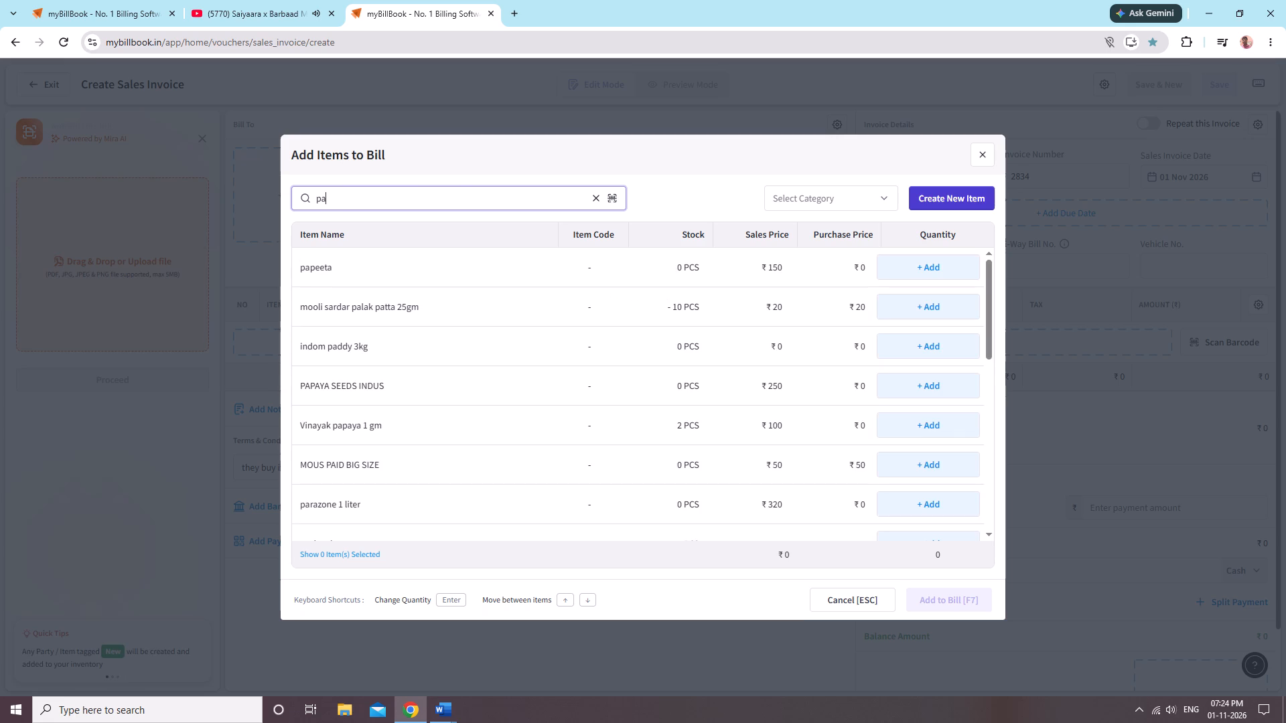
type("lak")
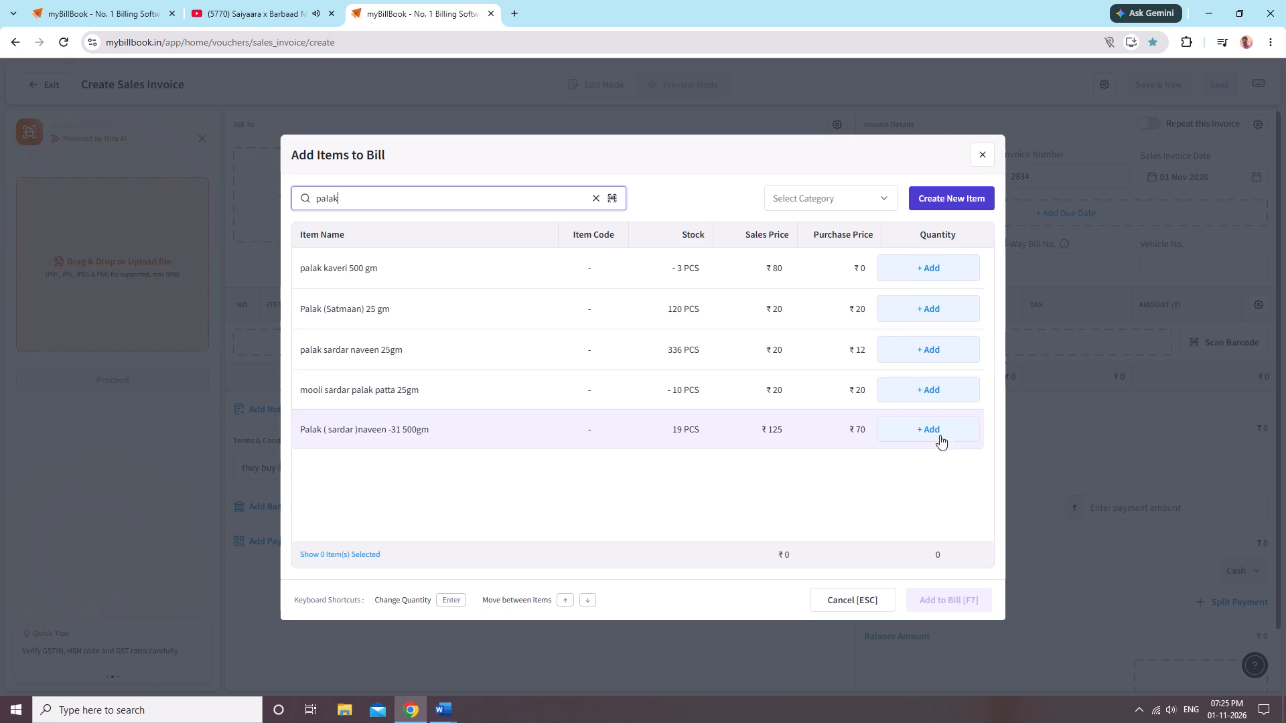
left_click(916, 436)
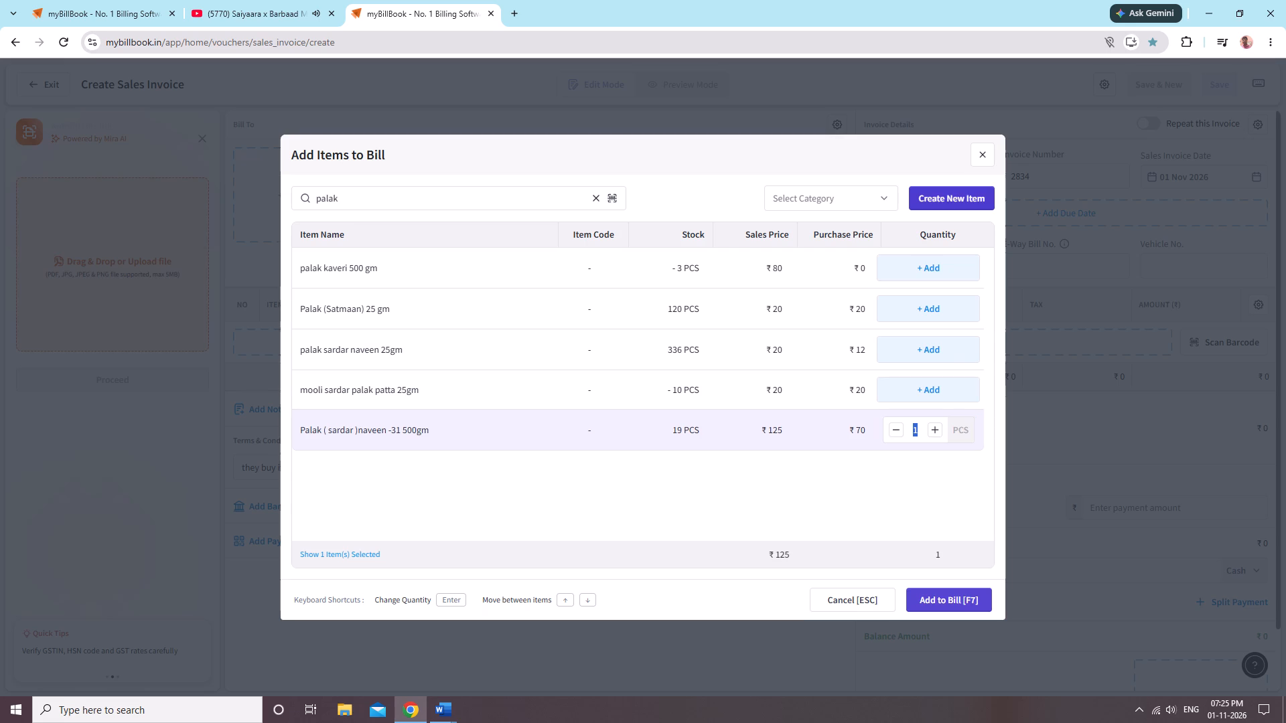
left_click(946, 604)
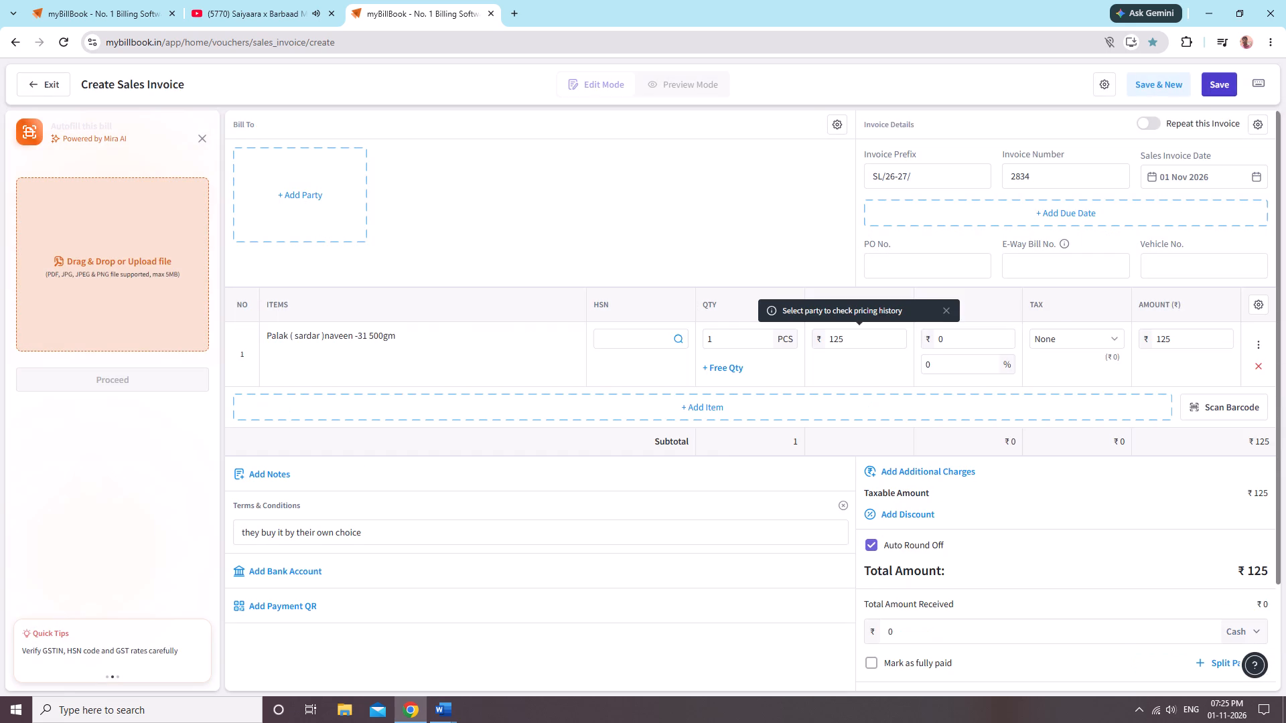
Set the price per item of the Palak ( sardar )naveen -31 500gm line to ₹50.
left_click(672, 240)
left_click(857, 331)
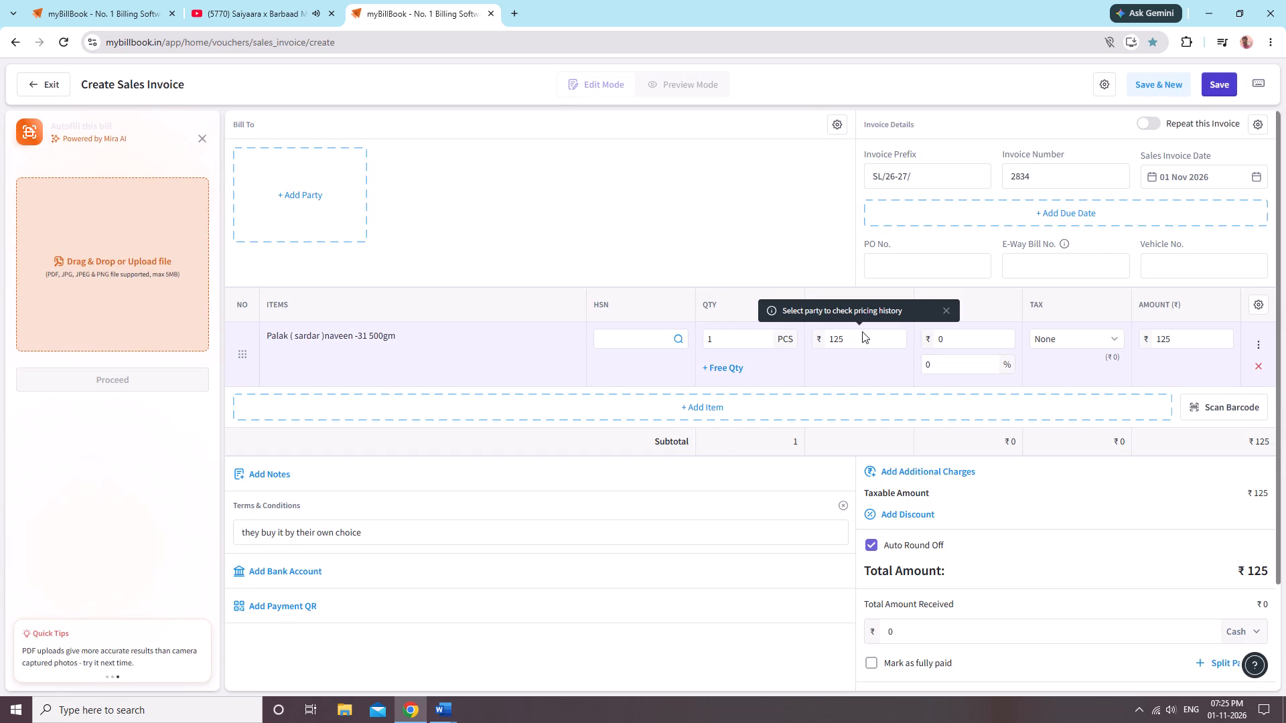
left_click(862, 331)
left_click(865, 344)
key("BackSpace")
key("BackSpace")
key("BackSpace")
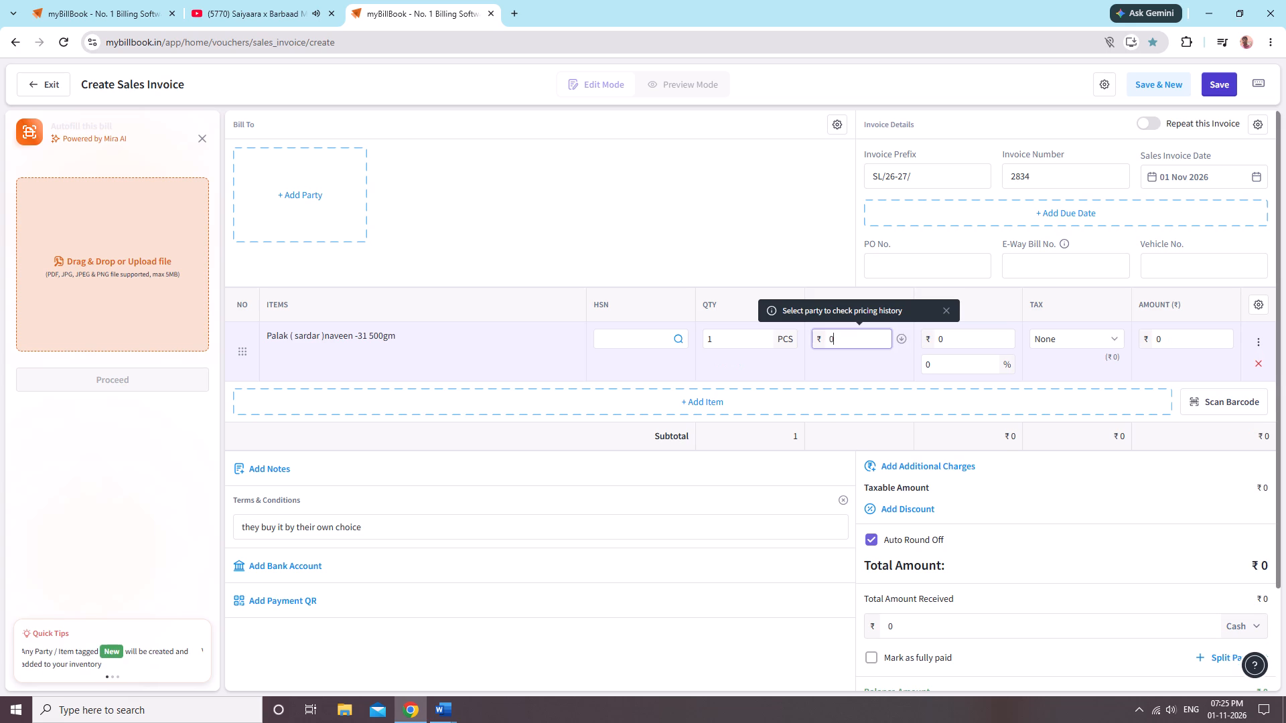
type("50")
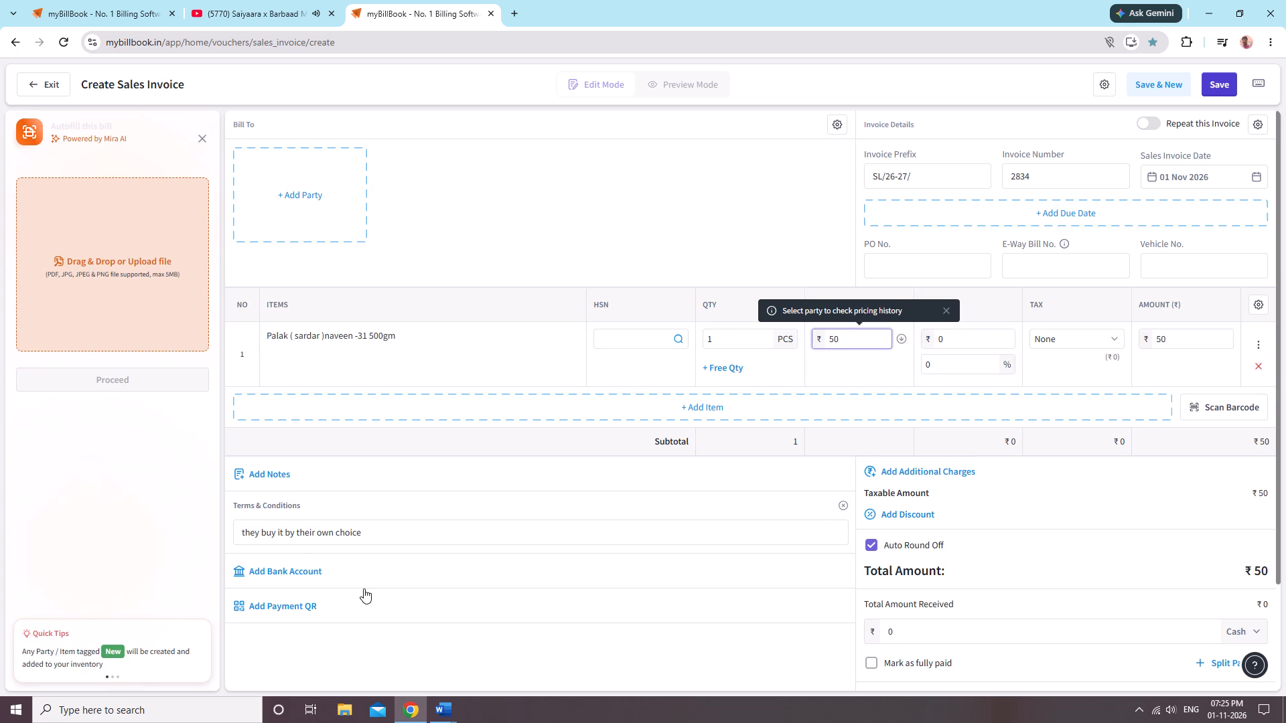
Add the note "isme se 250 gm bechi gai" to the invoice.
left_click(274, 473)
left_click(334, 501)
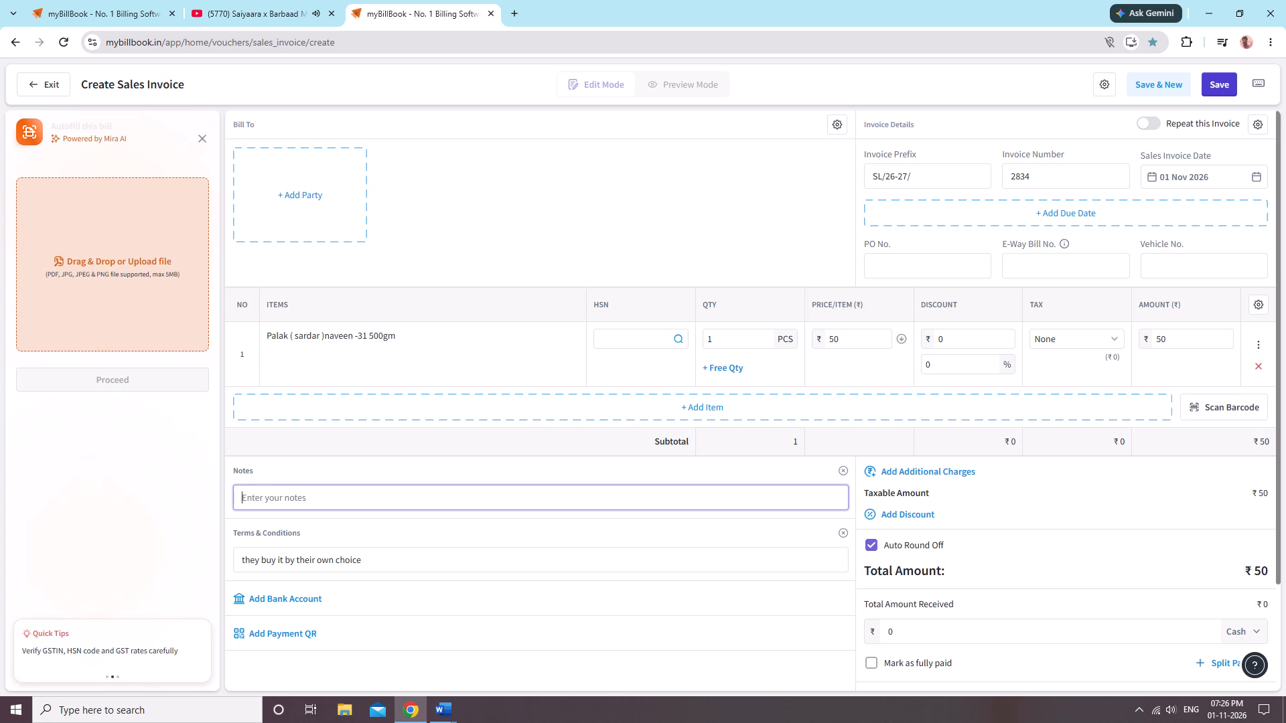
type("isme se")
key("space")
type("250 gm bechi gai")
key("space")
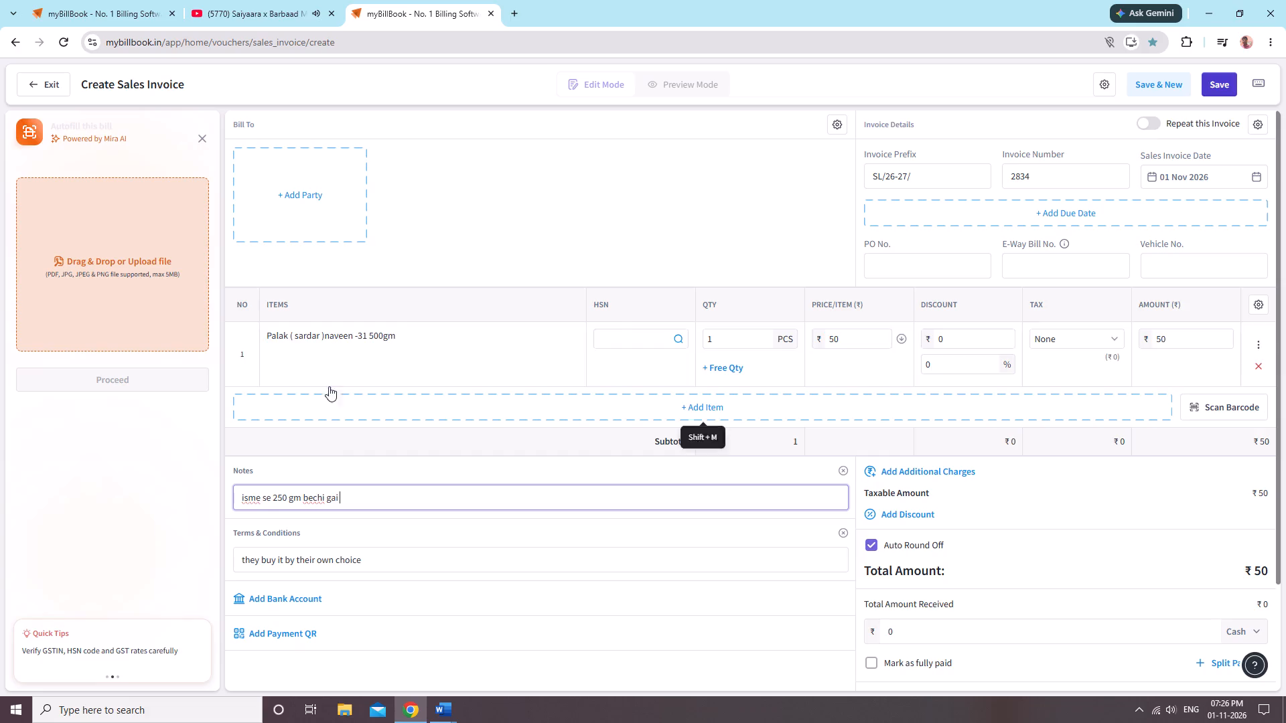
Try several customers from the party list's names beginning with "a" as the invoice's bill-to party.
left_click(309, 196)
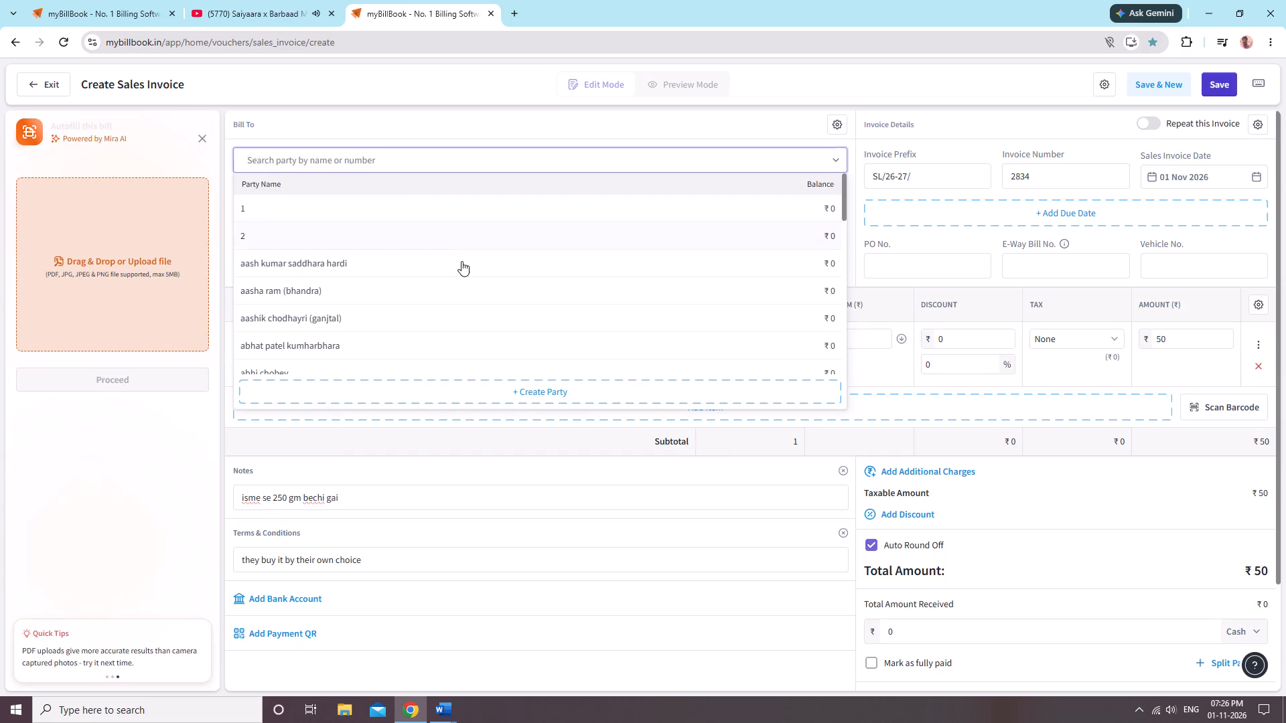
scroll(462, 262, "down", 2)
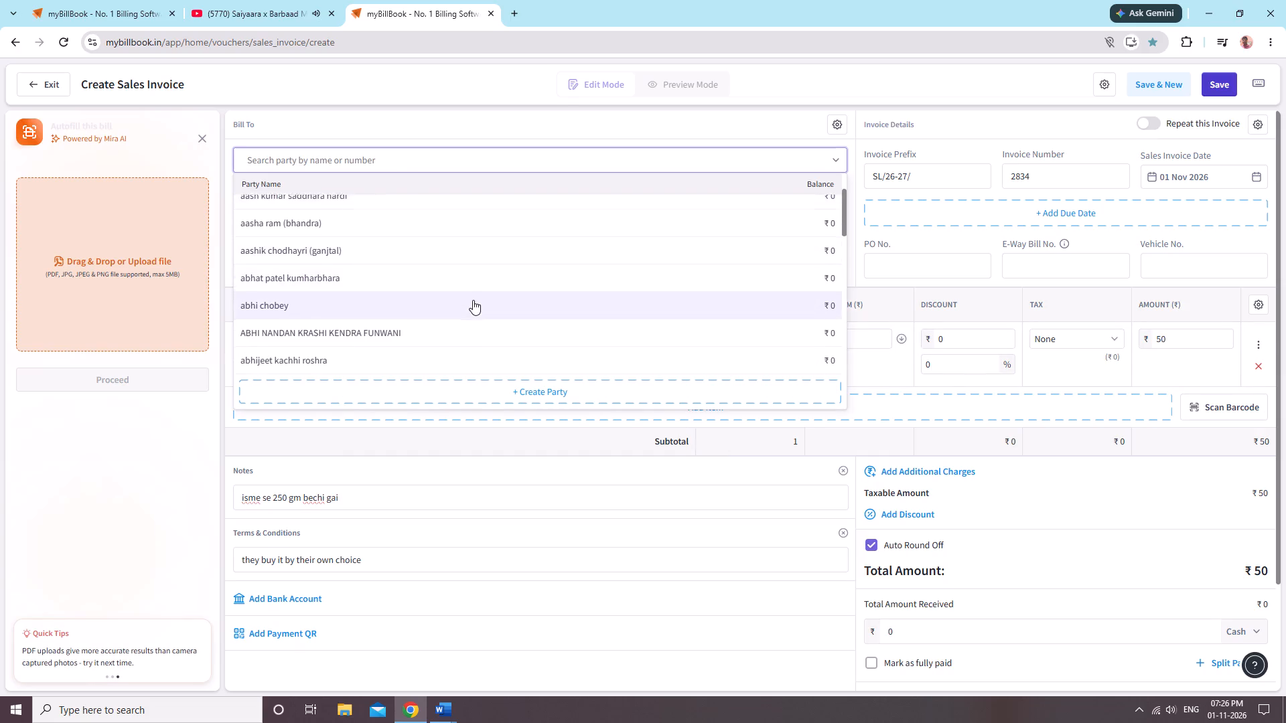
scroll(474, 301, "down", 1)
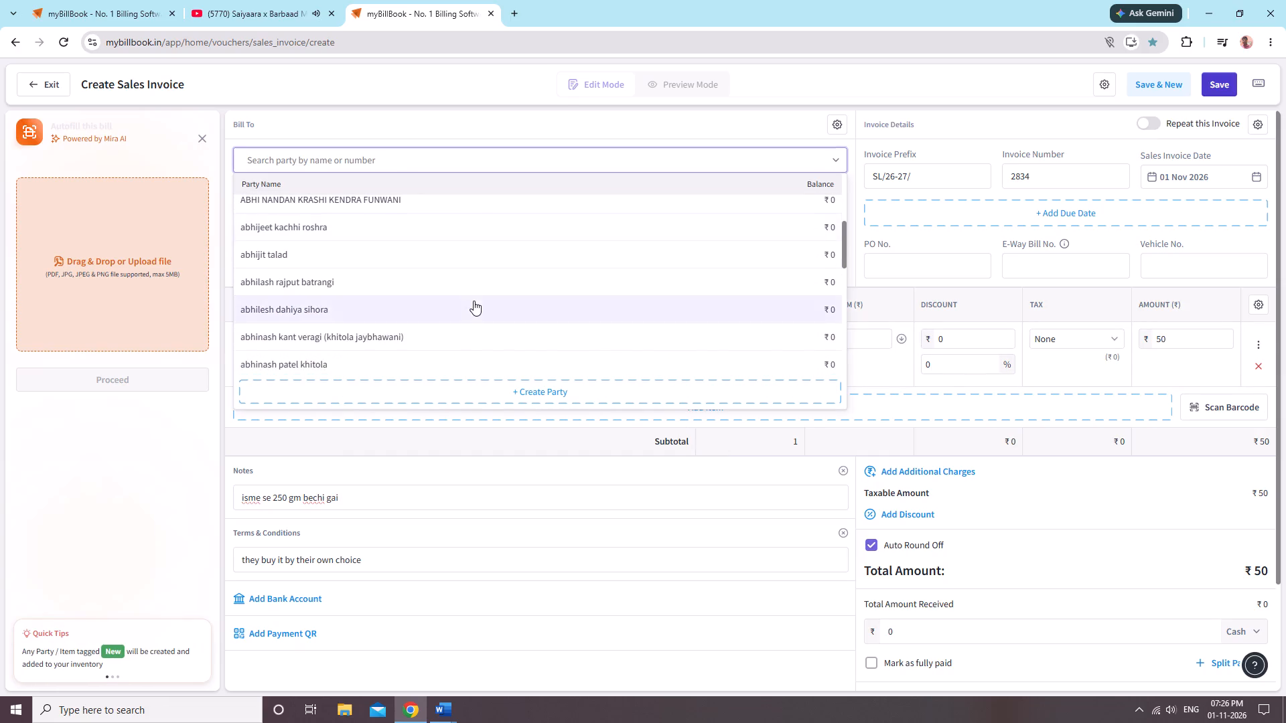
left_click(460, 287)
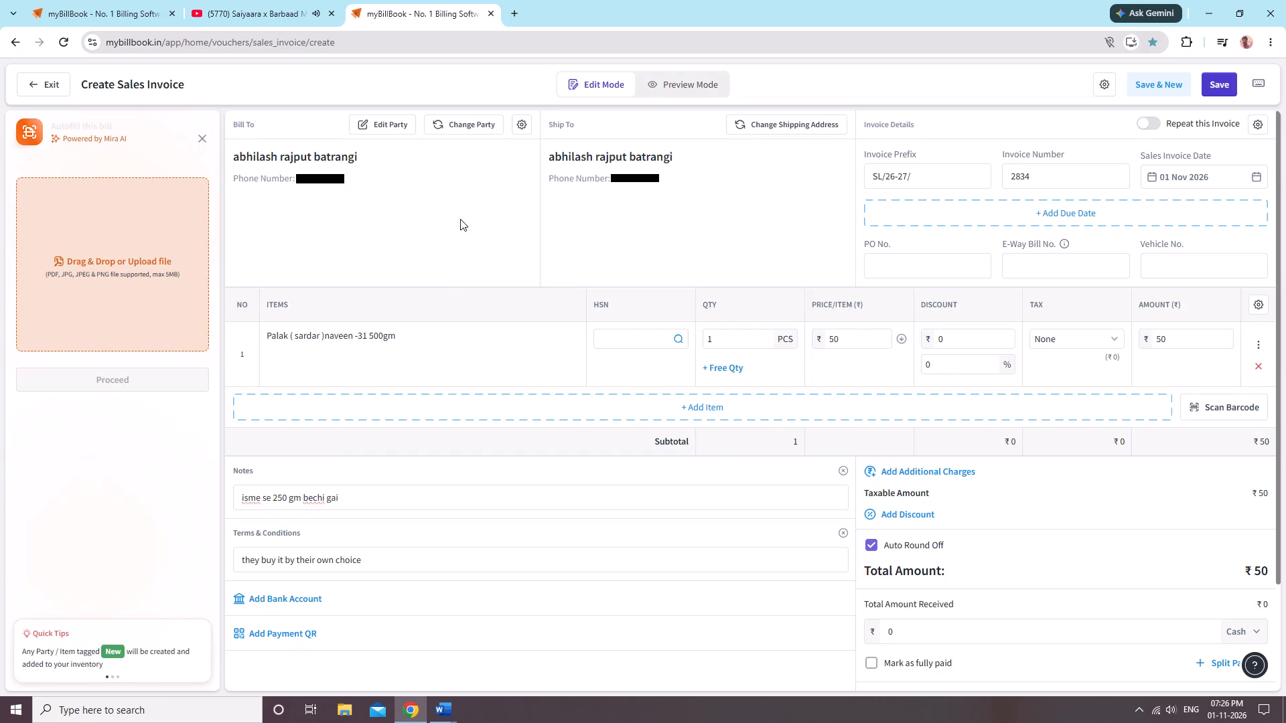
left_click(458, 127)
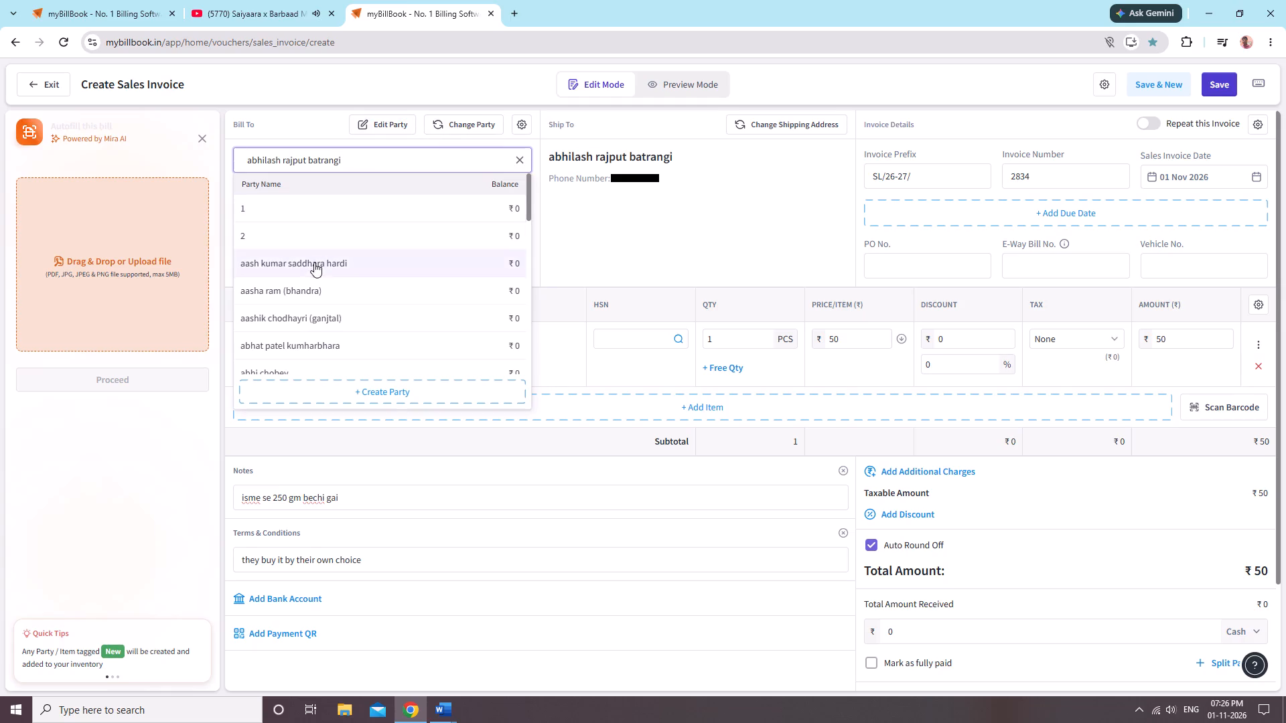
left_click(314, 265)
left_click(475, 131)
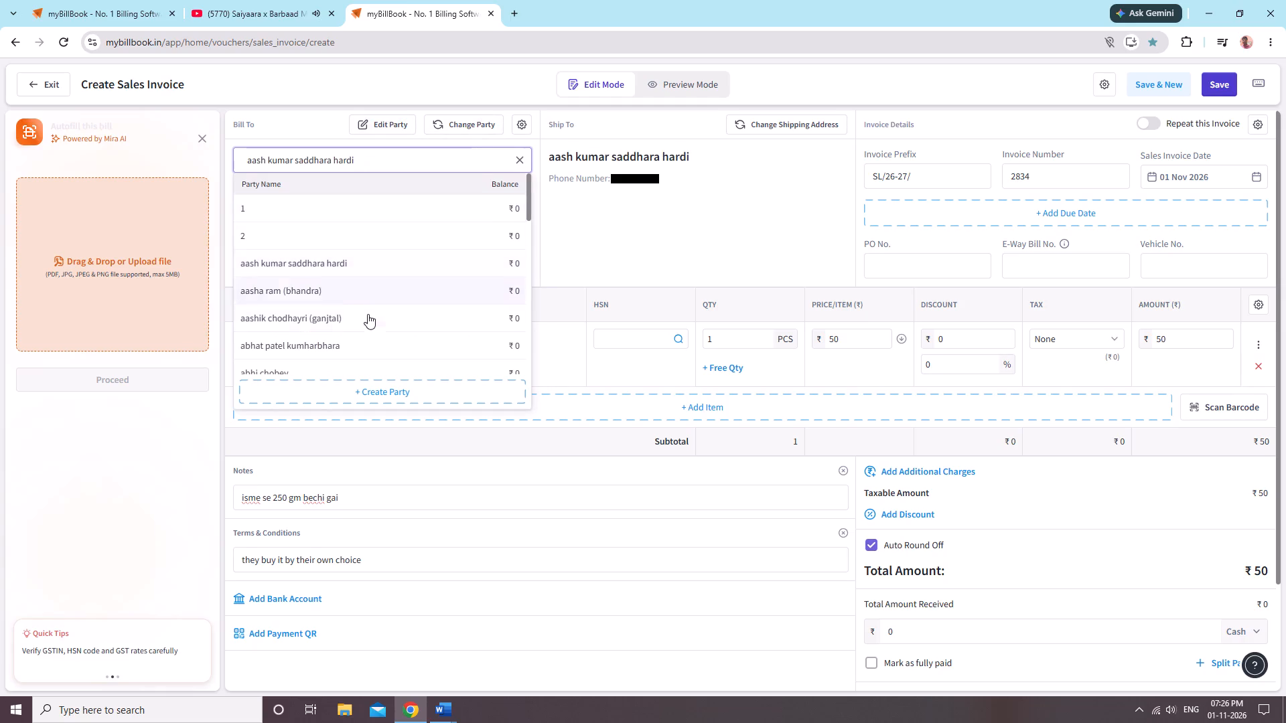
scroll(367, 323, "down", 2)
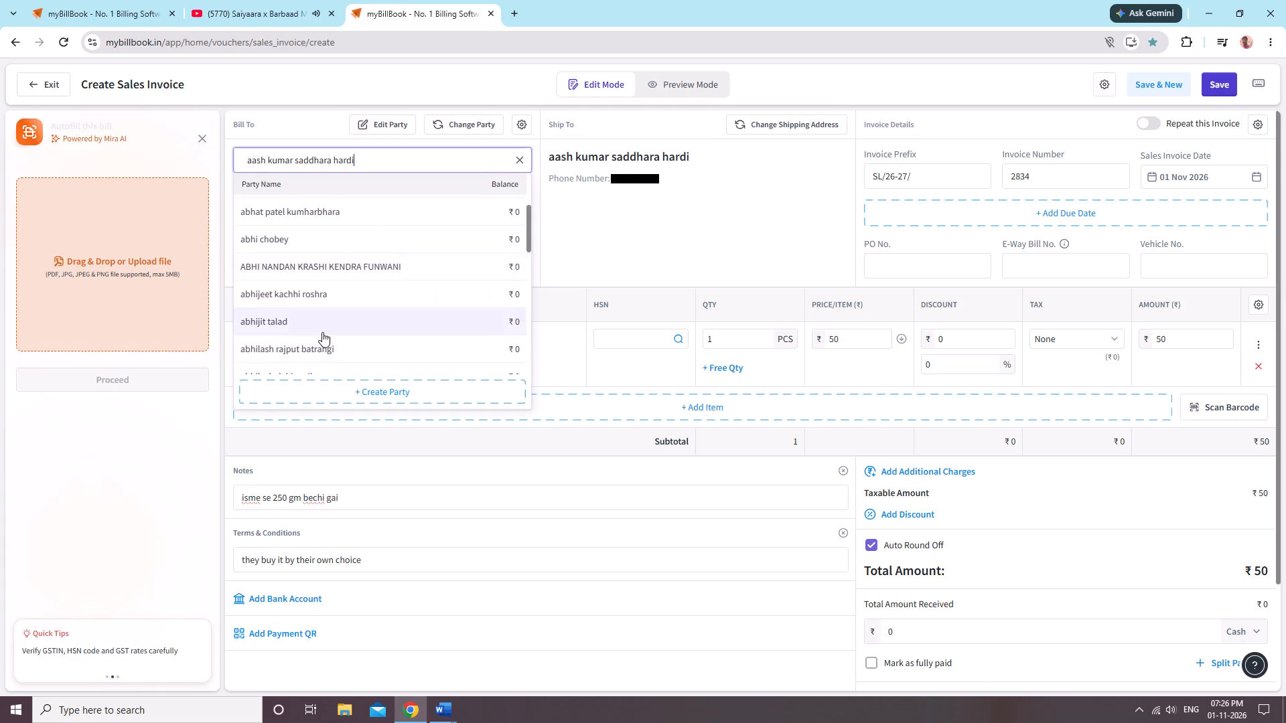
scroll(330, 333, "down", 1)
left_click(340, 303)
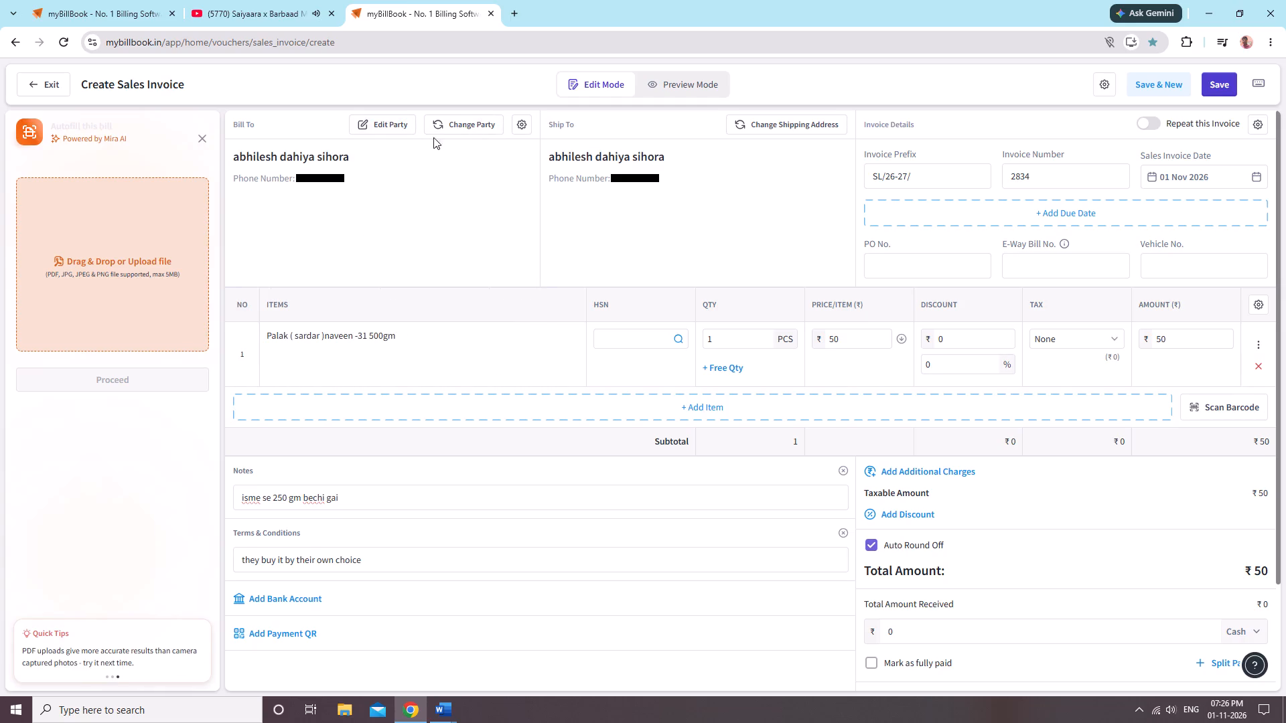
Change the invoice's party by searching for "aas" and selecting the customer from bhandra.
left_click(458, 116)
scroll(355, 327, "down", 3)
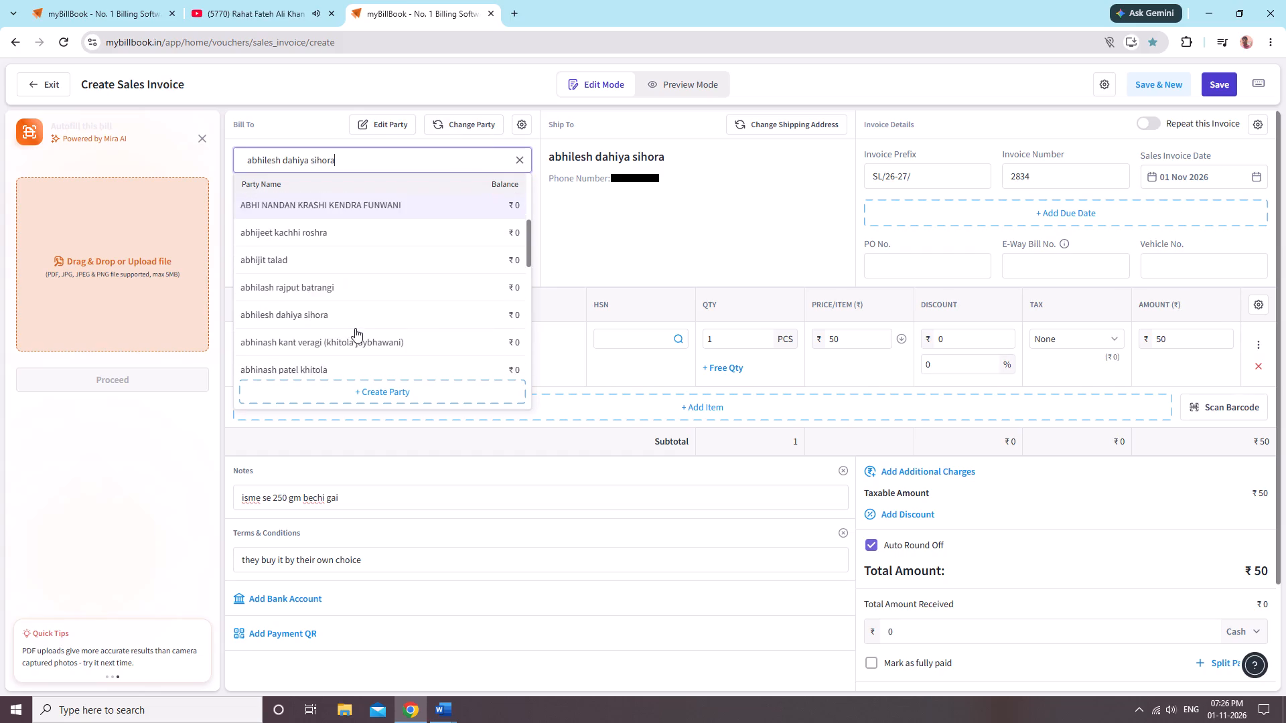
scroll(355, 328, "down", 1)
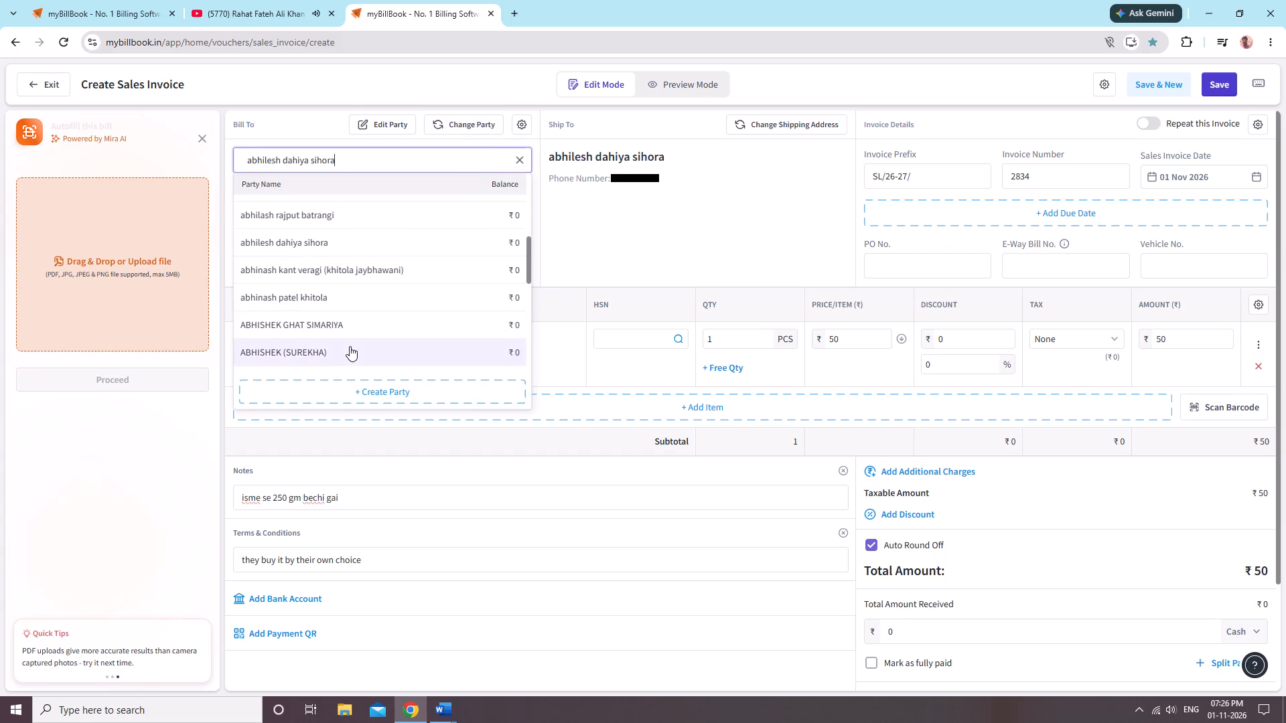
scroll(350, 314, "down", 1)
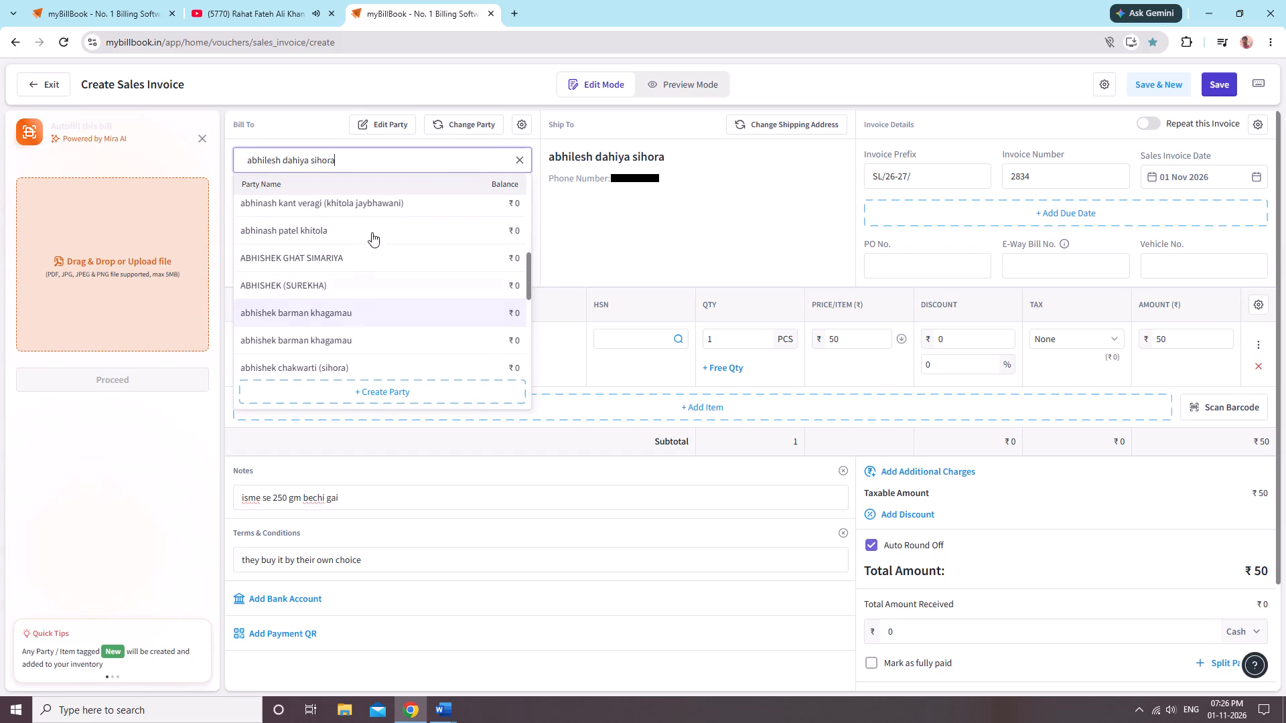
key("BackSpace")
key("BackSpace")
key("BackSpace")
key("BackSpace")
key("BackSpace")
key("BackSpace")
key("BackSpace")
key("BackSpace")
key("BackSpace")
key("BackSpace")
key("BackSpace")
key("BackSpace")
key("BackSpace")
key("BackSpace")
key("BackSpace")
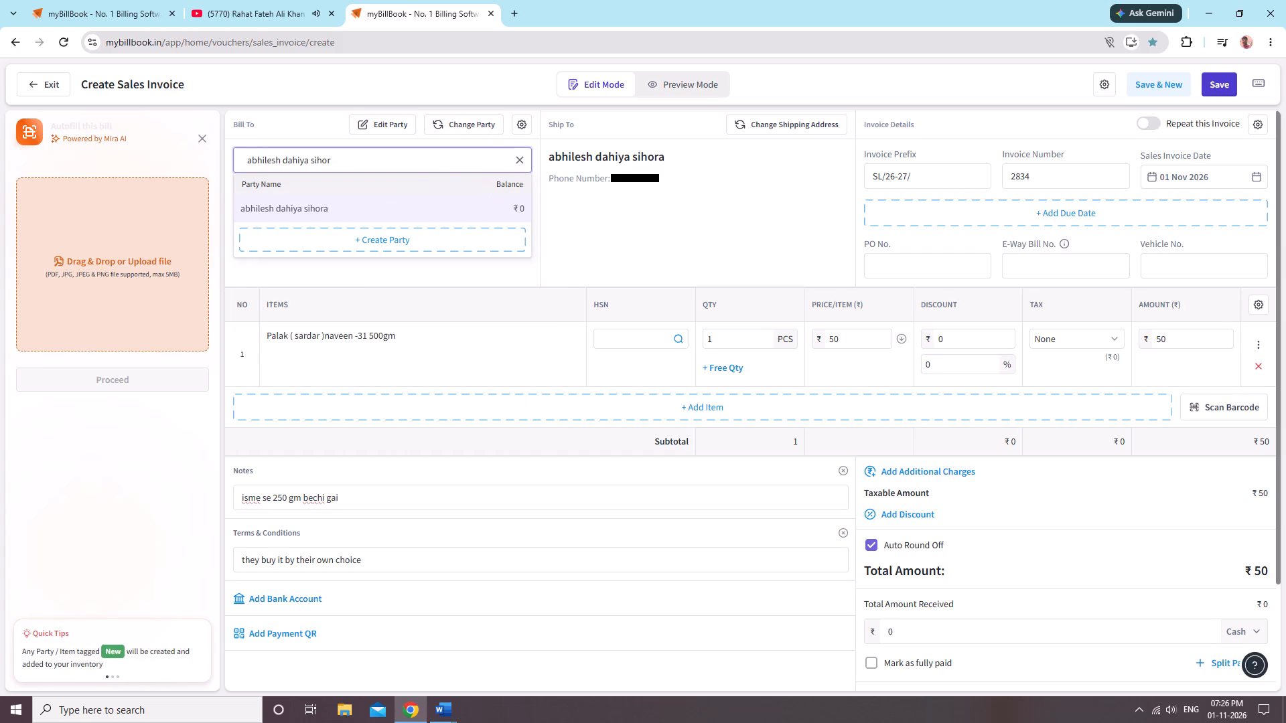
key("BackSpace")
key("BackSpace")
key("BackSpace")
key("BackSpace")
key("BackSpace")
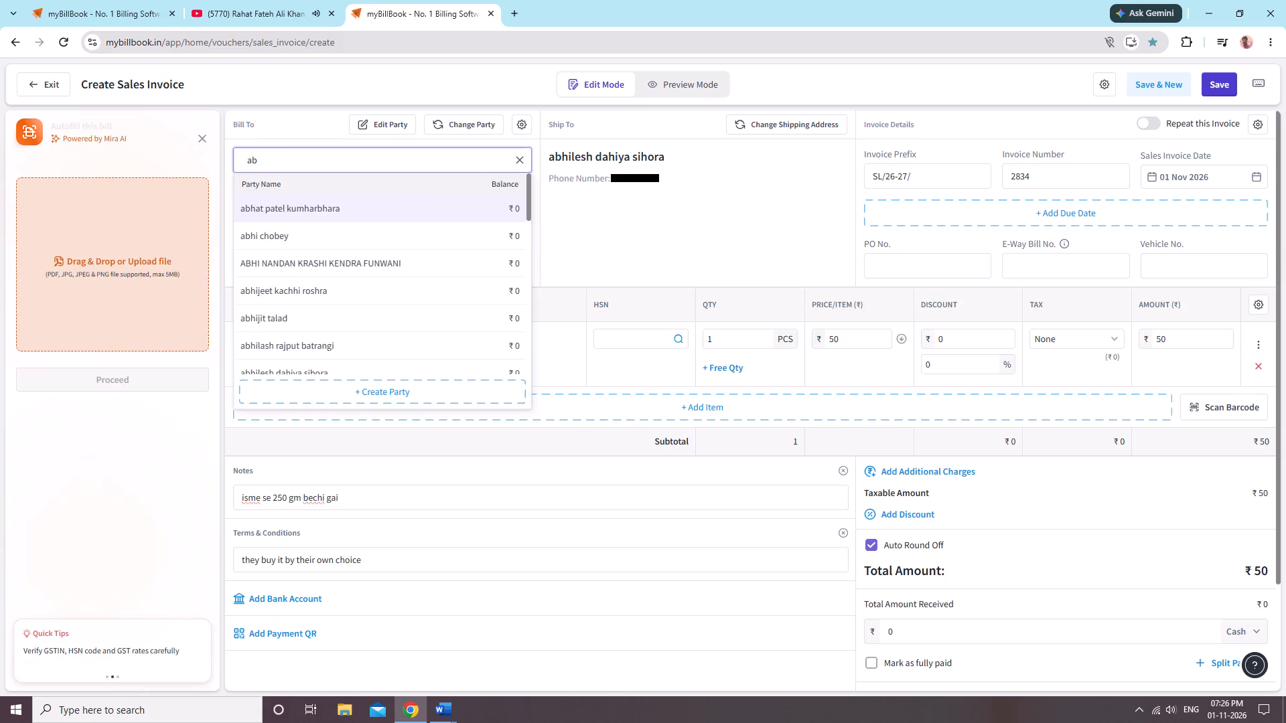
key("BackSpace")
key("BackSpace")
type("aas")
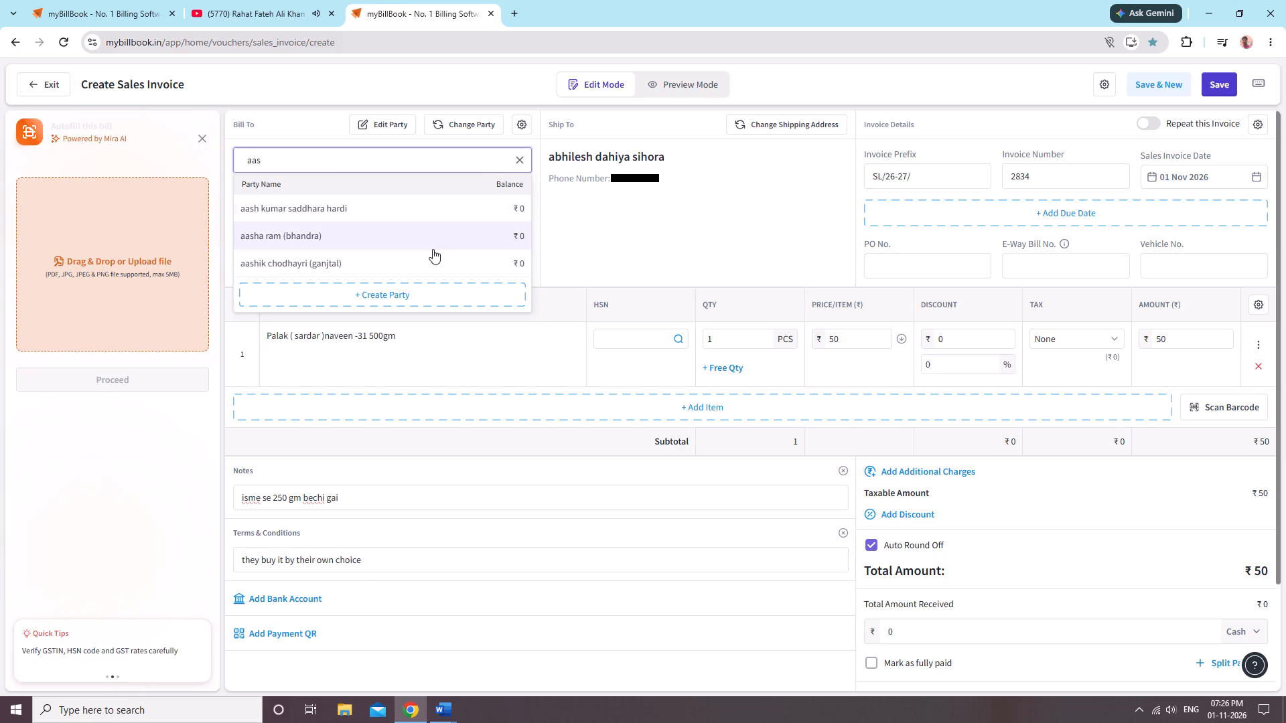
left_click(433, 249)
Mark the invoice as fully paid and save it.
scroll(1269, 528, "down", 4)
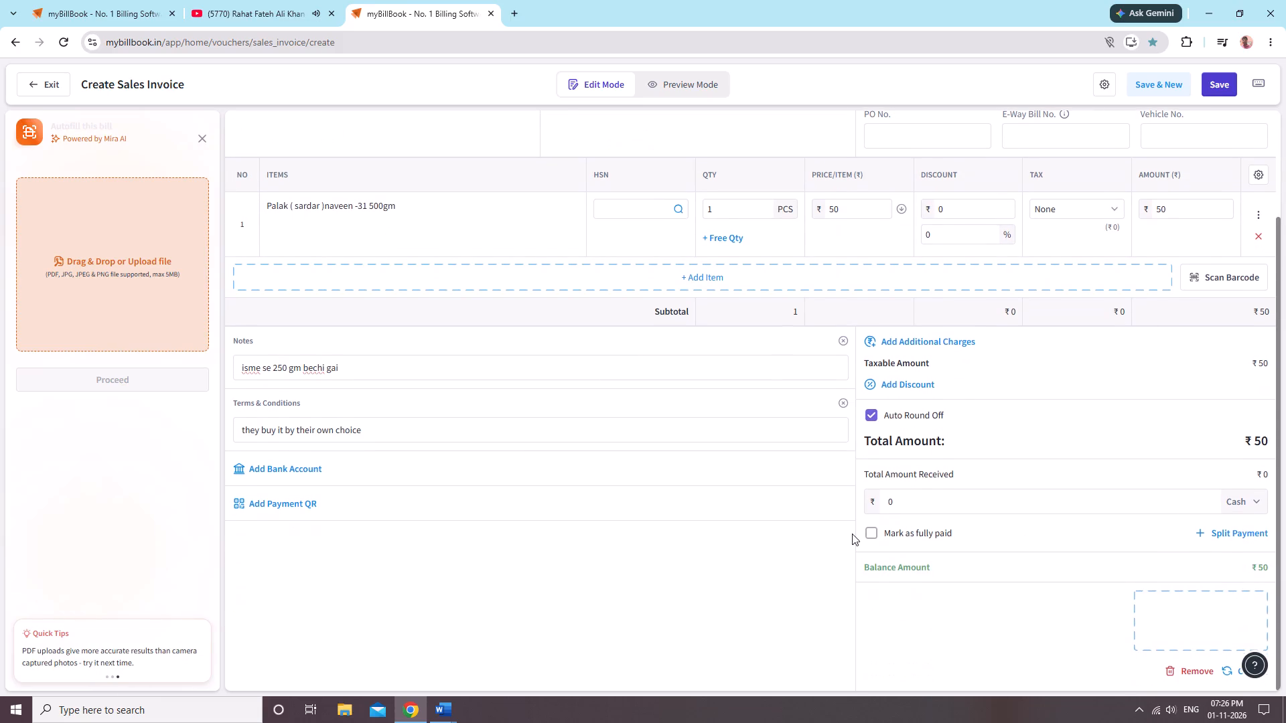
left_click(866, 530)
left_click(1218, 78)
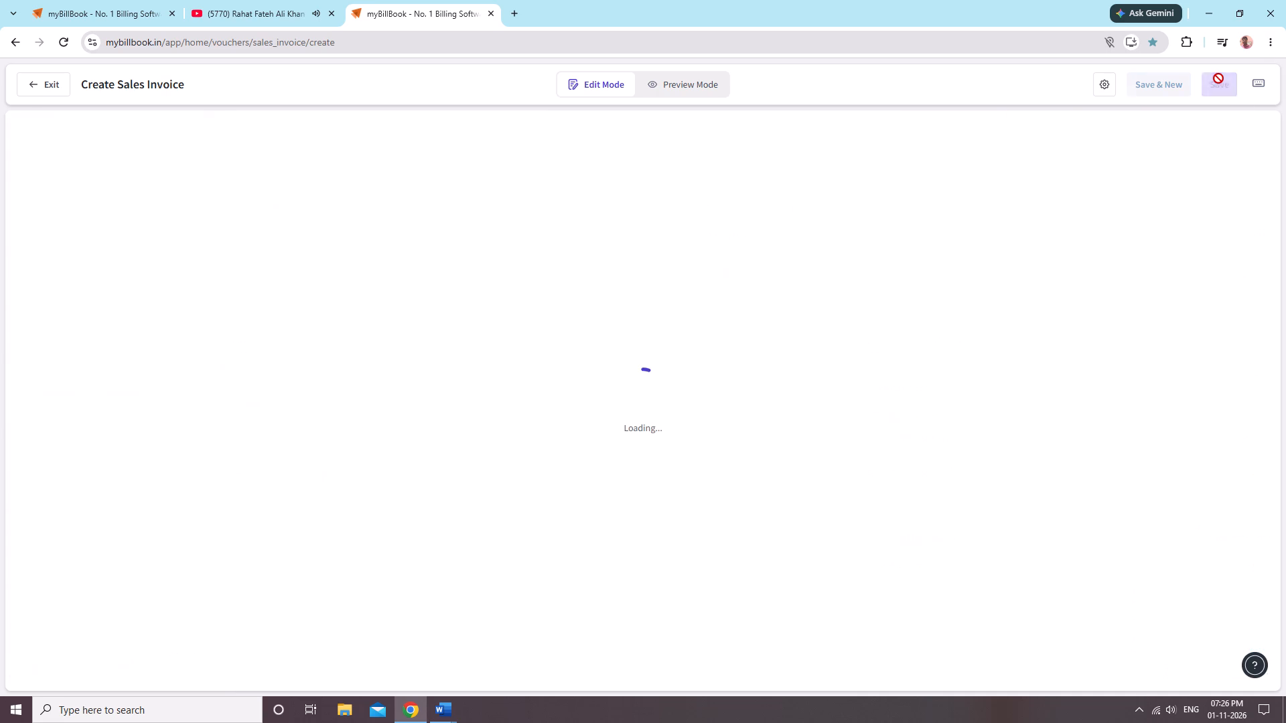
Open the sales invoices list and filter it to Today.
left_click(67, 242)
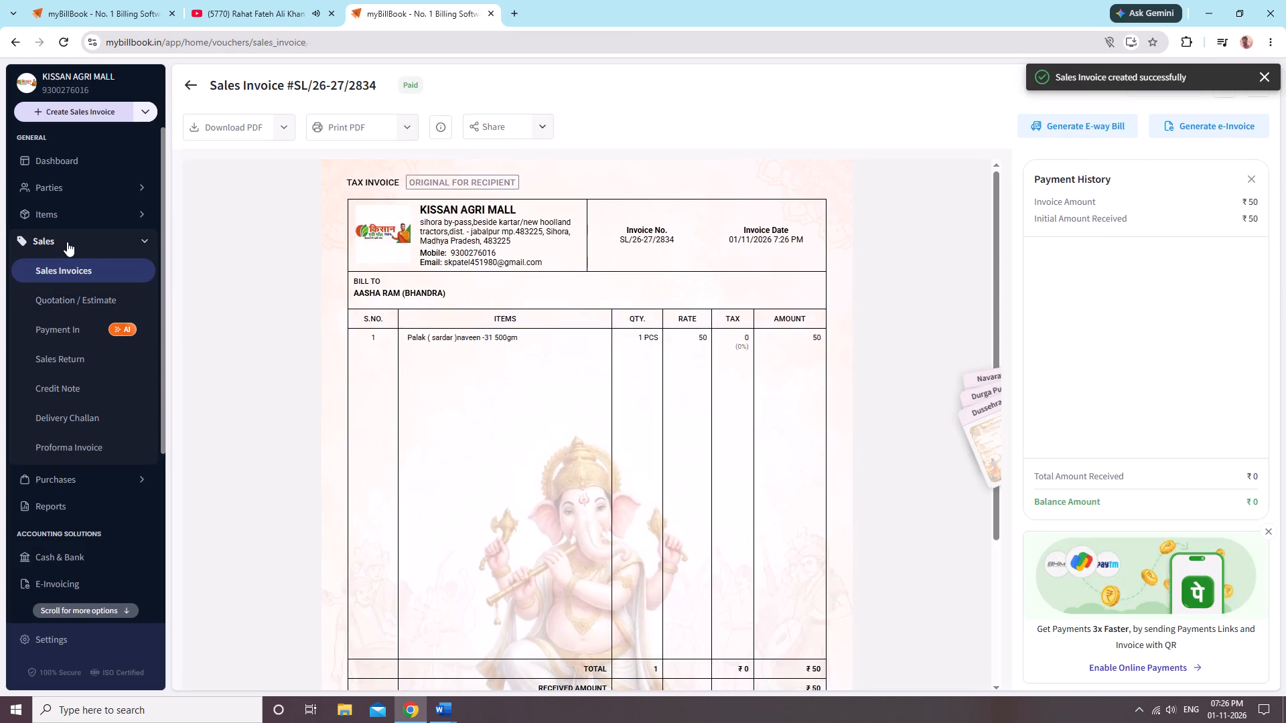
left_click(272, 184)
left_click(281, 206)
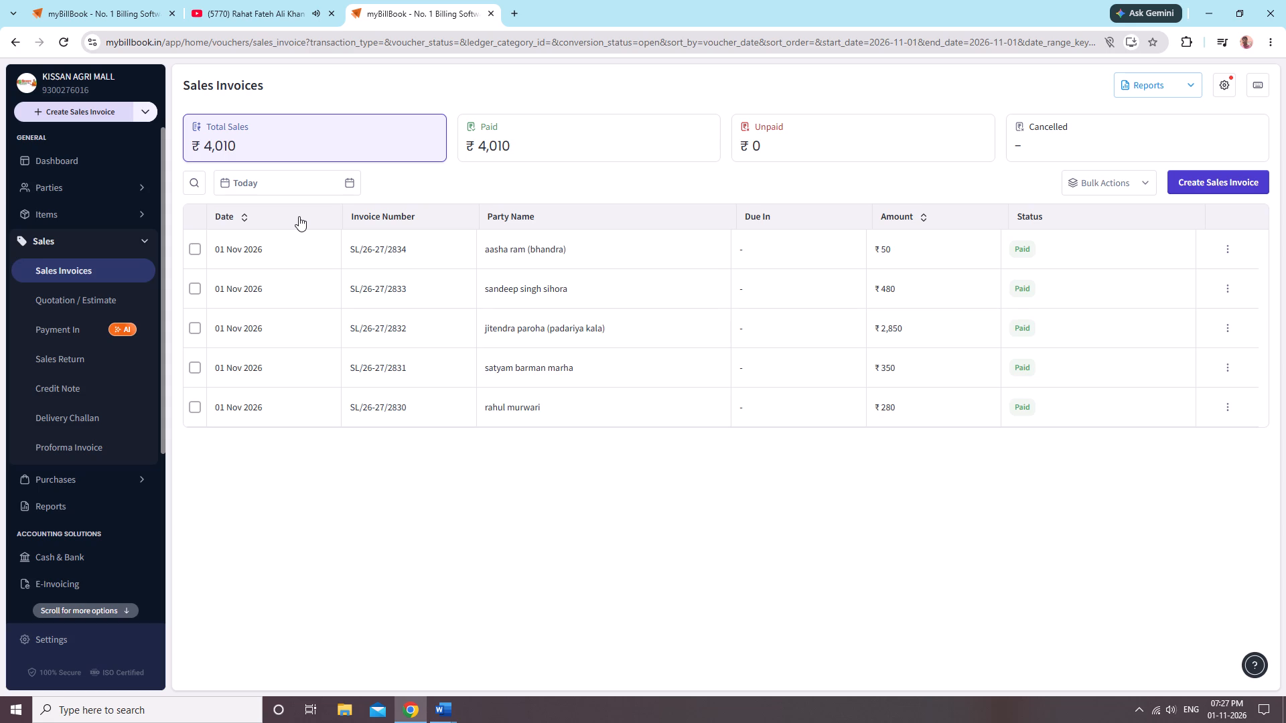
Start a new sales invoice and open the item selection for its bill.
left_click(1251, 188)
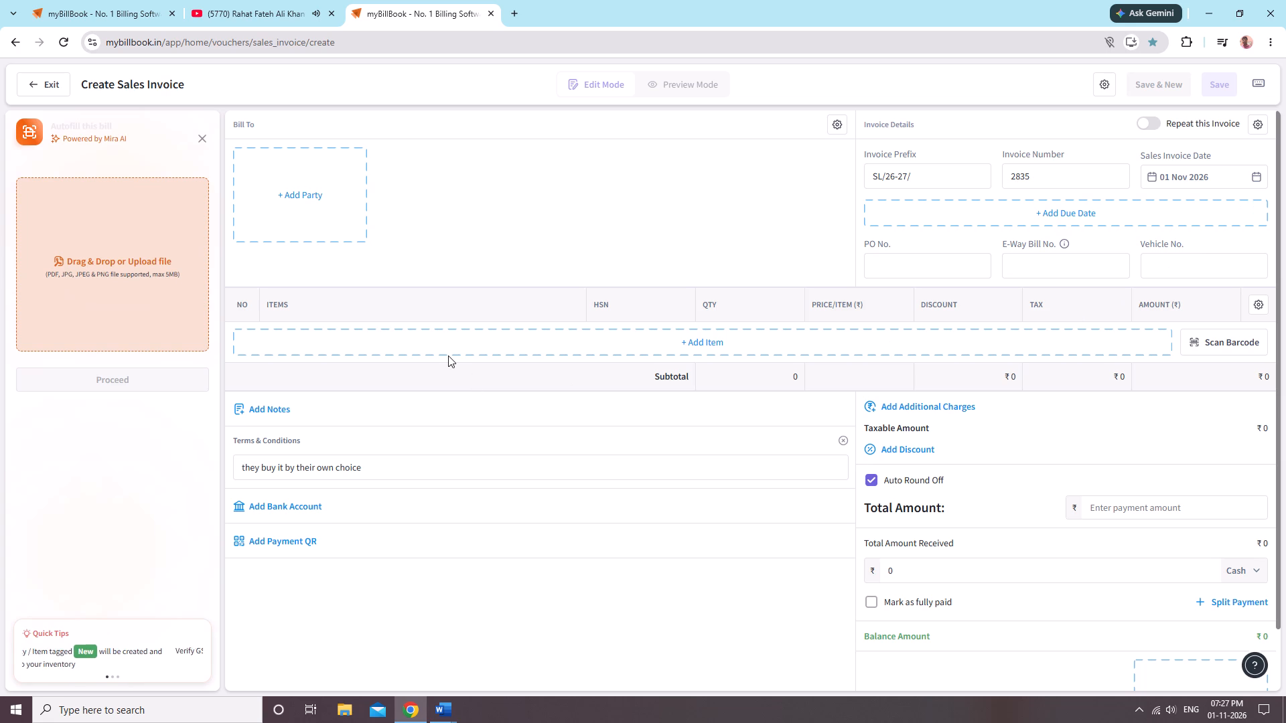
left_click(448, 355)
left_click(469, 350)
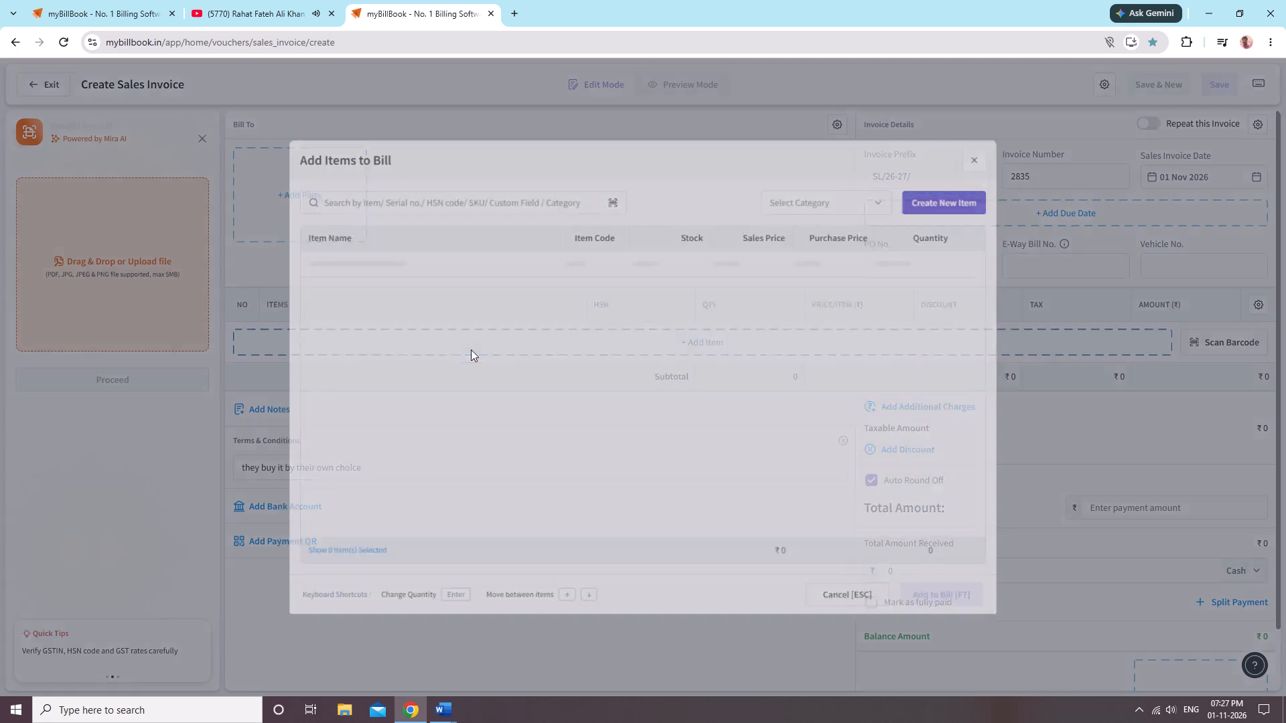
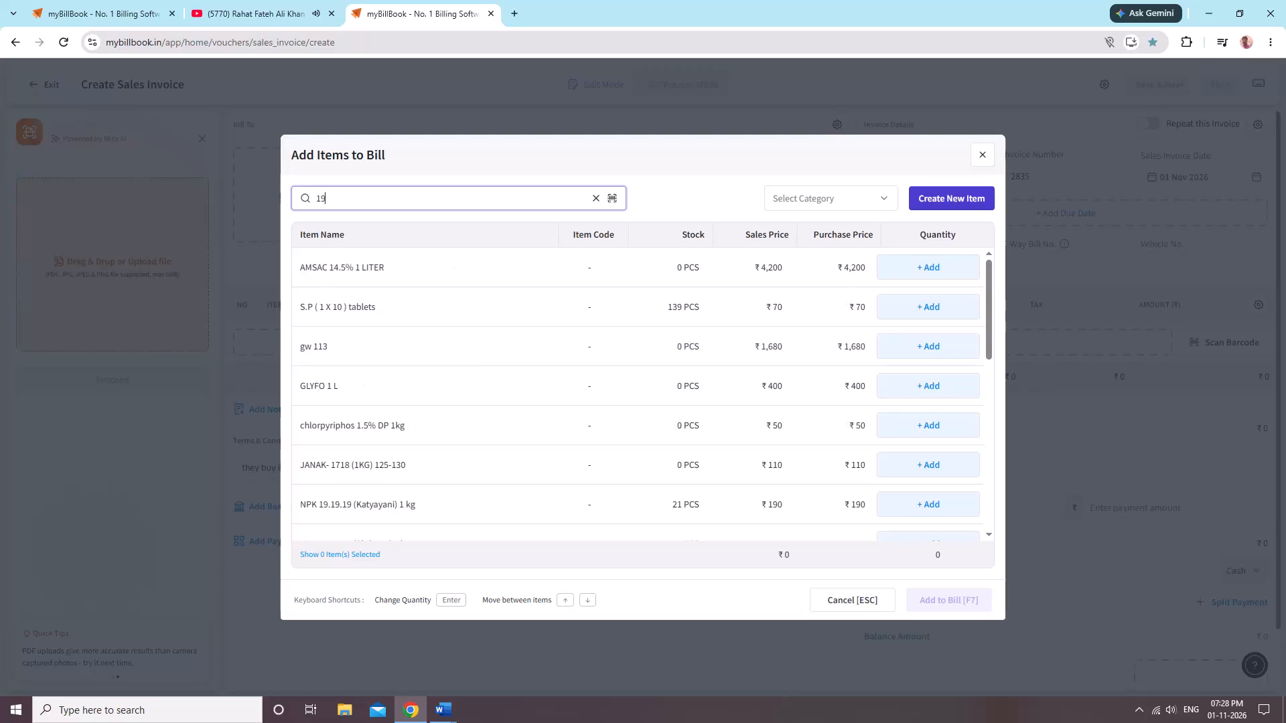
Search the items for "katy" and add one NPK 19.19.19 (Katyayani) 1 kg to the bill.
key("BackSpace")
key("BackSpace")
key("BackSpace")
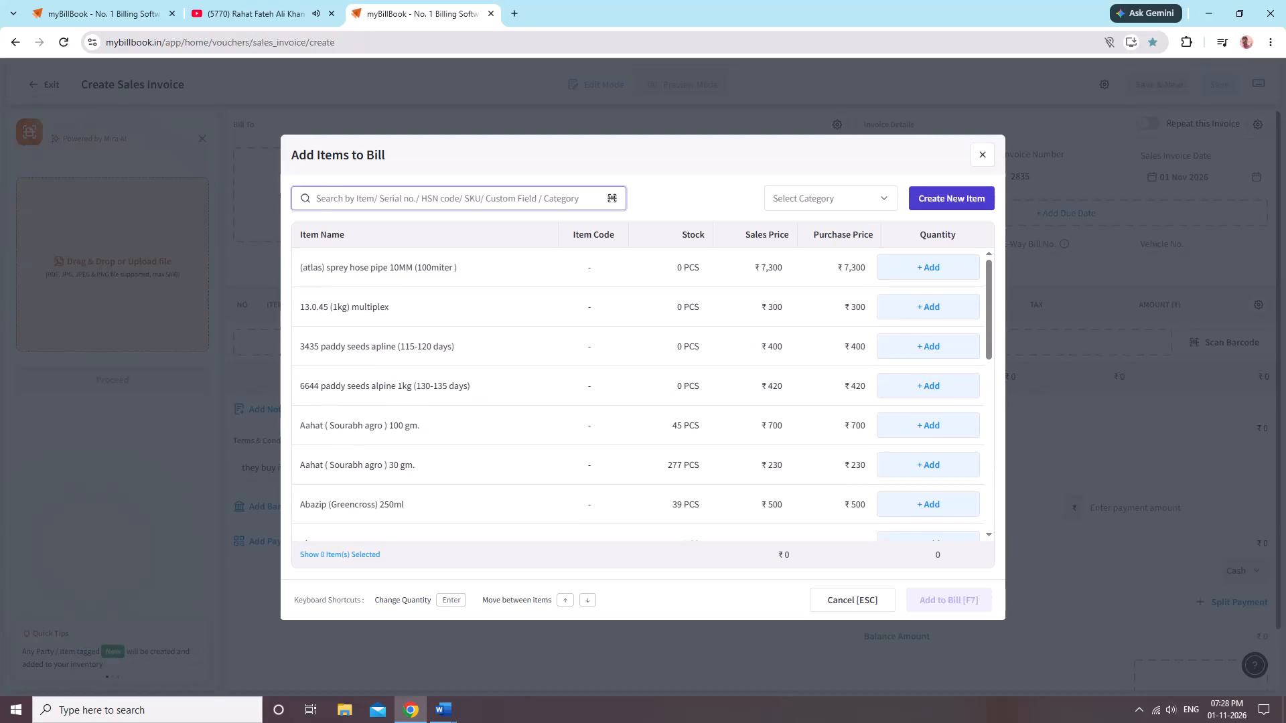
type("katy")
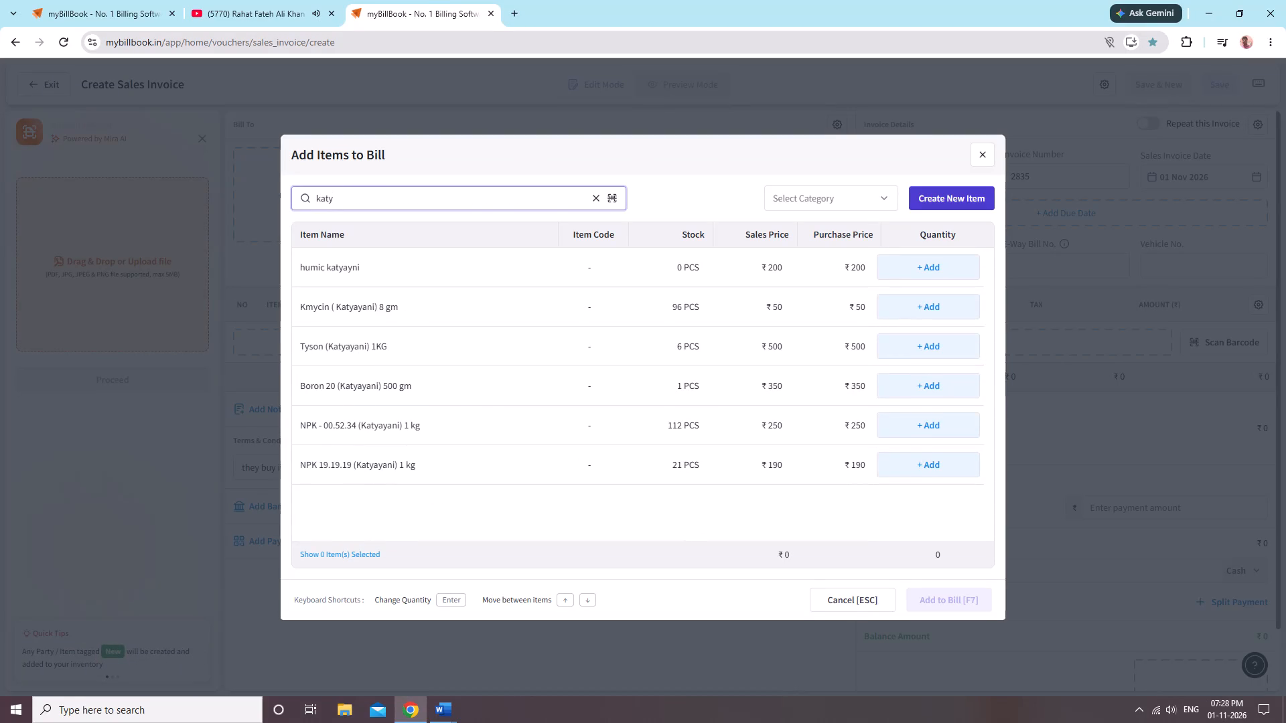
left_click(872, 467)
left_click(900, 475)
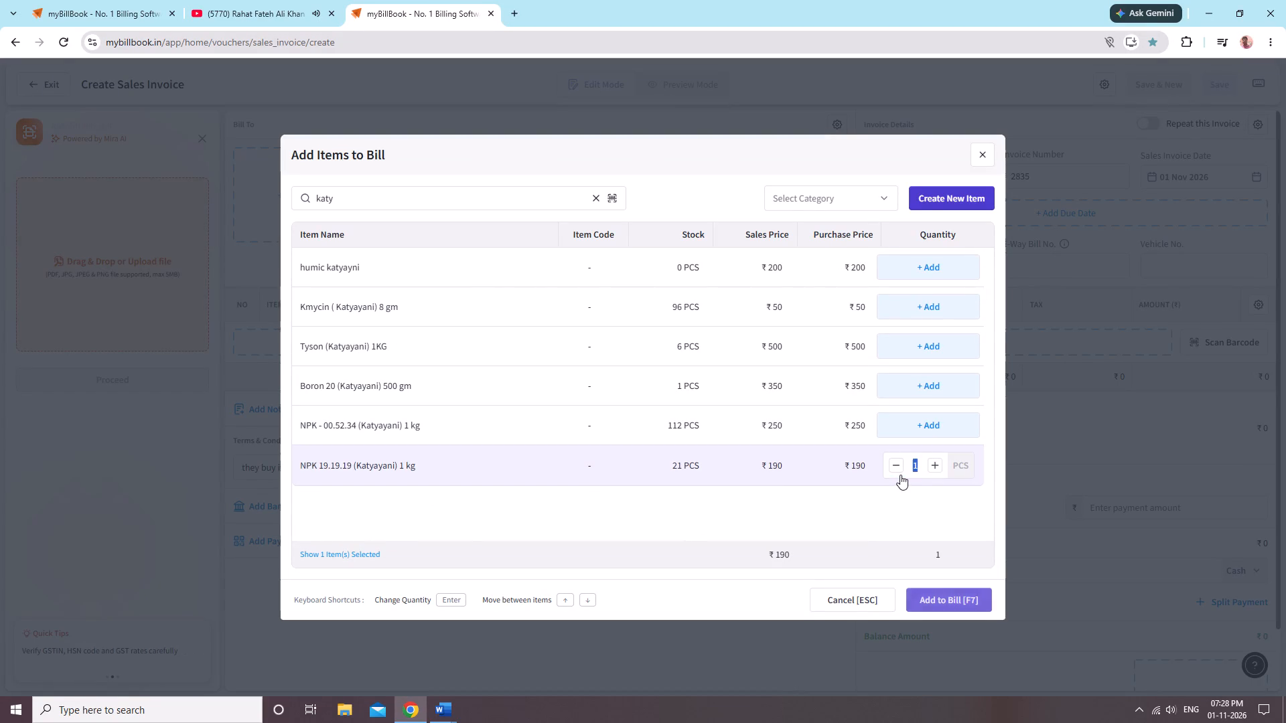
left_click(949, 601)
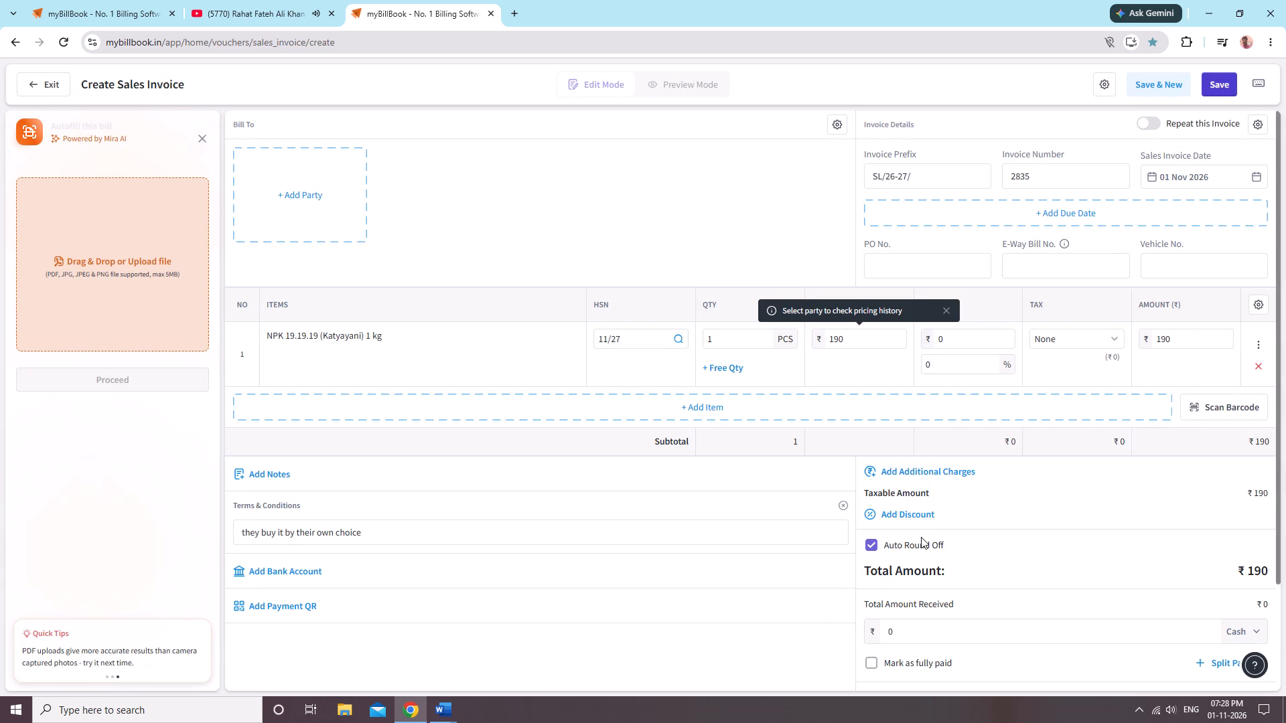
Open the invoice's party selection and enter the customer's full name followed by the place names "madha parashwara".
left_click(302, 176)
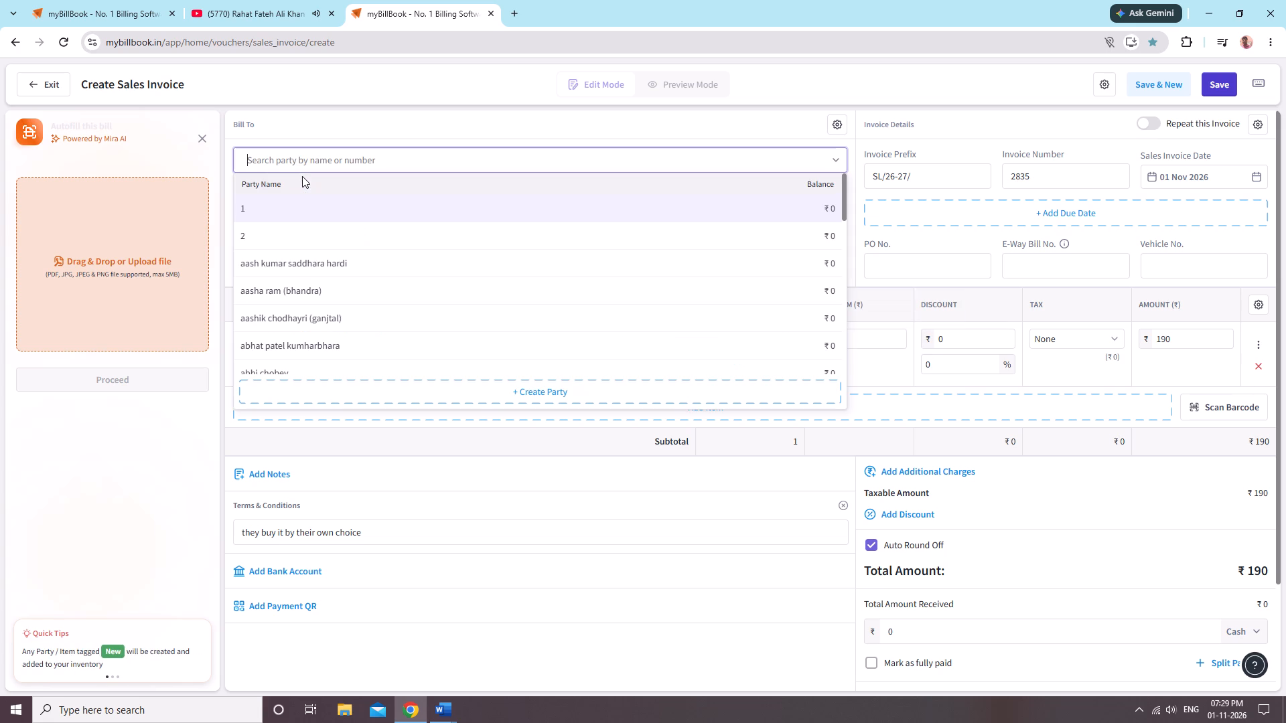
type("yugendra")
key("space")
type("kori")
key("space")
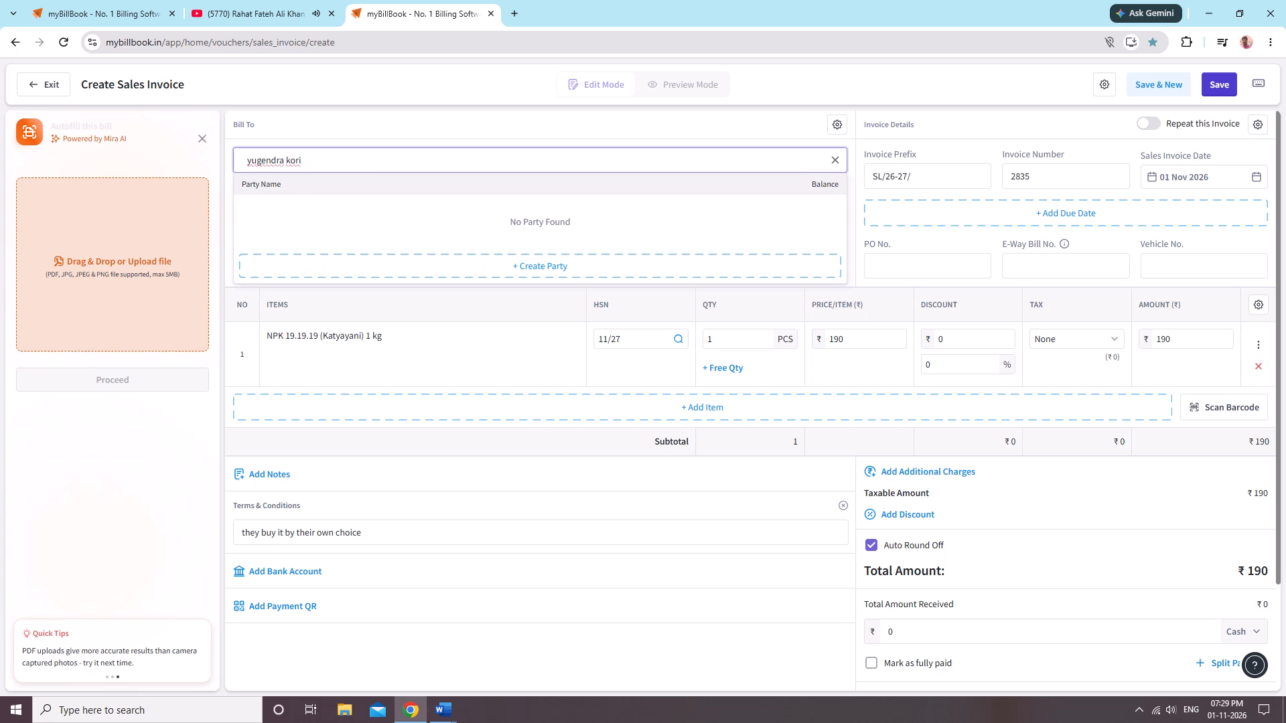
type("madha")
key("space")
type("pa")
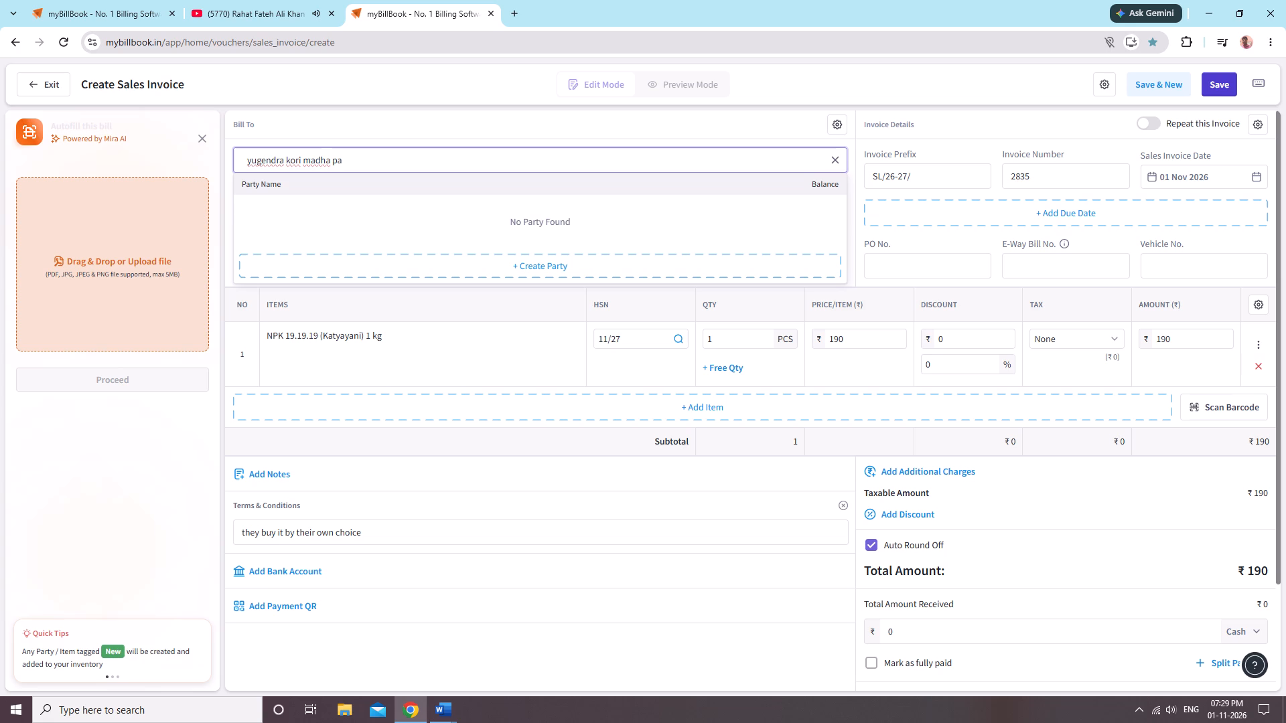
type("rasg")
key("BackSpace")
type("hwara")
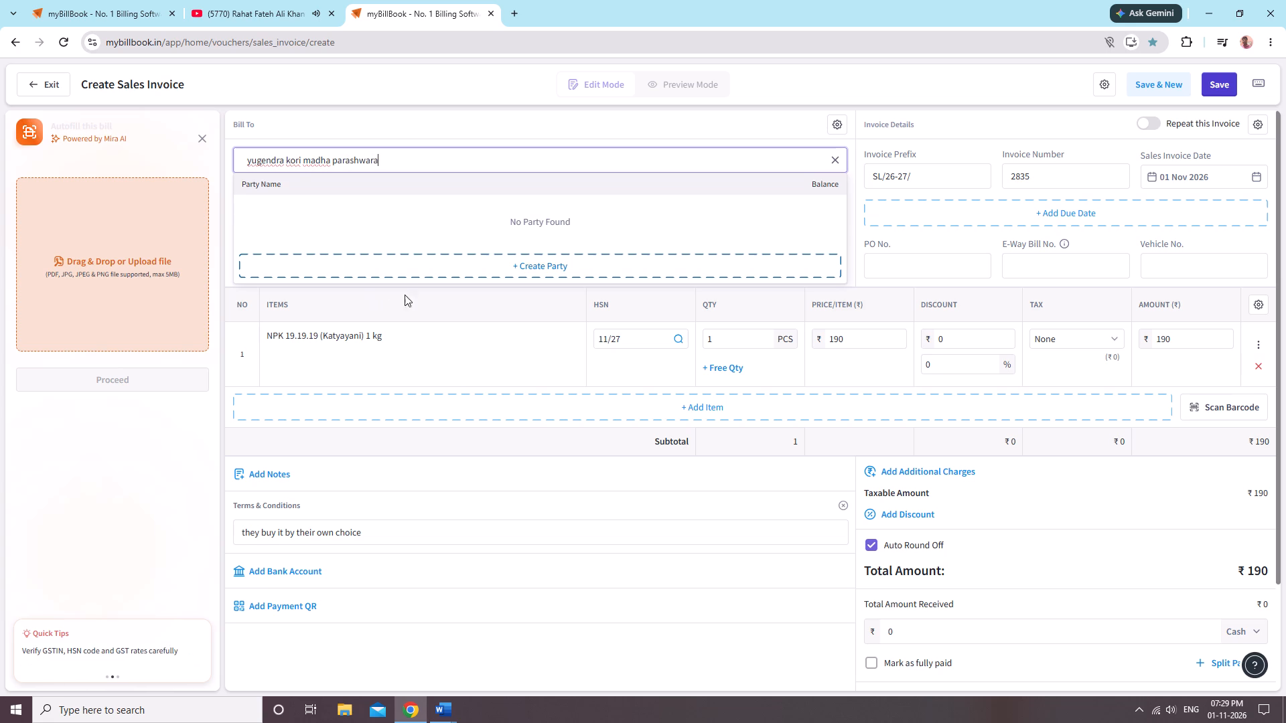
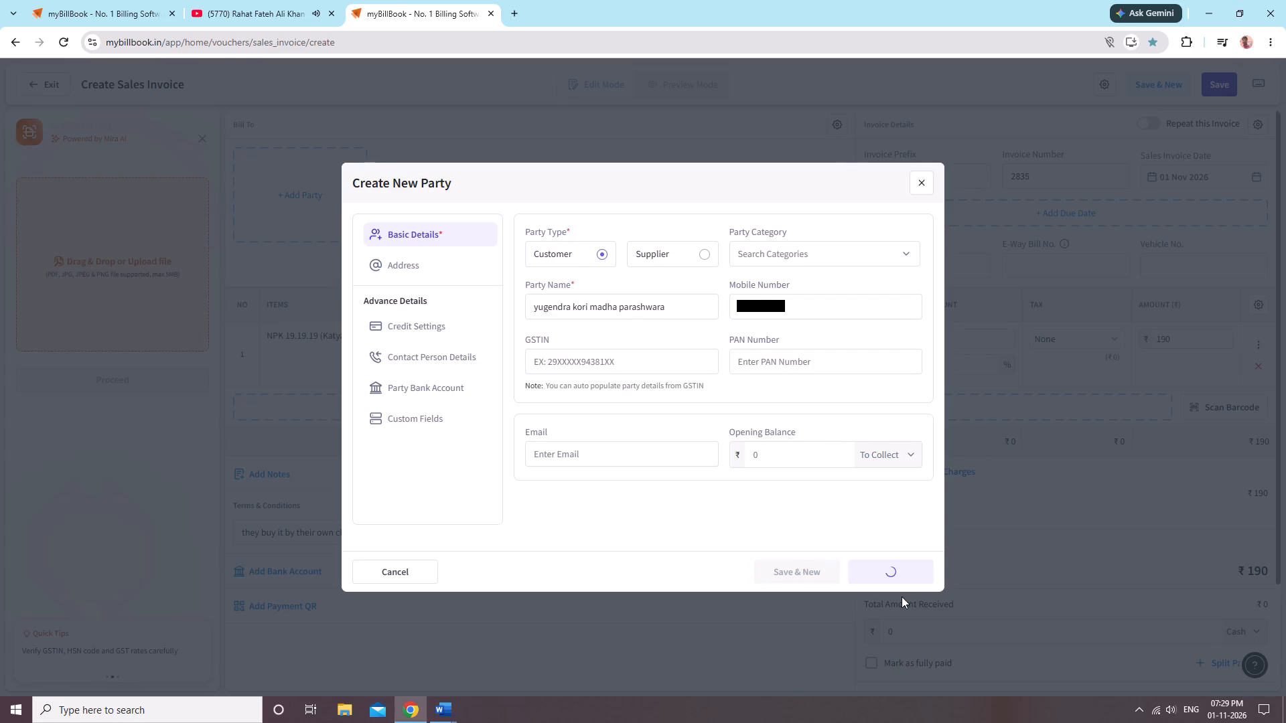
Mark the NPK 19.19.19 (Katyayani) sales invoice as fully paid in cash and save it.
scroll(902, 596, "down", 5)
left_click(870, 667)
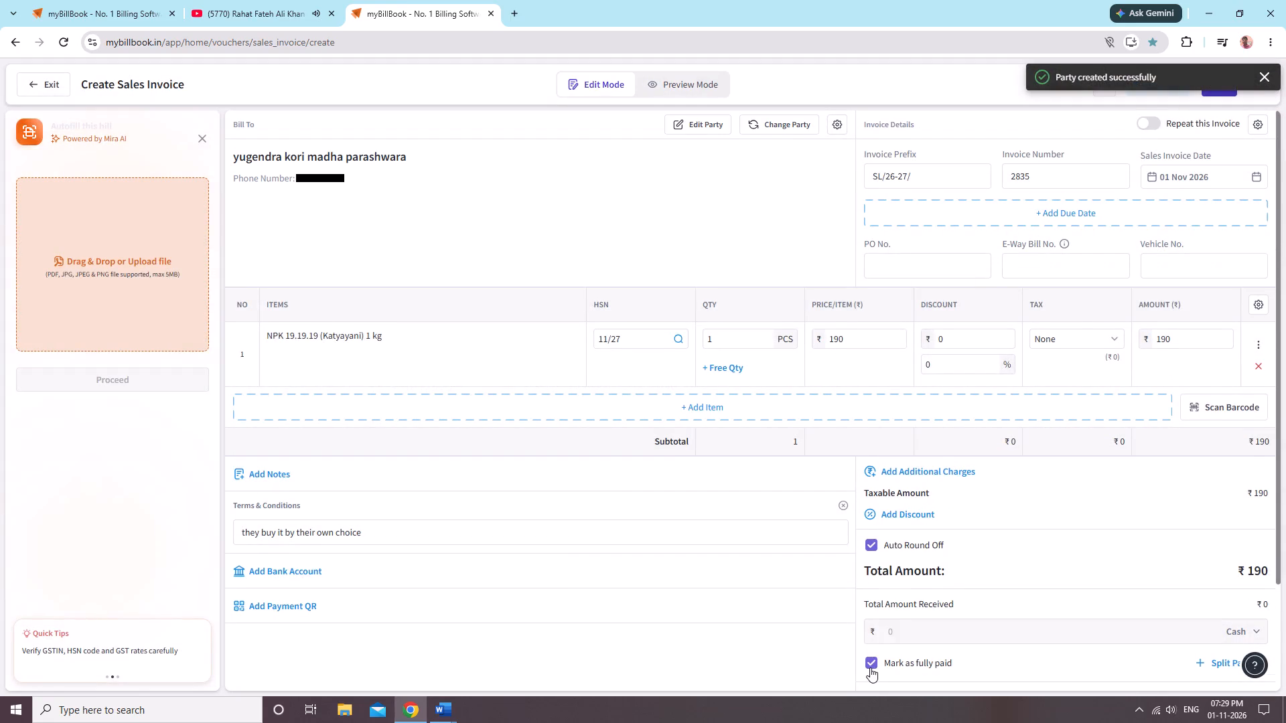
scroll(865, 643, "up", 3)
left_click(776, 218)
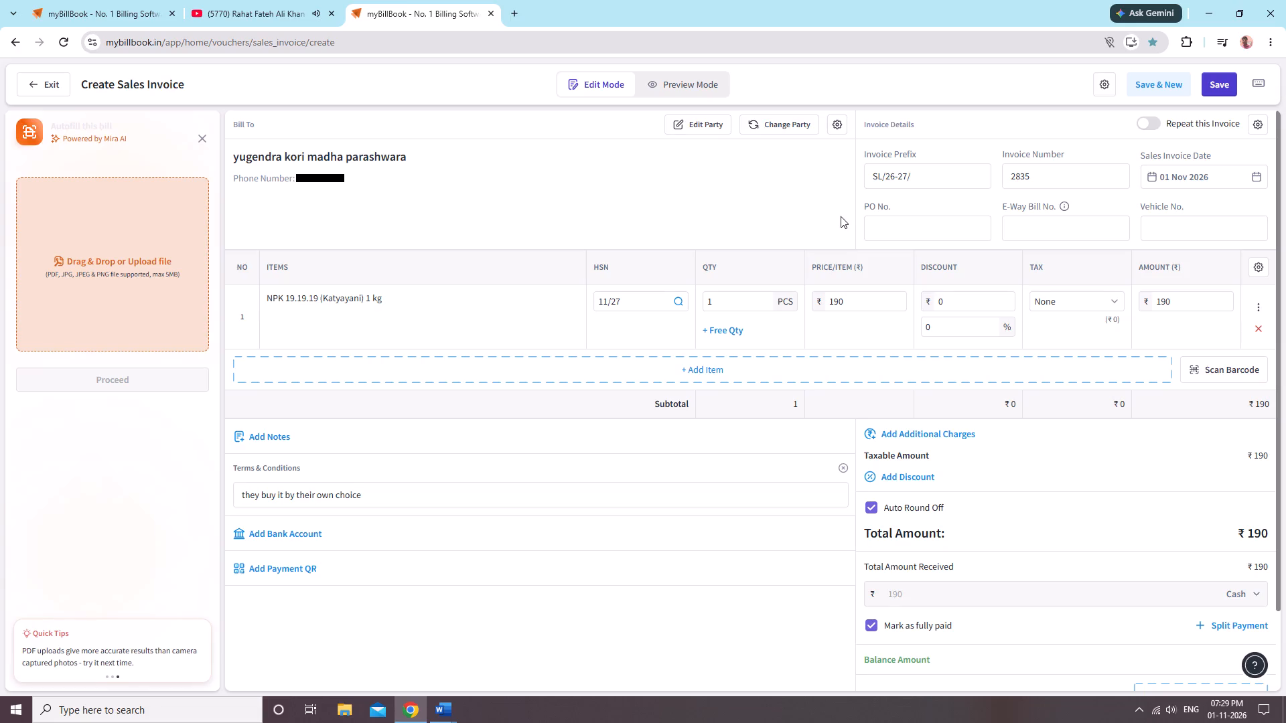
left_click(1240, 83)
left_click(1229, 81)
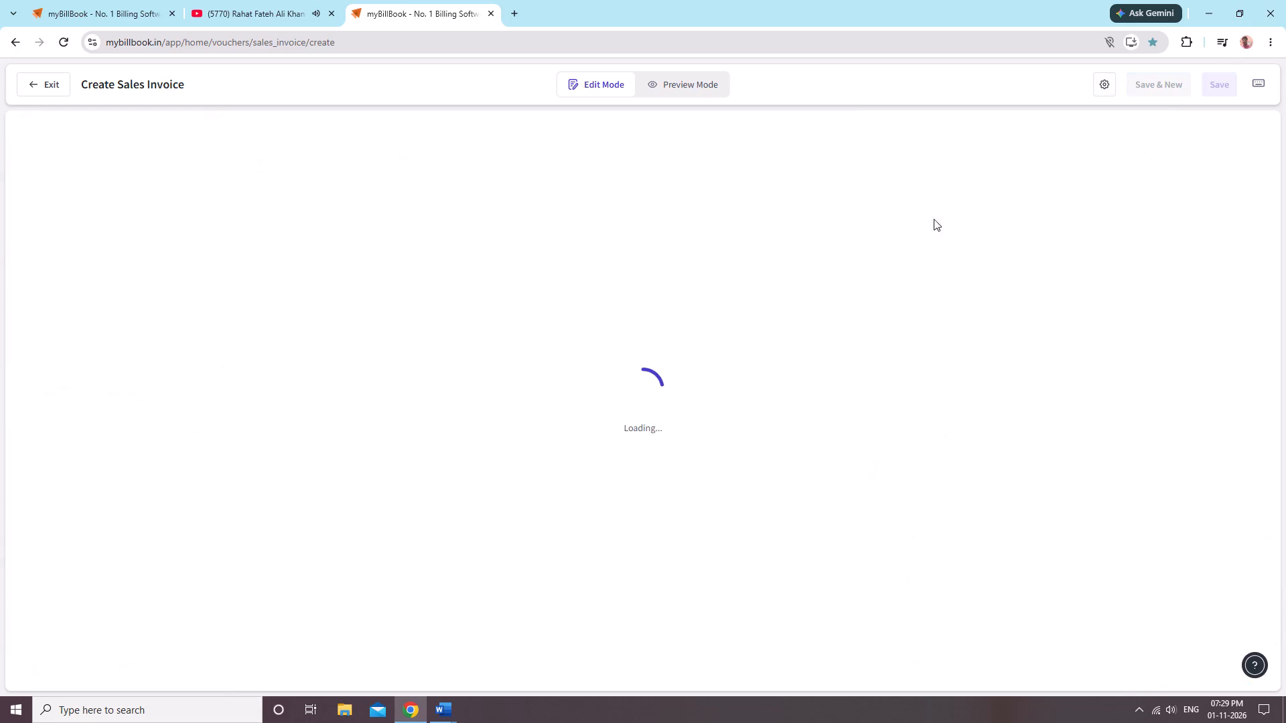
Print the PDF of the newly saved sales invoice.
left_click(349, 122)
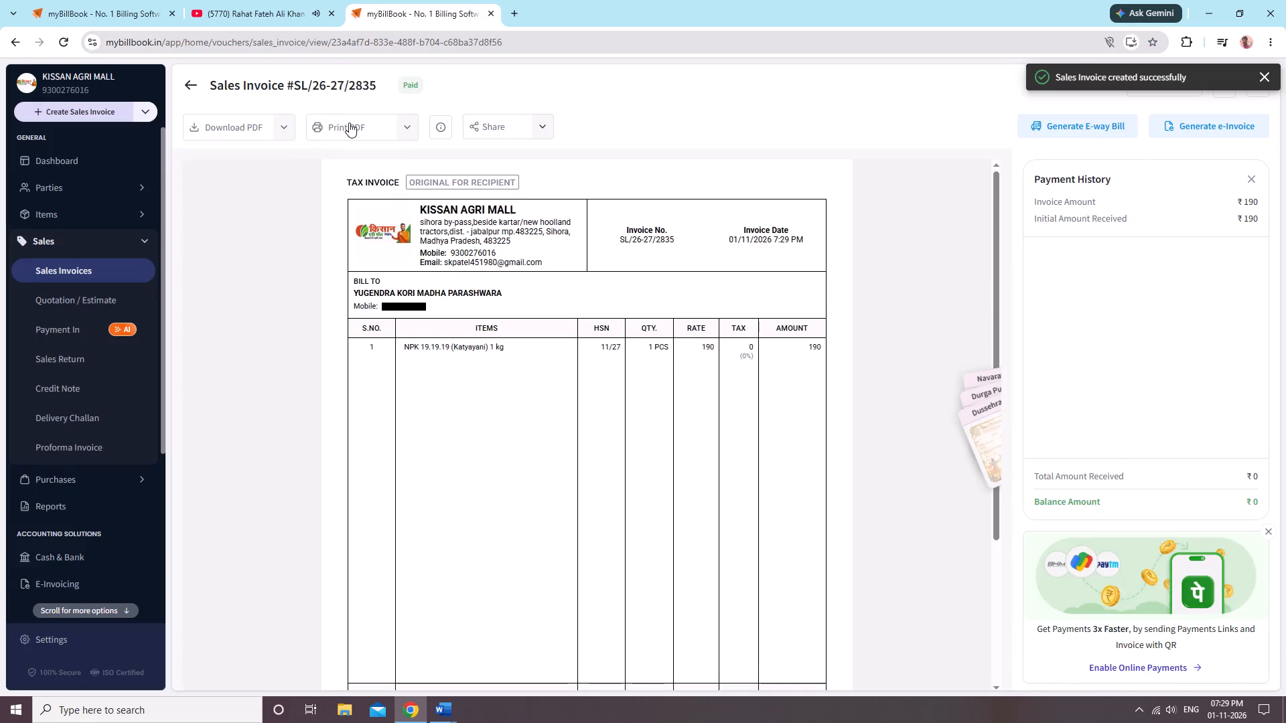
left_click(999, 605)
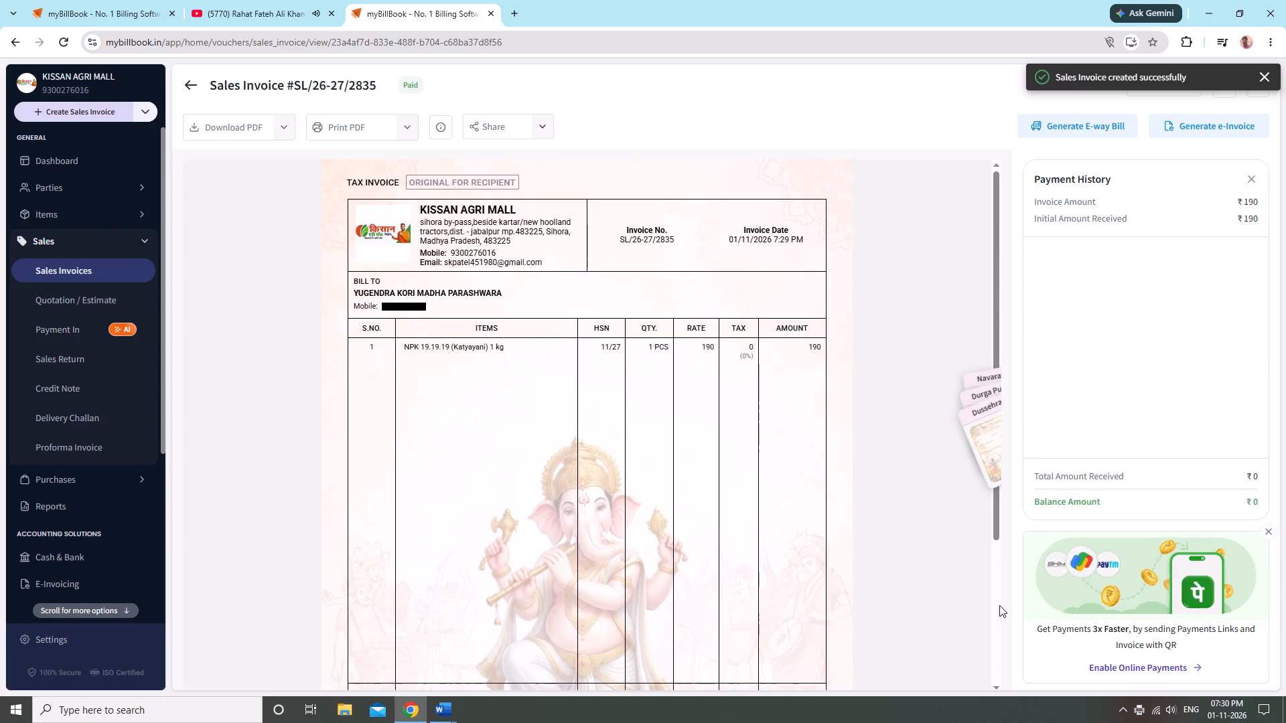
Open the sales invoice list and filter it to today's invoices to review the day's sales.
left_click(65, 238)
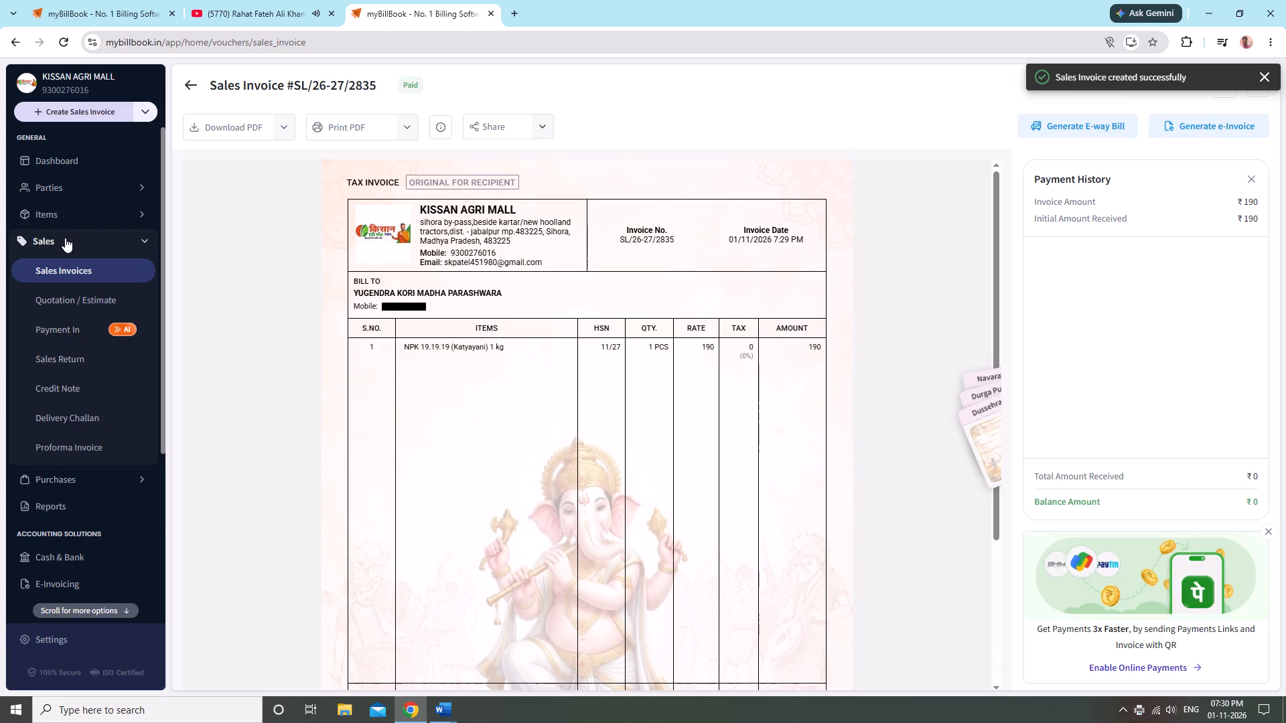
left_click(321, 177)
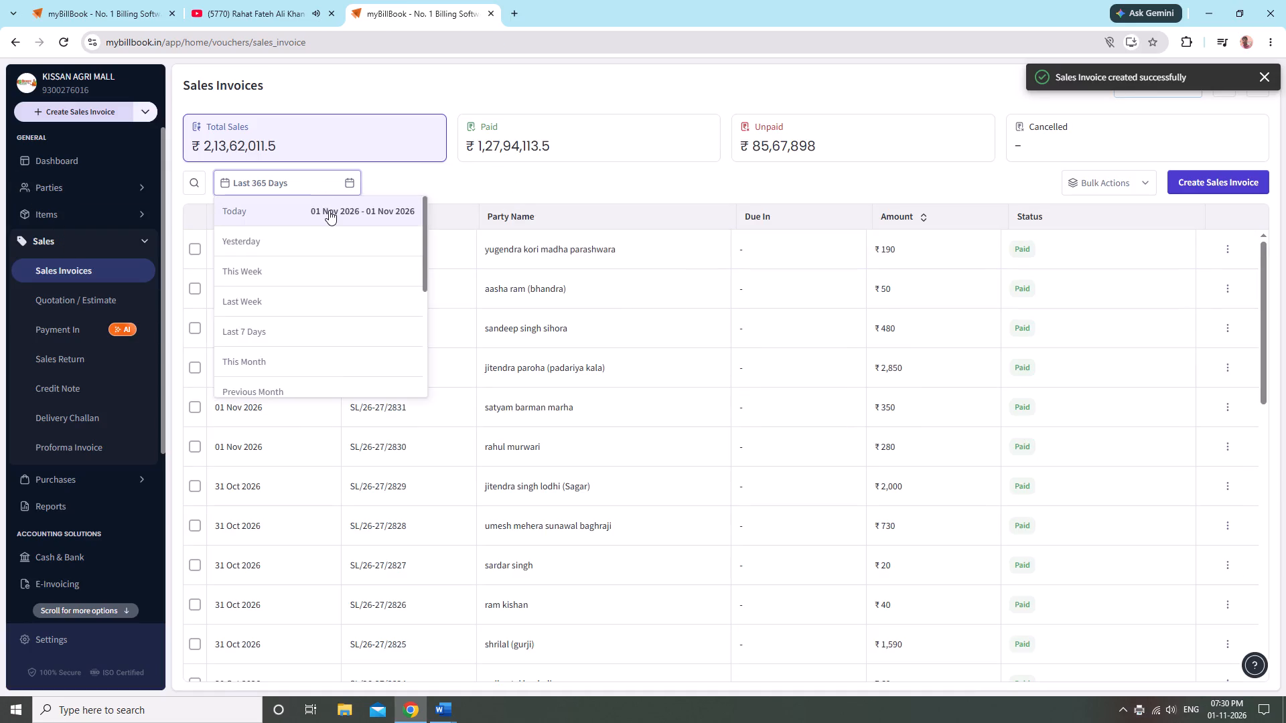
left_click(329, 210)
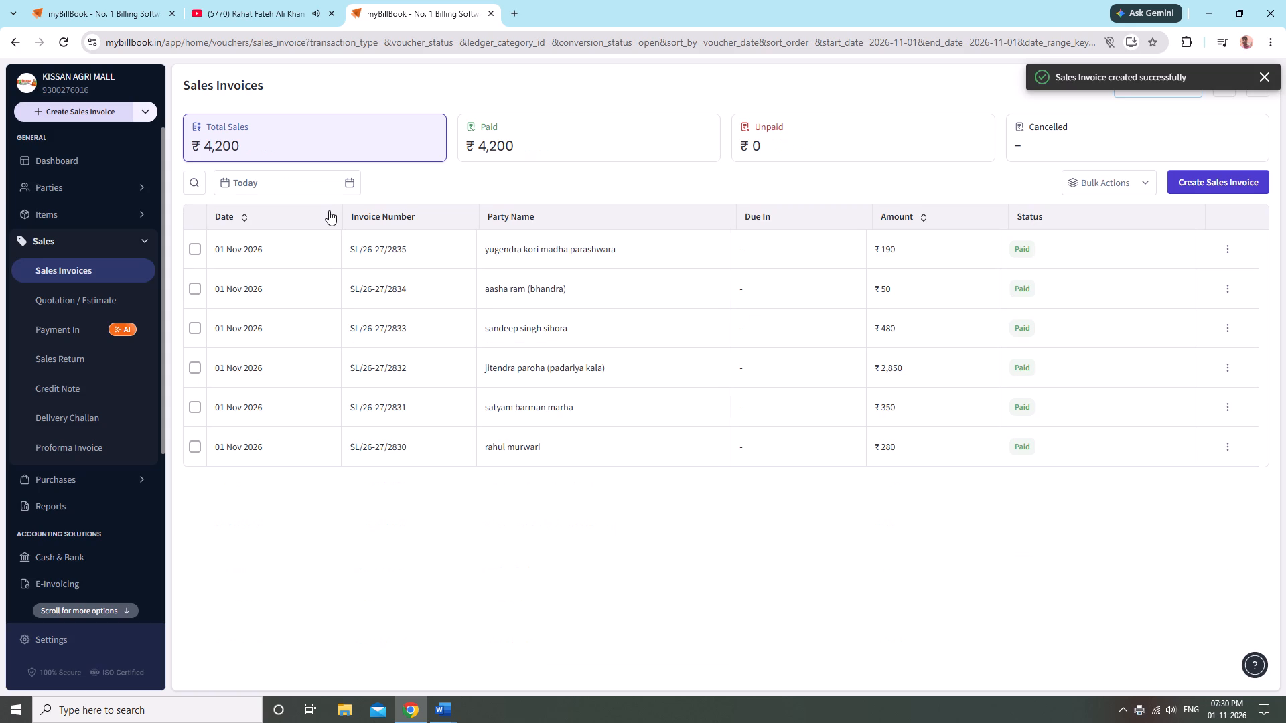
left_click(476, 195)
left_click(554, 188)
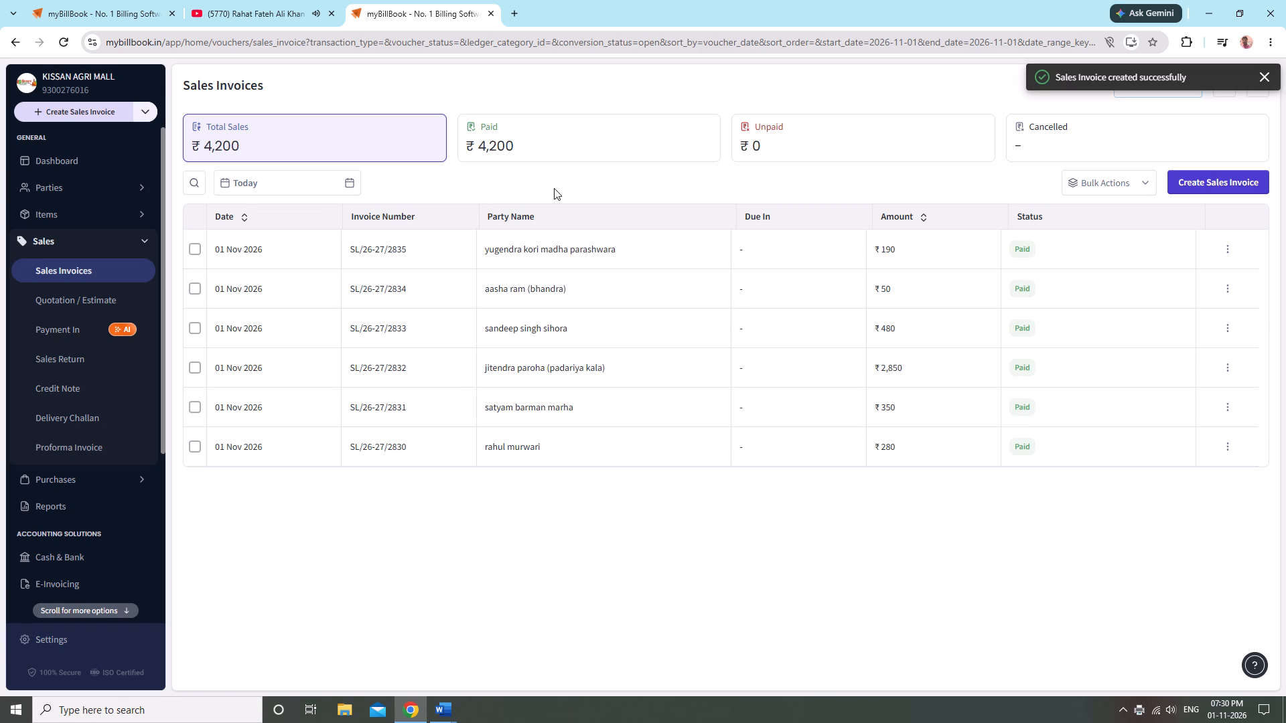
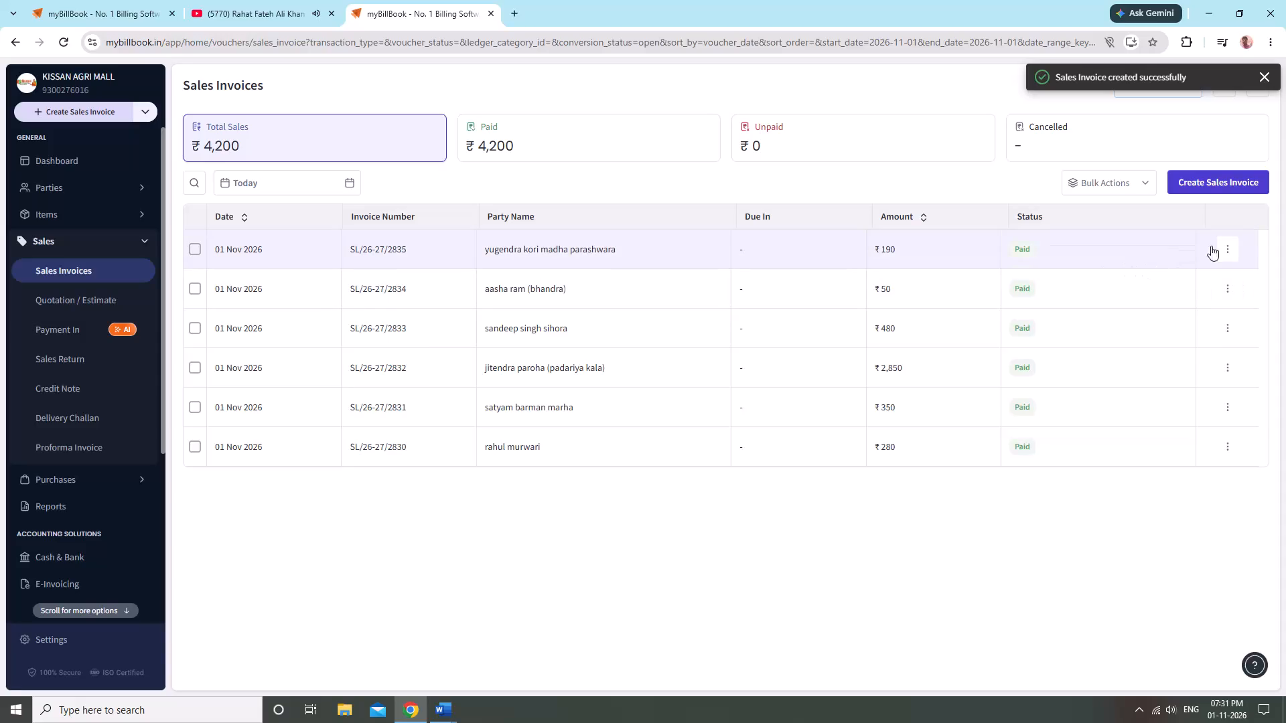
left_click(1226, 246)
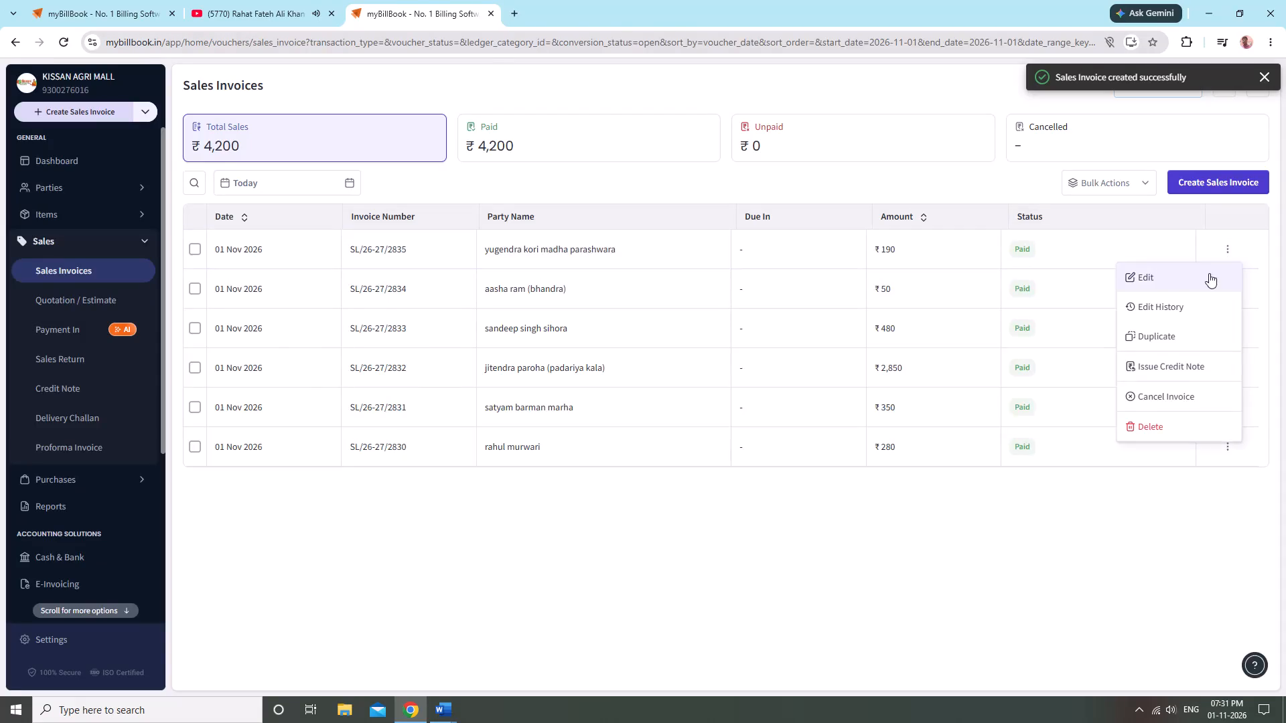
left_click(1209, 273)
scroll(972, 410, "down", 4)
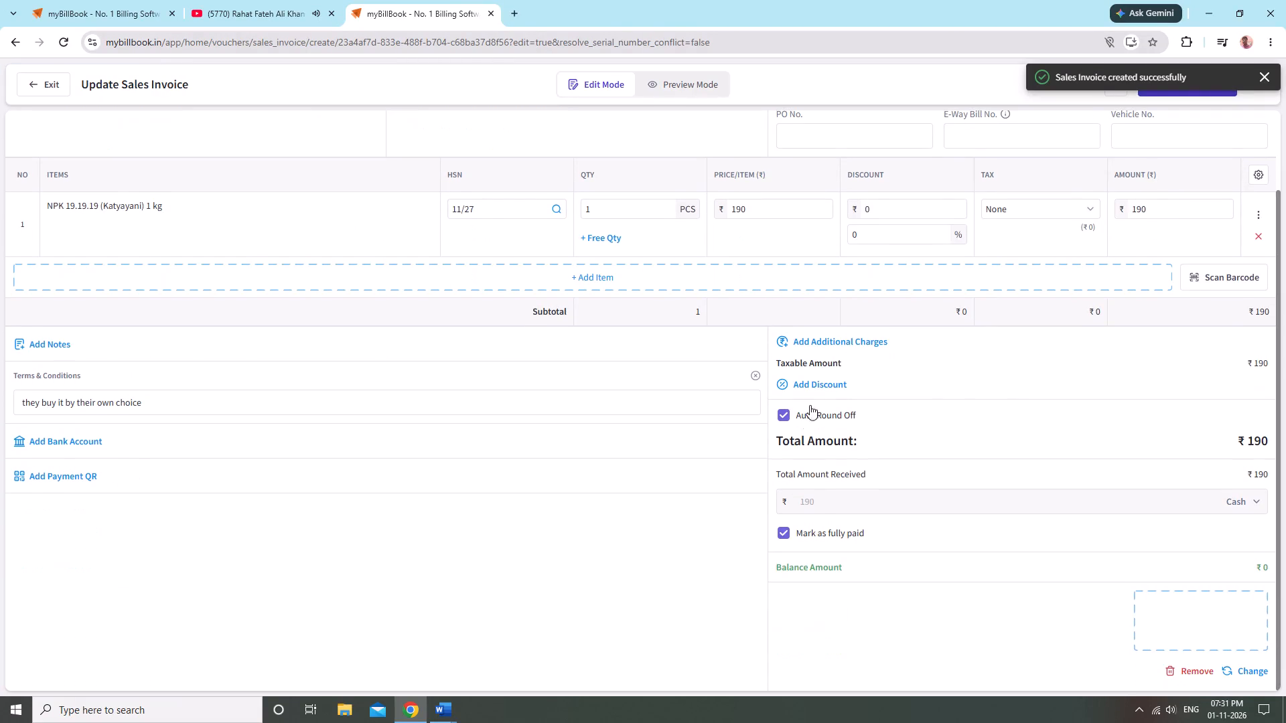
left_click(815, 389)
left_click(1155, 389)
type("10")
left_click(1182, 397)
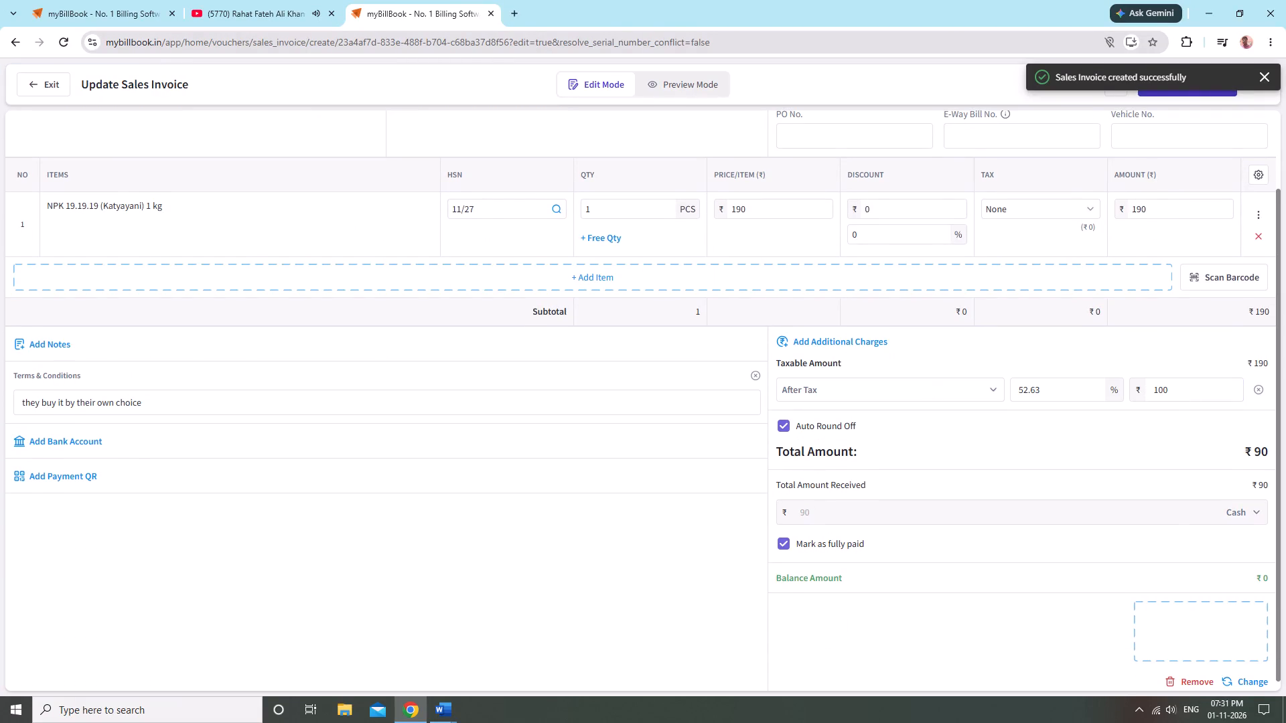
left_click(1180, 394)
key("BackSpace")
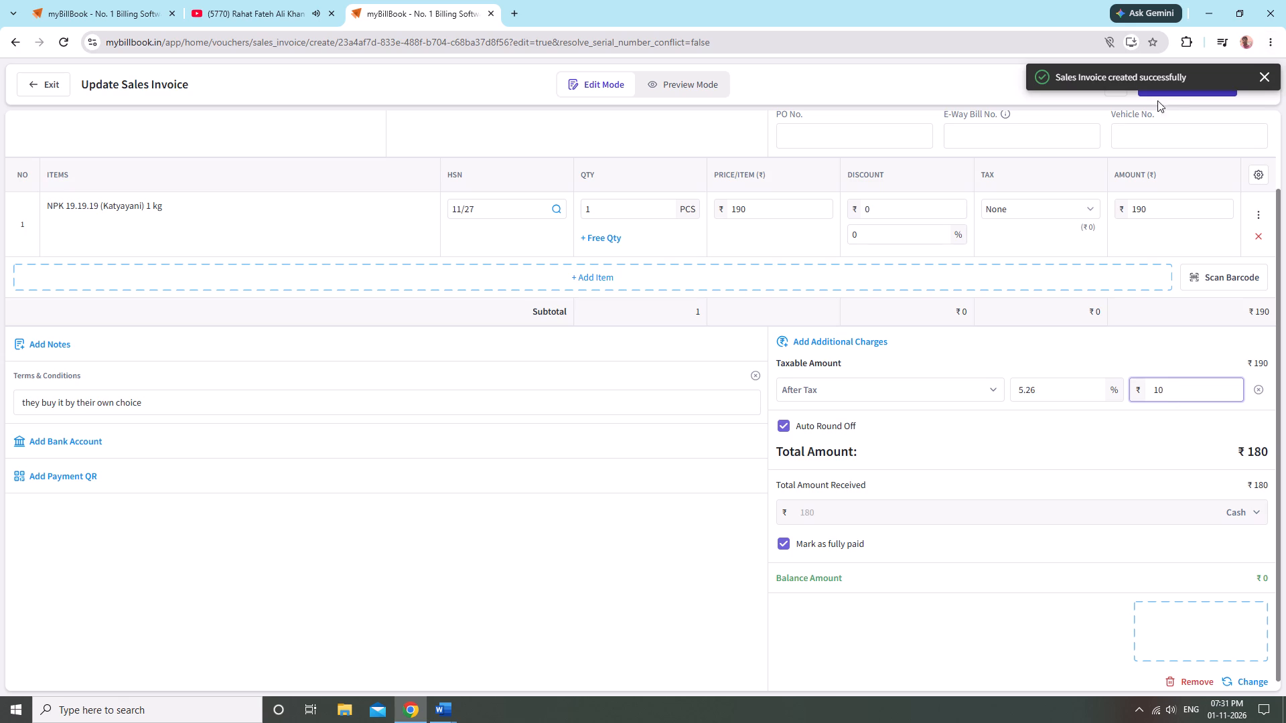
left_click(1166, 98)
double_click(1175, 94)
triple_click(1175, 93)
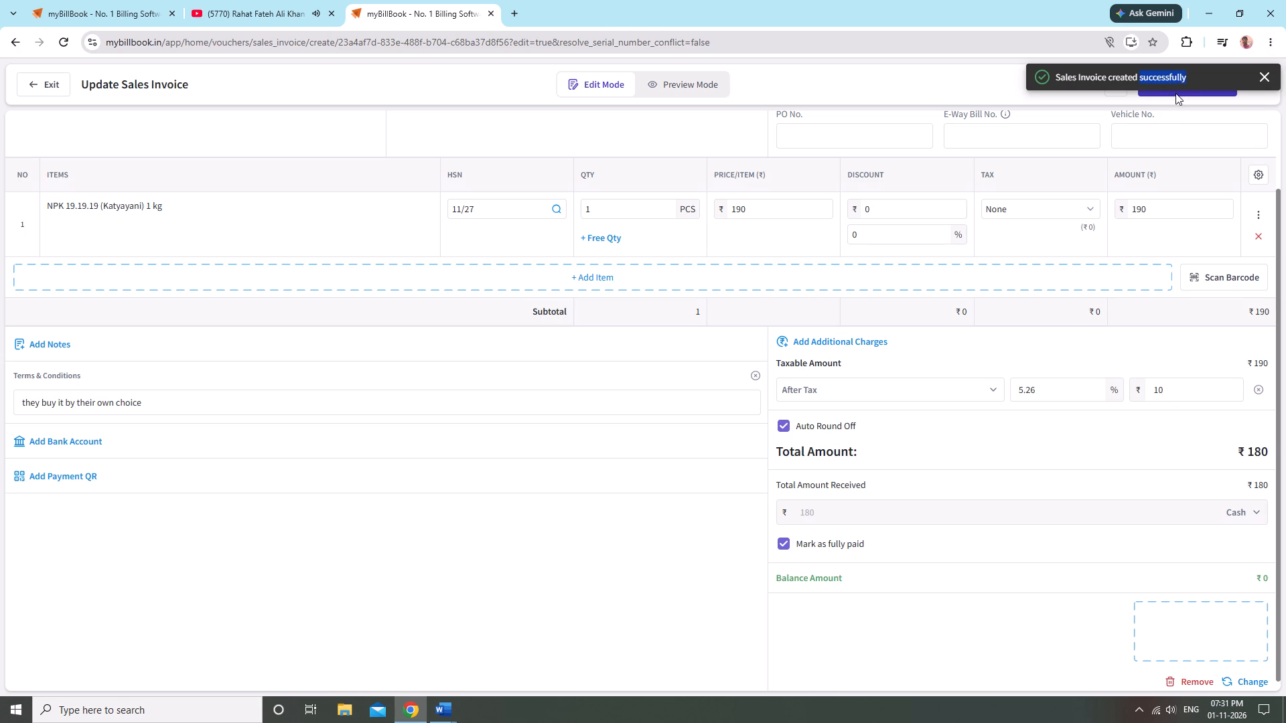
Close both open myBillBook tabs and reopen the myBillBook sales invoice list in a new browser tab.
left_click(170, 13)
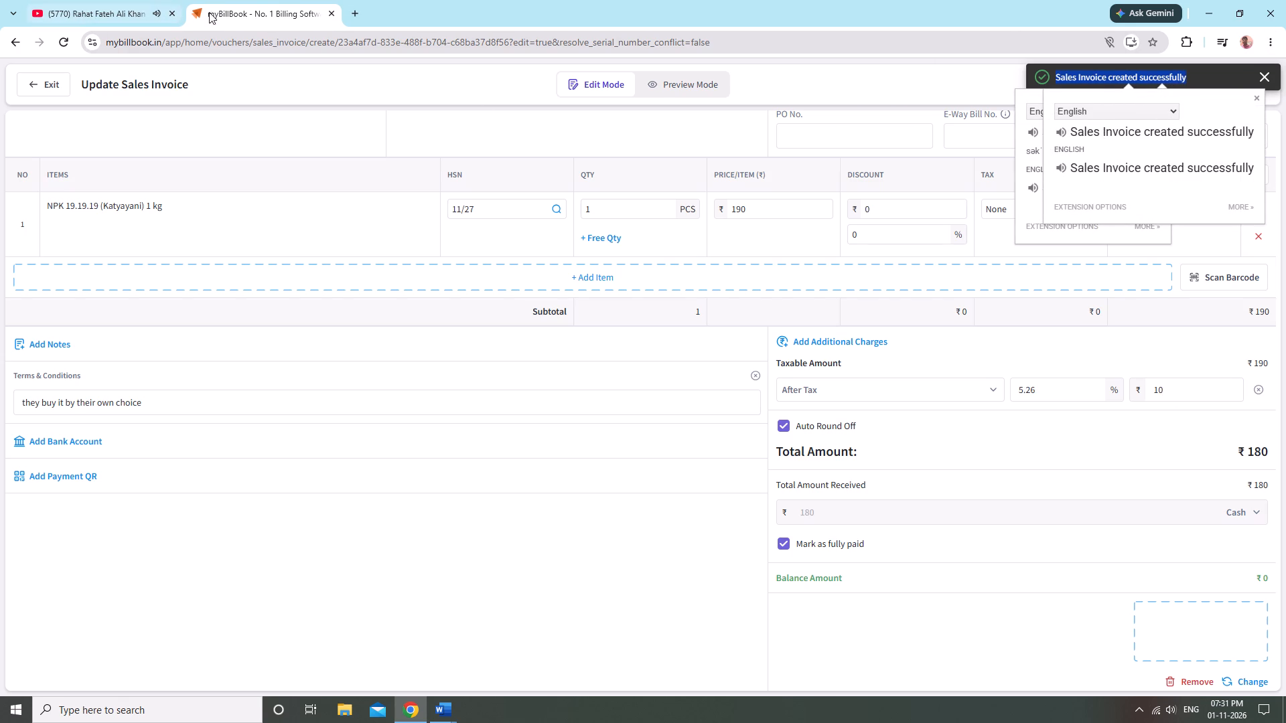
left_click(324, 12)
left_click(330, 13)
left_click(193, 15)
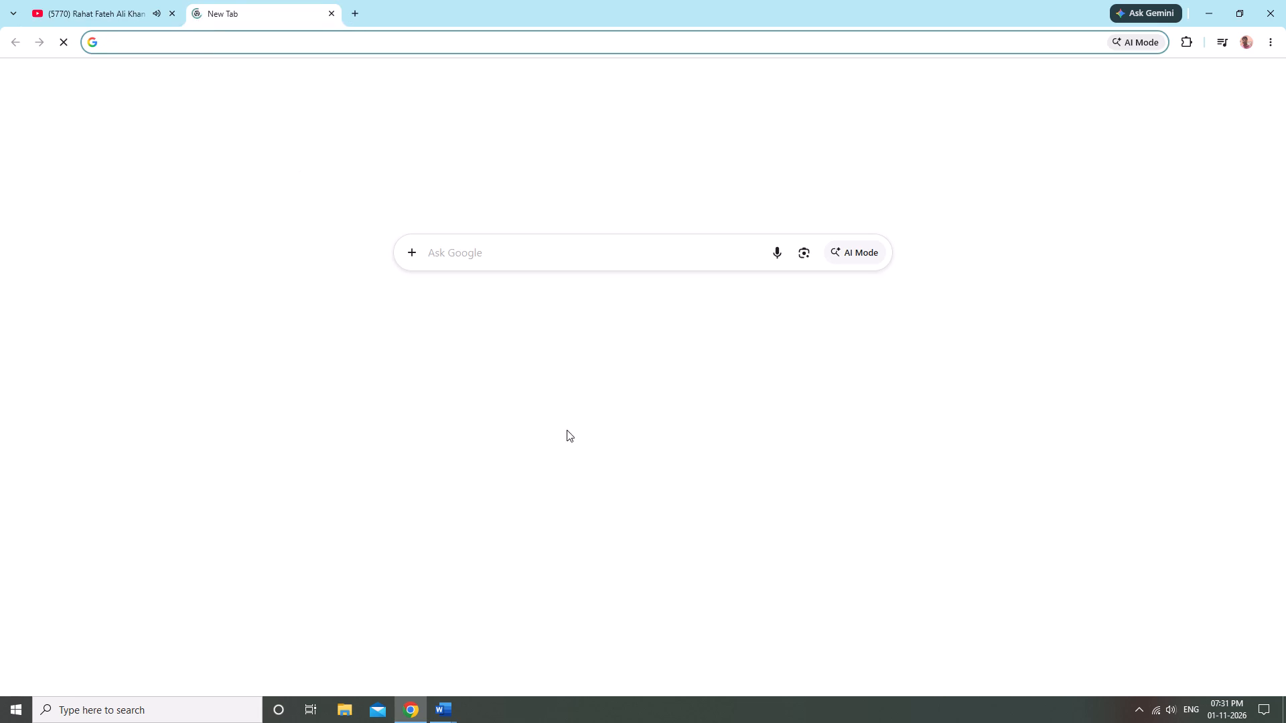
double_click(557, 370)
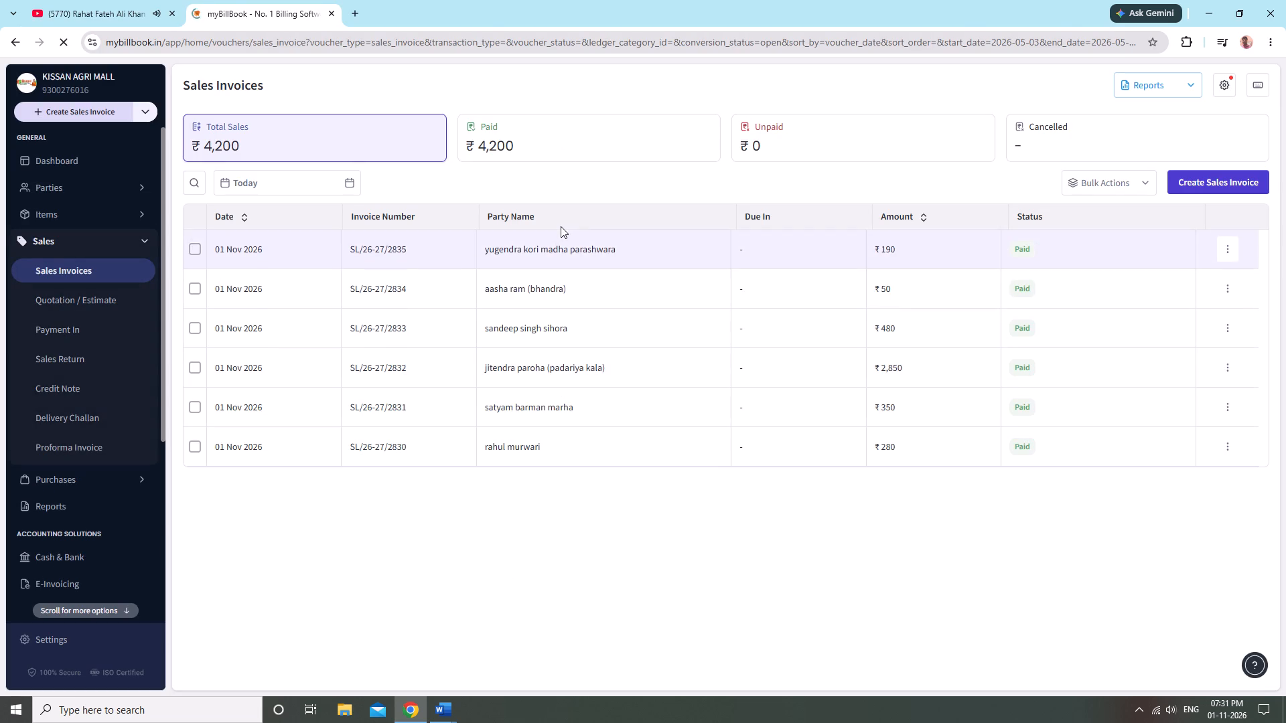
Edit sales invoice SL/26-27/2835 to include a ₹10 after-tax discount and save the updated invoice.
left_click(561, 226)
left_click(582, 245)
left_click(1227, 78)
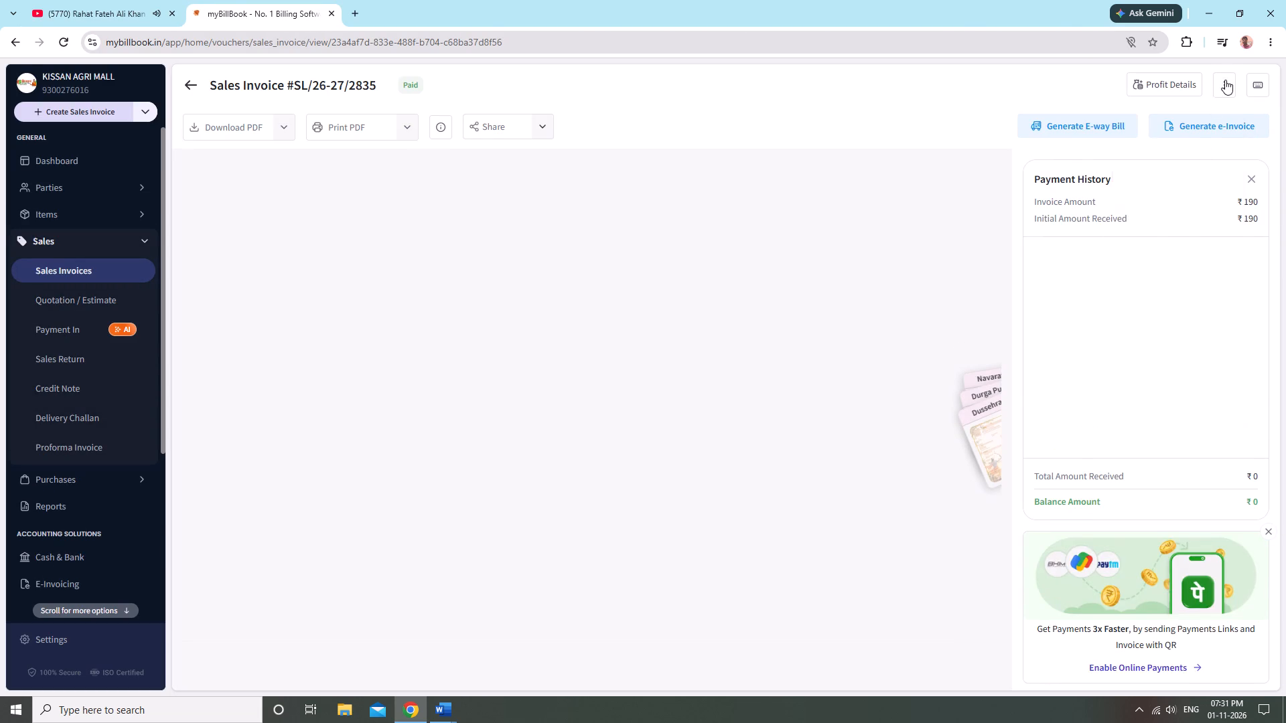
left_click(1202, 106)
scroll(1121, 366, "down", 1)
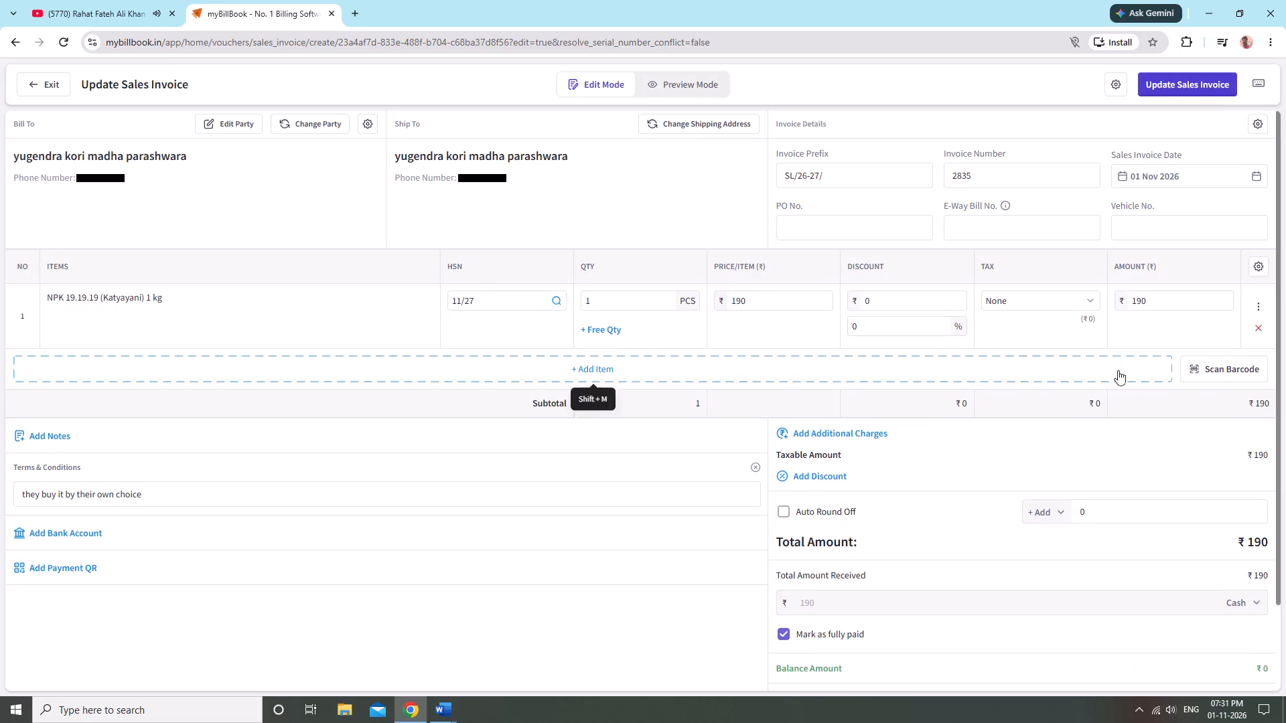
left_click(831, 406)
left_click(1171, 415)
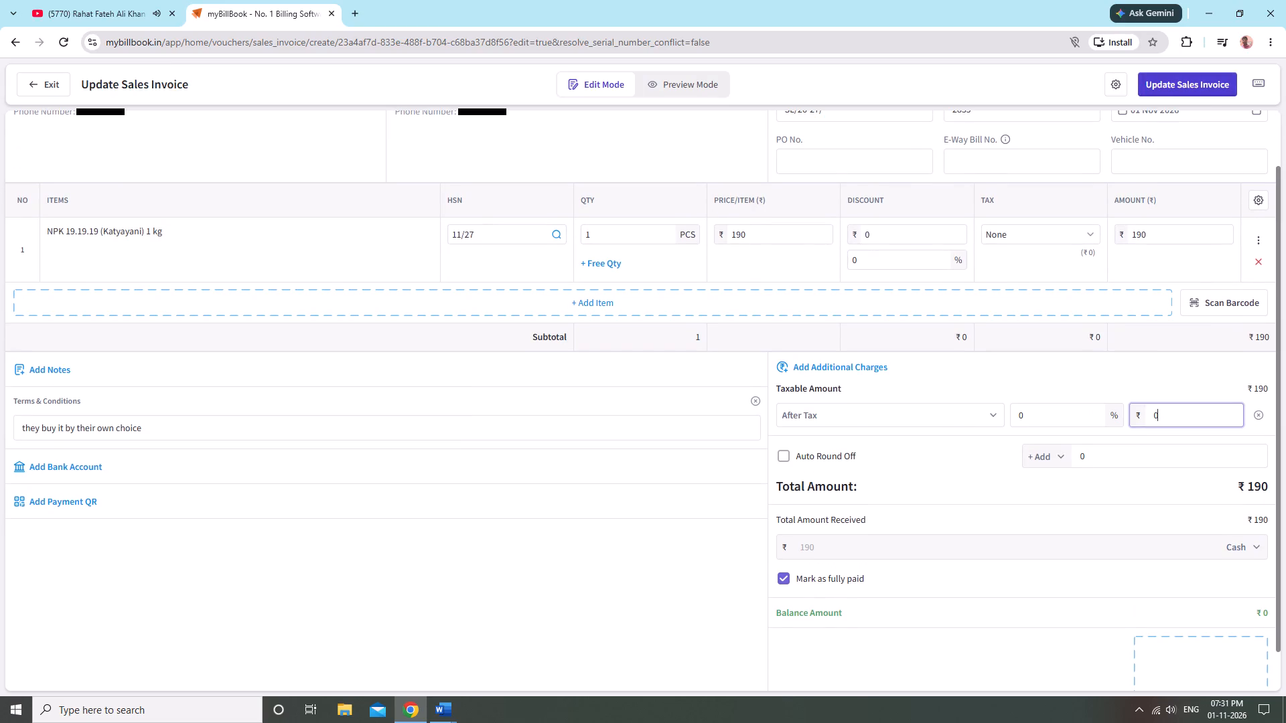
type("10")
left_click(1196, 86)
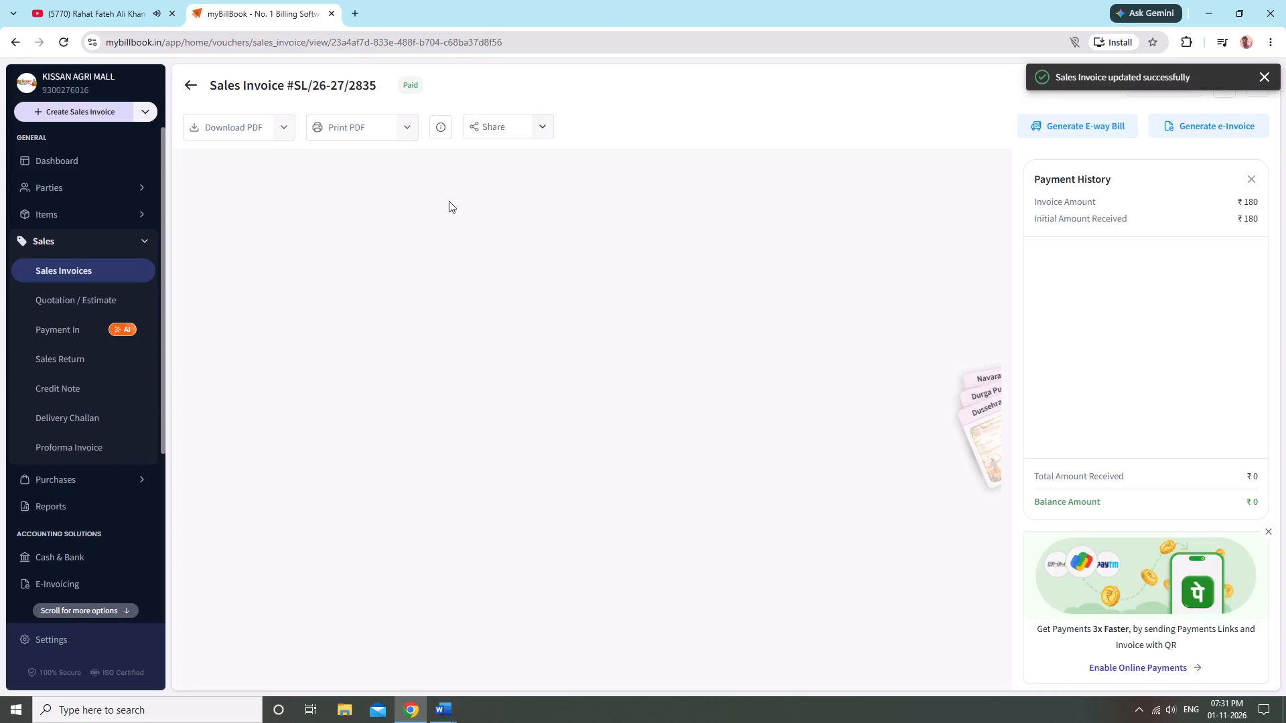
Return to the sales invoice list and filter it to today's invoices to review the day's sales.
left_click(72, 246)
left_click(313, 187)
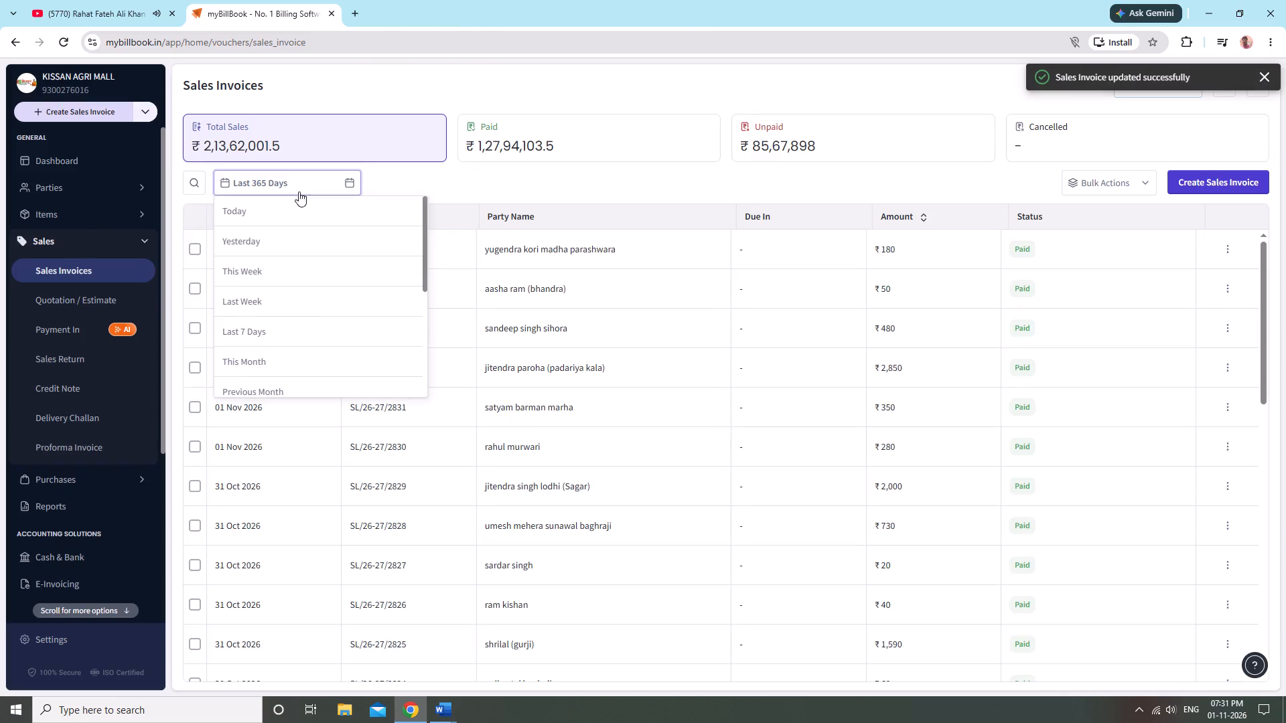
left_click(278, 207)
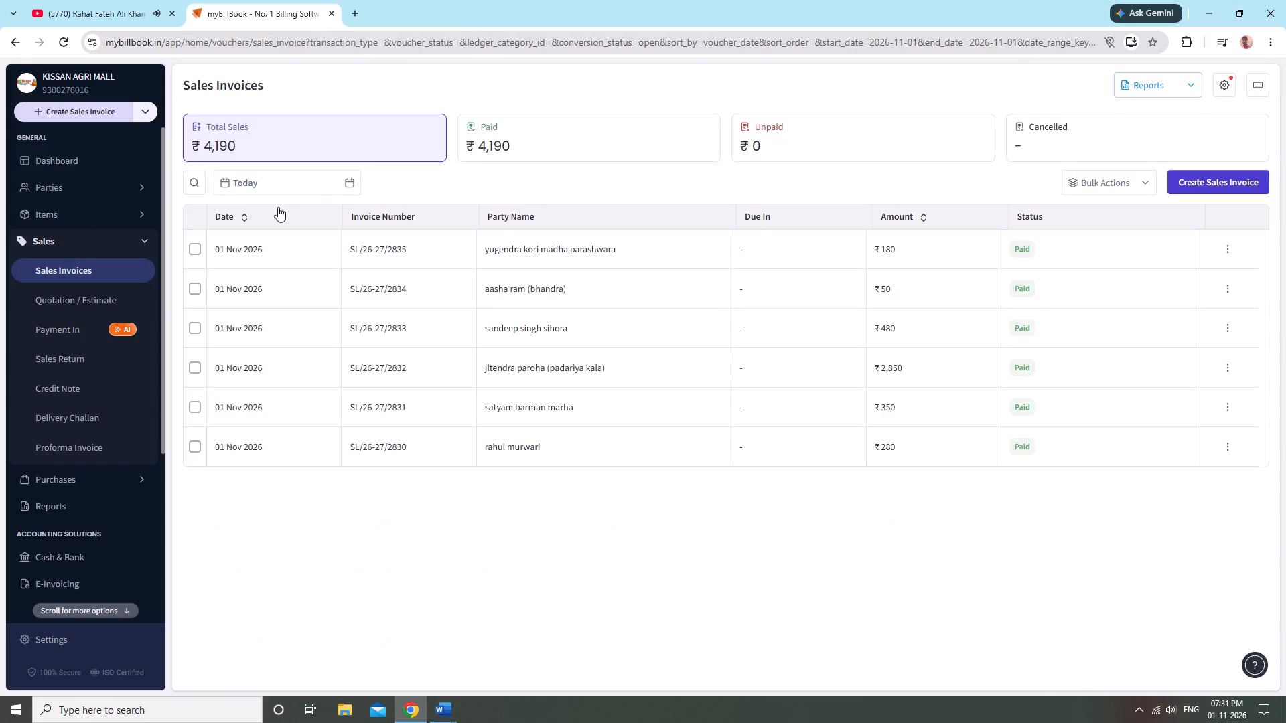
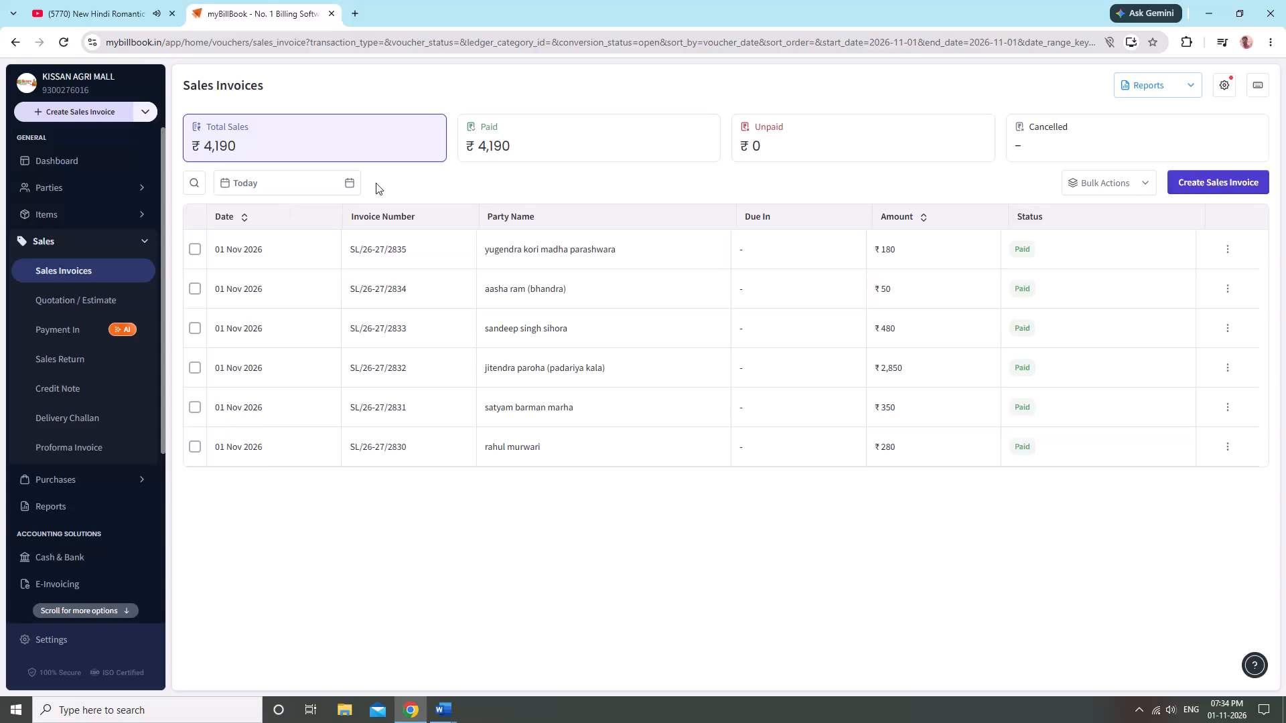
Switch from the sales invoices to the Items inventory list.
left_click(67, 226)
left_click(72, 203)
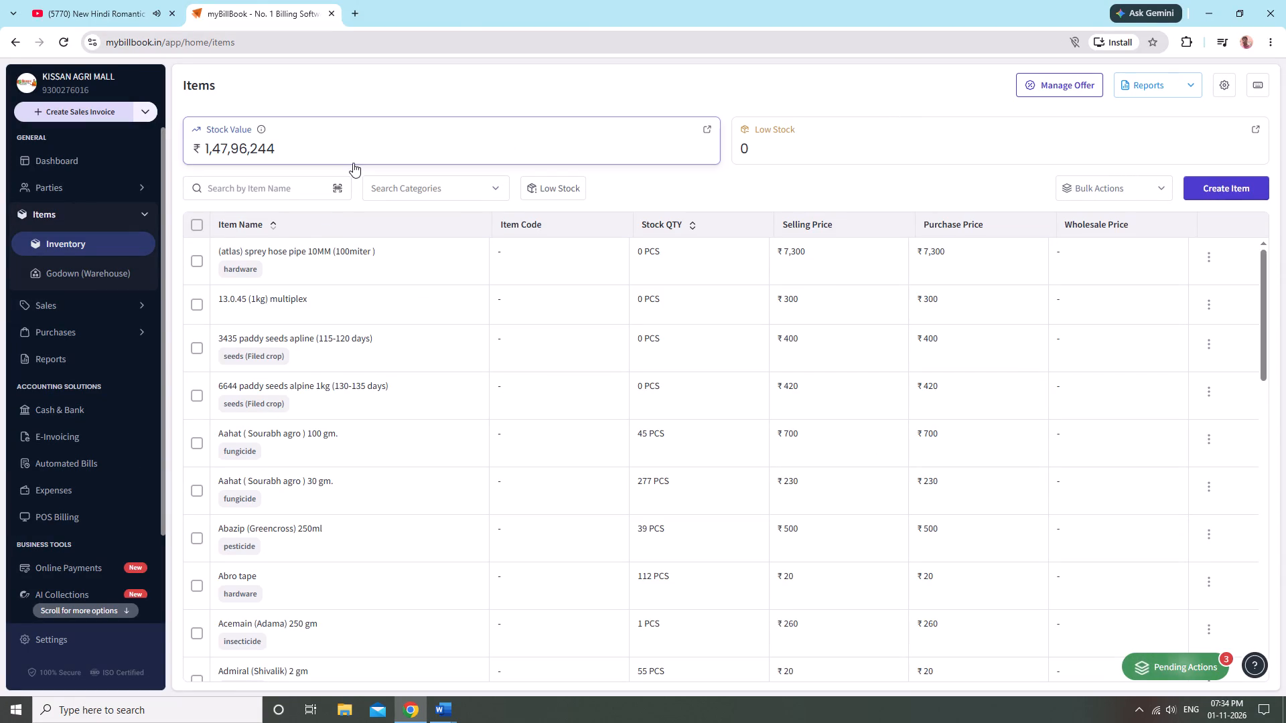
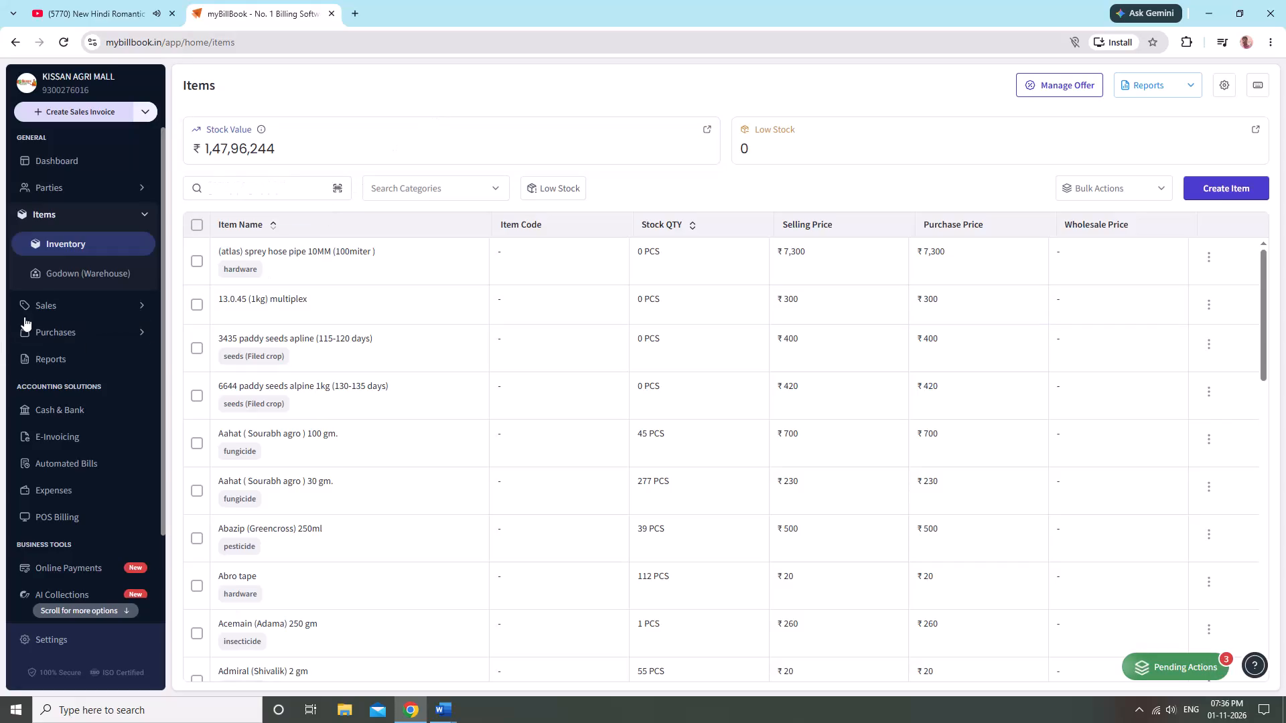
Show the sales invoices list filtered to the Today date range.
left_click(57, 293)
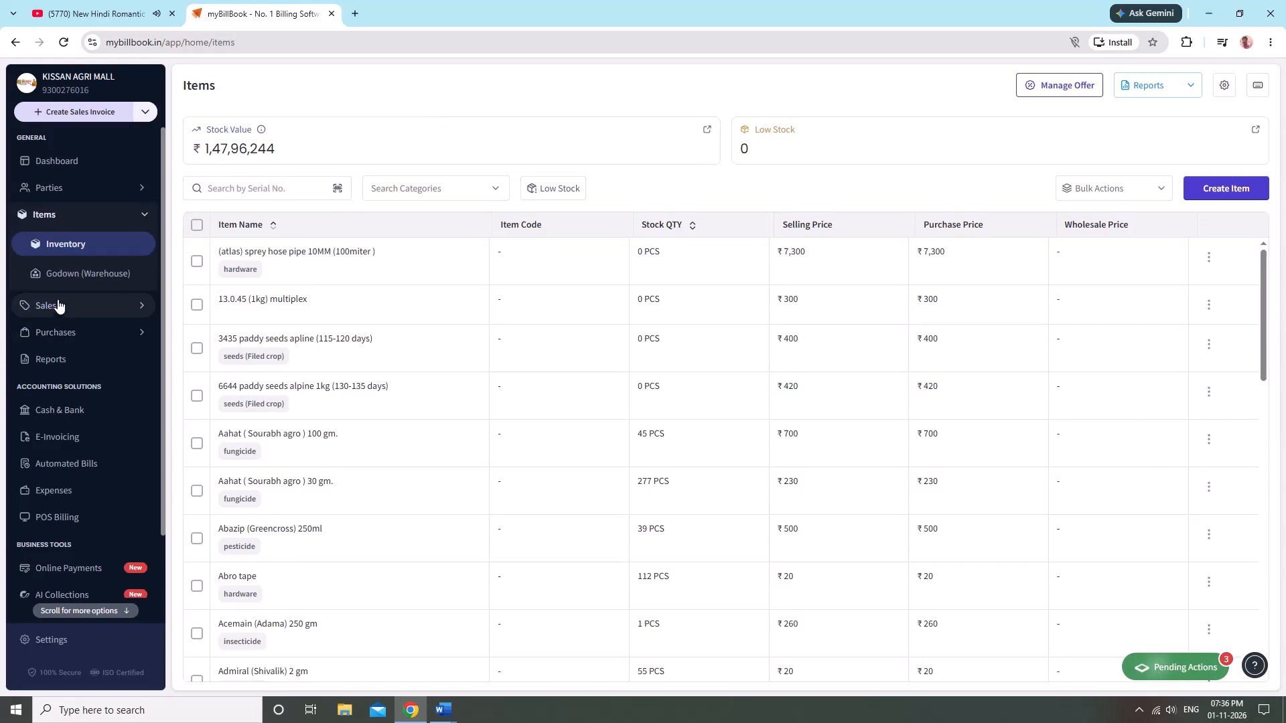
left_click(60, 304)
left_click(279, 176)
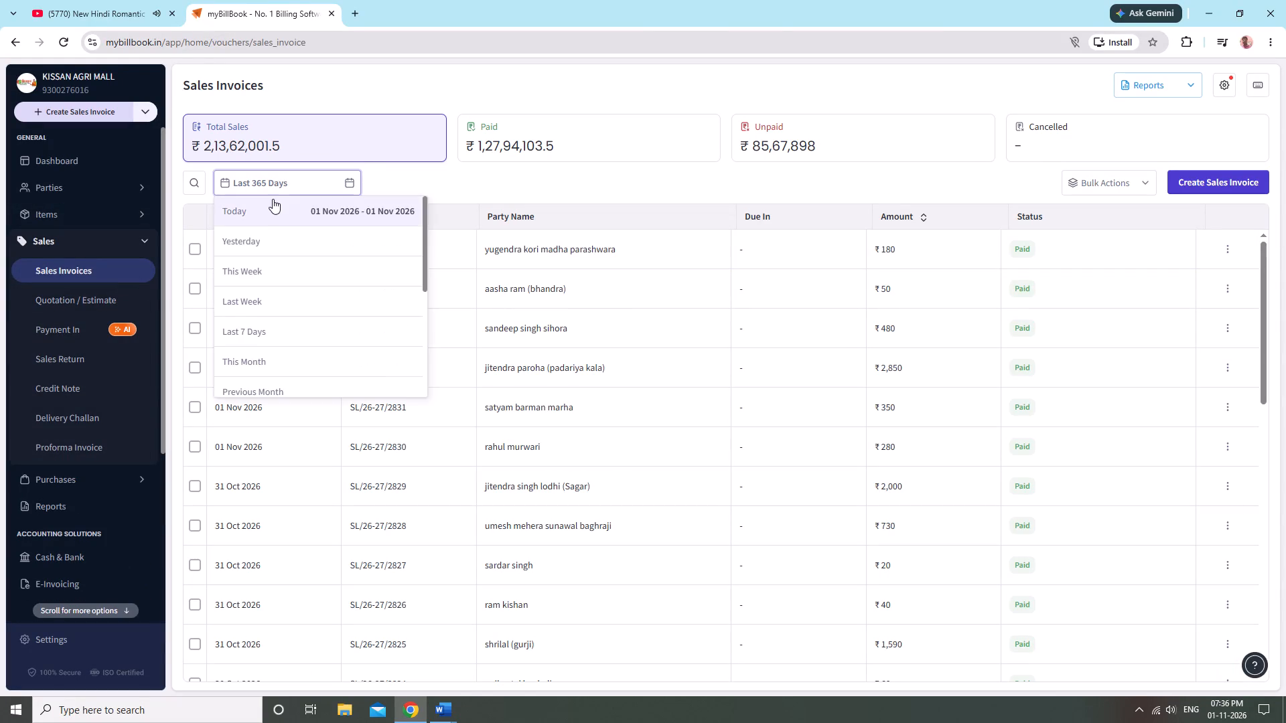
left_click(273, 199)
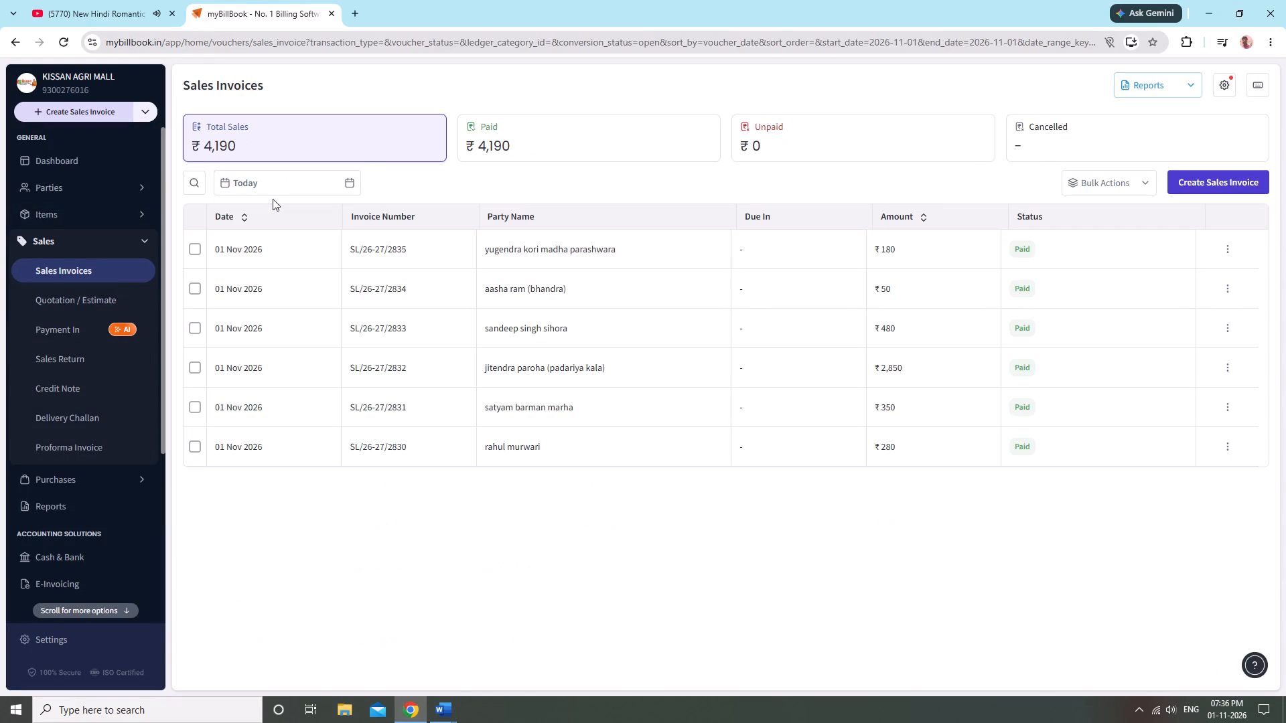
Switch from the sales invoices to the Items inventory list.
left_click(46, 223)
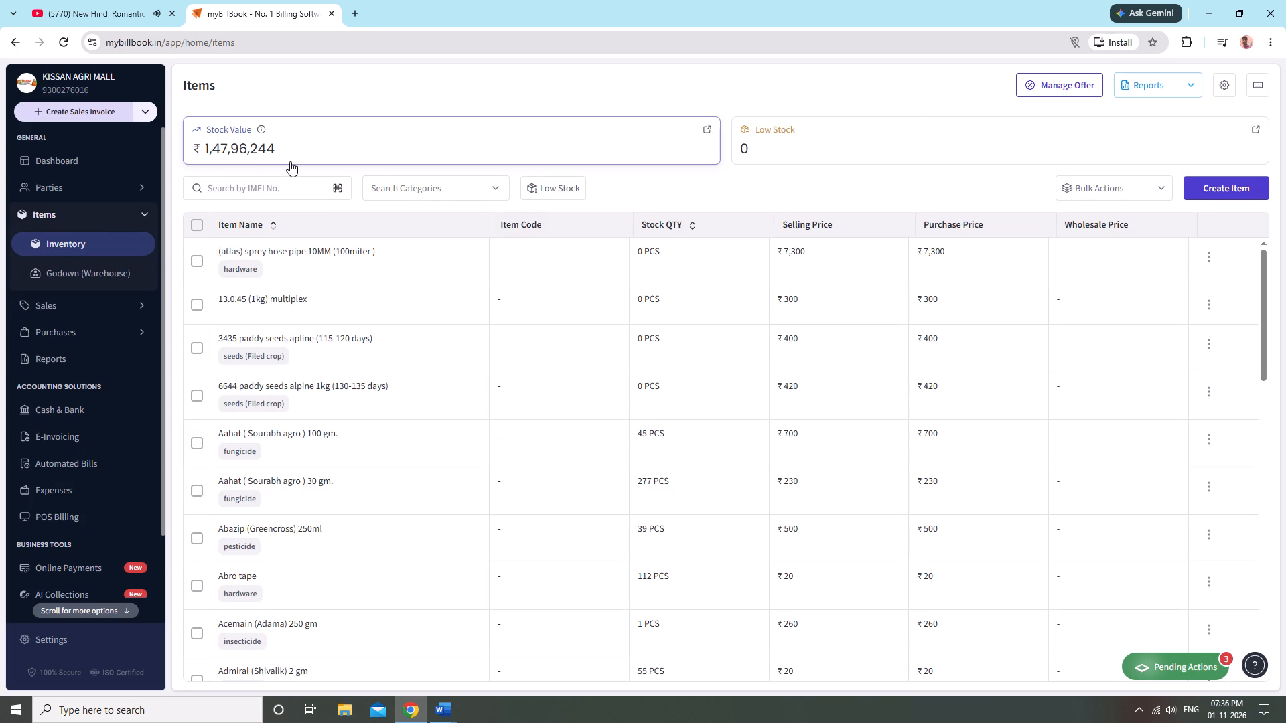
Return to the sales invoices and limit the list to the Today date range.
left_click(68, 311)
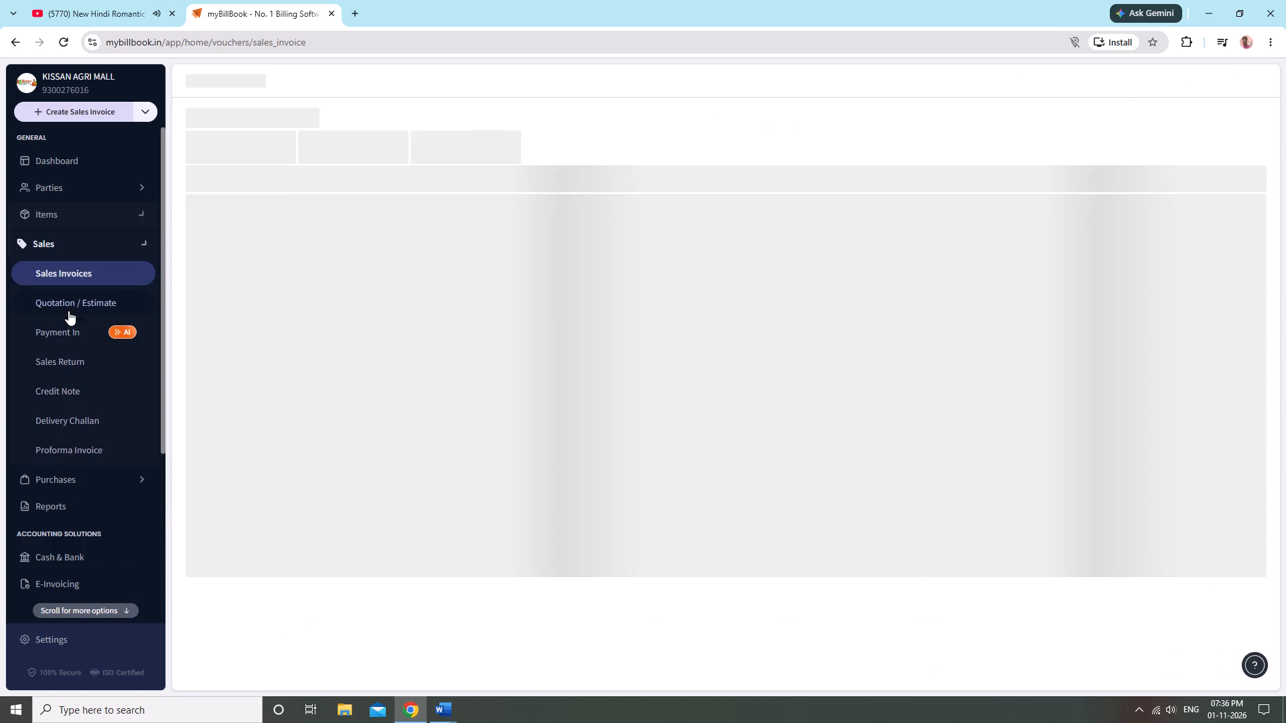
left_click(316, 179)
left_click(312, 214)
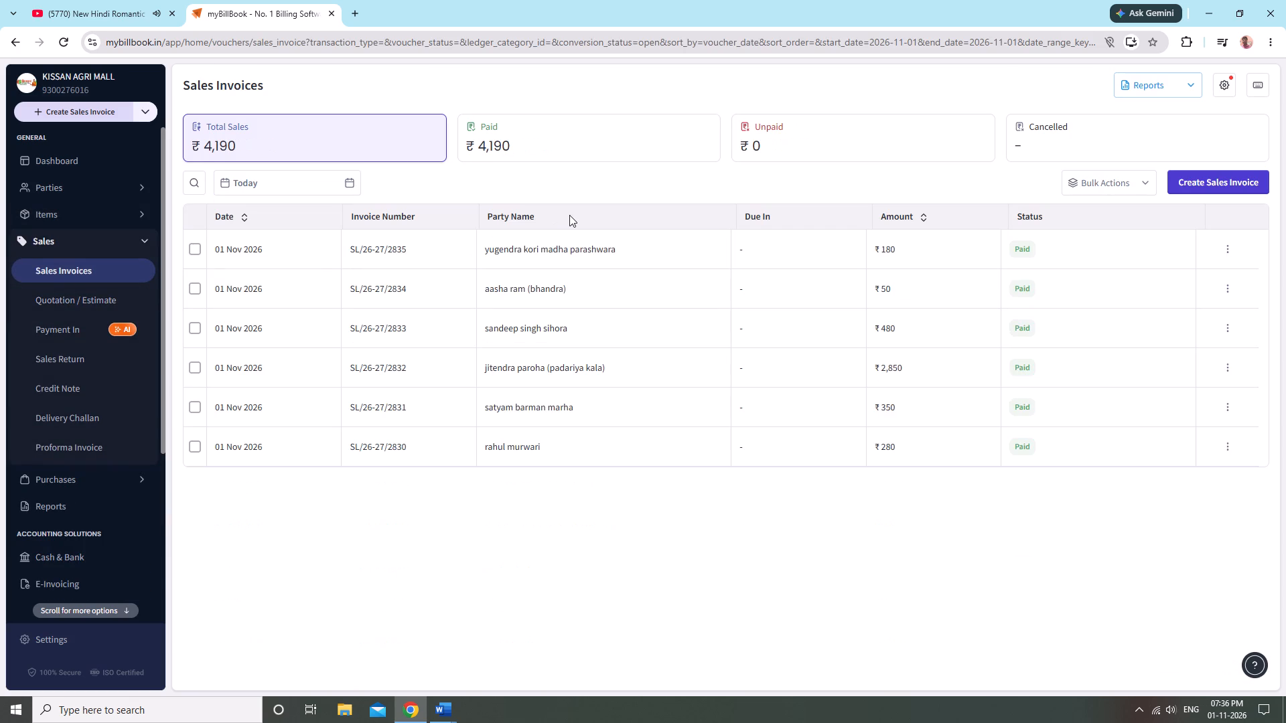
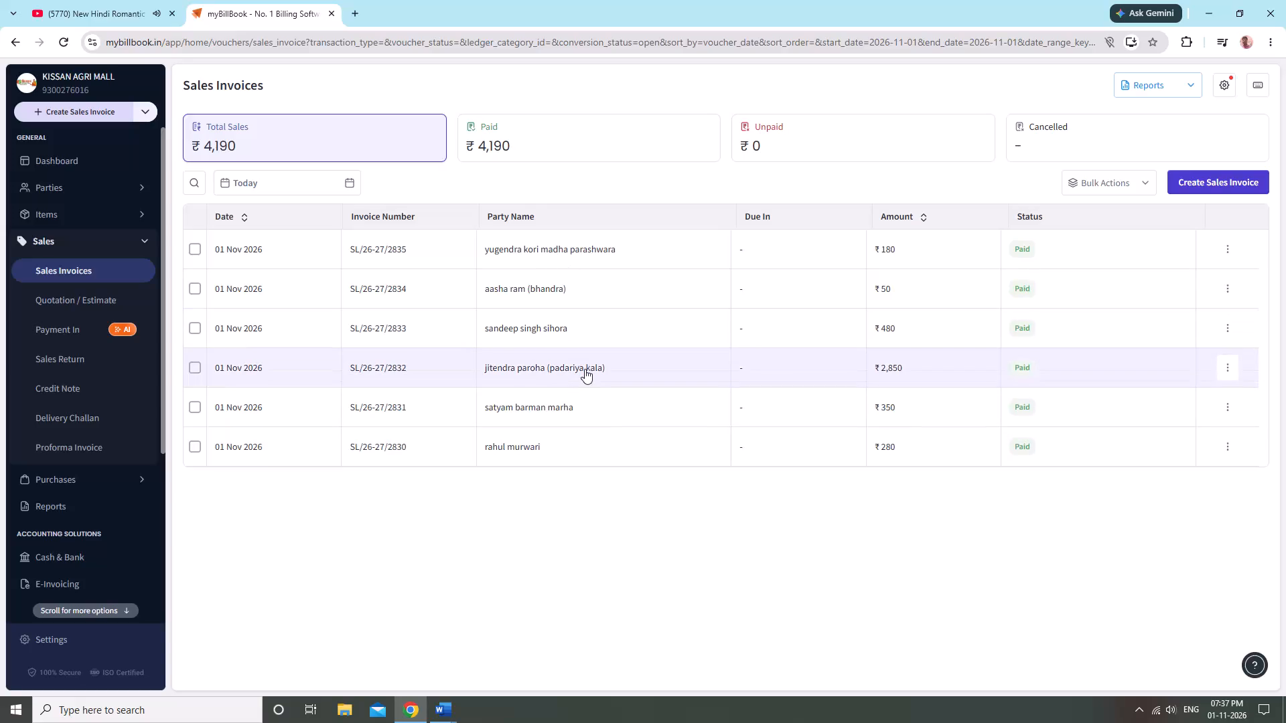
View the details of sales invoice SL/26-27/2832 and return to the full sales invoices list.
left_click(585, 369)
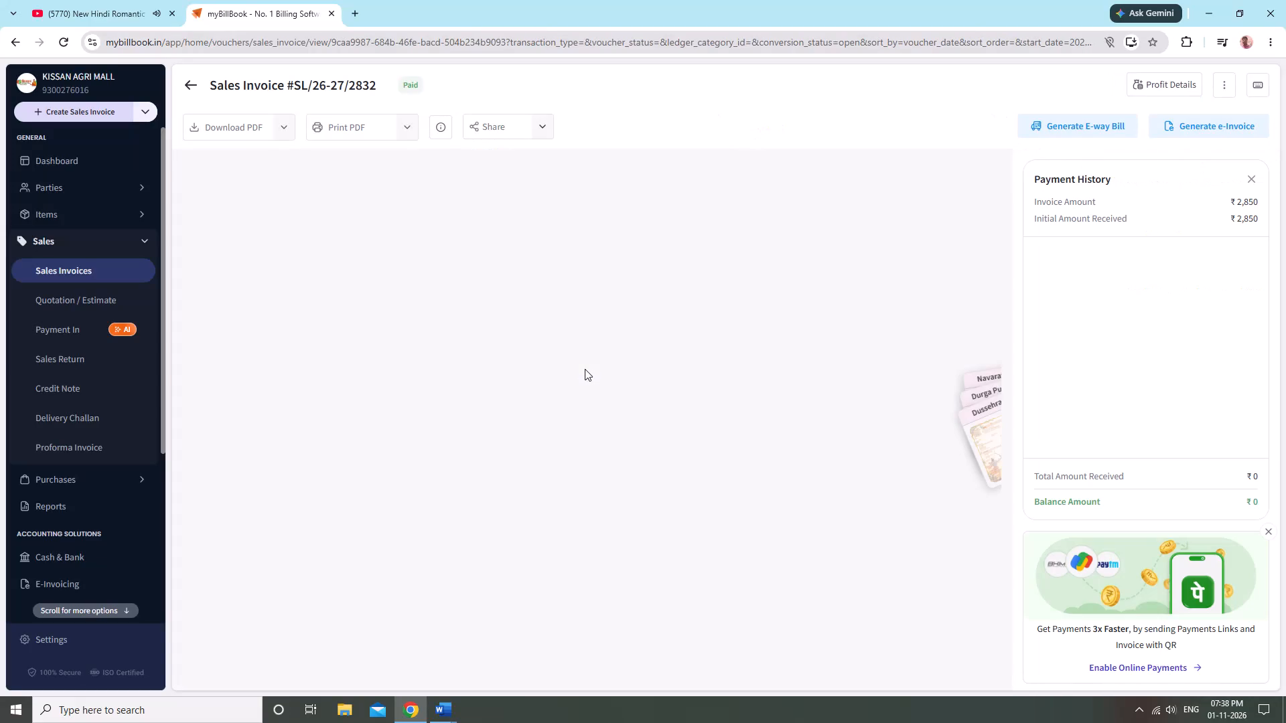
left_click(585, 369)
left_click(64, 239)
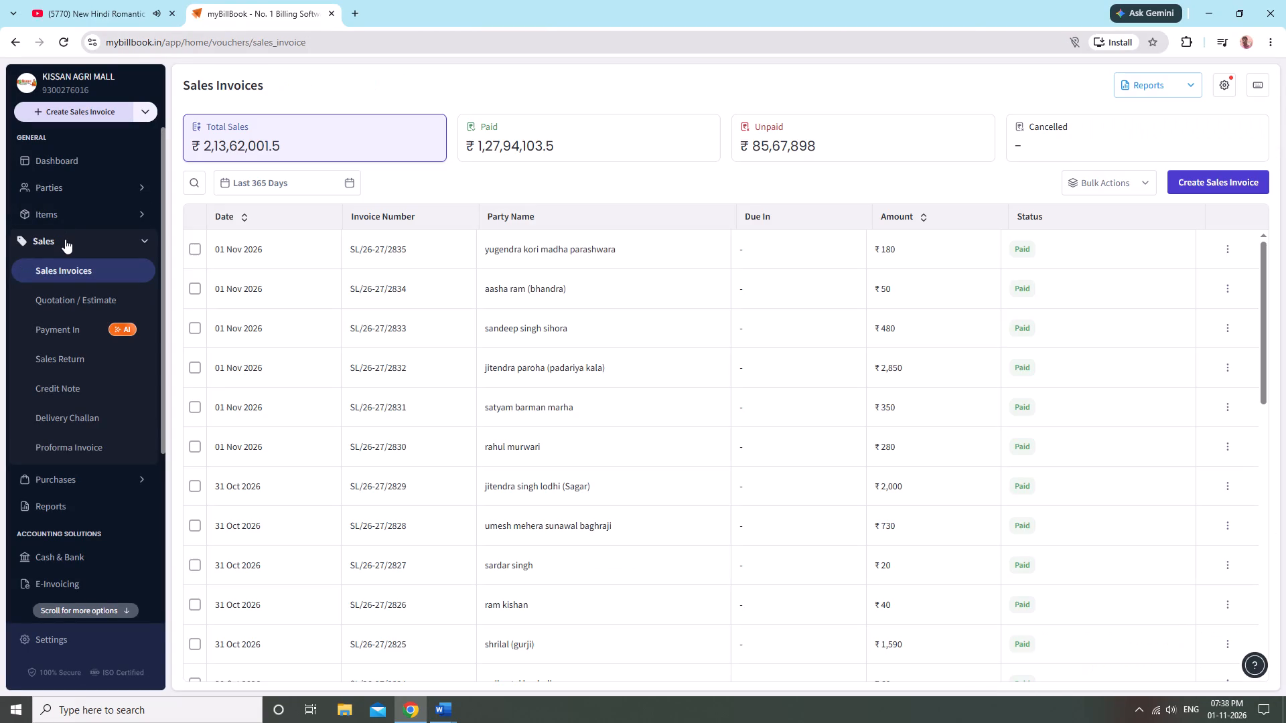
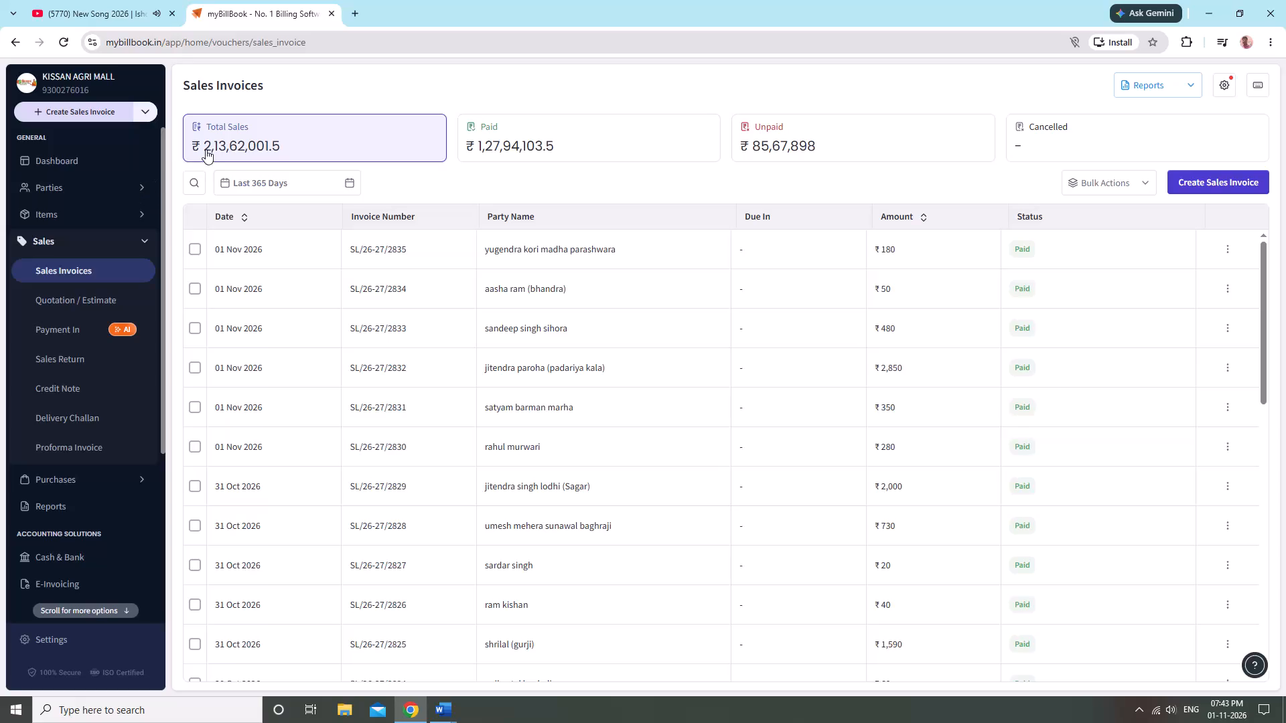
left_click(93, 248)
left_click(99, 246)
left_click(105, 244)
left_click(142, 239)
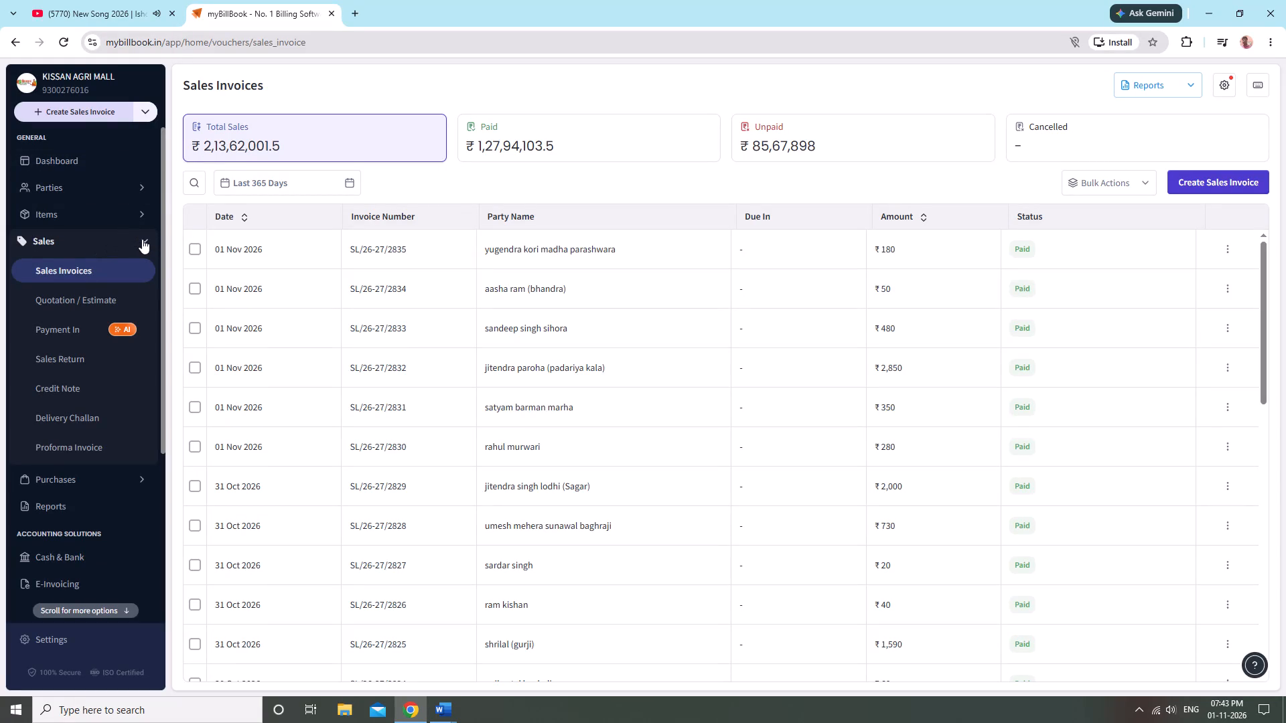
Filter the sales invoices list to show only today's invoices instead of the last 365 days.
left_click(254, 179)
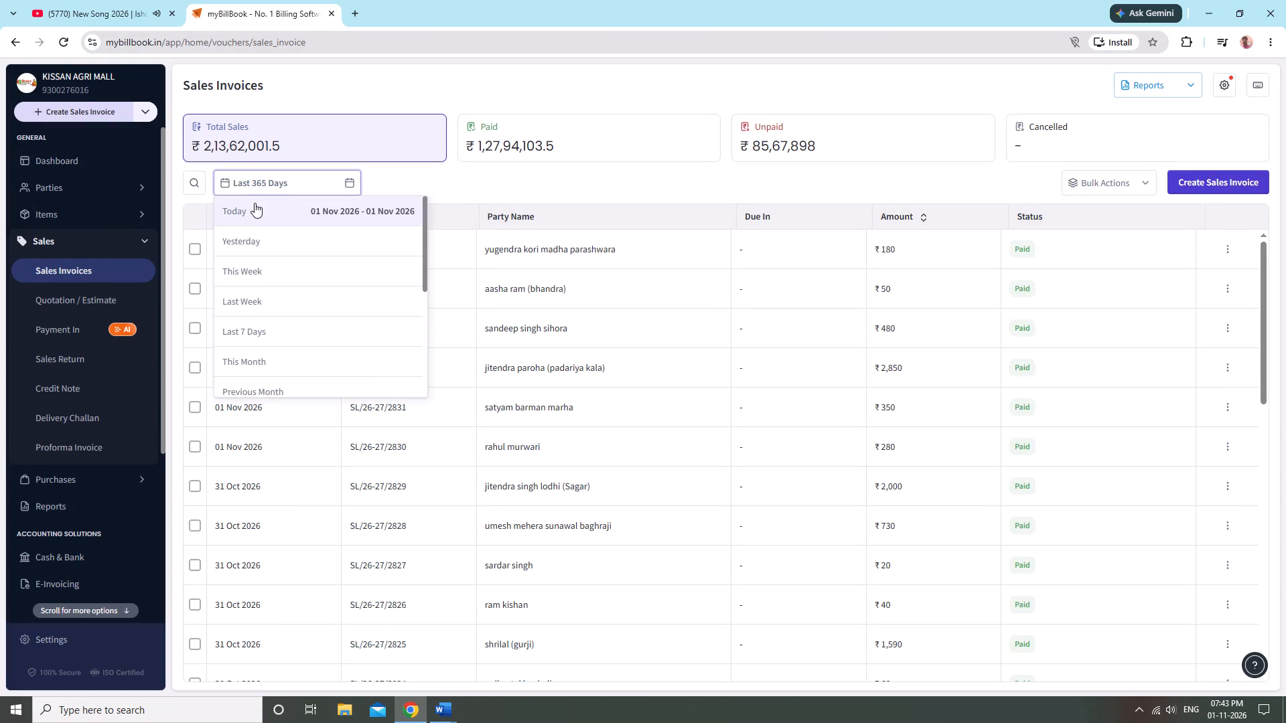
left_click(255, 203)
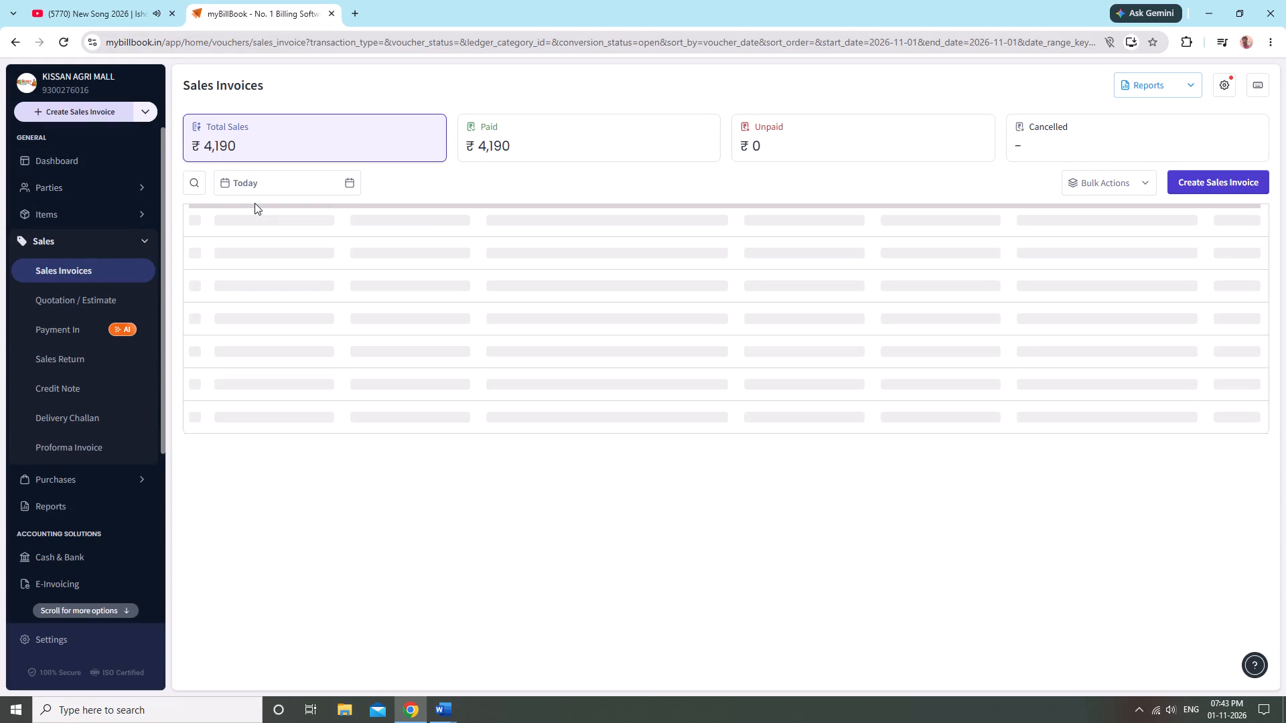
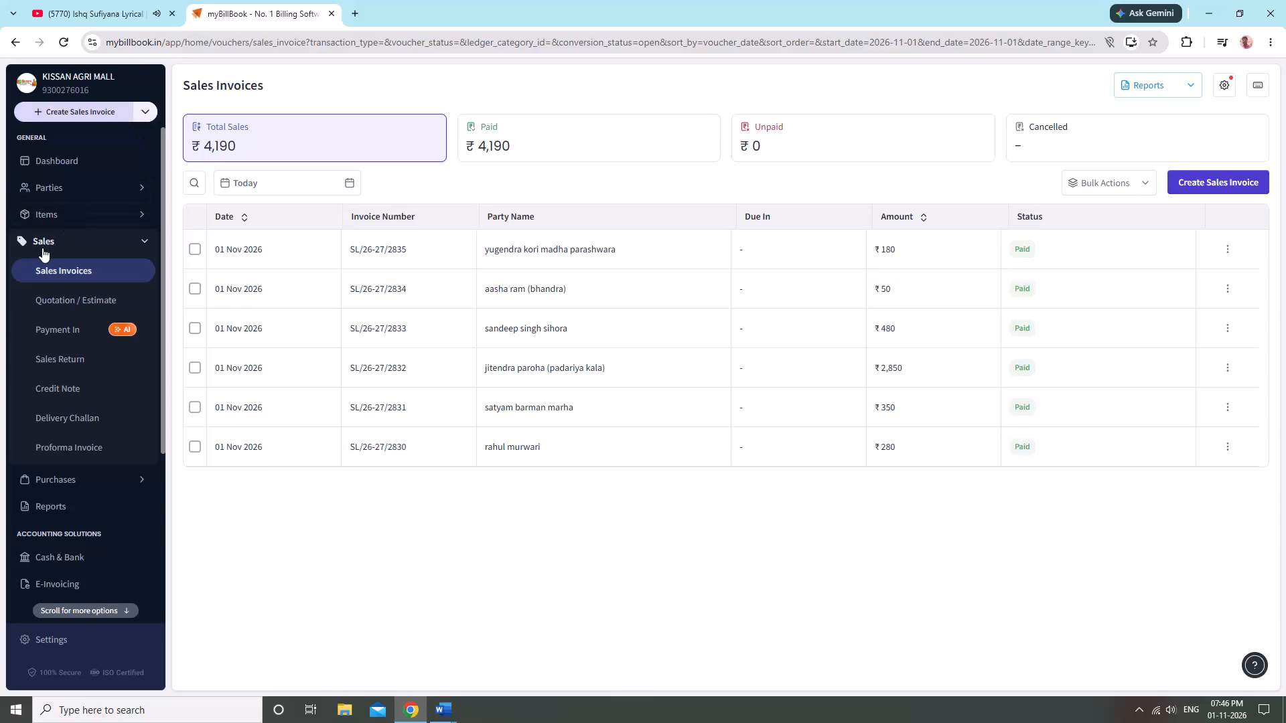
Create a new sales invoice and add 3 PCS of the item ratkill 10 gm. pouch to it.
left_click(1214, 193)
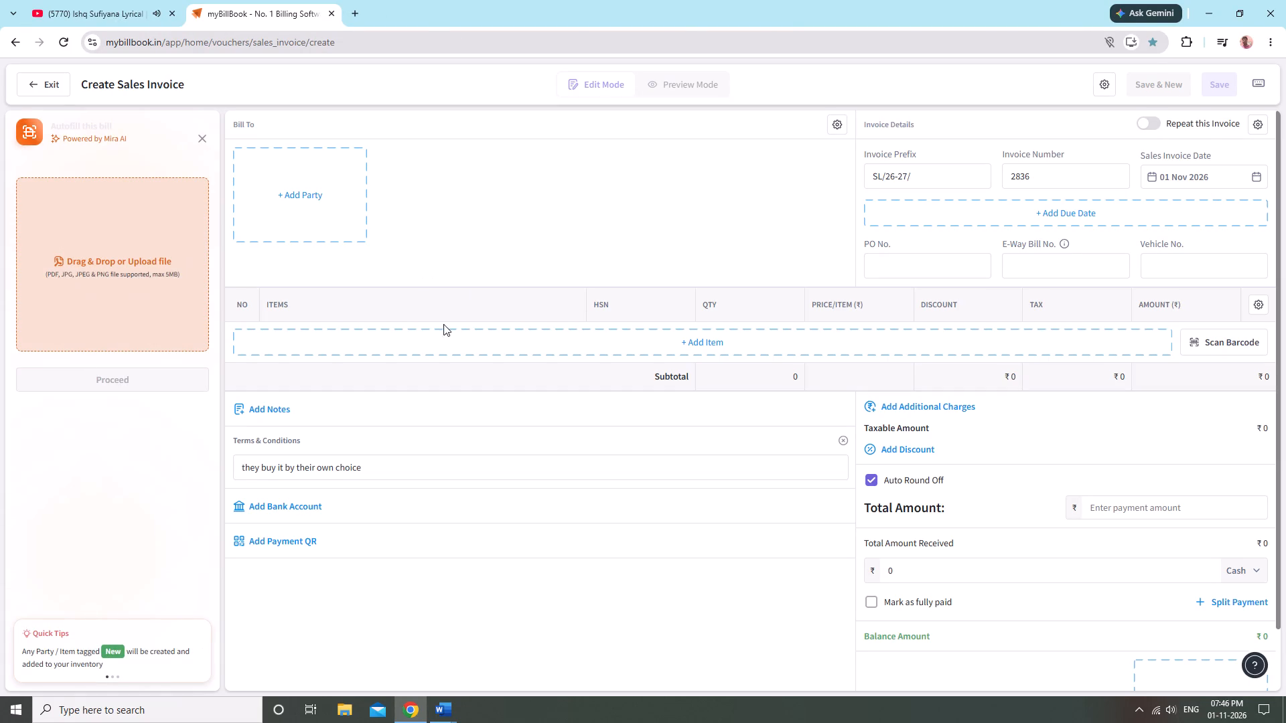
left_click(592, 213)
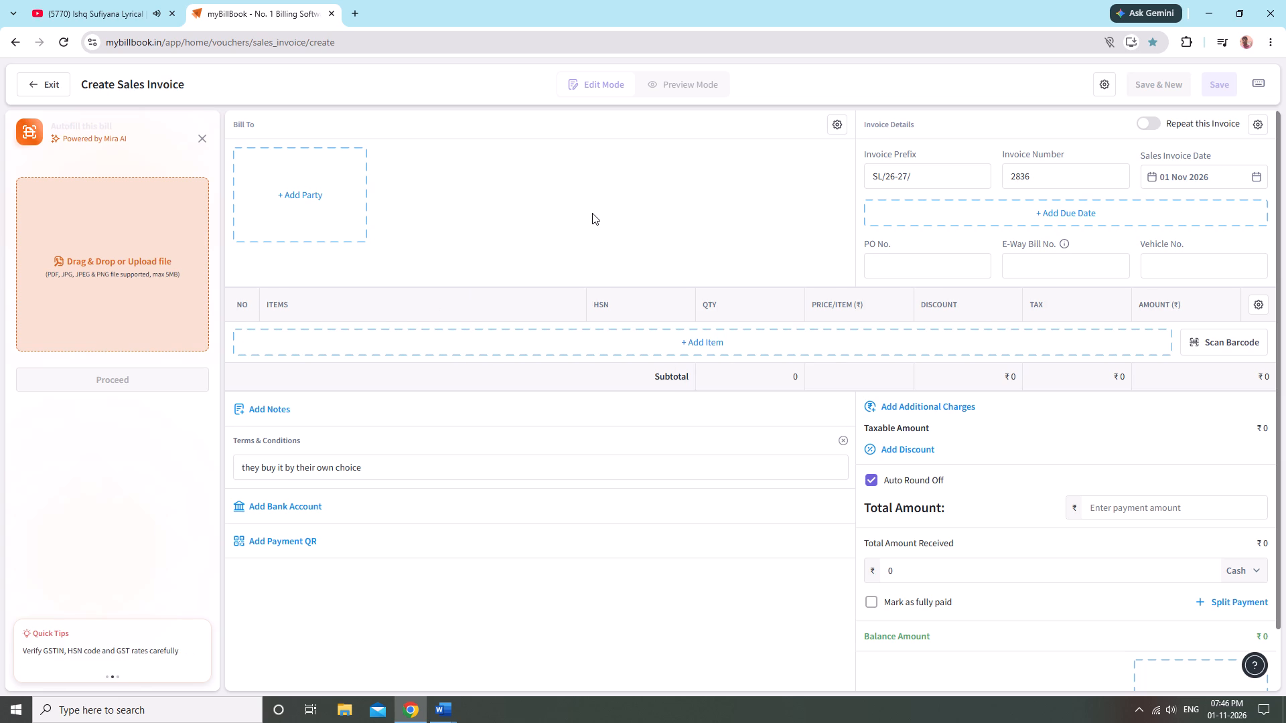
left_click(541, 345)
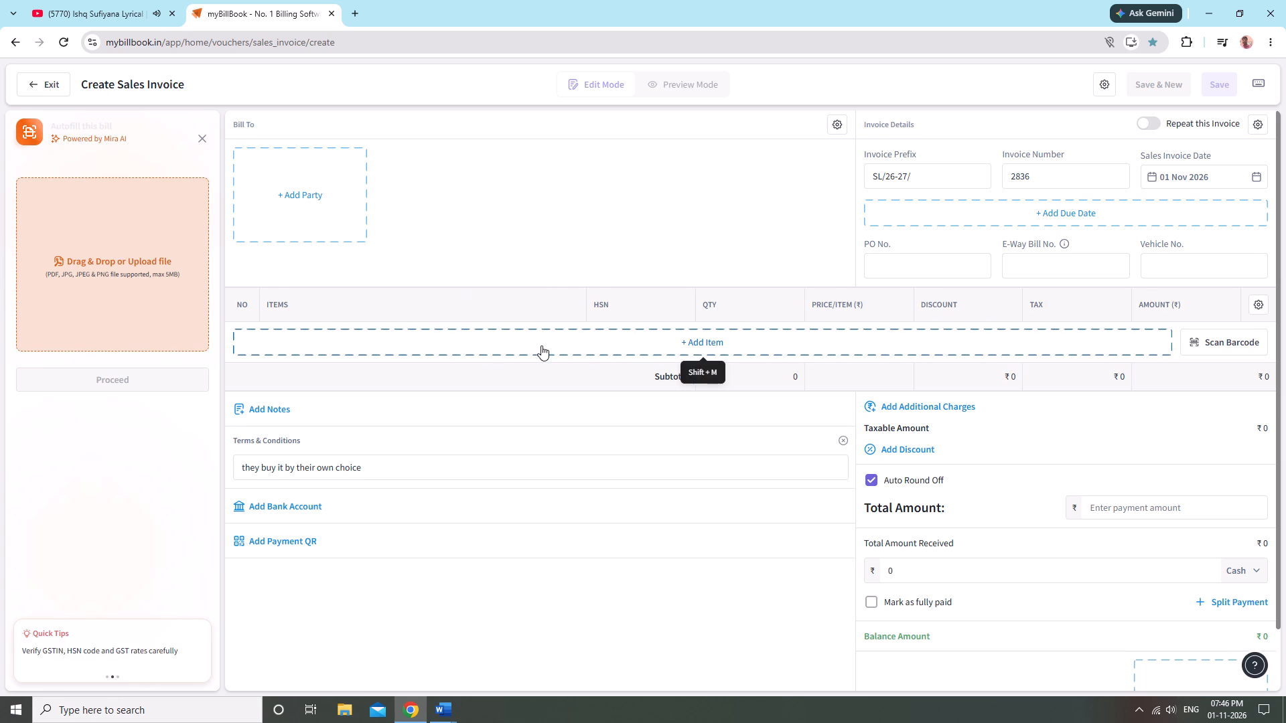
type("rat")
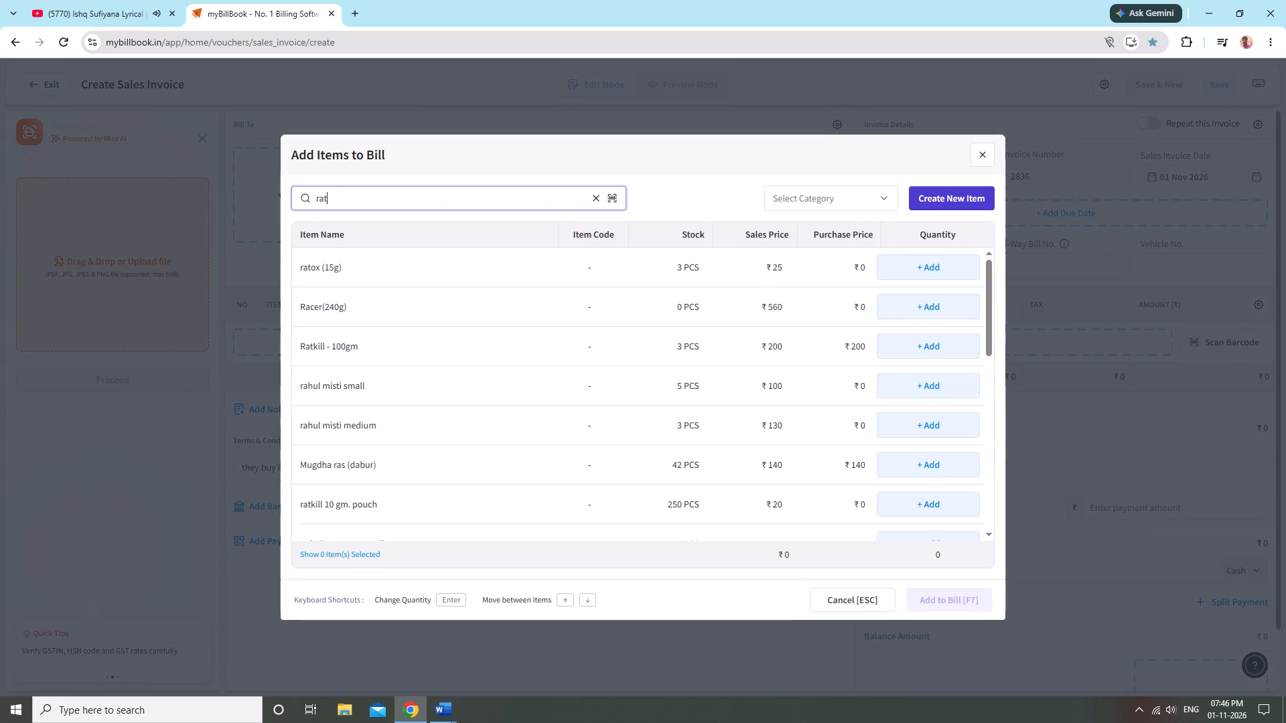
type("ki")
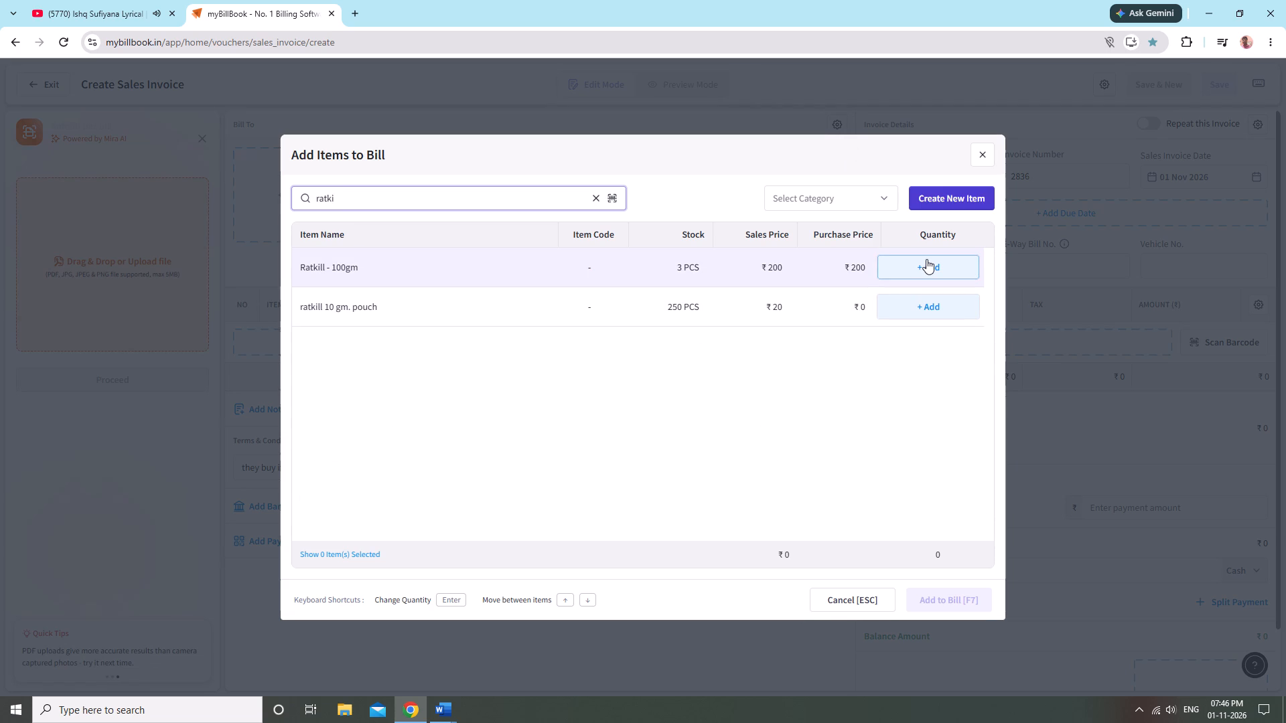
left_click(940, 303)
left_click(938, 305)
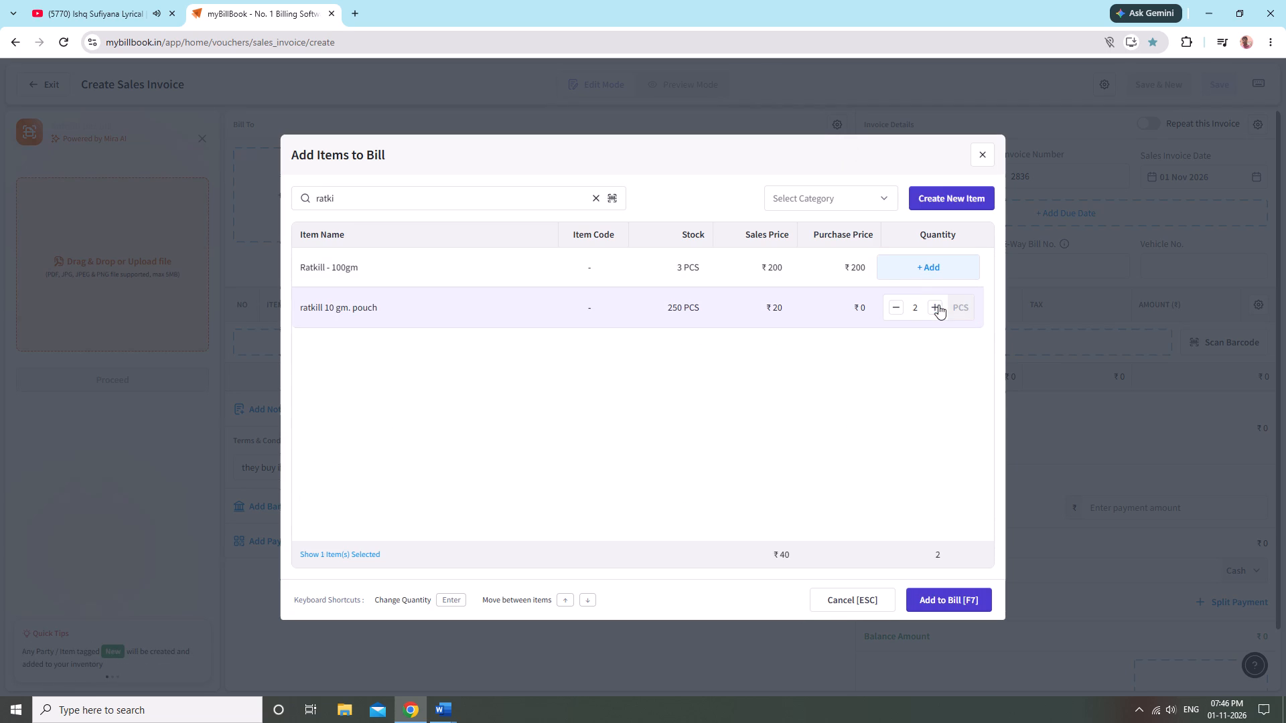
left_click(938, 305)
left_click(950, 605)
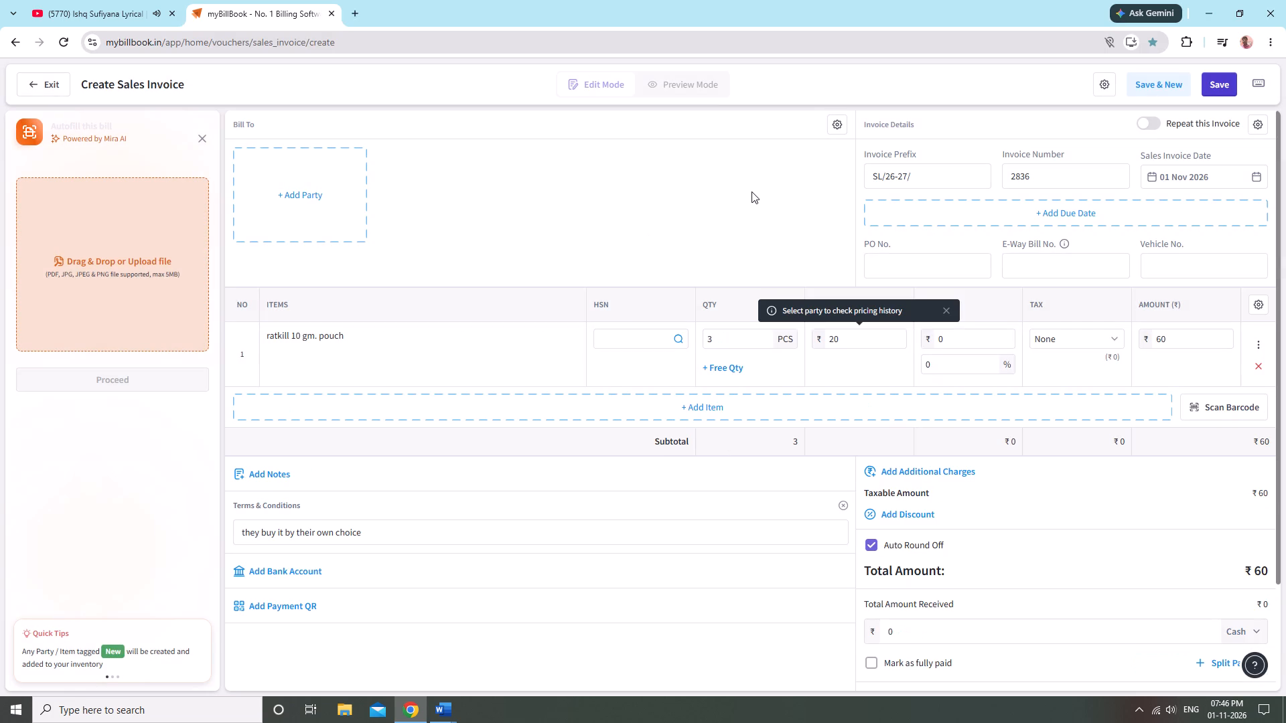
left_click(752, 191)
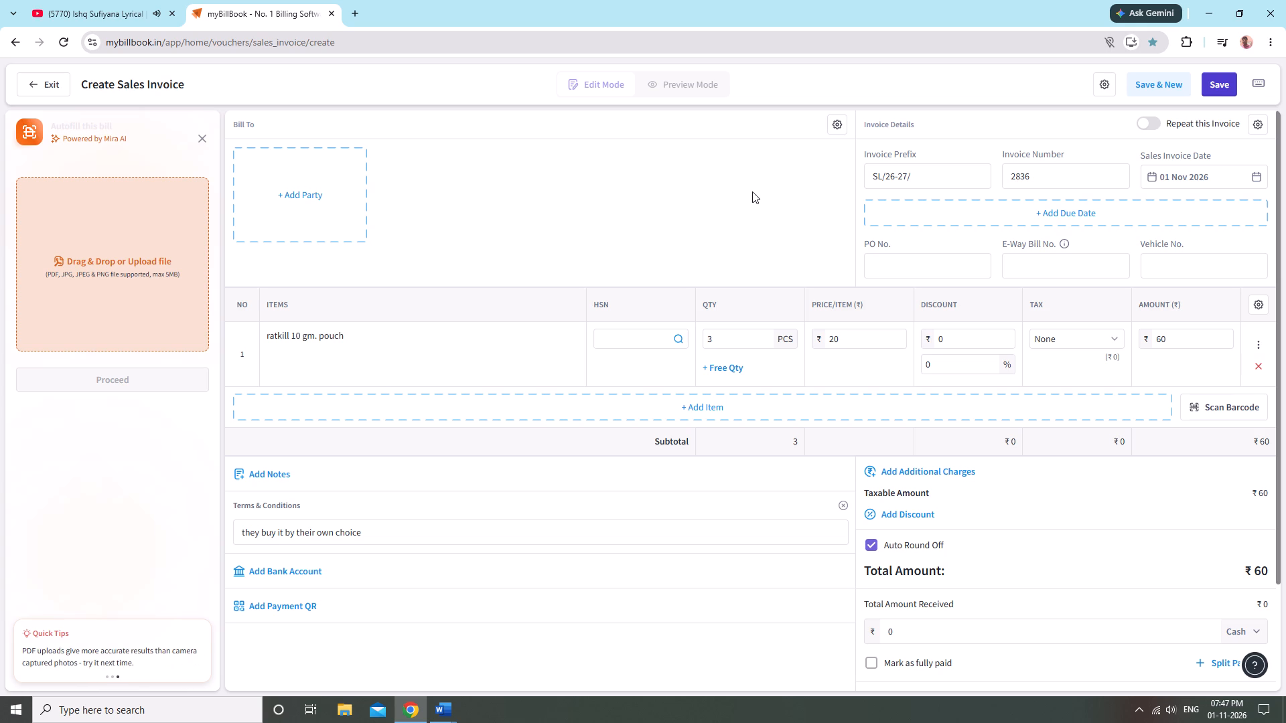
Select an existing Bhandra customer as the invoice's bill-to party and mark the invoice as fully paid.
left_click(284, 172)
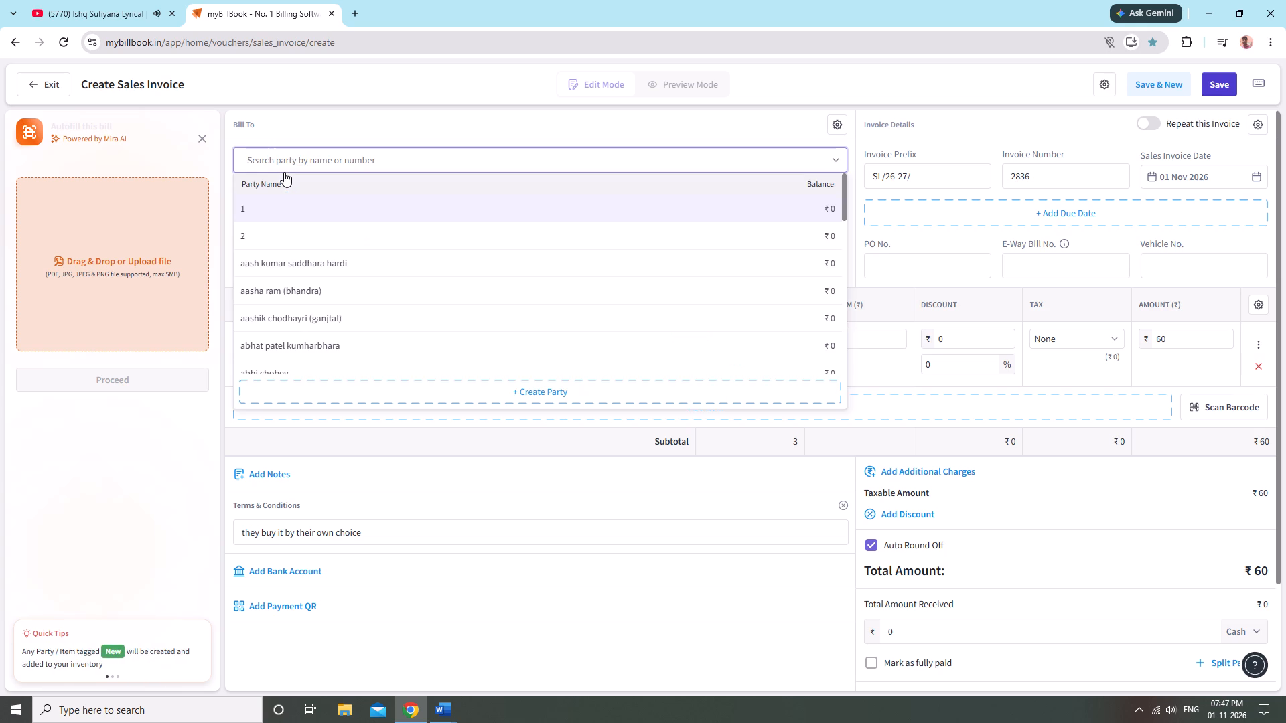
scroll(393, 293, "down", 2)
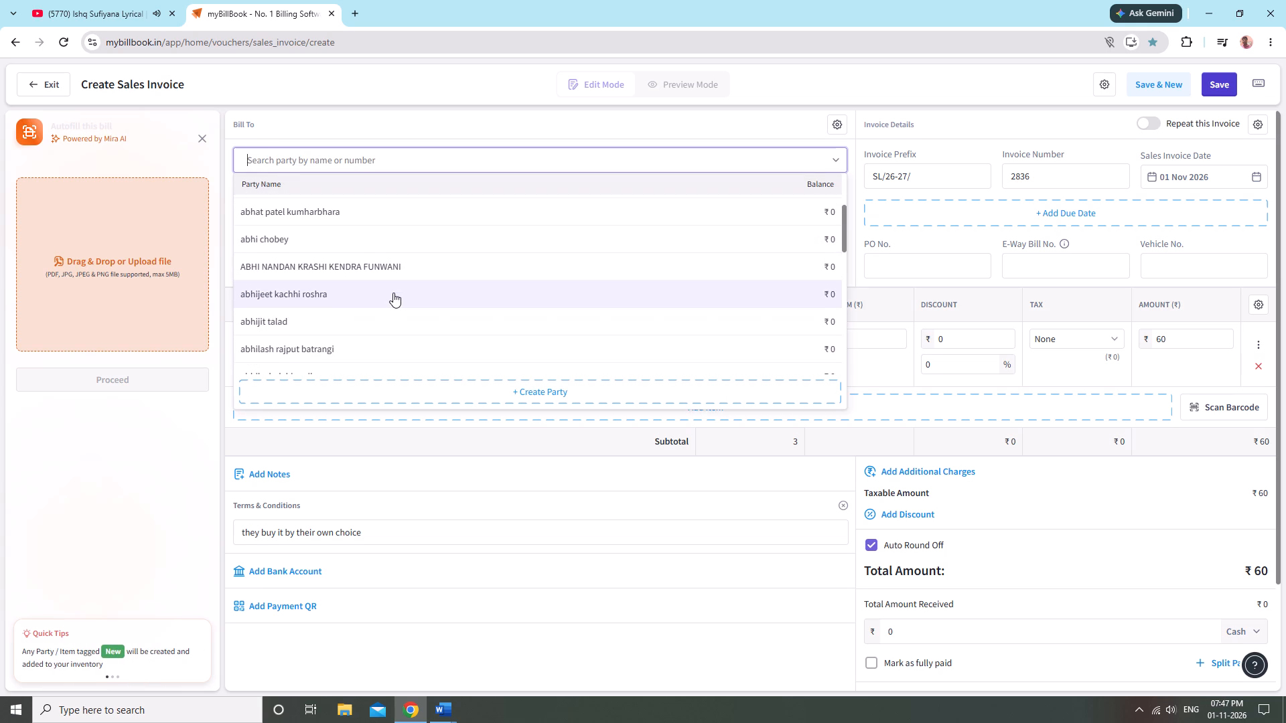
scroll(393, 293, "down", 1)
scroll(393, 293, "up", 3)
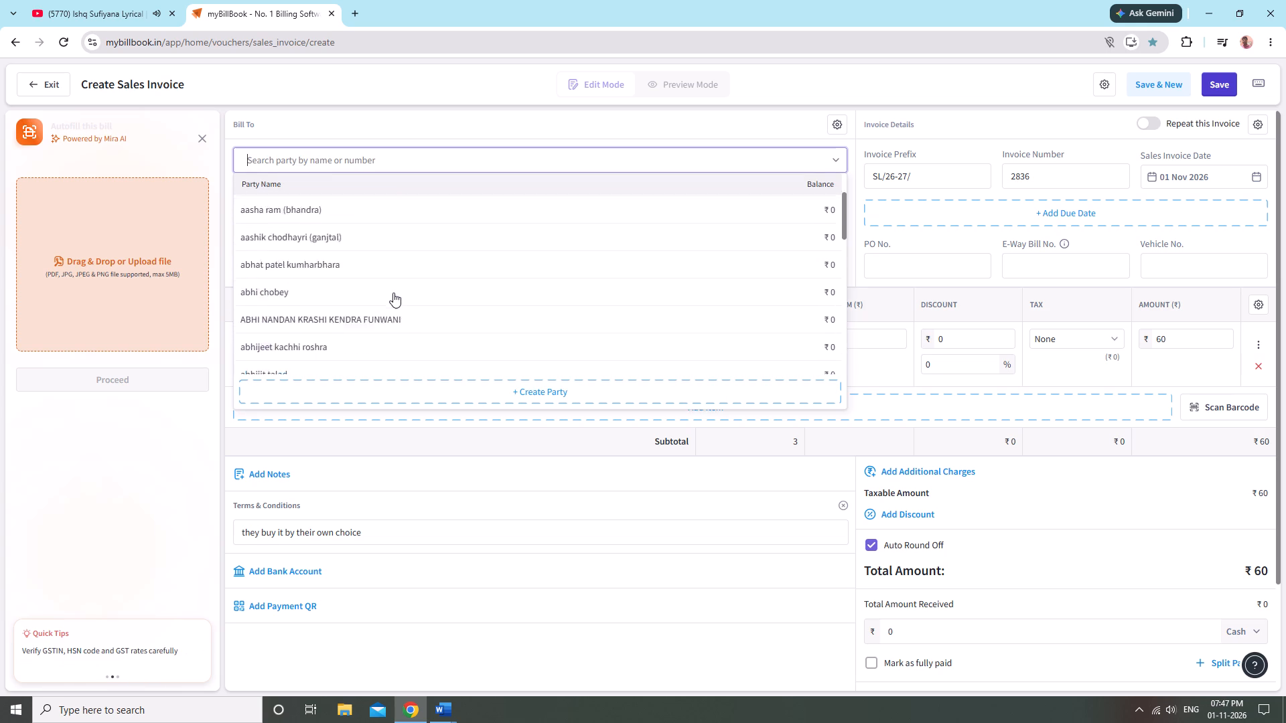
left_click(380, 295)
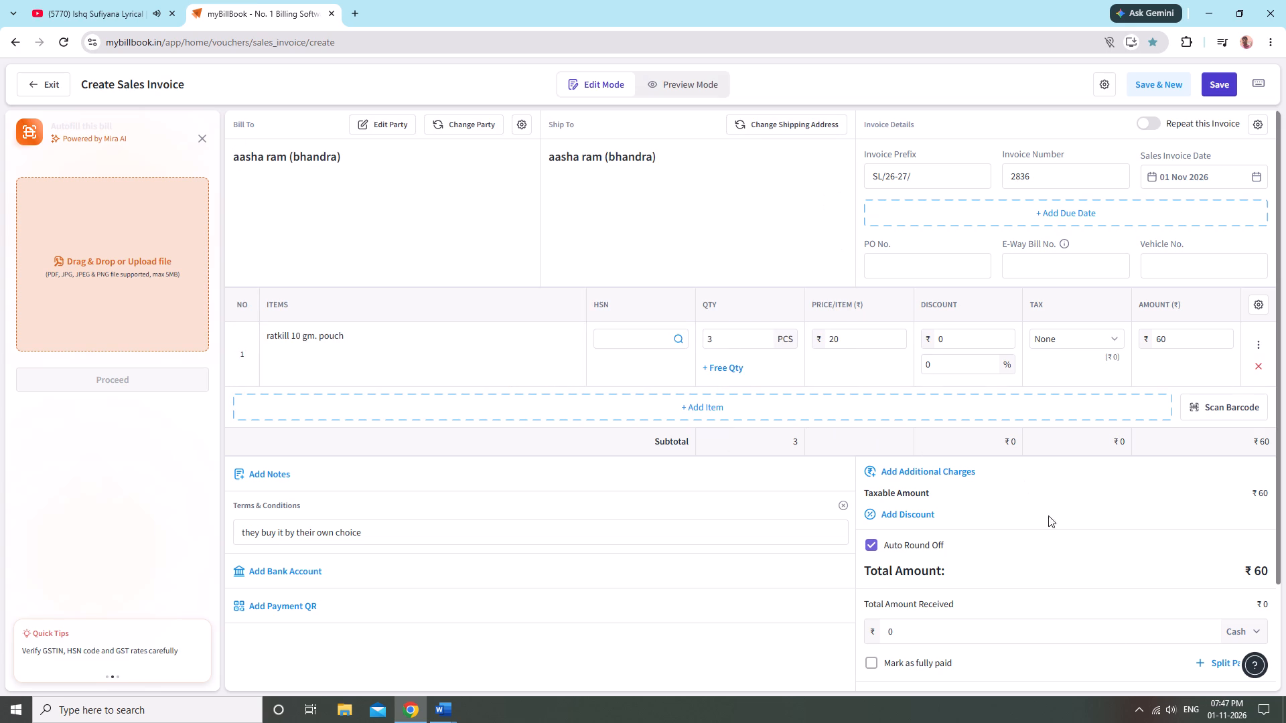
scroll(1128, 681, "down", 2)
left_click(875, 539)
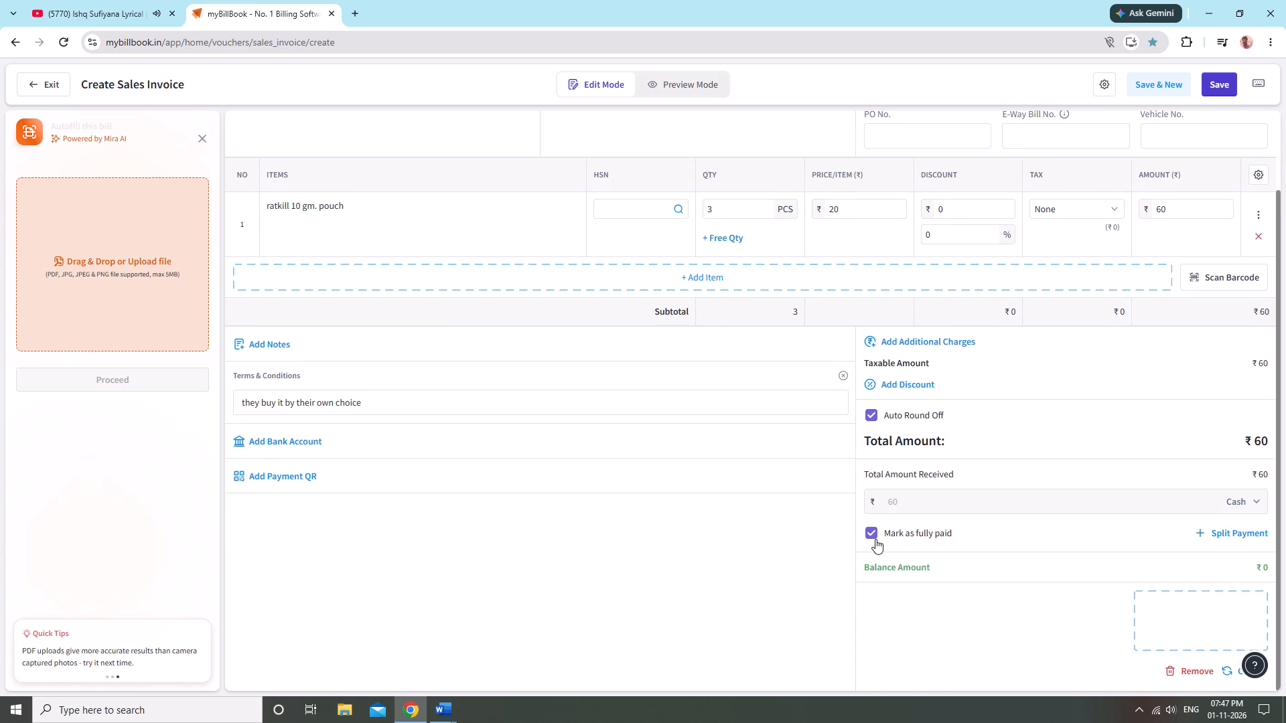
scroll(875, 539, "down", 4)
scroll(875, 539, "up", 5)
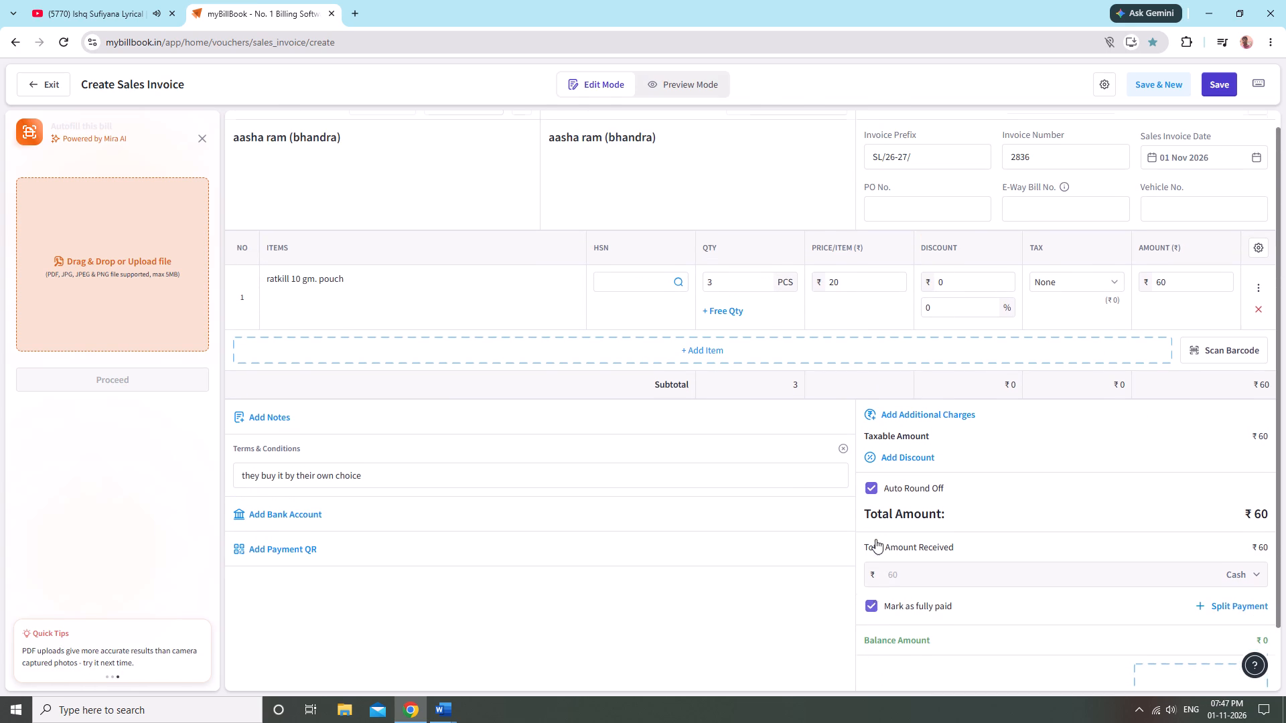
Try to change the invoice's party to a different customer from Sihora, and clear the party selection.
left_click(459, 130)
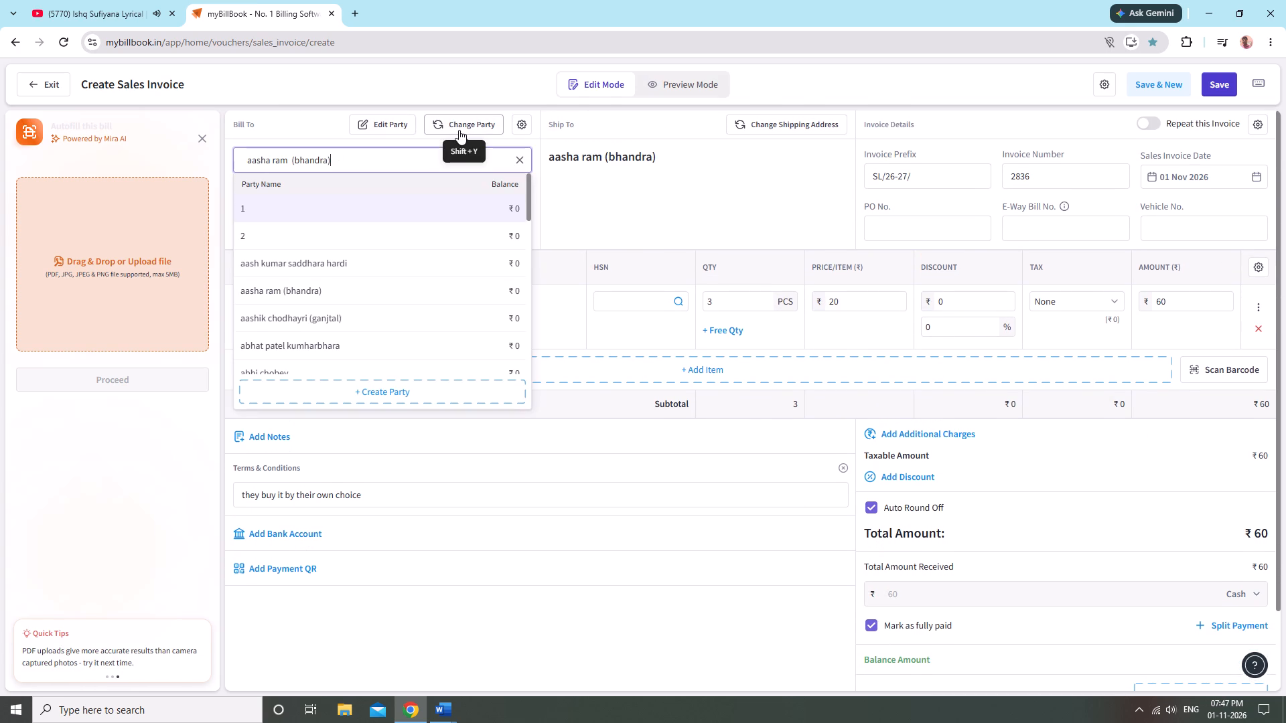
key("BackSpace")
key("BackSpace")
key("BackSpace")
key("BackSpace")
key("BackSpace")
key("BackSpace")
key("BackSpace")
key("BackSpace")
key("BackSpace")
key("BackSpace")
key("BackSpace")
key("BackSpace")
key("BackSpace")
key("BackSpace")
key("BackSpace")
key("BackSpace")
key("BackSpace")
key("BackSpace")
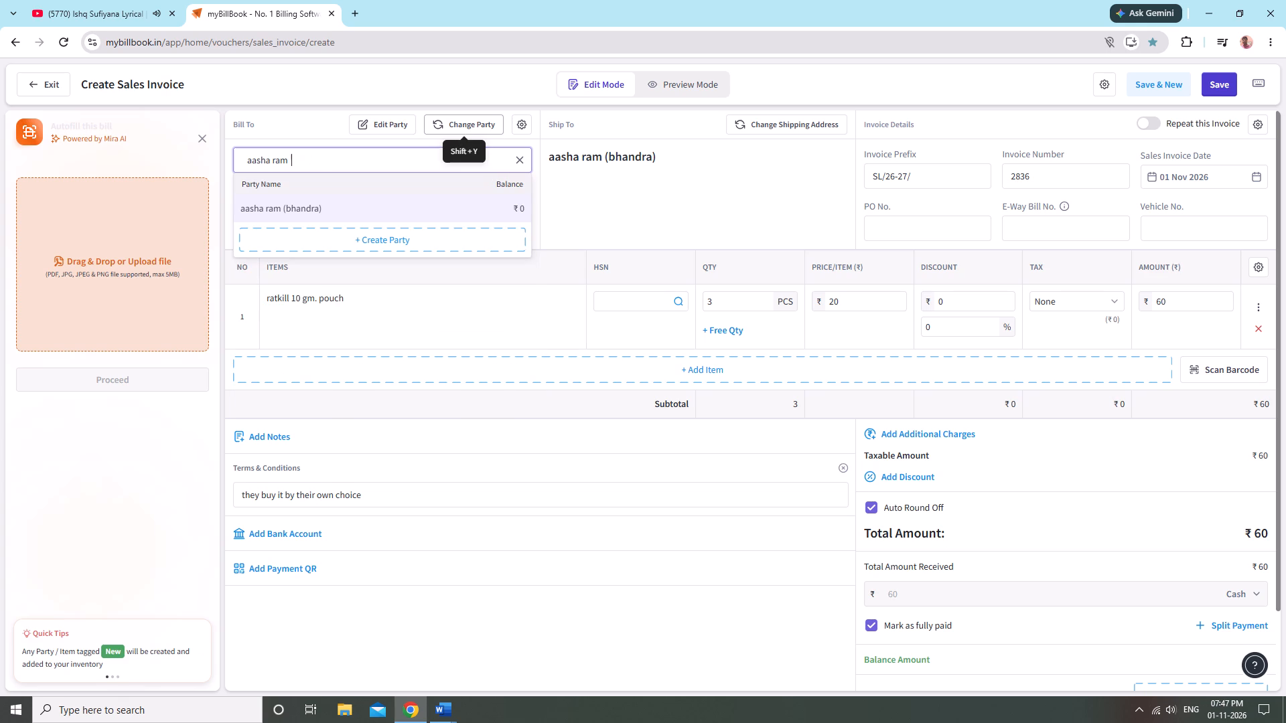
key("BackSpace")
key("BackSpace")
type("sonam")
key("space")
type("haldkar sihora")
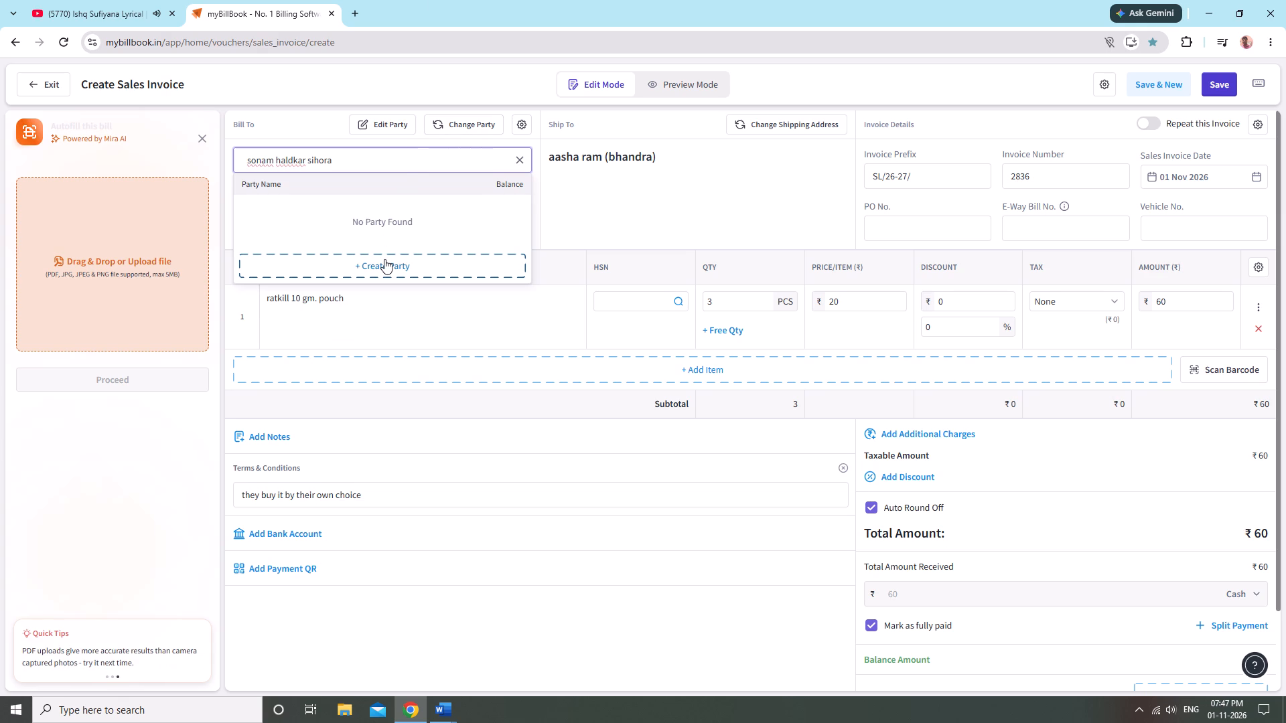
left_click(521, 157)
Search for the buyer by name and create a new customer party for the invoice, ending the party name with "sihora 2".
left_click(313, 205)
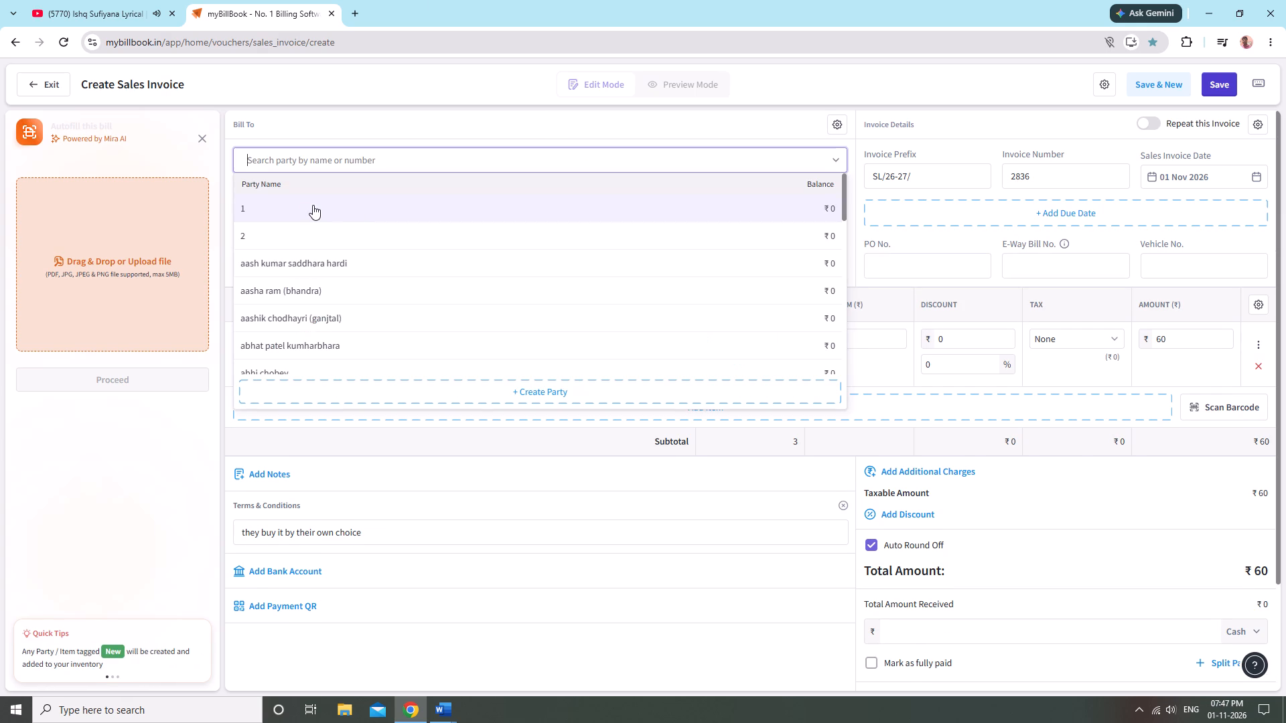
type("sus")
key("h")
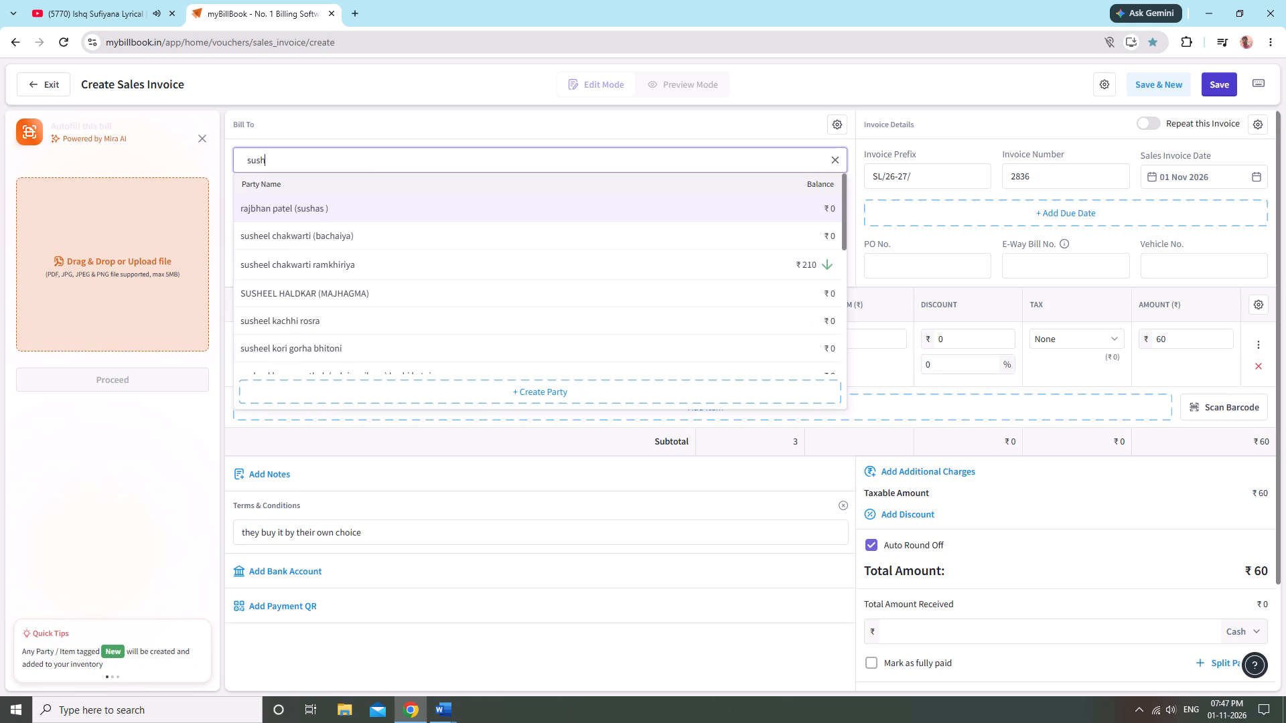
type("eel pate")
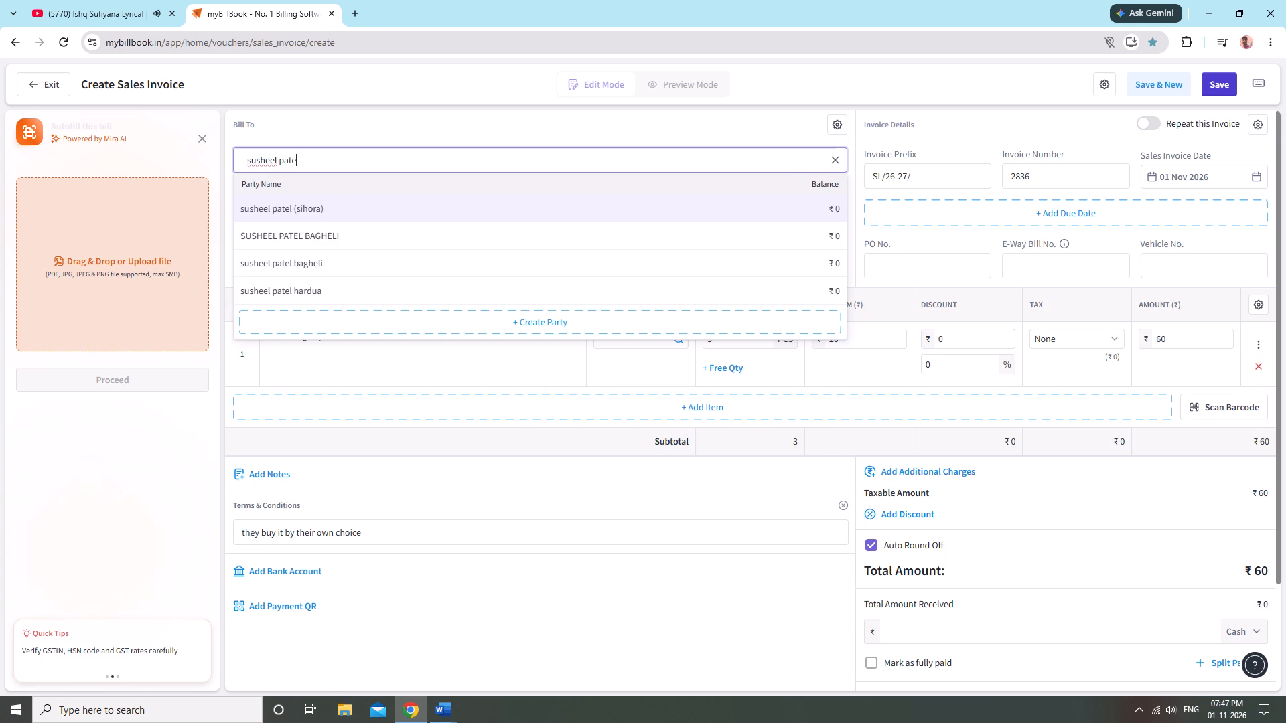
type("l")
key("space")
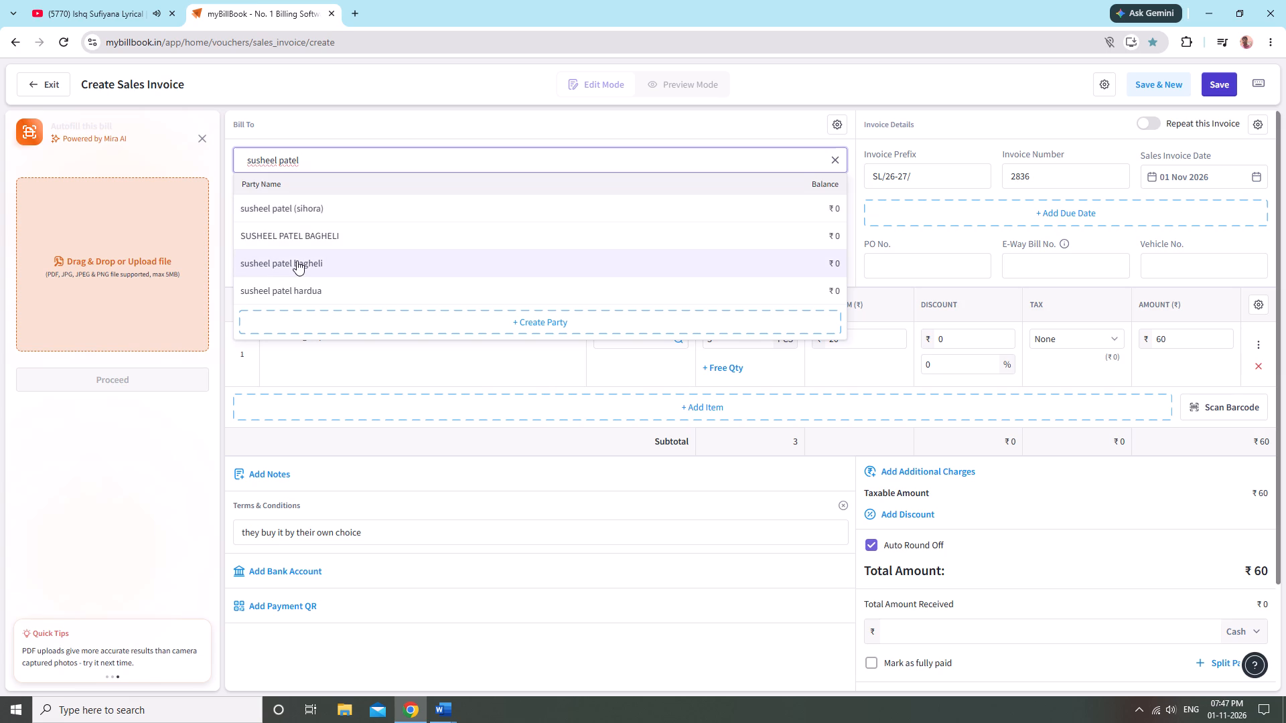
left_click(687, 323)
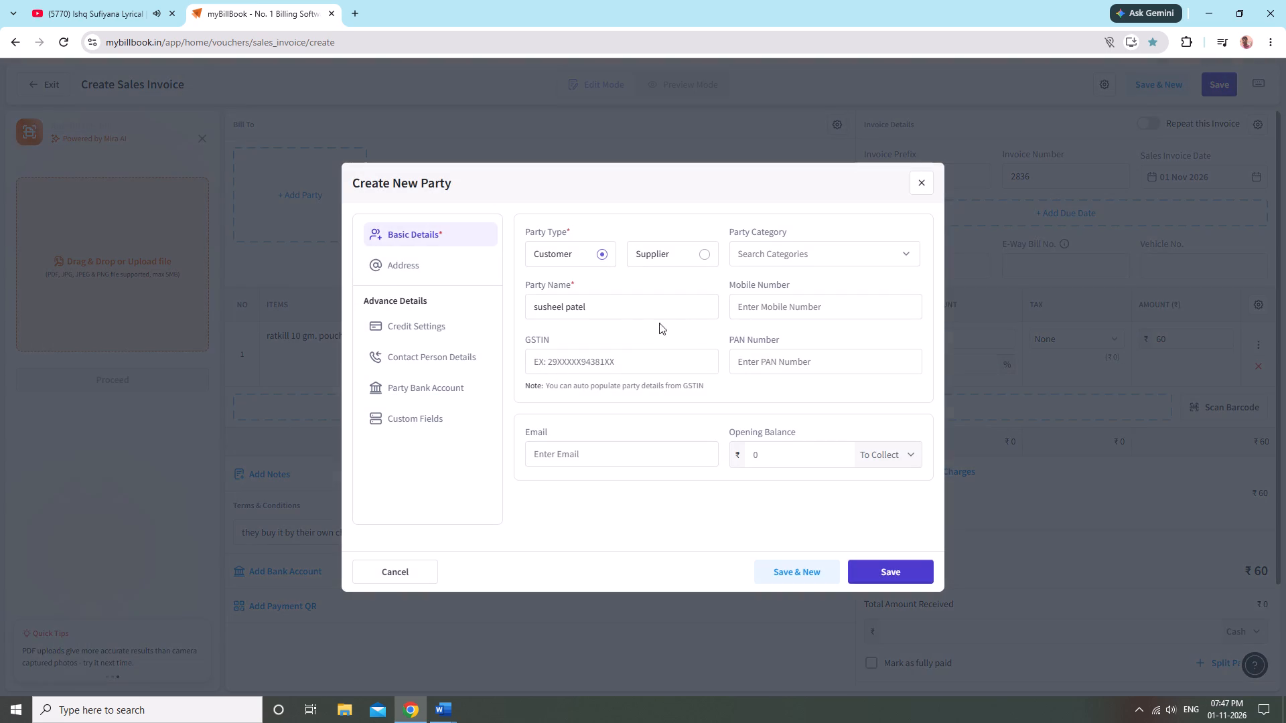
left_click(630, 307)
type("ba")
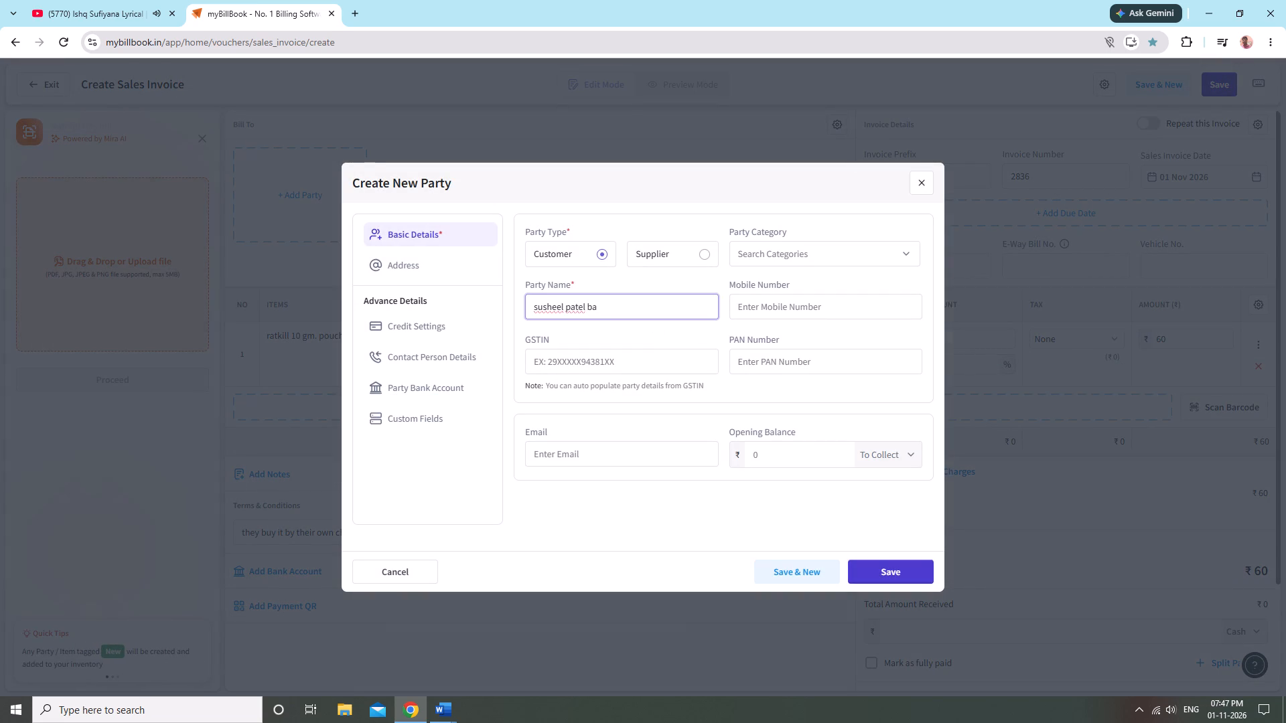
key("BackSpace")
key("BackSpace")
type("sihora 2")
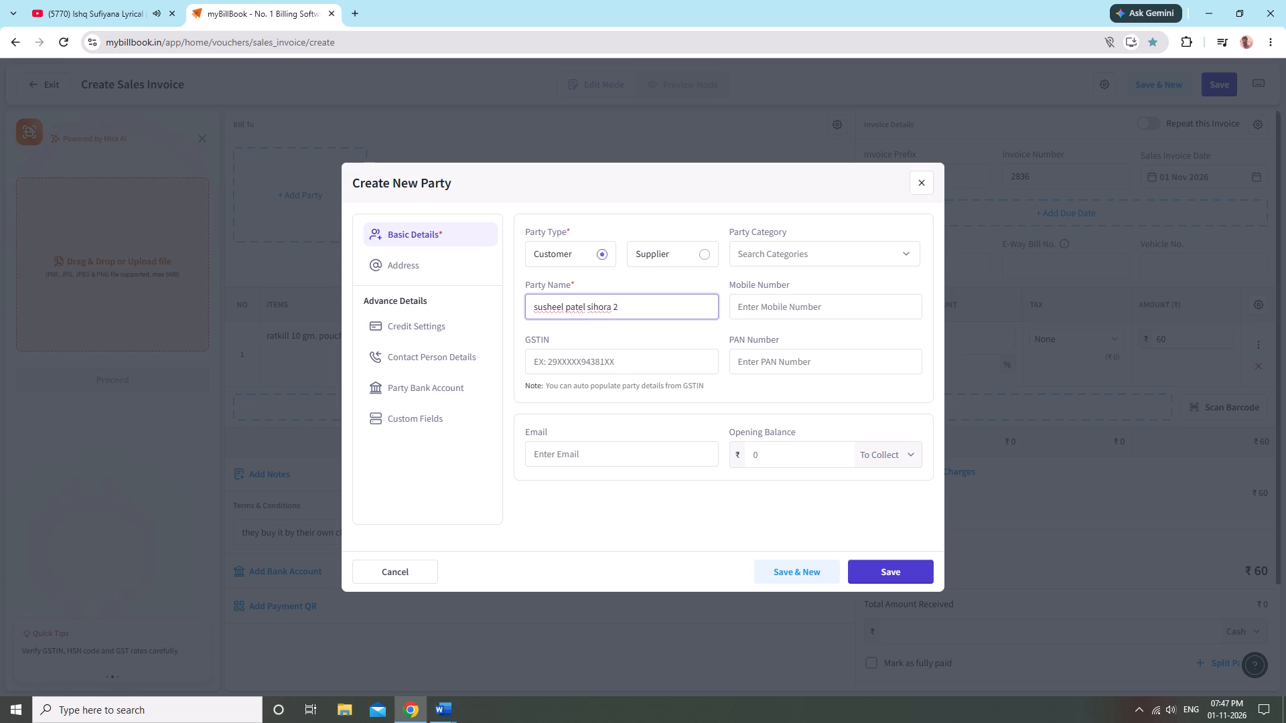
left_click(908, 574)
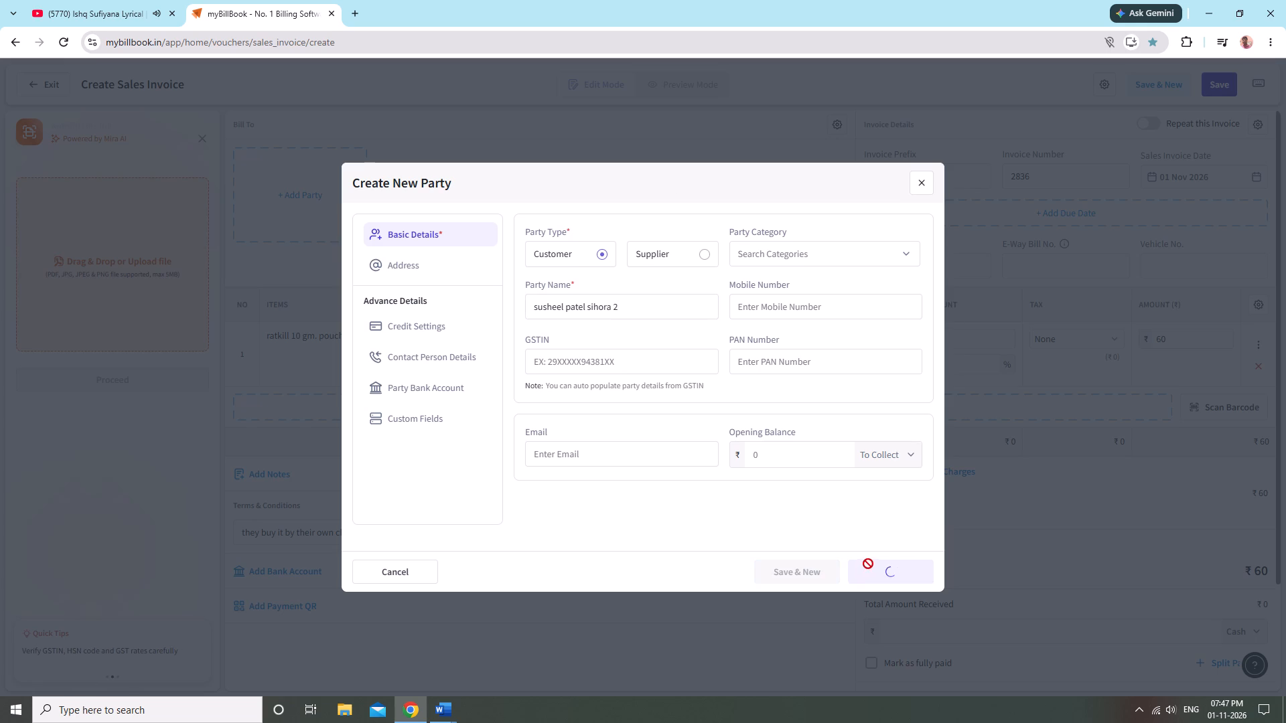
Mark the ratkill invoice as fully paid in cash and save it.
scroll(867, 560, "down", 2)
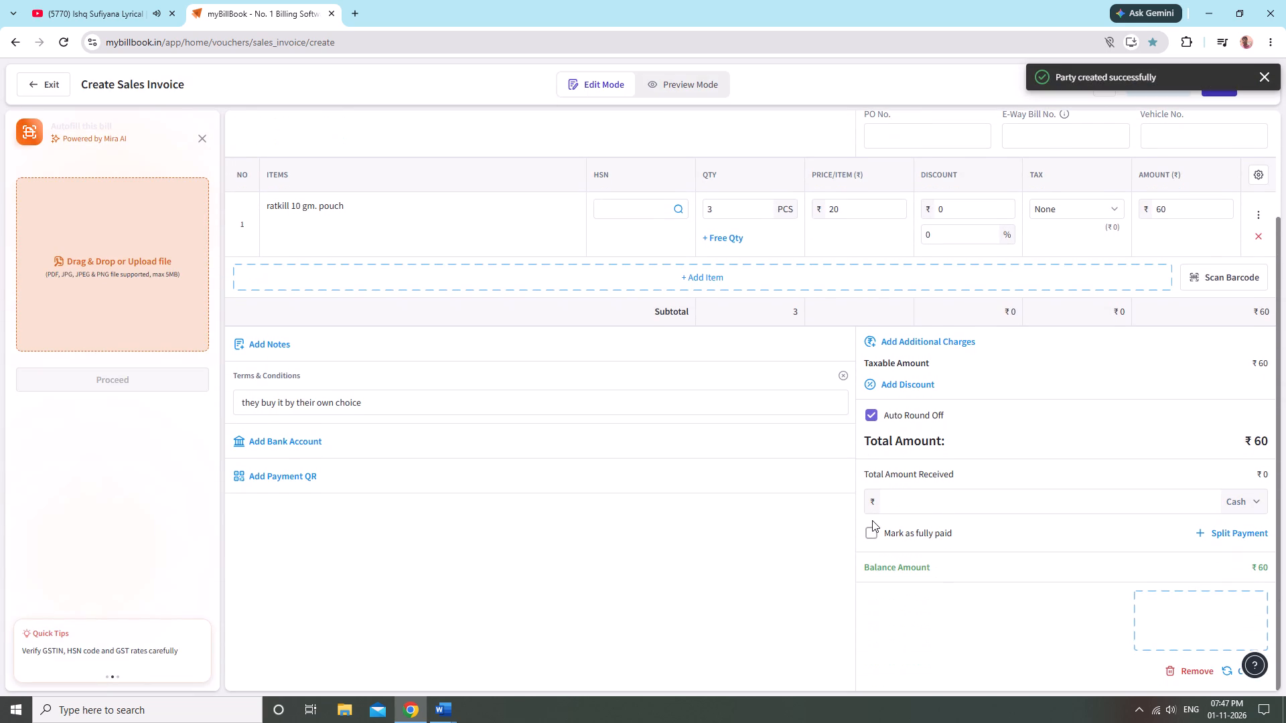
scroll(872, 520, "down", 5)
left_click(885, 536)
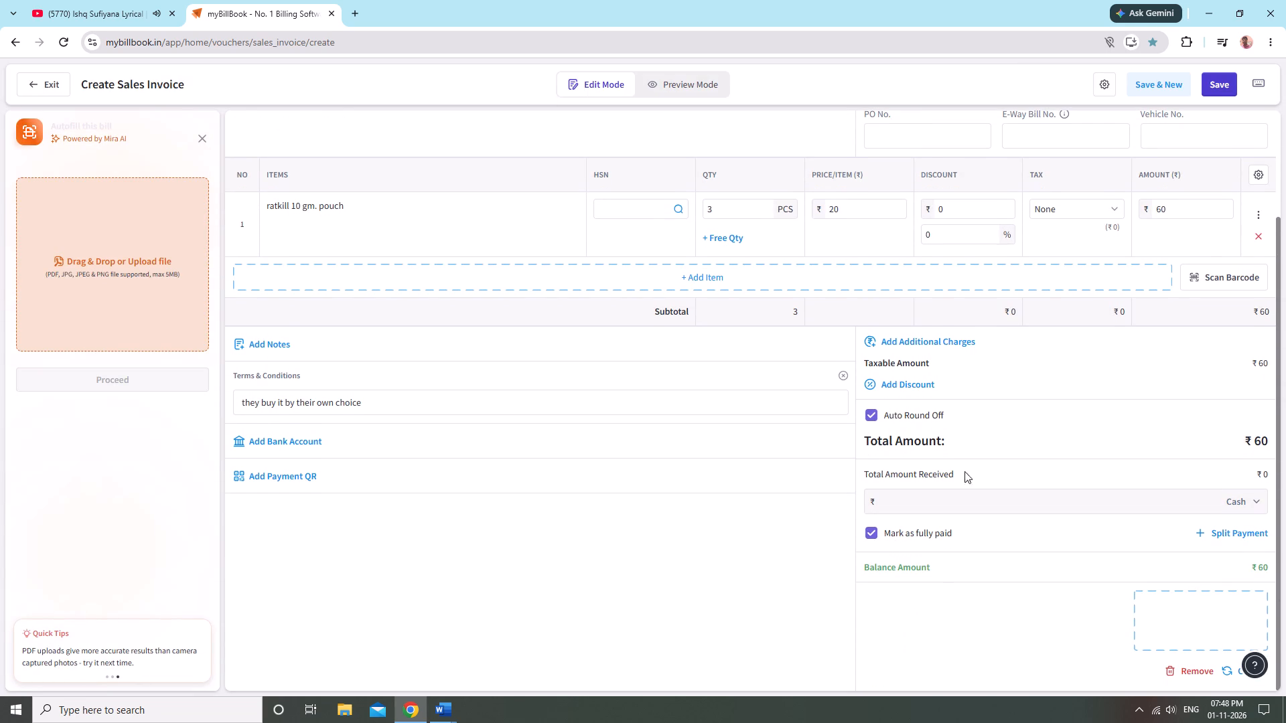
left_click(1230, 74)
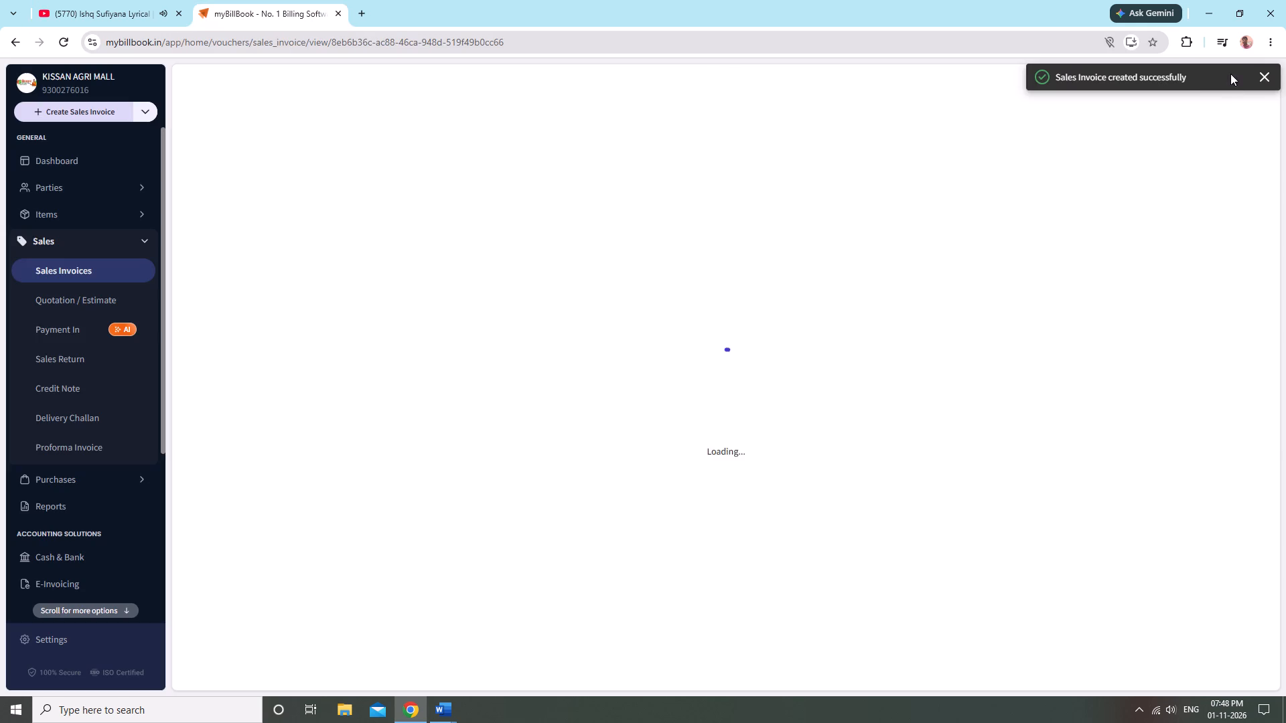
Return to the sales invoices list and open invoice SL/26-27/2836 for viewing.
left_click(82, 248)
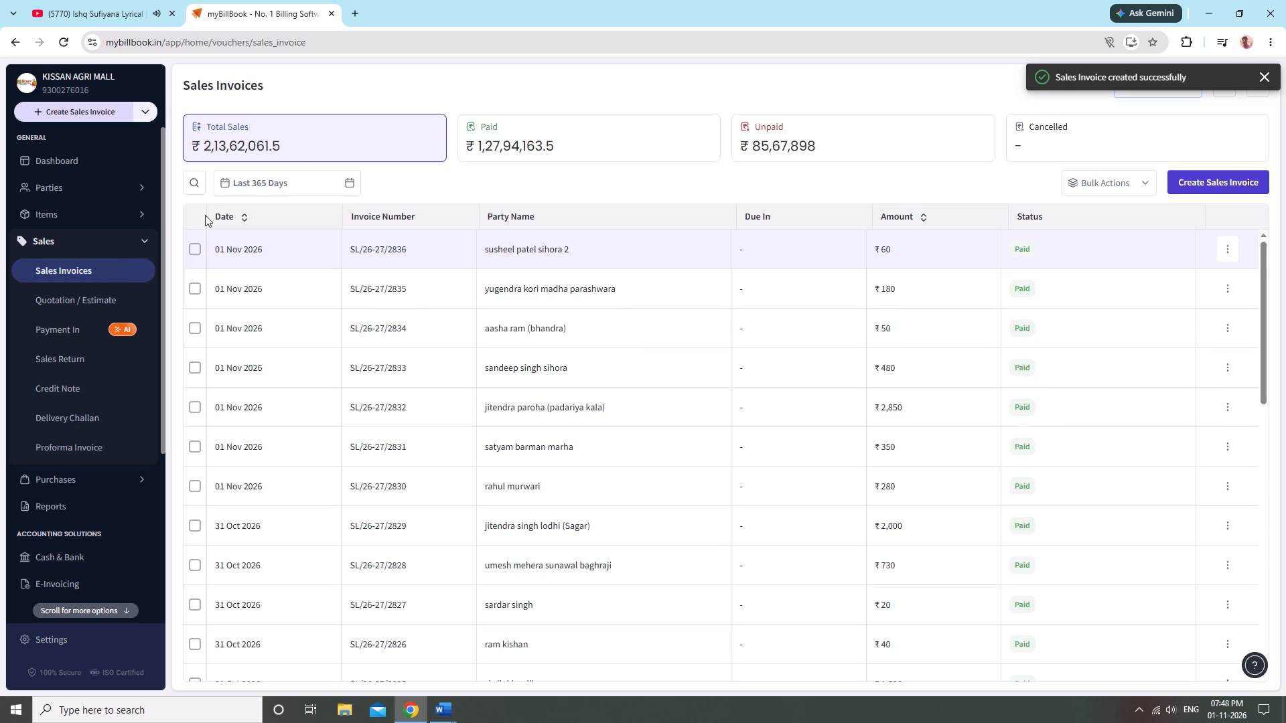
left_click(295, 182)
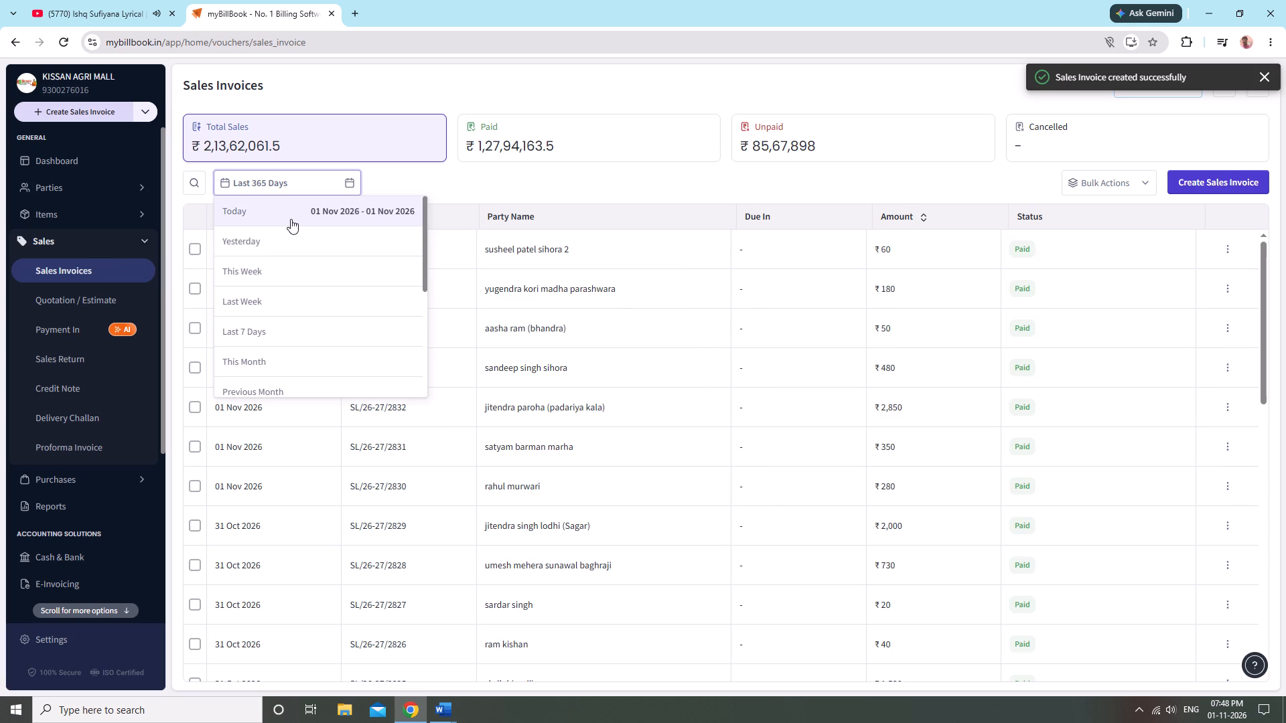
left_click(727, 234)
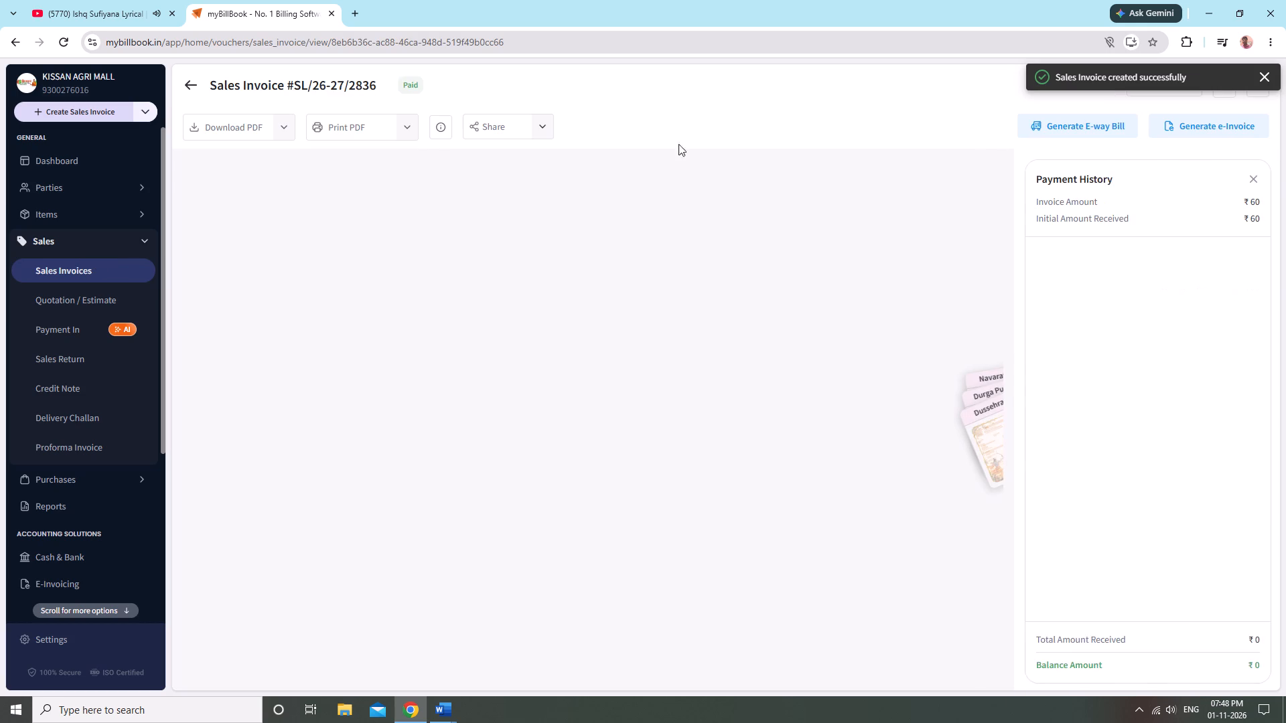
In a new myBillBook tab, edit invoice SL/26-27/2836 to set the ratkill 10 gm. pouch quantity to 4 and save the update.
left_click(349, 16)
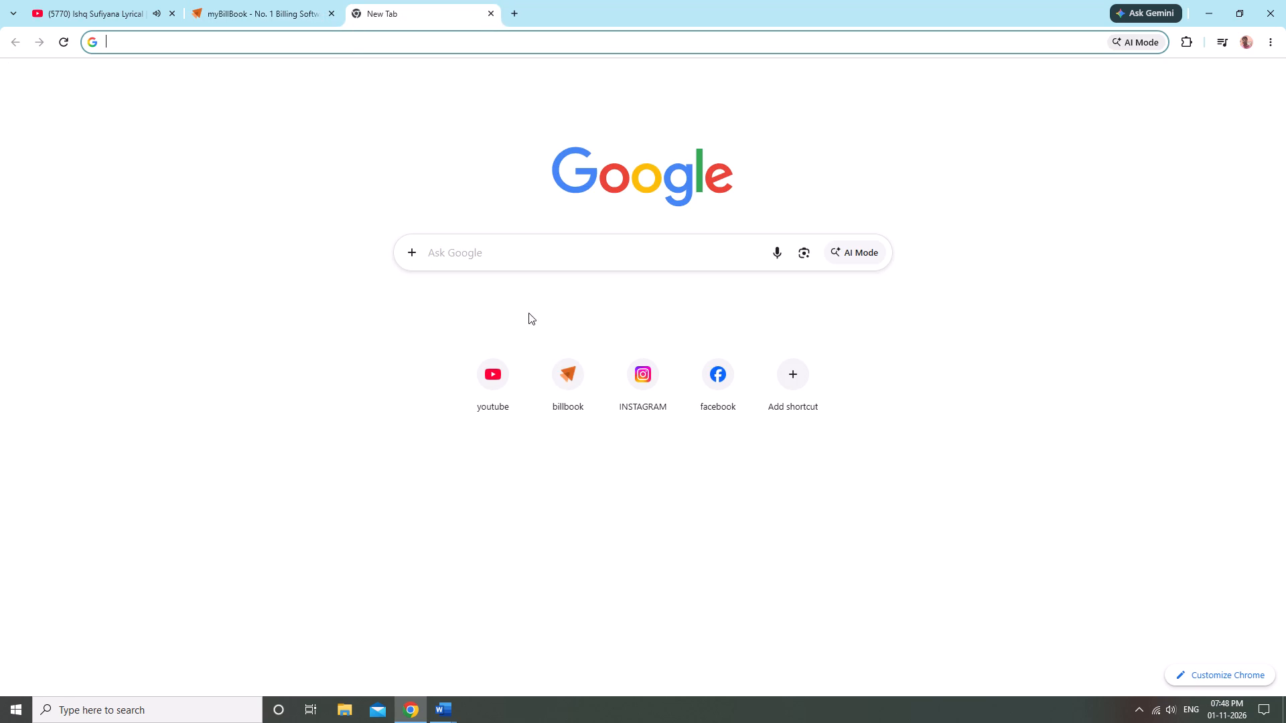
double_click(564, 370)
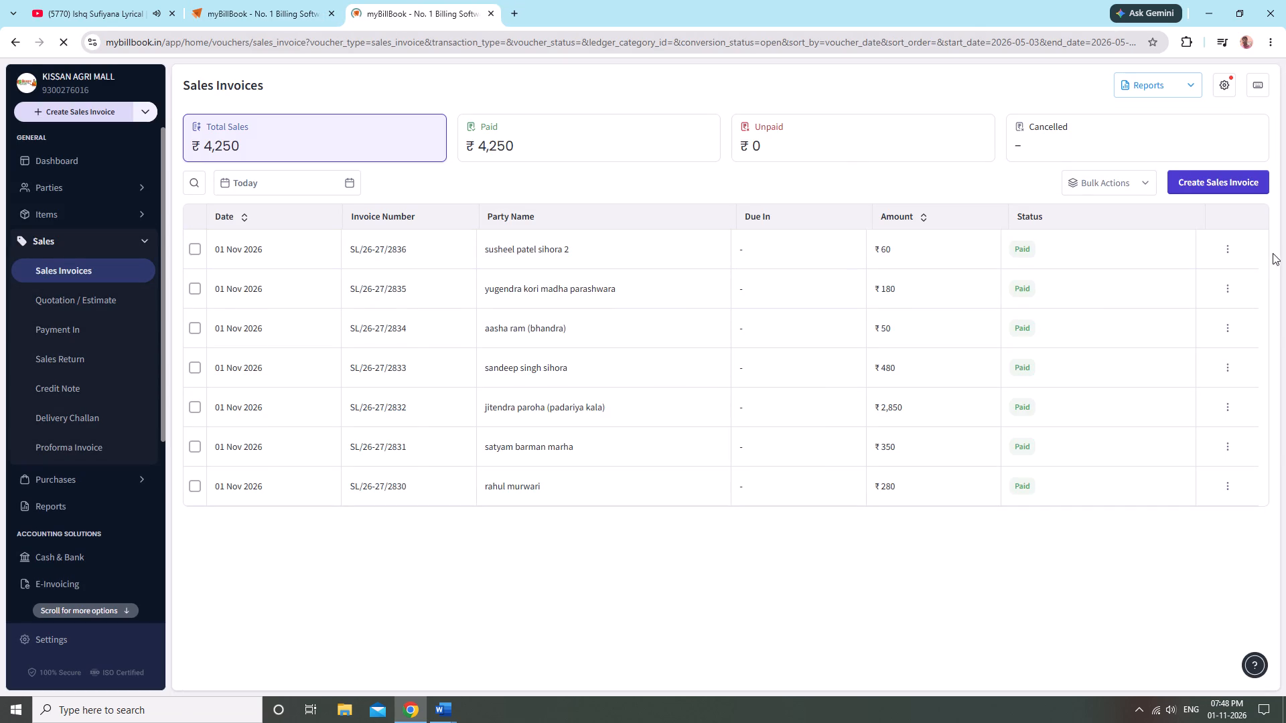
left_click(1232, 255)
left_click(1162, 271)
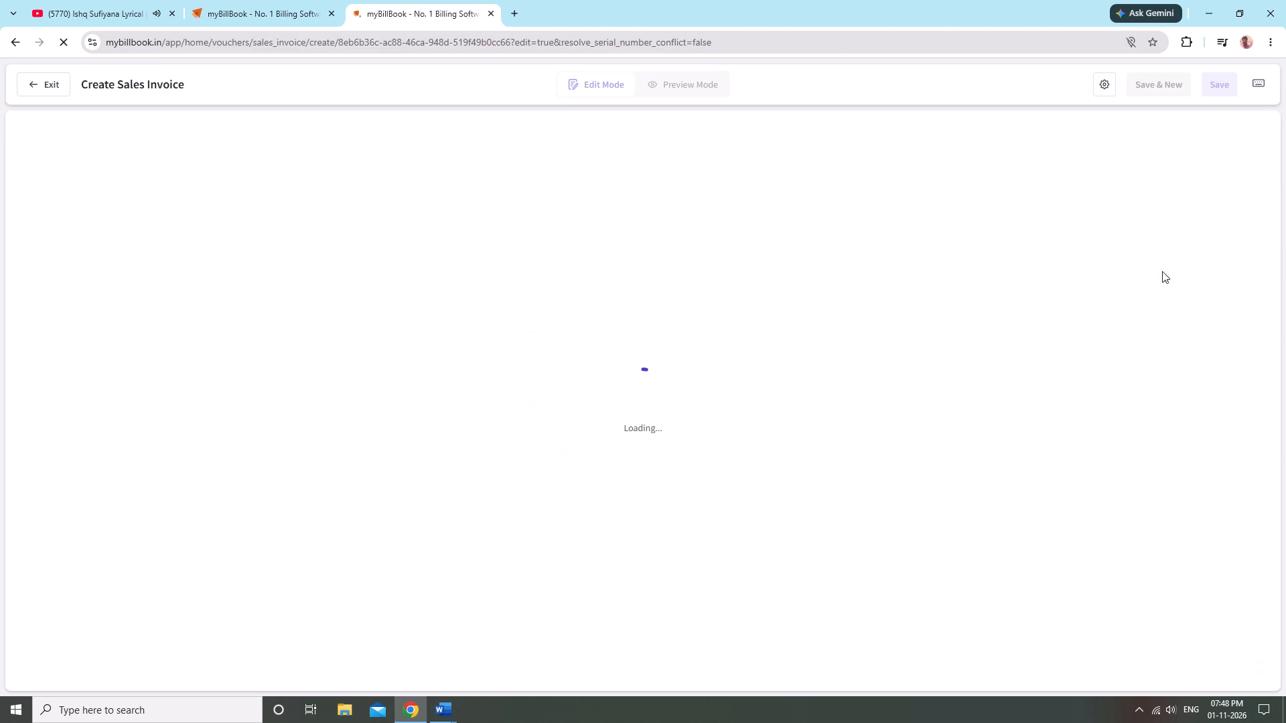
scroll(942, 416, "down", 2)
left_click(603, 202)
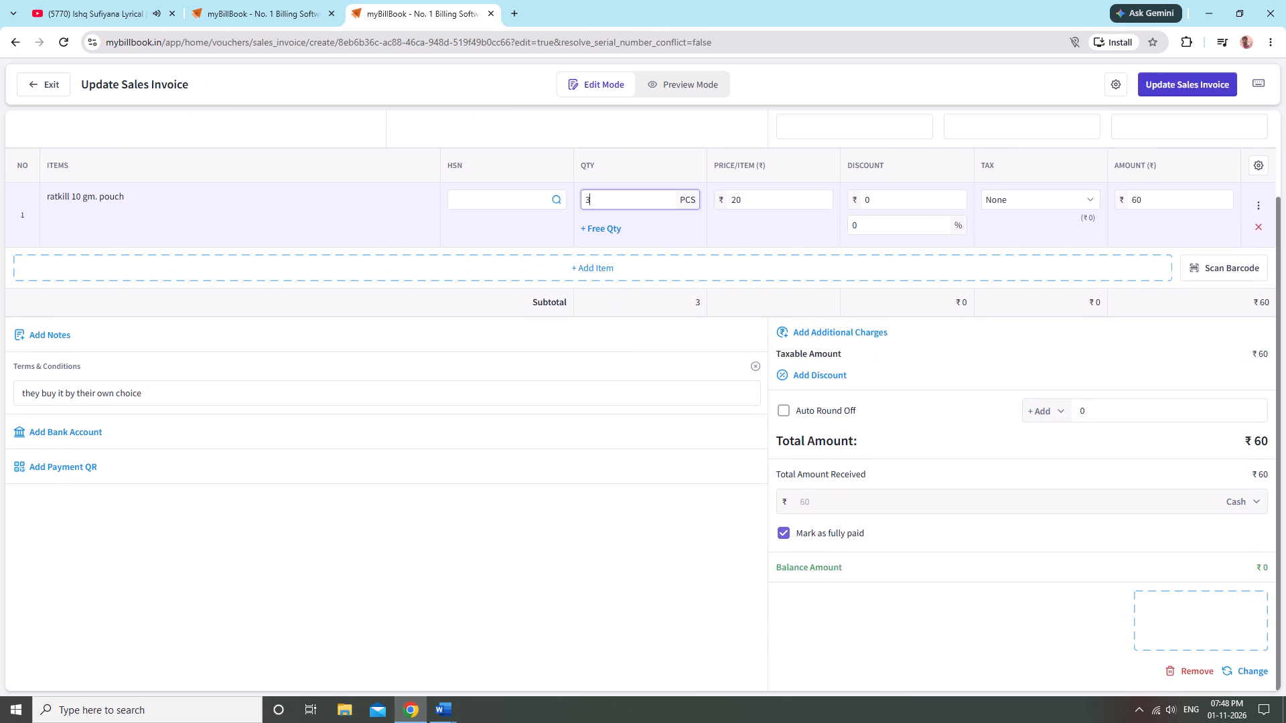
key("BackSpace")
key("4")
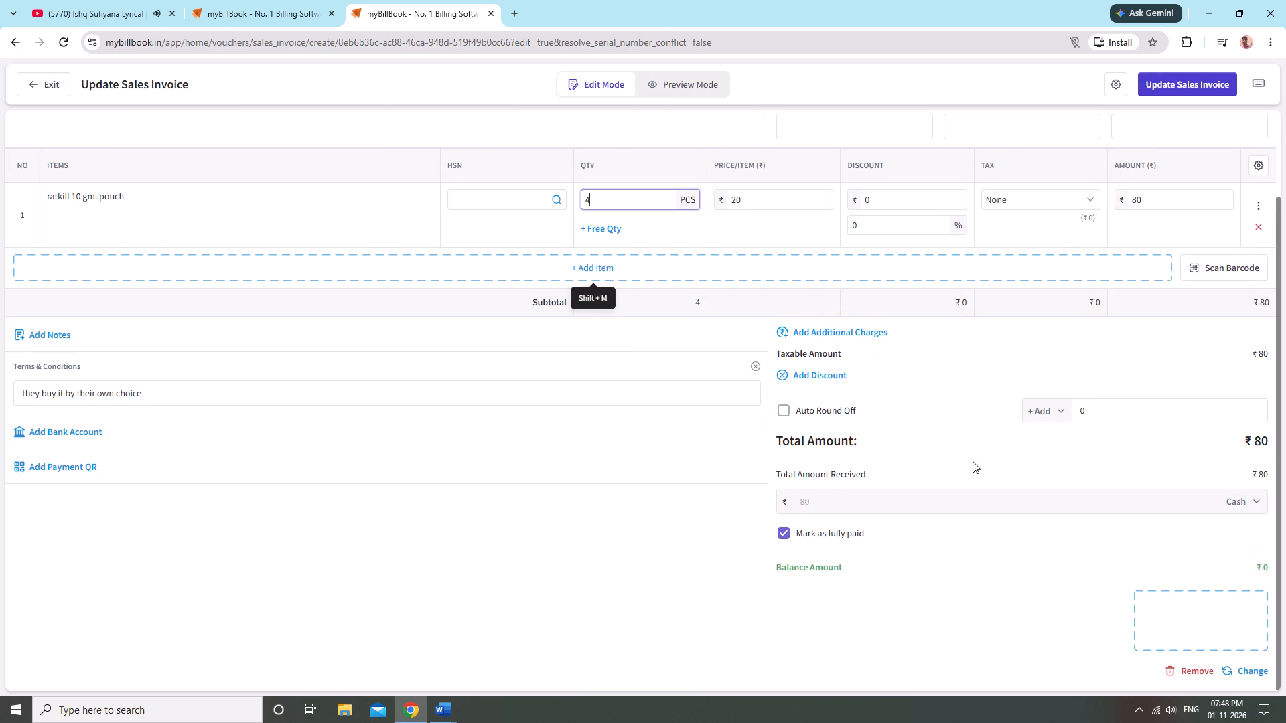
left_click(1185, 86)
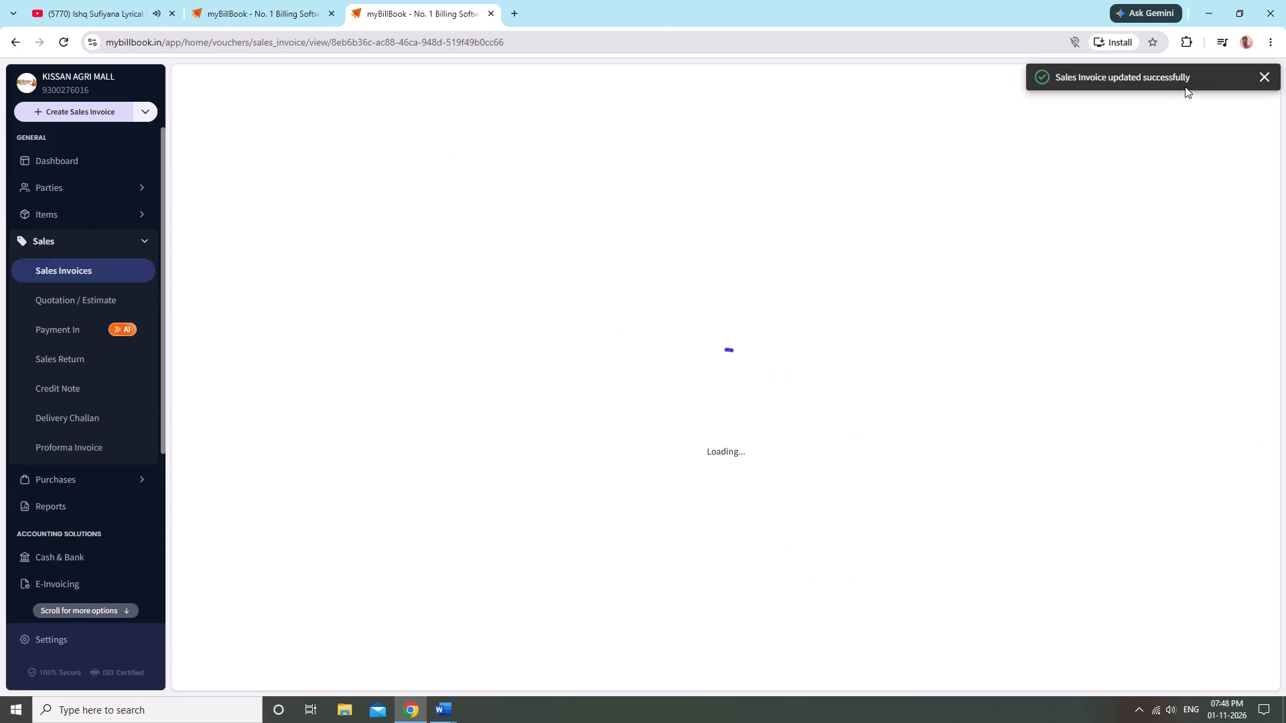
Return to the sales invoices list and filter it to show only today's invoices.
left_click(108, 246)
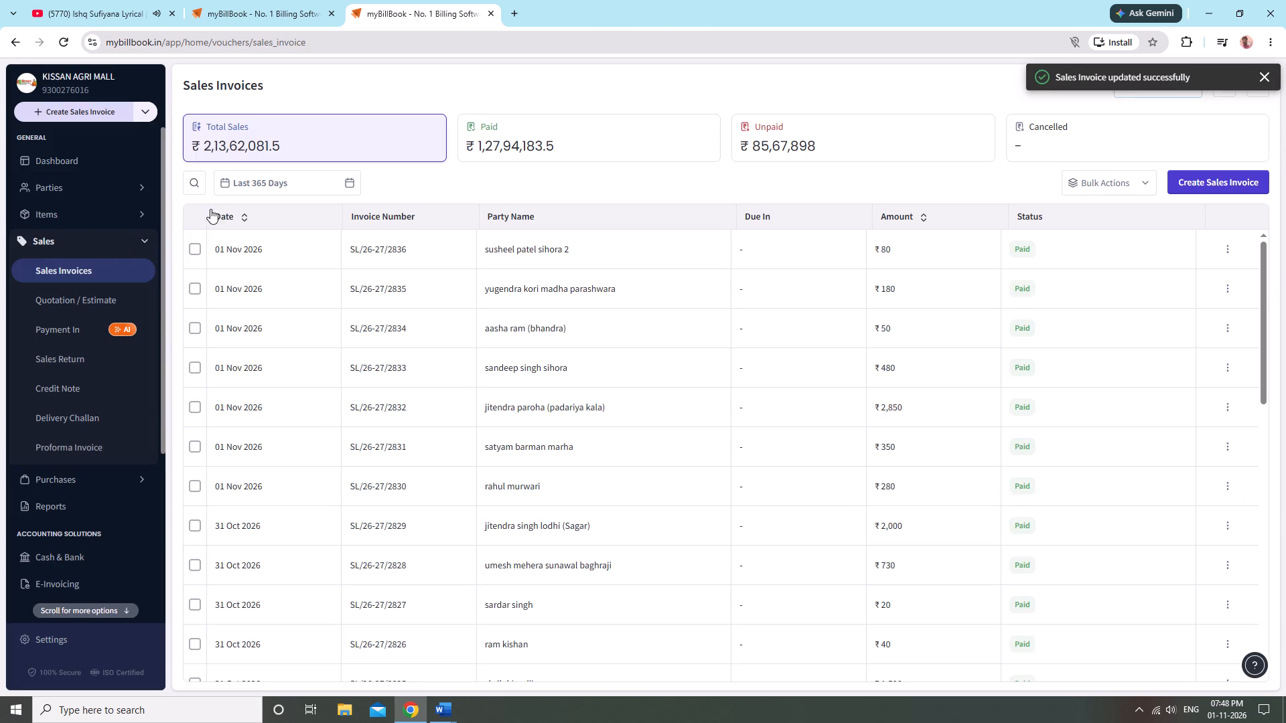
left_click(248, 171)
left_click(264, 211)
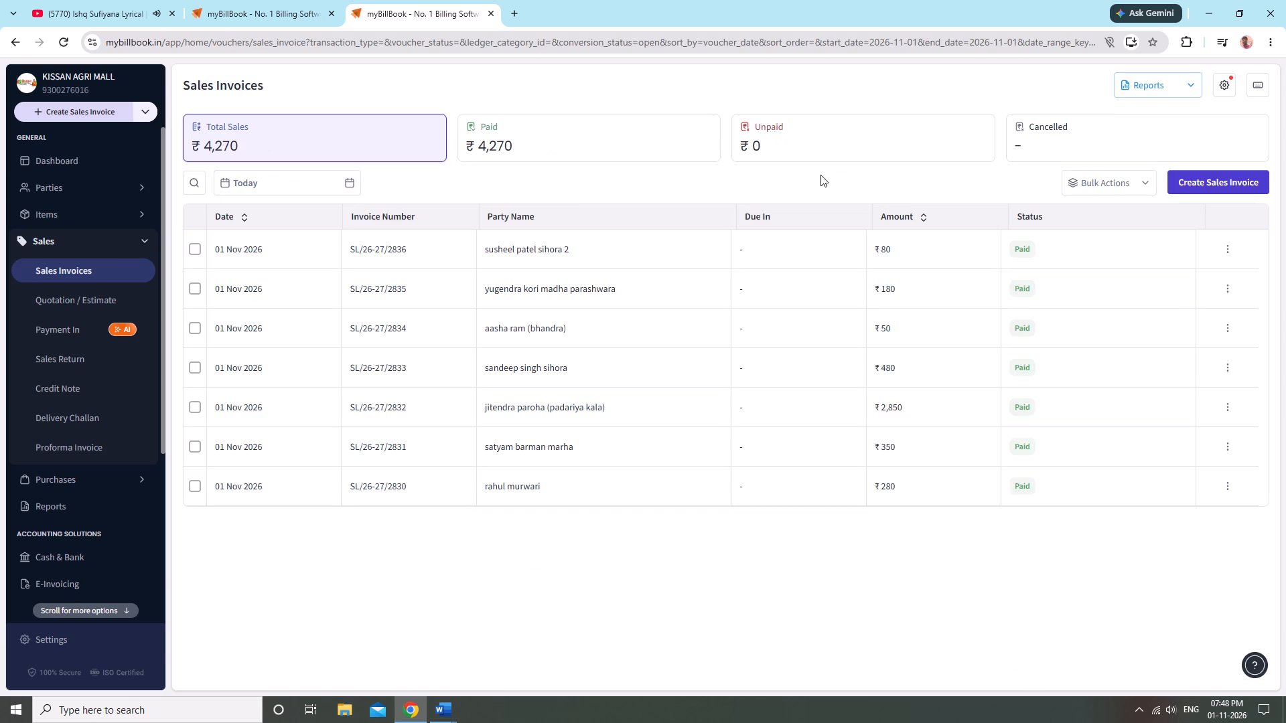
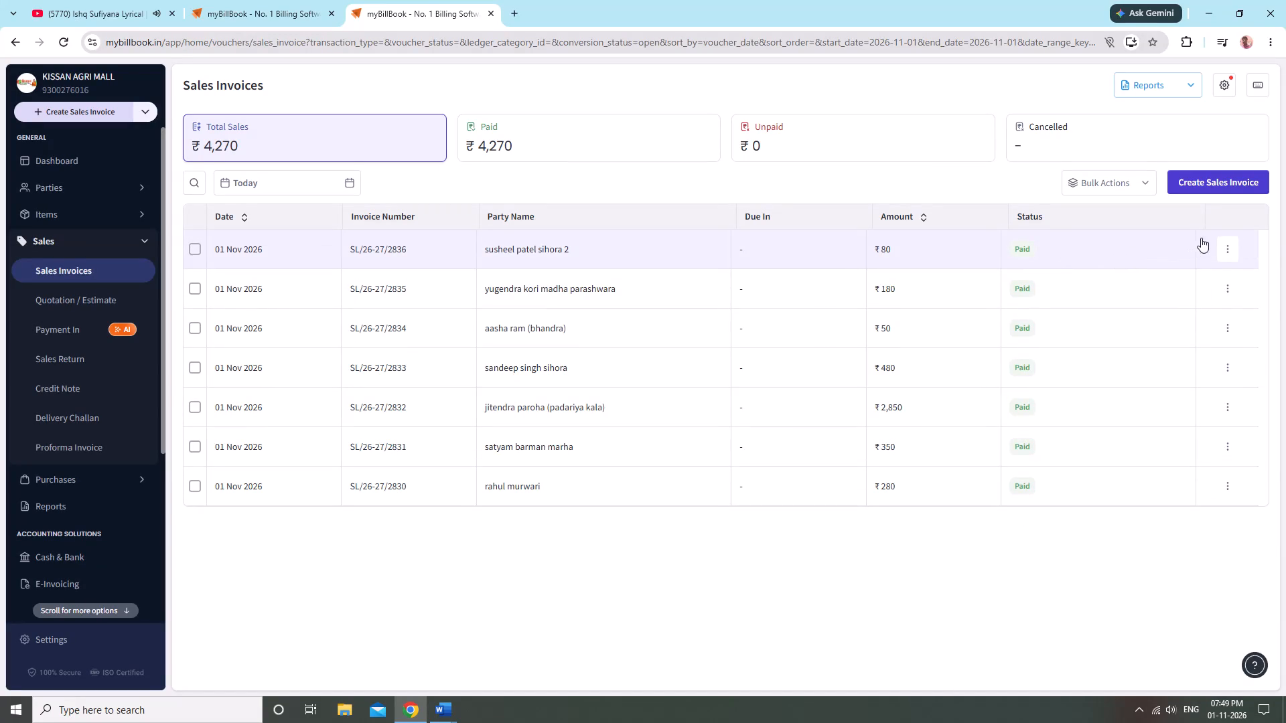
Delete sales invoice SL/26-27/2836 from today's invoices.
left_click(1222, 244)
left_click(1139, 428)
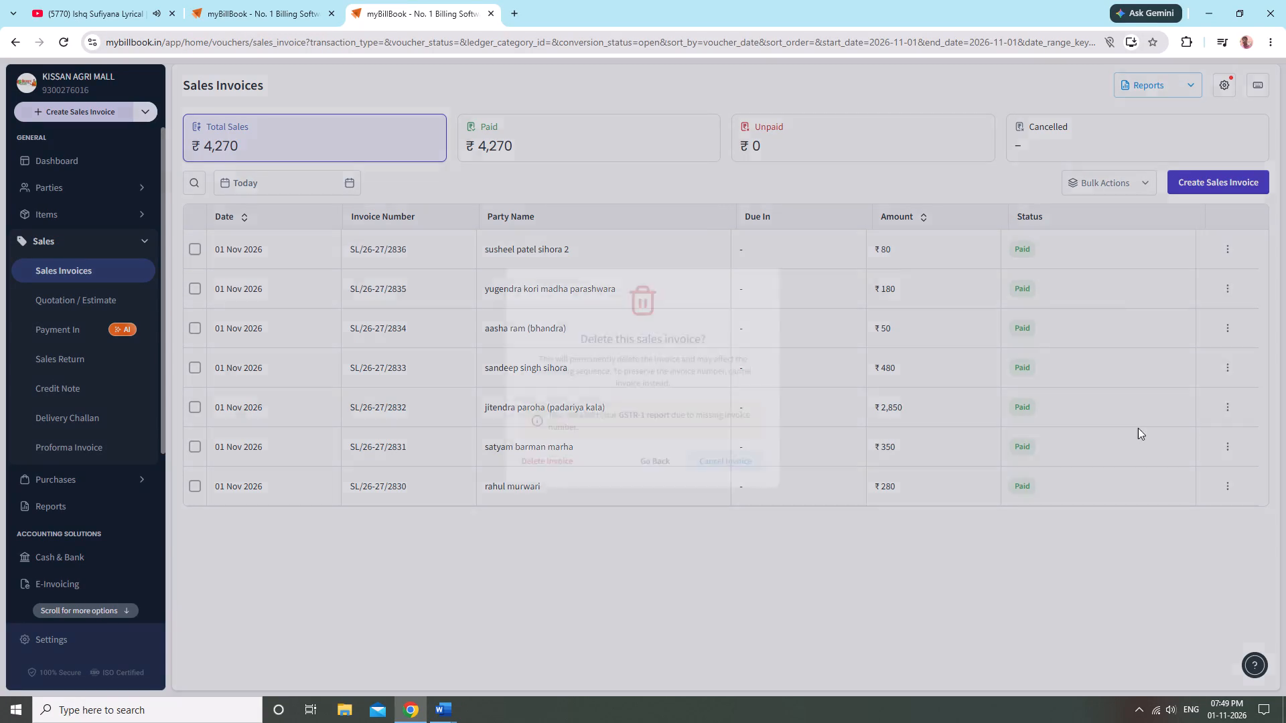
left_click(544, 459)
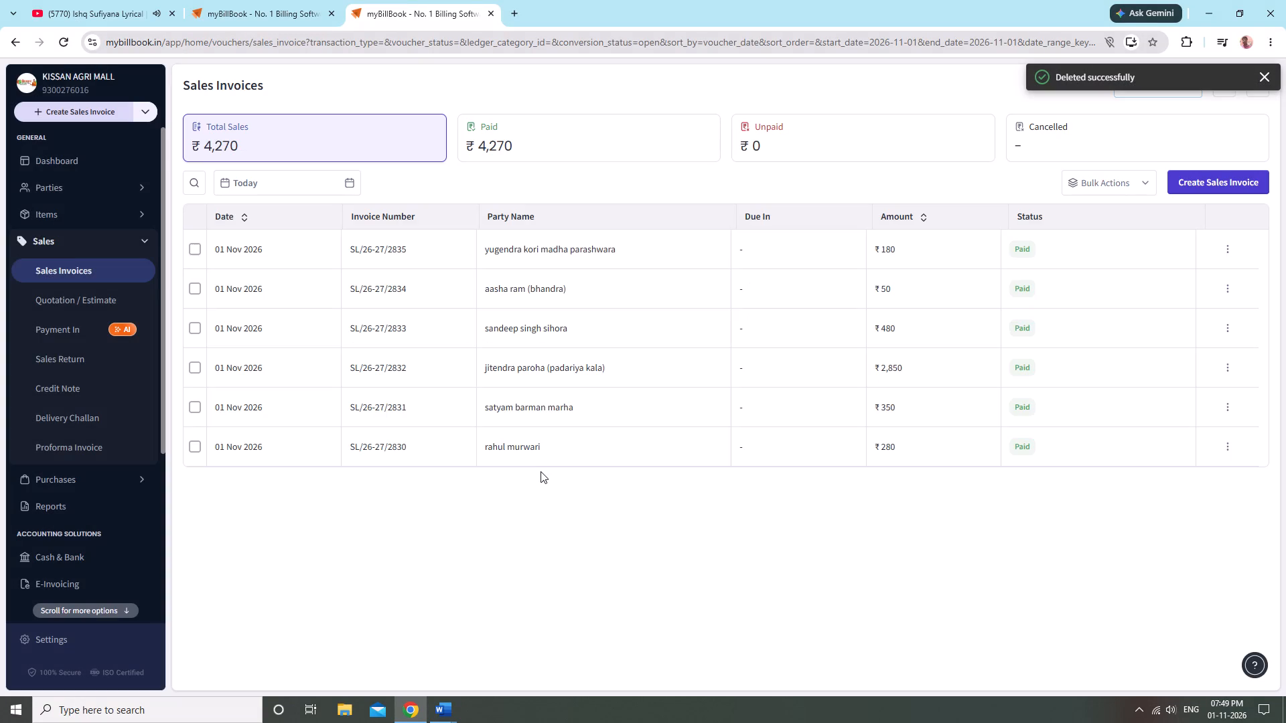
left_click(549, 512)
Find ratkill 10 gm. pouch in the inventory and add 4 PCS to its stock in the KISSAN AGRI MALL godown.
left_click(68, 220)
left_click(252, 190)
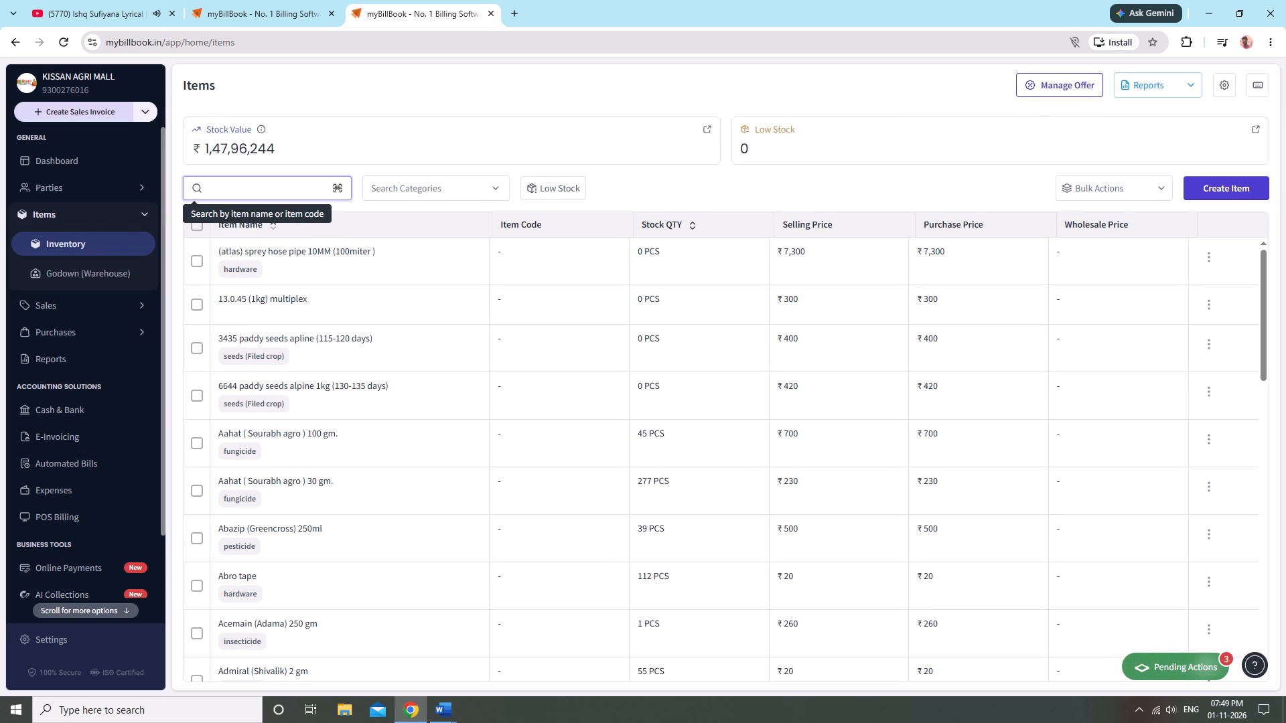
type("rat")
type("kil")
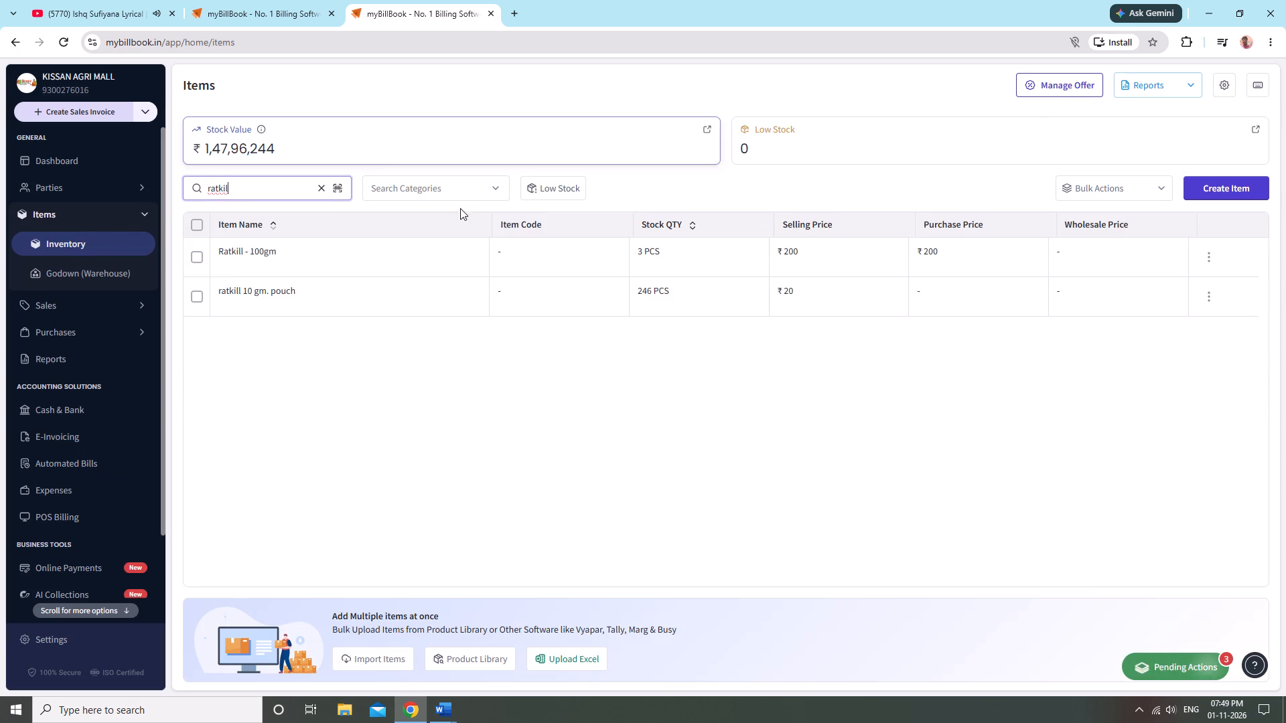
left_click(1195, 278)
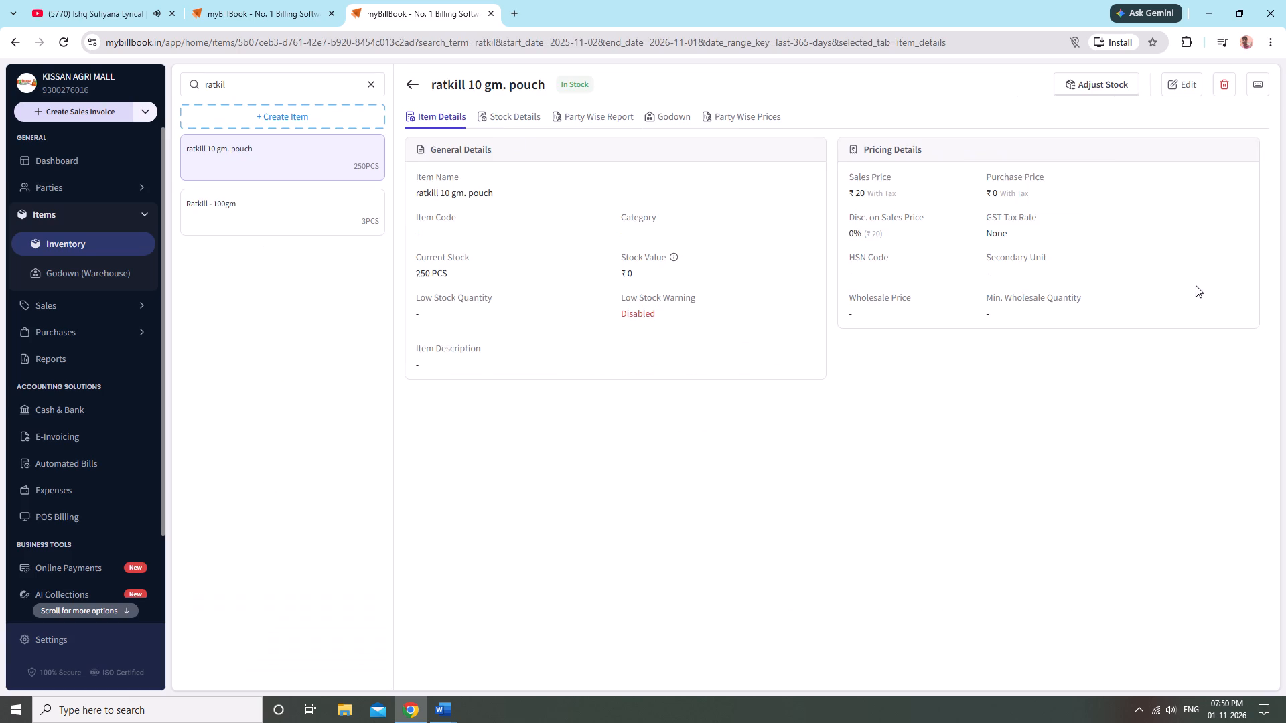
left_click(1109, 84)
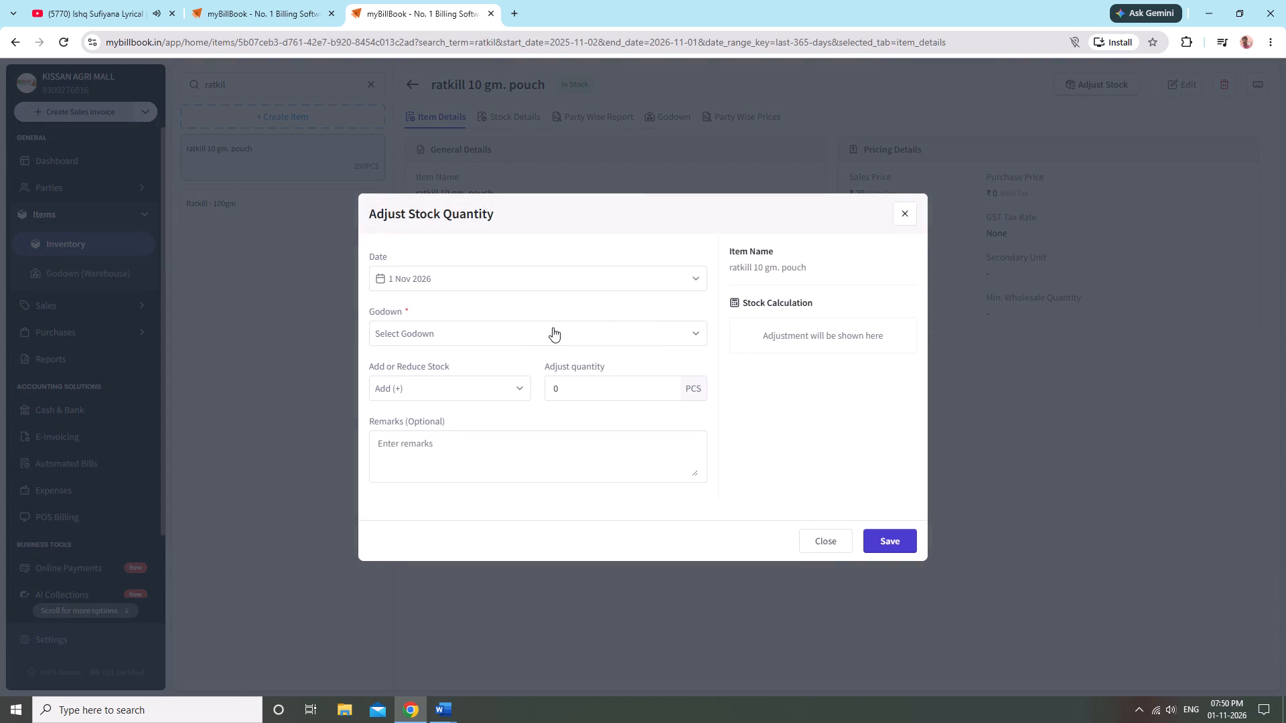
left_click(553, 327)
left_click(557, 357)
left_click(616, 396)
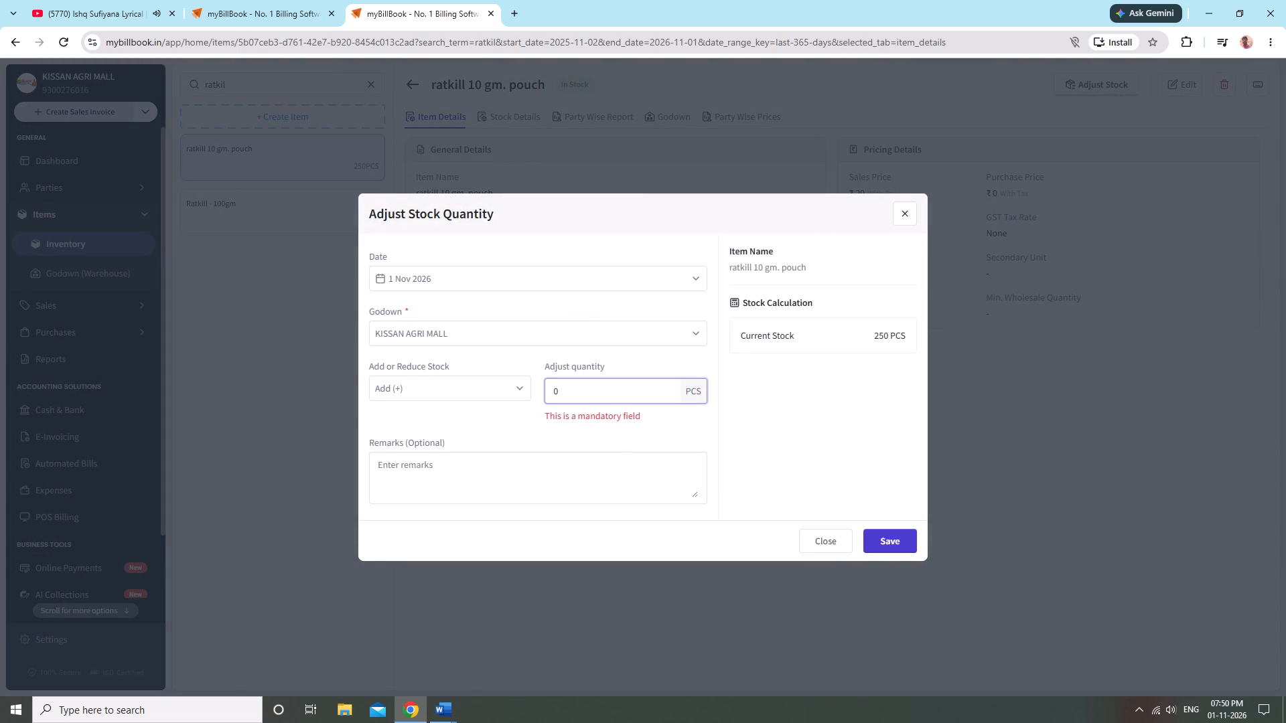
key("4")
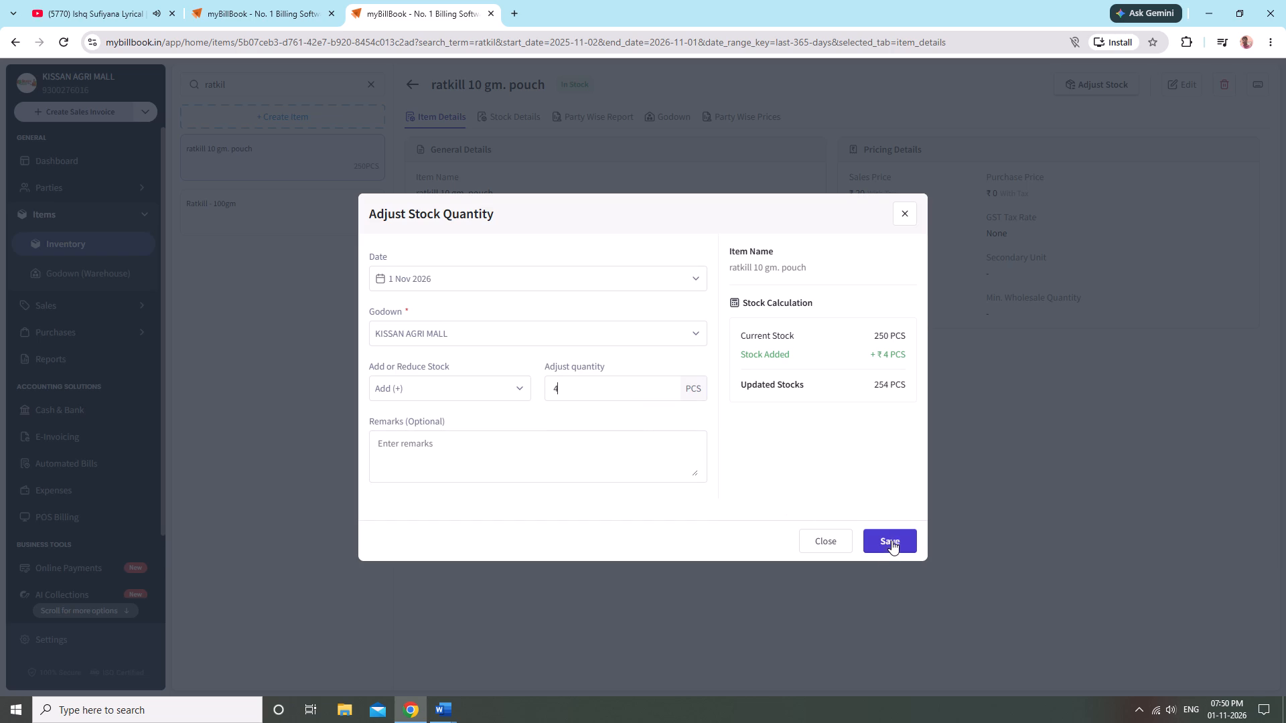
left_click(891, 540)
left_click(808, 546)
left_click(438, 375)
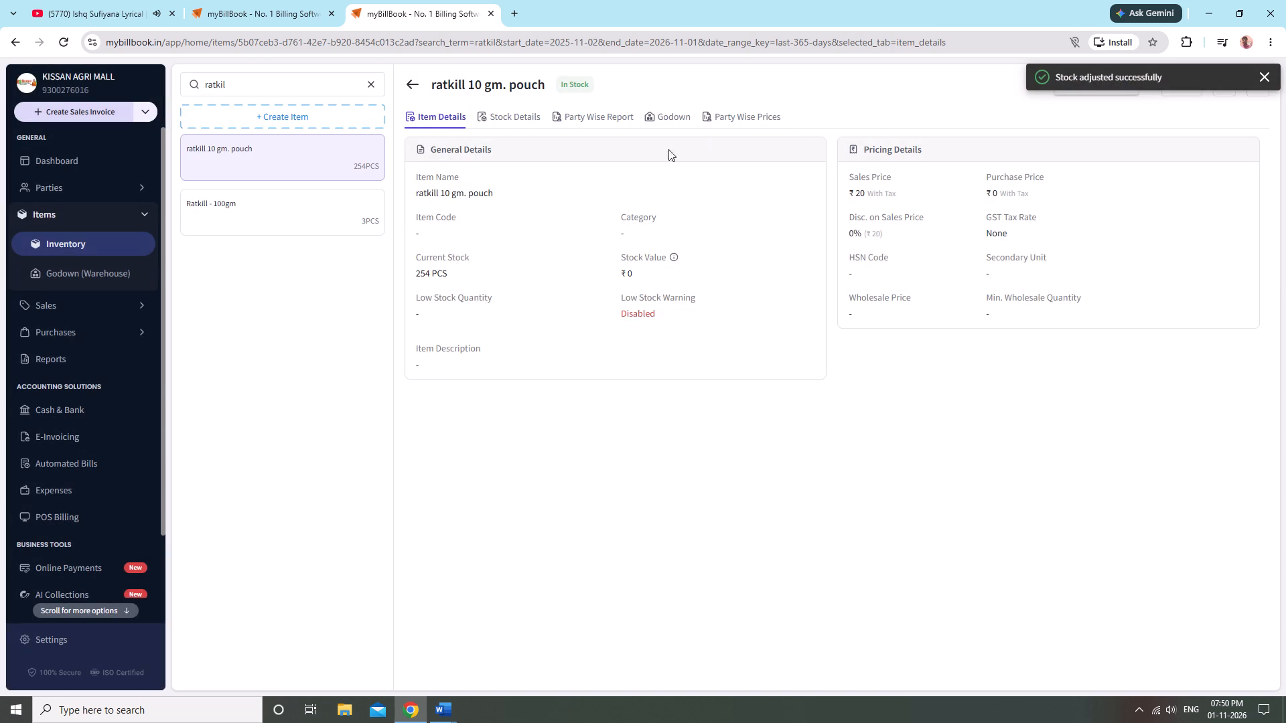
Review the stock transaction history of ratkill 10 gm. pouch and return to the items list.
left_click(497, 112)
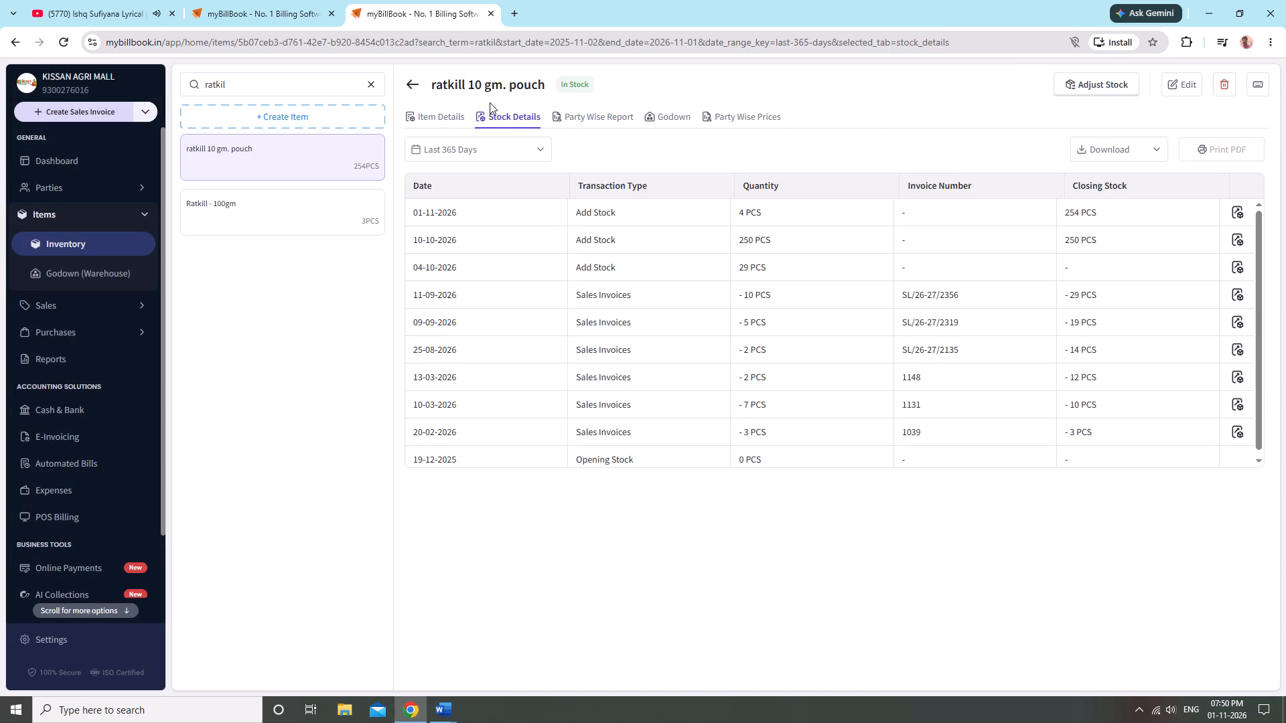
left_click(417, 84)
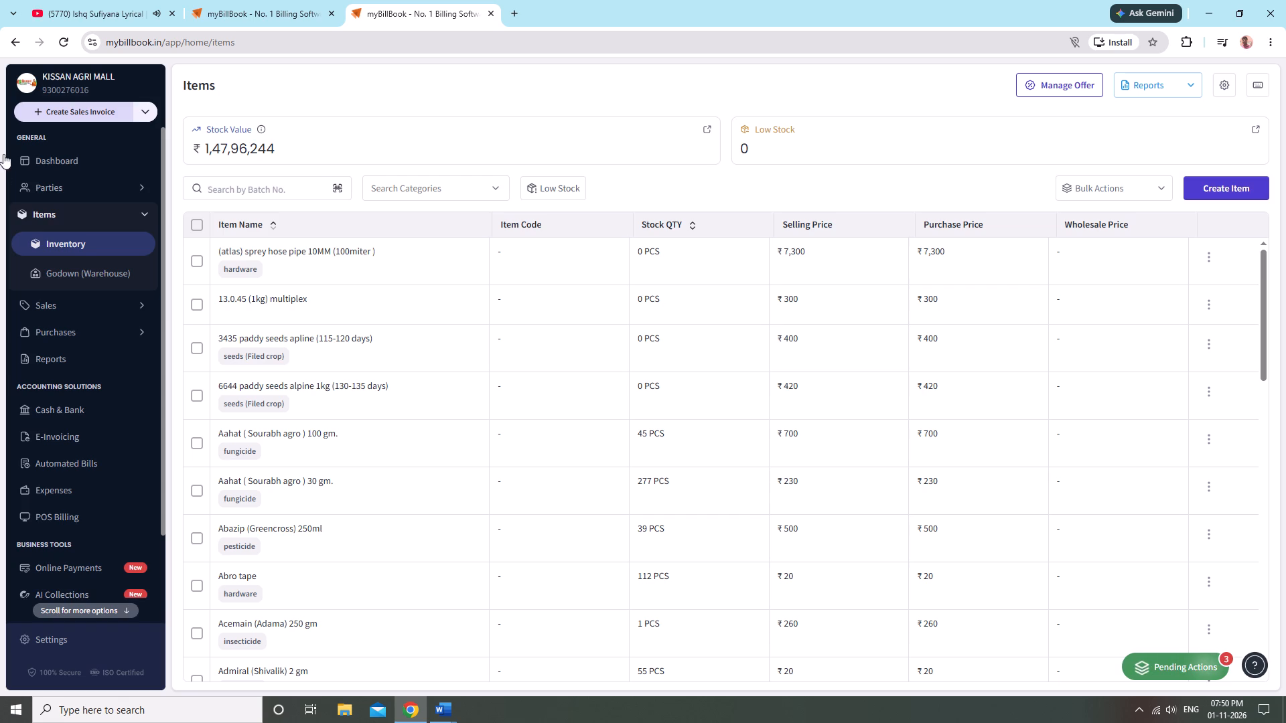
Search the inventory for "ratki" to check the ratkill items' stock quantities.
left_click(43, 213)
left_click(52, 210)
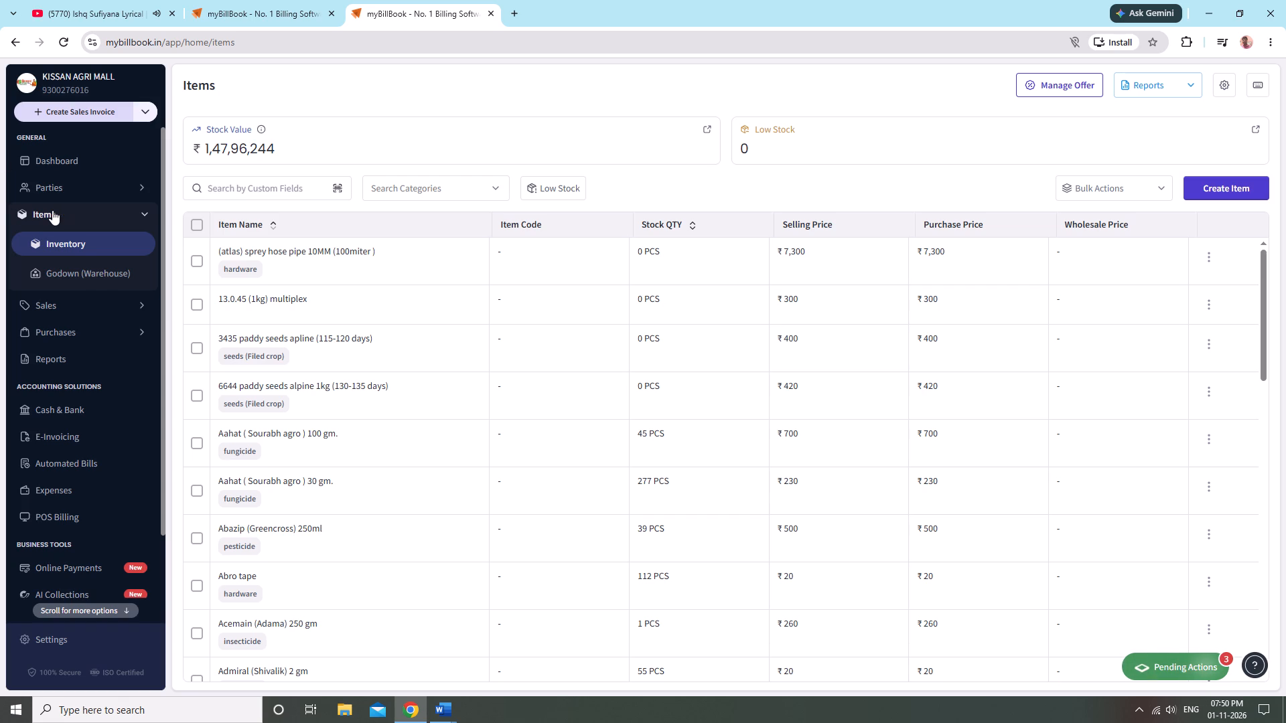
left_click(52, 210)
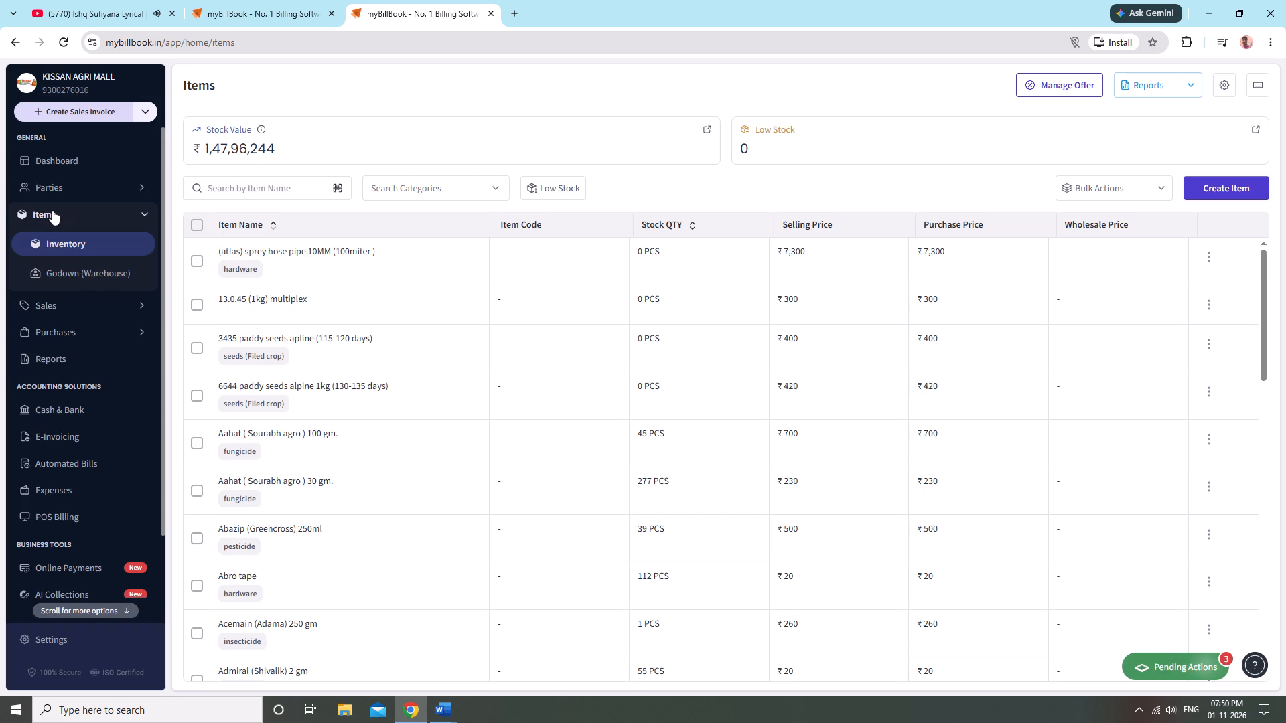
left_click(29, 301)
left_click(59, 216)
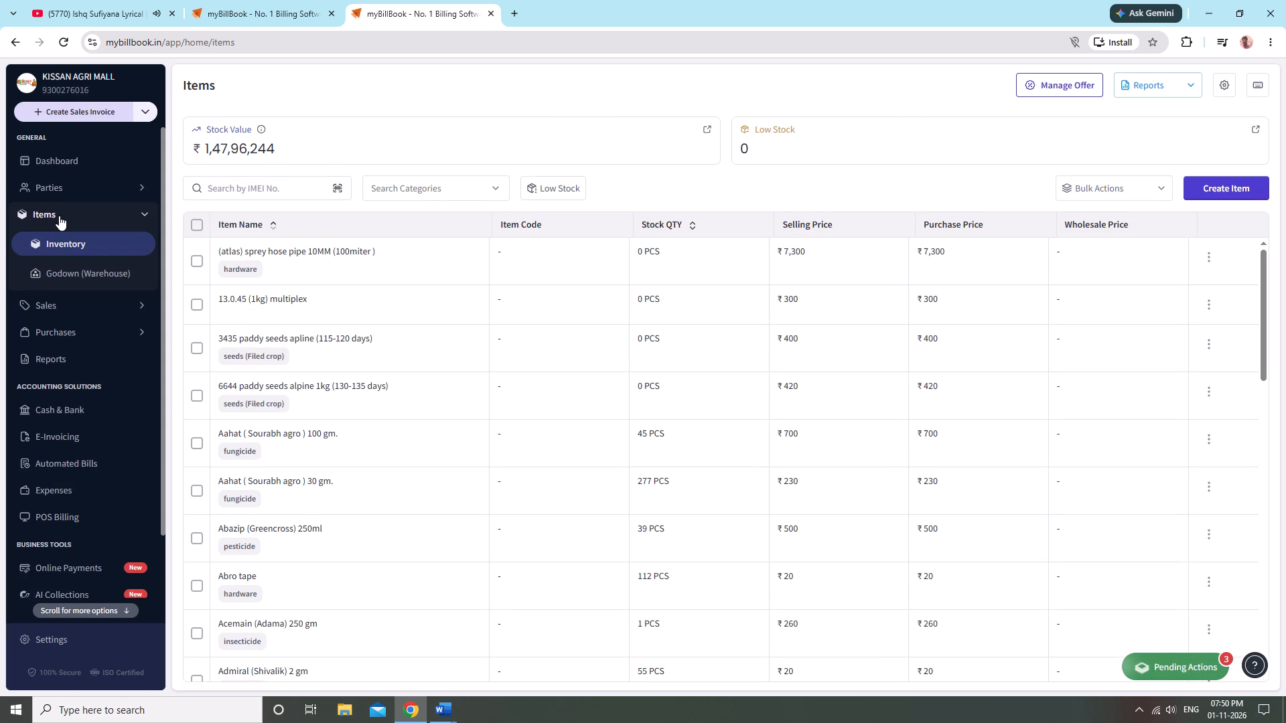
left_click(287, 184)
type("rat")
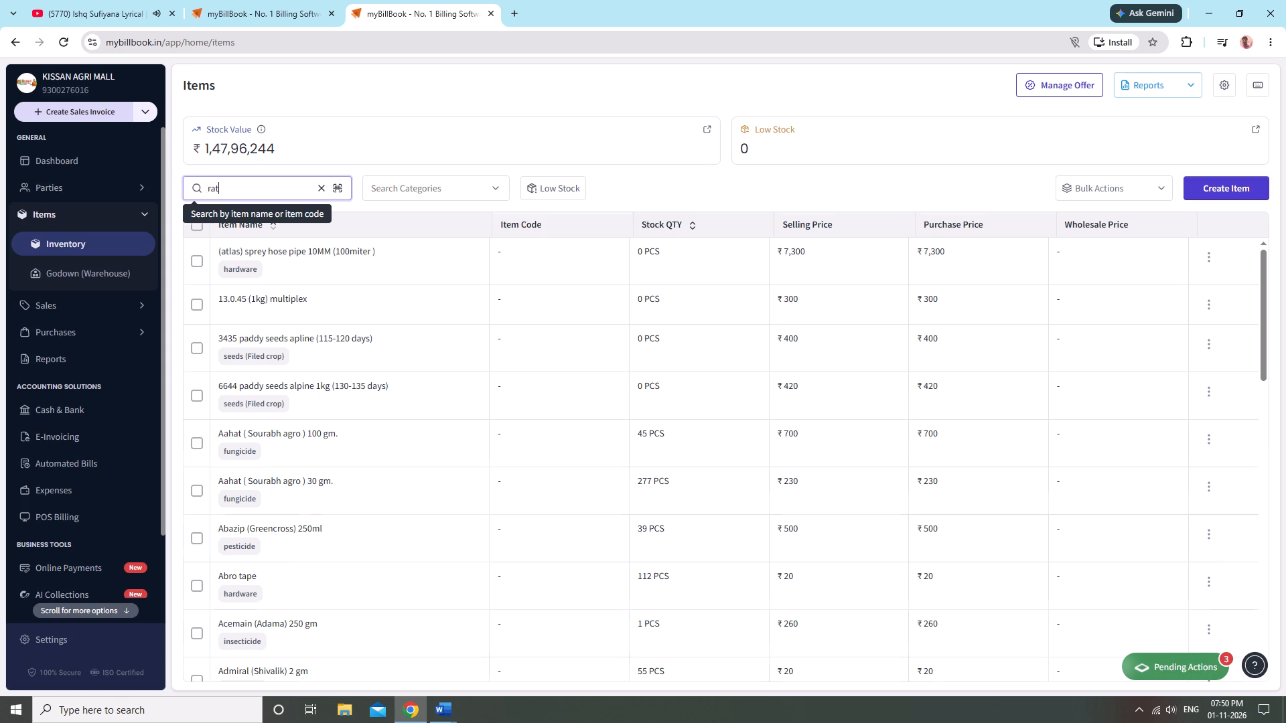
type("ki")
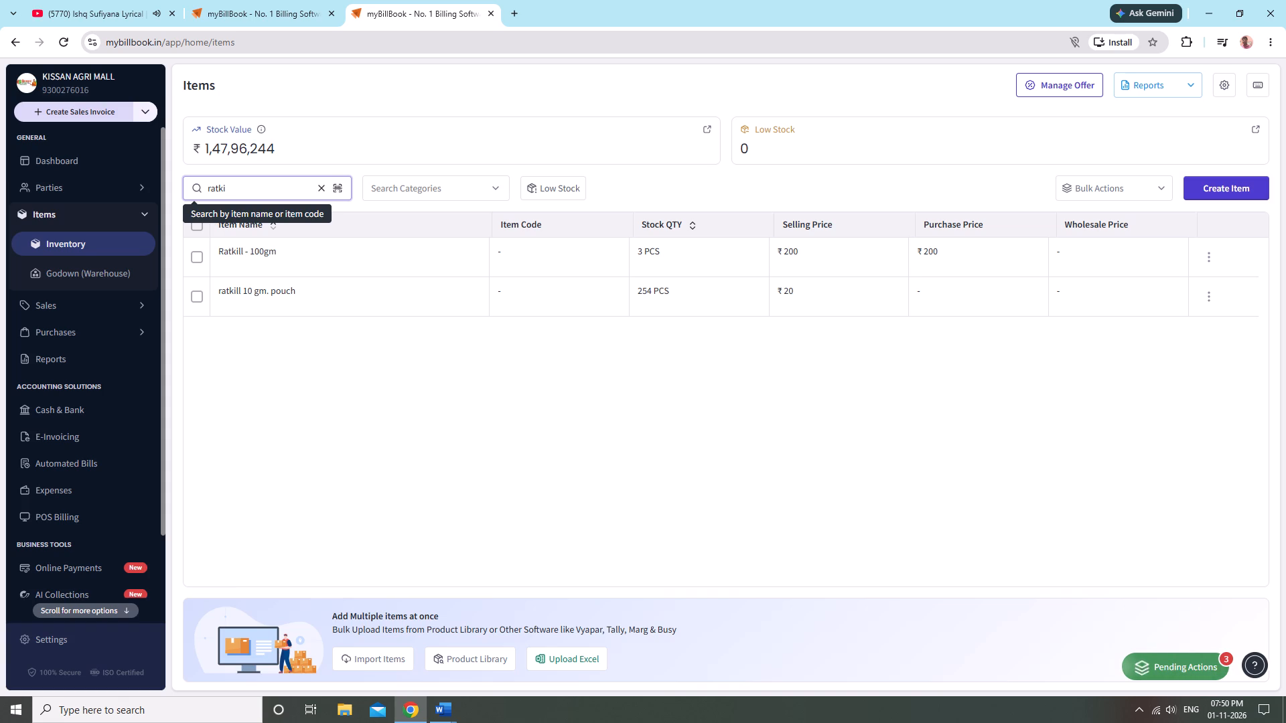
Show the sales invoices list filtered to today's invoices.
left_click(39, 304)
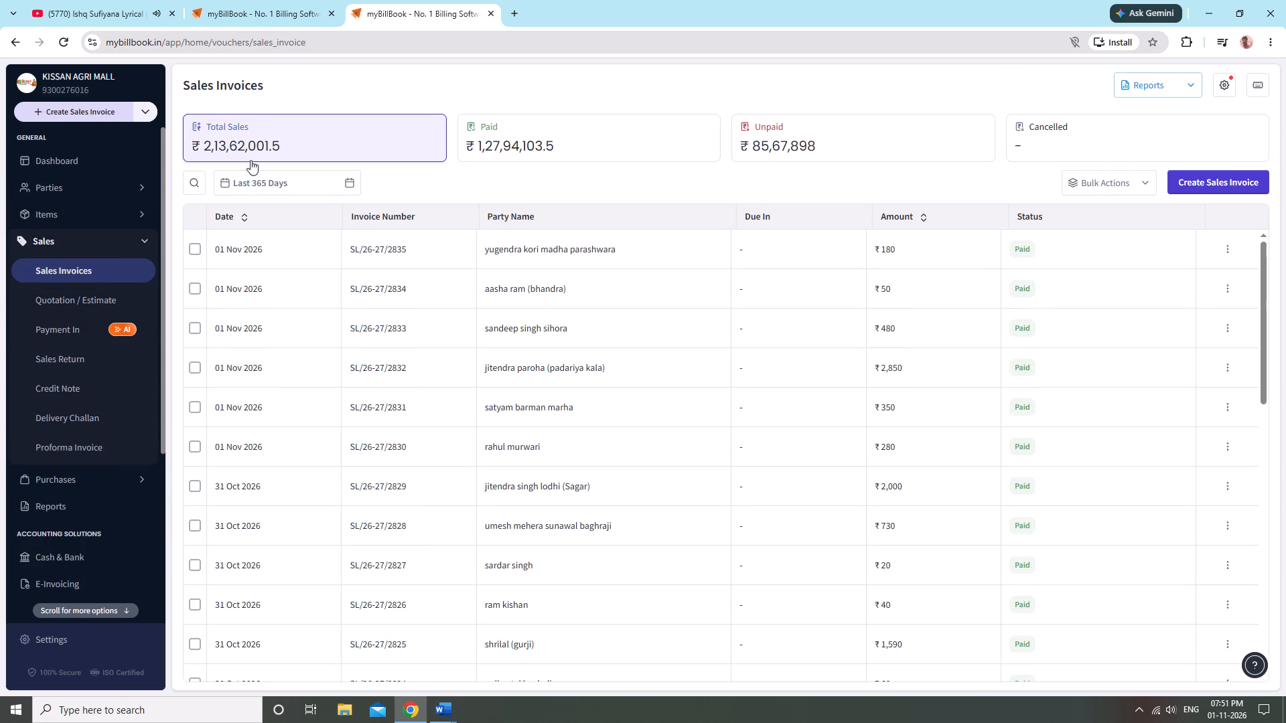
left_click(269, 193)
left_click(311, 197)
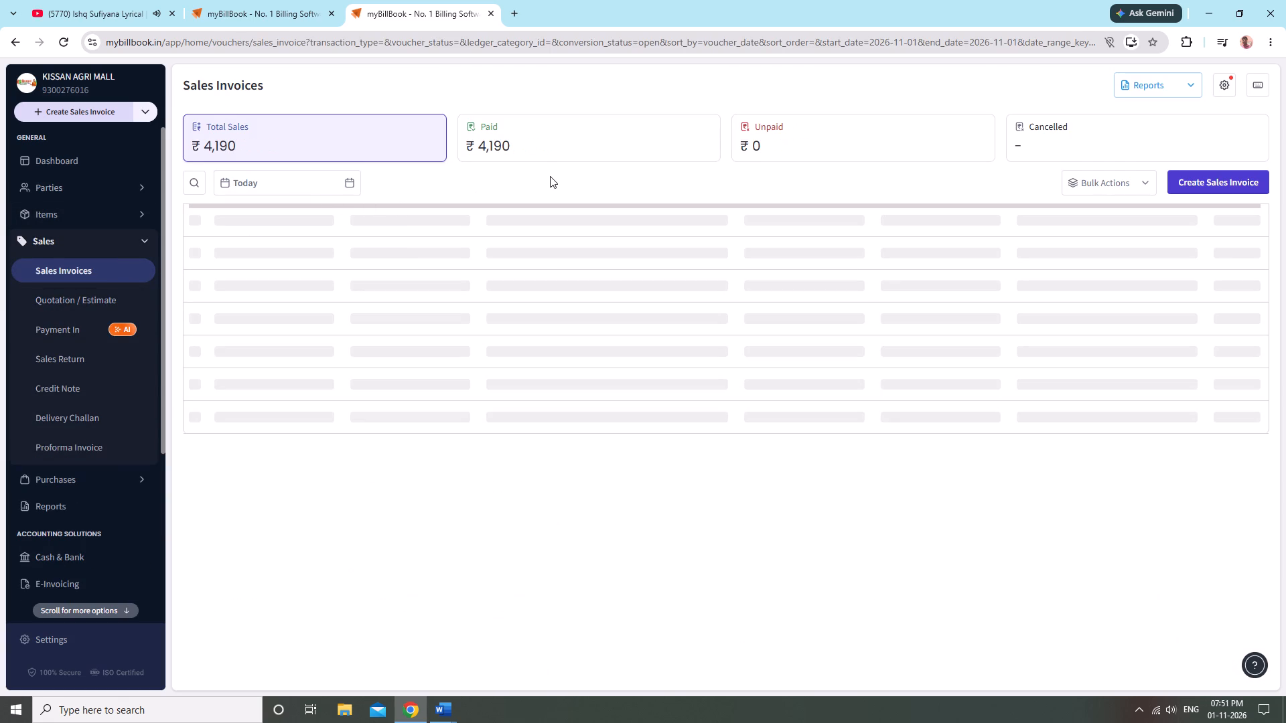
left_click(550, 176)
Close the browser window with all its tabs.
left_click(21, 704)
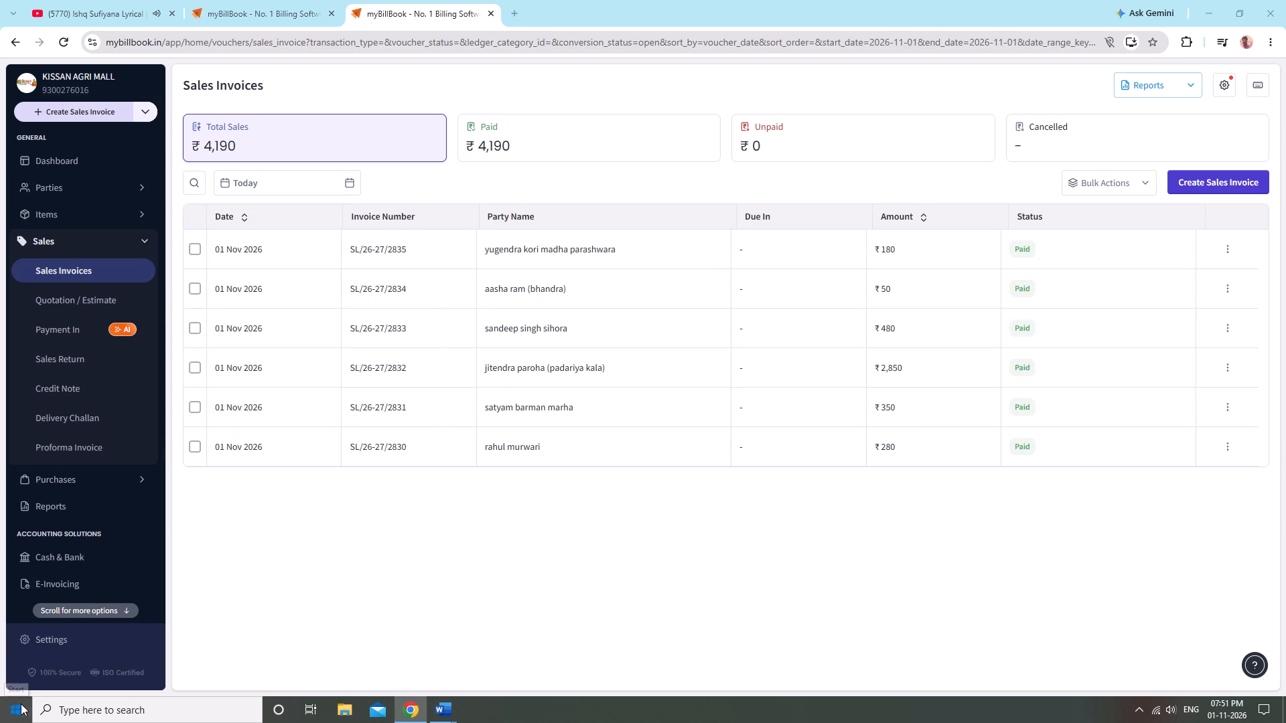
left_click(1285, 0)
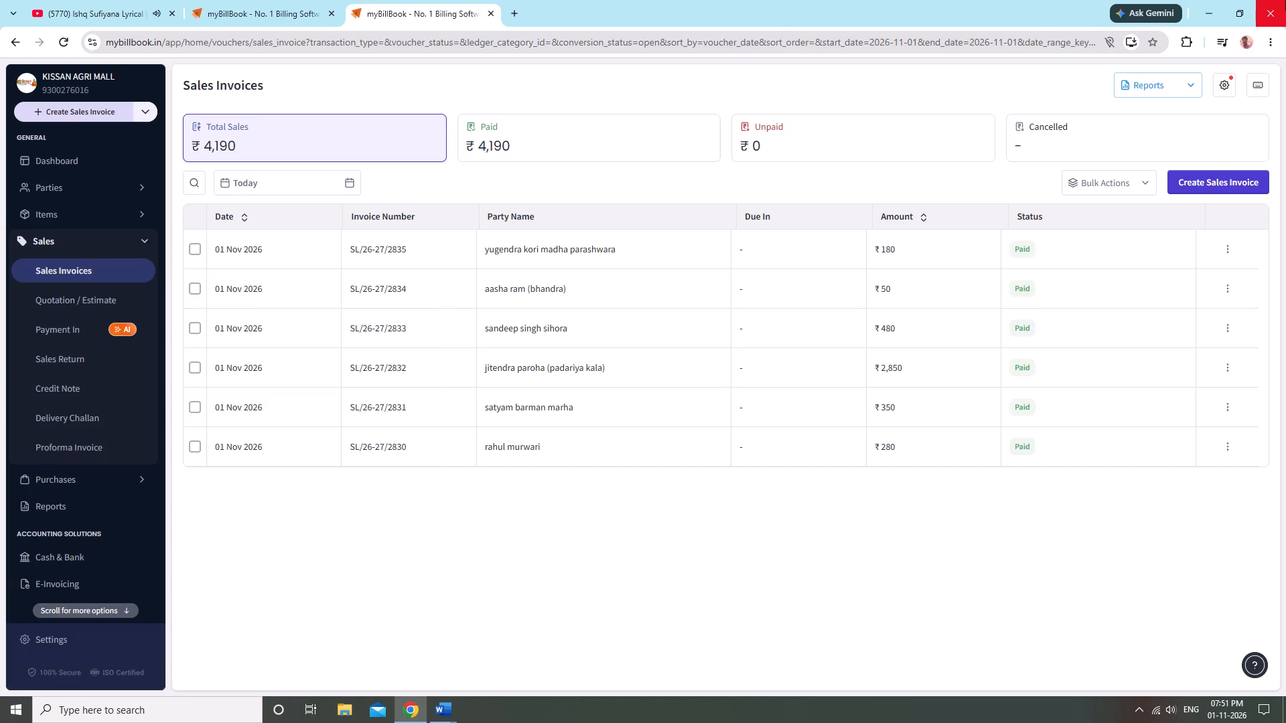
Refresh the Windows desktop twice.
right_click(648, 530)
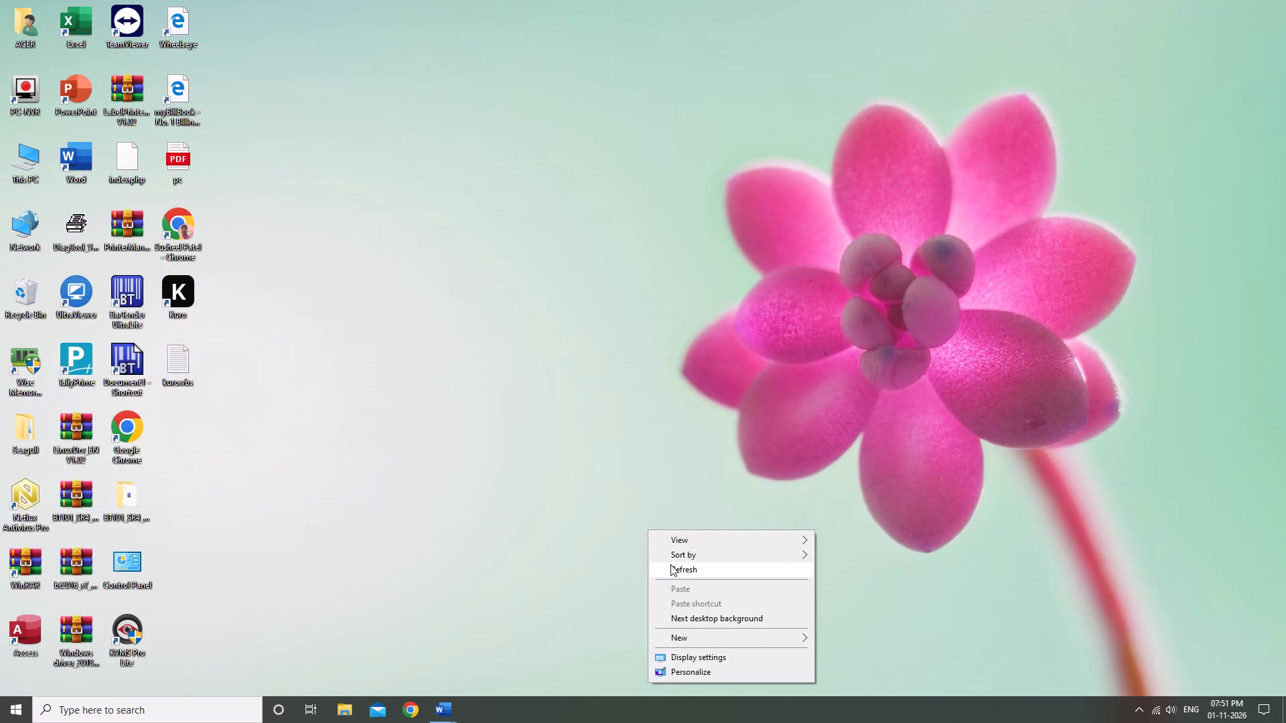
left_click(670, 564)
right_click(521, 363)
left_click(540, 405)
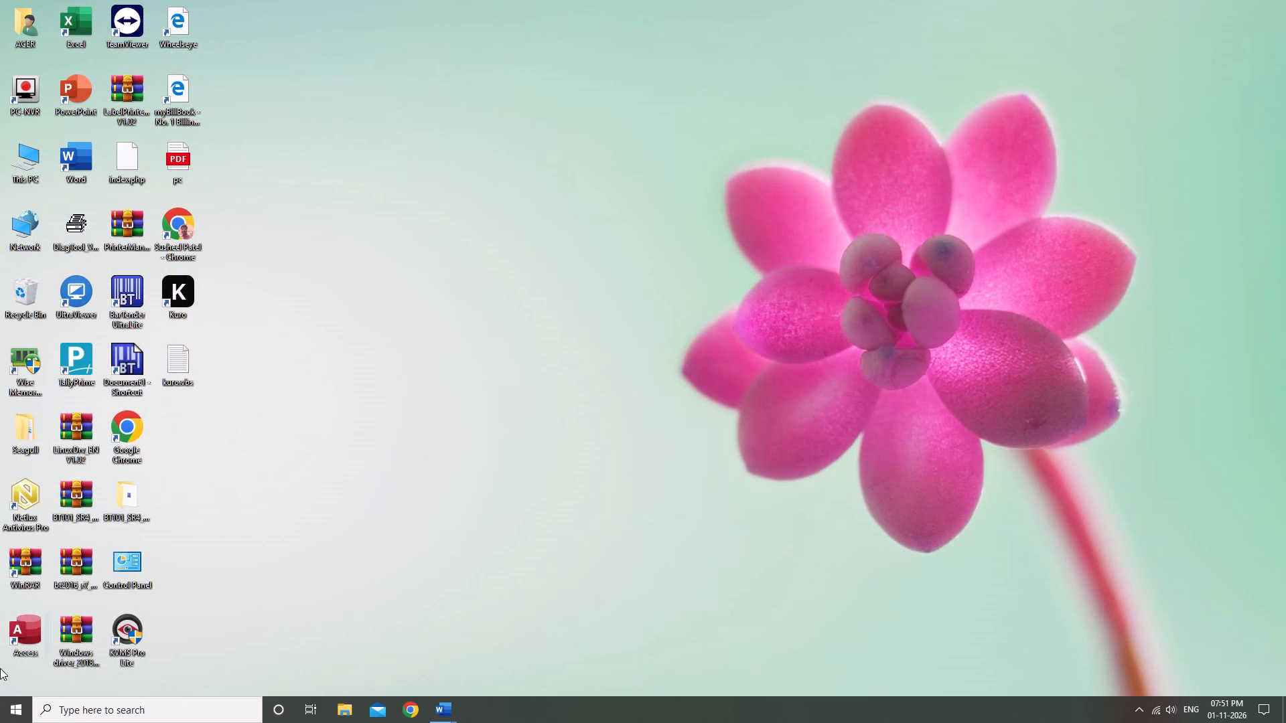
Open the Windows power options for shutting down the computer.
left_click(0, 722)
left_click(11, 682)
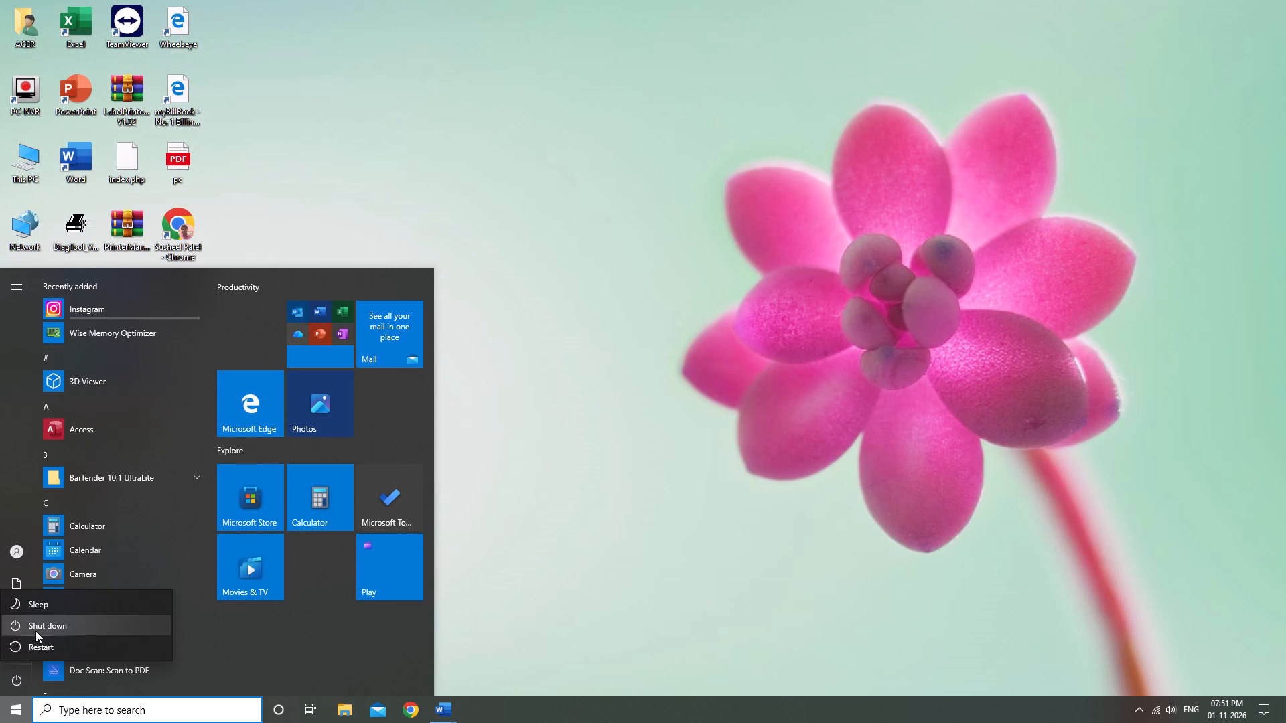